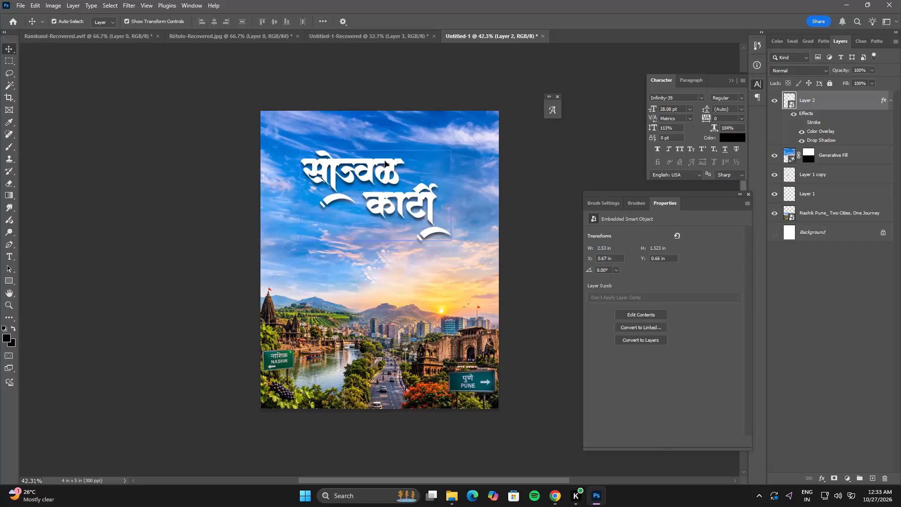
# Move the सोज्वळ कार्टी title to about X 0.79 in, Y 0.41 in and enlarge it to about 2.63 in wide.
pyautogui.moveTo(389, 163); pyautogui.dragTo(408, 147)
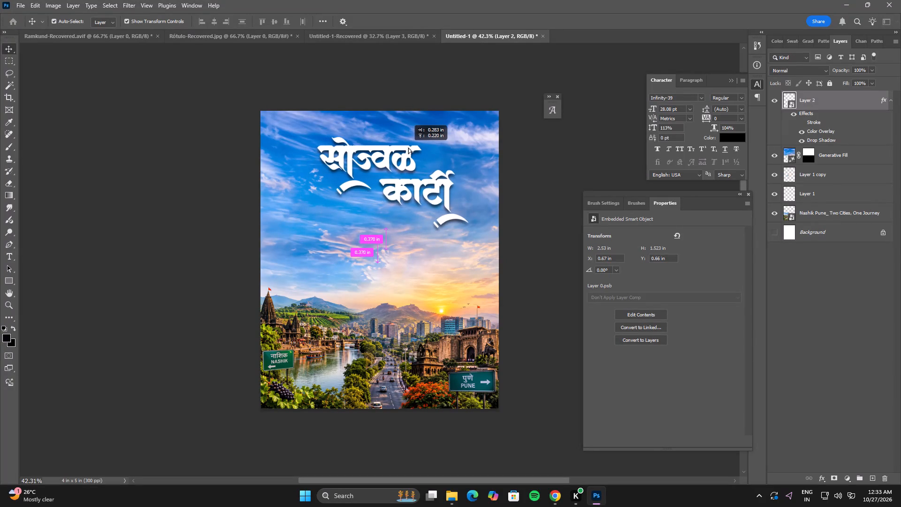
pyautogui.moveTo(408, 147); pyautogui.dragTo(401, 150)
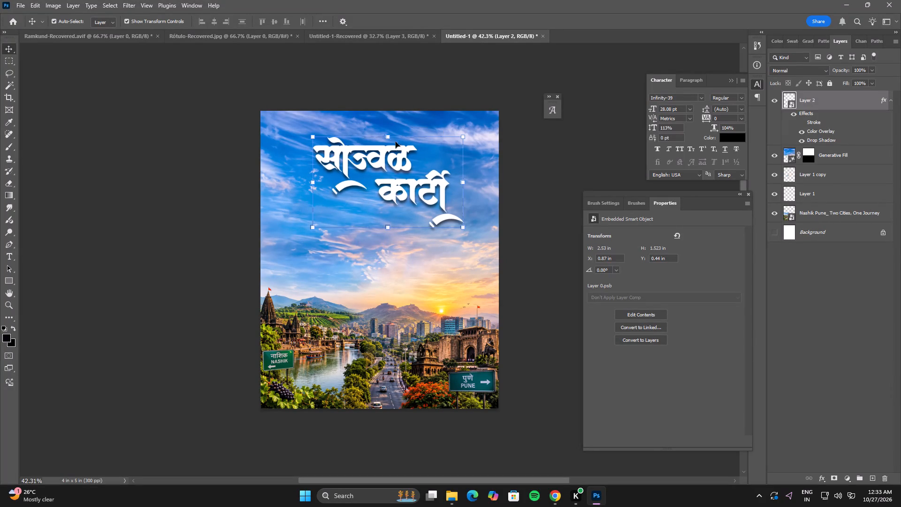
pyautogui.click(385, 135)
pyautogui.click(395, 147)
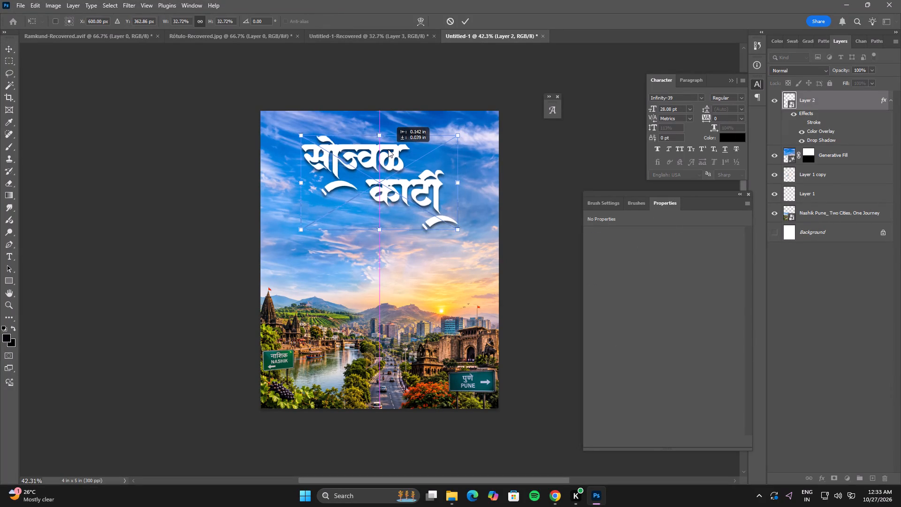
pyautogui.doubleClick(393, 149)
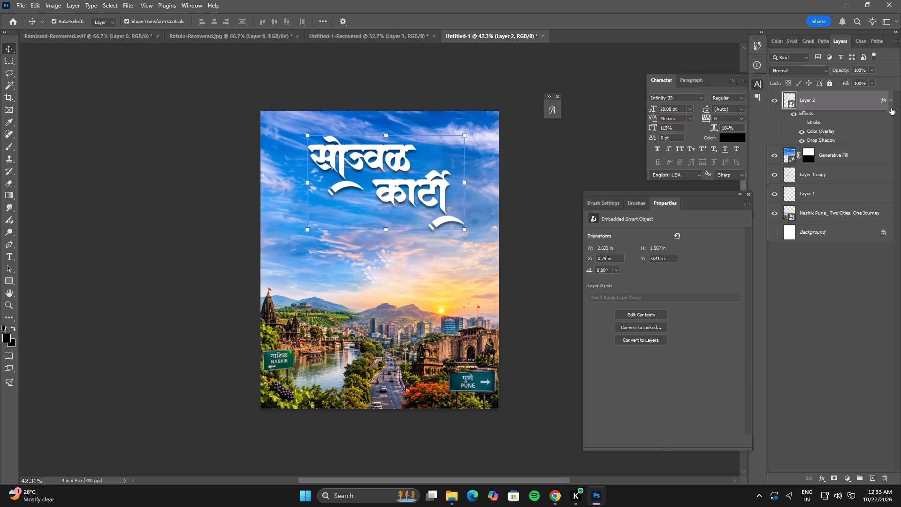
# Add a new empty layer directly above the Generative Fill layer.
pyautogui.click(835, 157)
pyautogui.click(870, 474)
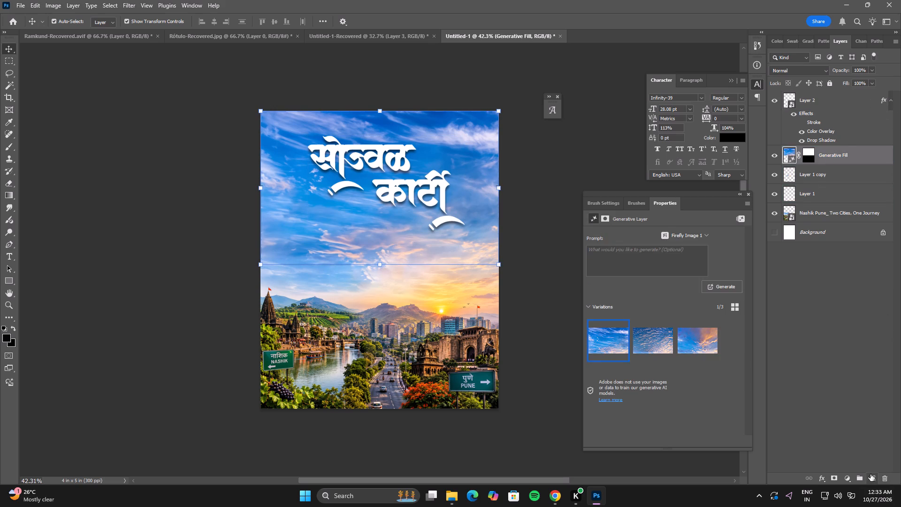
# Paint soft black brush dabs behind both title words on the new layer, at size 400 and 21% opacity.
pyautogui.press('b')
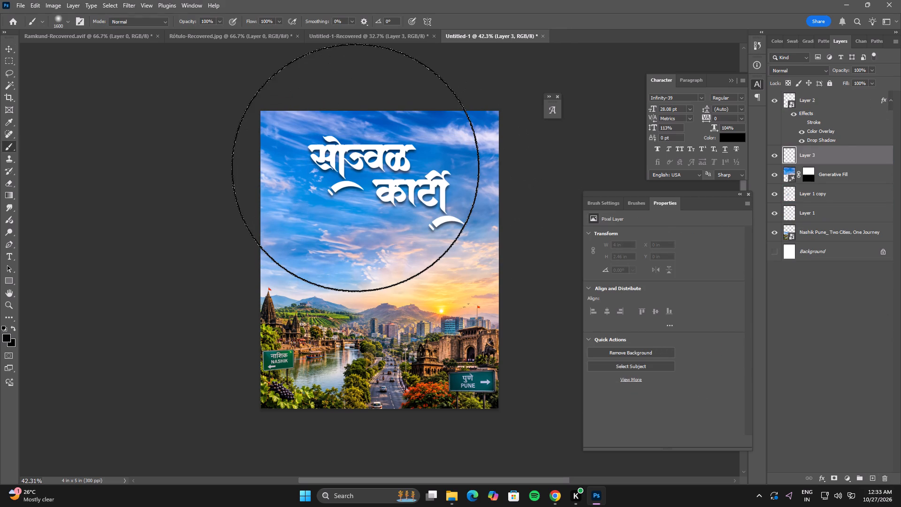
pyautogui.press('[')
pyautogui.press('[')
pyautogui.press('[')
pyautogui.press('[')
pyautogui.press('[')
pyautogui.press('[')
pyautogui.press('[')
pyautogui.press('[')
pyautogui.press('[')
pyautogui.press('[')
pyautogui.press('[')
pyautogui.press('[')
pyautogui.press('[')
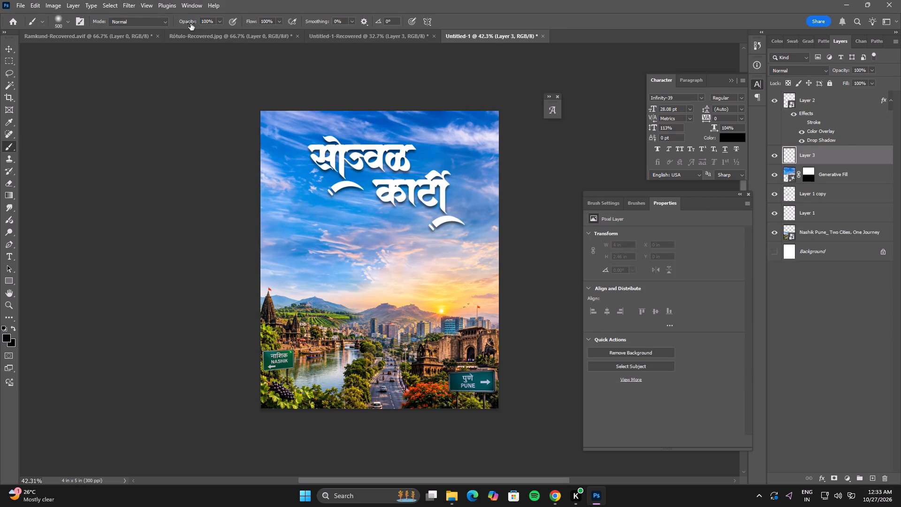
pyautogui.moveTo(189, 23); pyautogui.dragTo(152, 29)
pyautogui.press('[')
pyautogui.click(333, 162)
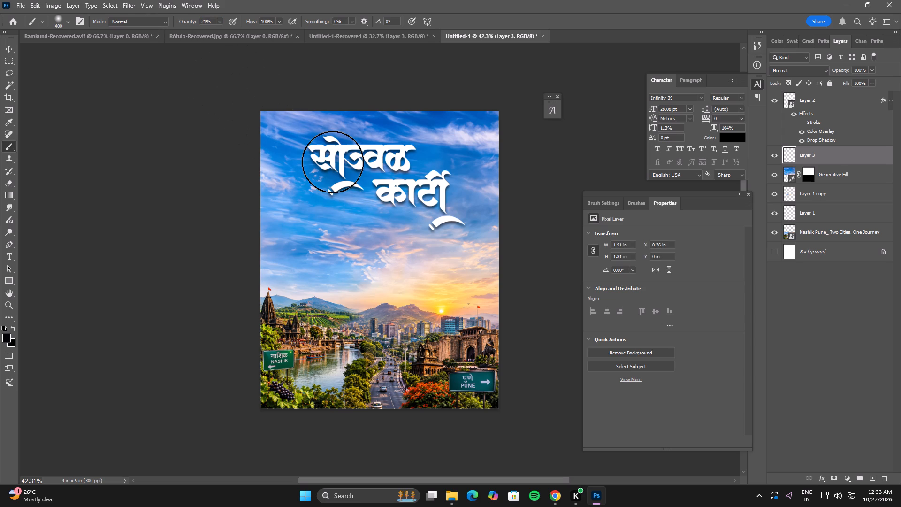
pyautogui.press('[')
pyautogui.press(']')
pyautogui.press(']')
pyautogui.press('[')
pyautogui.click(387, 160)
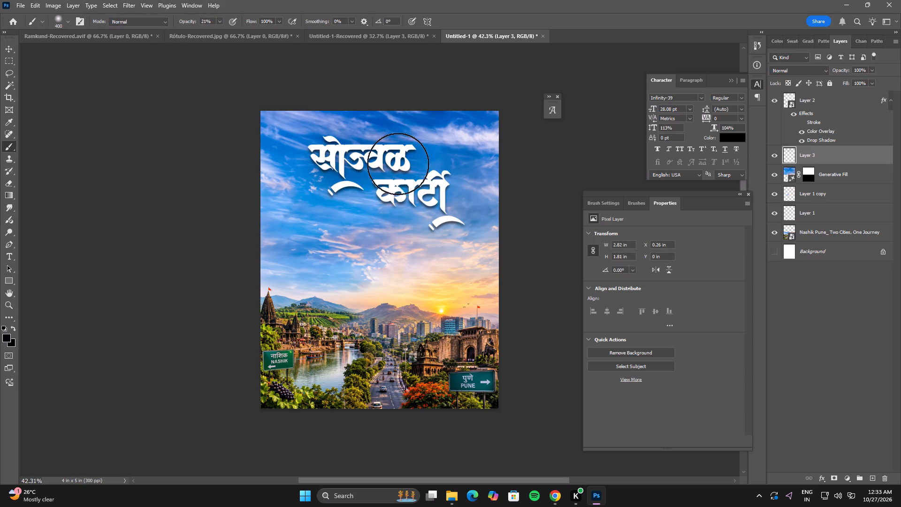
pyautogui.click(392, 185)
pyautogui.click(428, 196)
pyautogui.click(443, 208)
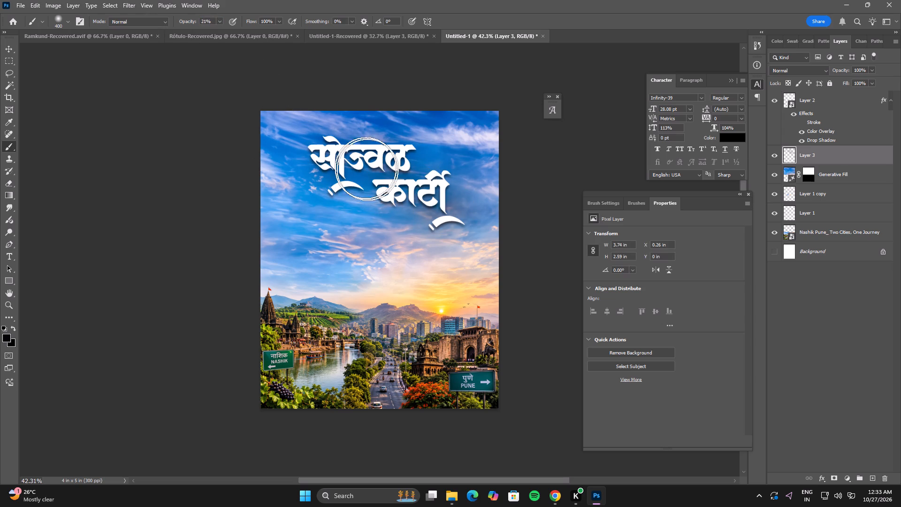
# Deepen the shading behind the title's first word with a few soft black brush strokes at 10% opacity.
pyautogui.moveTo(193, 21); pyautogui.dragTo(188, 21)
pyautogui.press('[')
pyautogui.press('[')
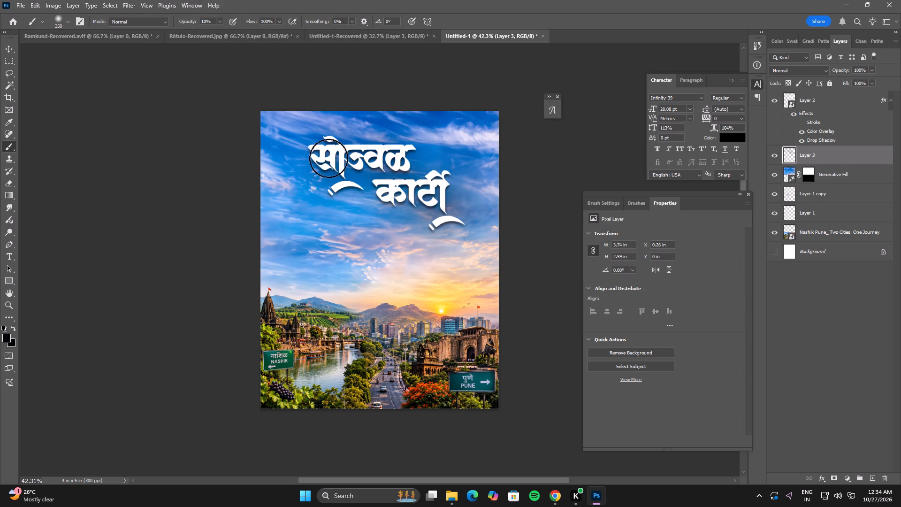
pyautogui.click(325, 155)
pyautogui.press(']')
pyautogui.press(']')
pyautogui.moveTo(333, 159); pyautogui.dragTo(335, 166)
pyautogui.moveTo(382, 168); pyautogui.dragTo(389, 164)
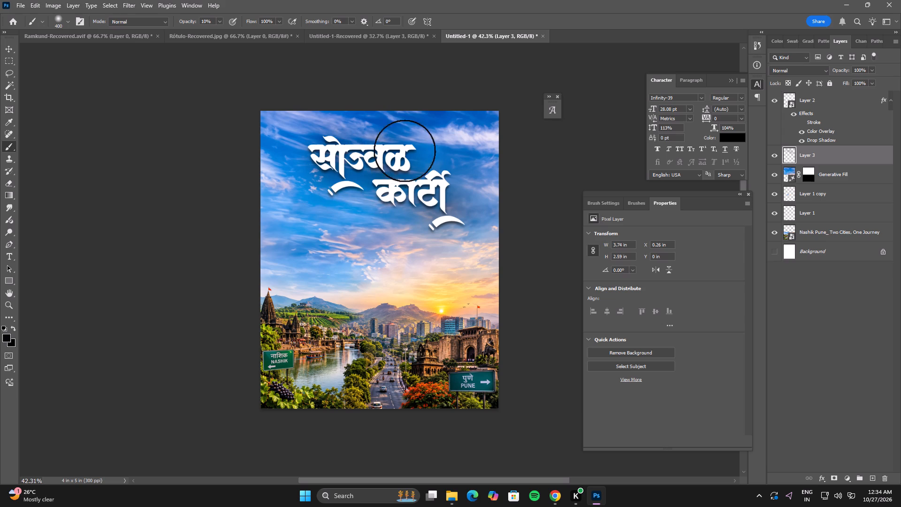
pyautogui.press(']')
pyautogui.press(']')
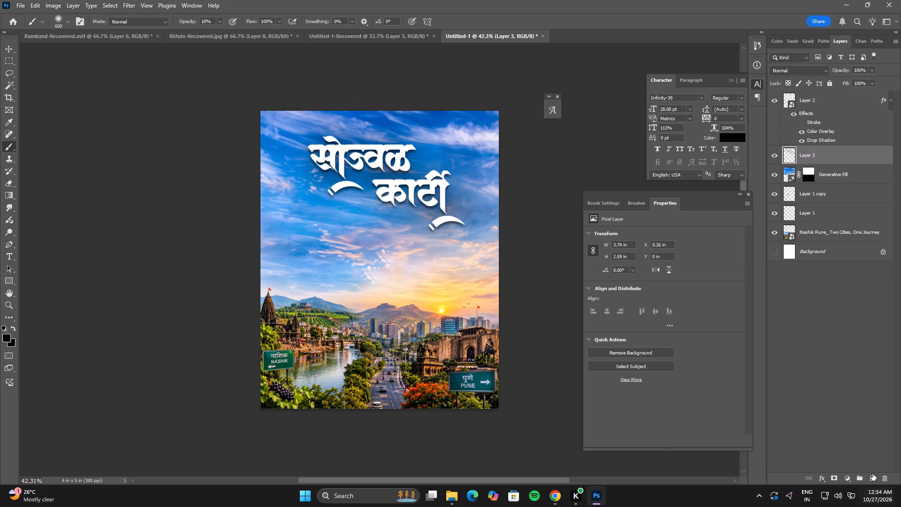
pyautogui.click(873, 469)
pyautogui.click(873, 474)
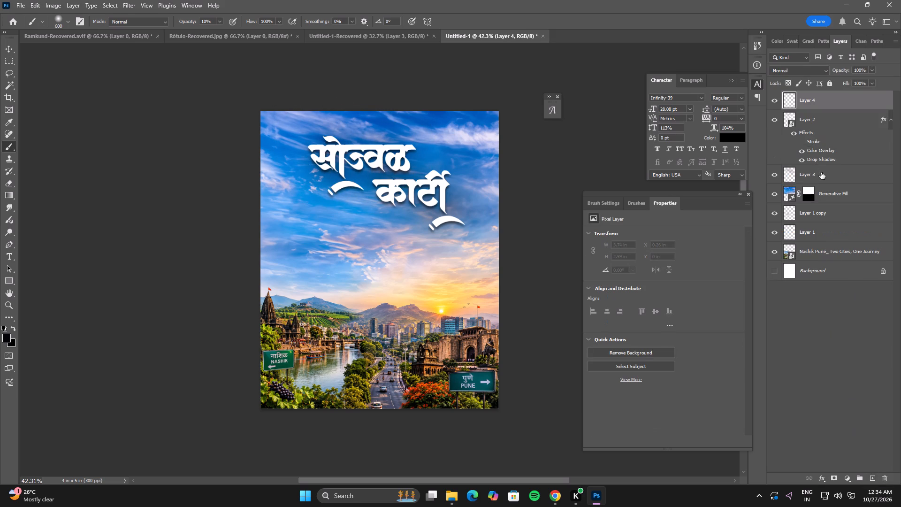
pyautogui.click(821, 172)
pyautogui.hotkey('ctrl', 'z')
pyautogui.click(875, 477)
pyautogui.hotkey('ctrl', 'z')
# Add a layer above Layer 3 and draw a black-to-transparent linear gradient from above the canvas down to the hills, at 96% scale.
pyautogui.click(831, 144)
pyautogui.click(838, 157)
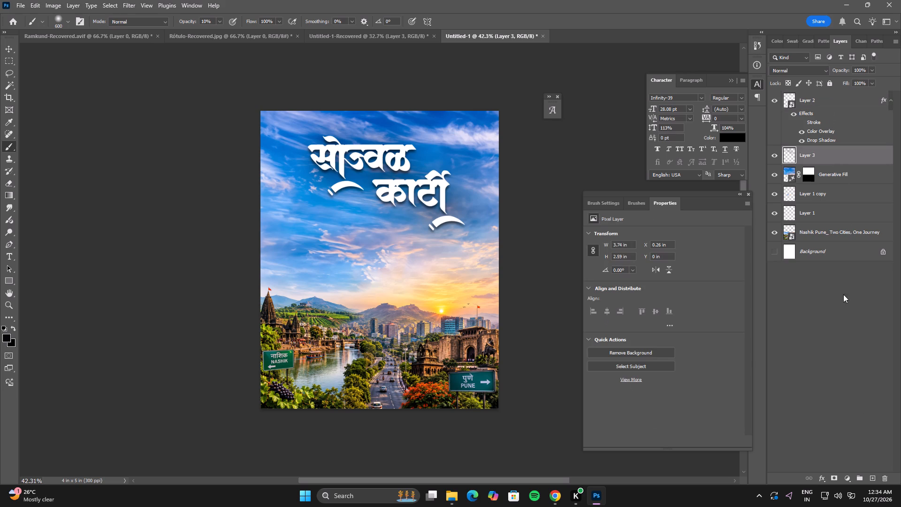
pyautogui.click(875, 478)
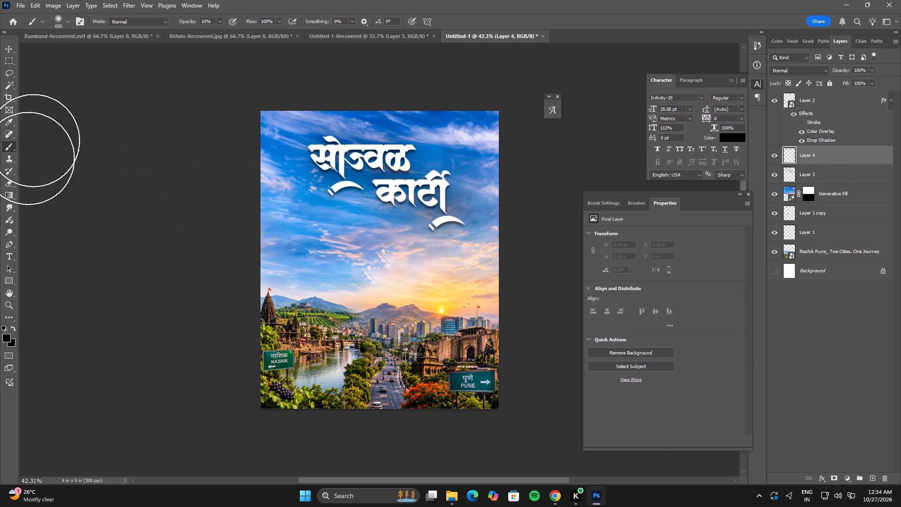
pyautogui.click(9, 195)
pyautogui.moveTo(375, 50); pyautogui.dragTo(375, 60)
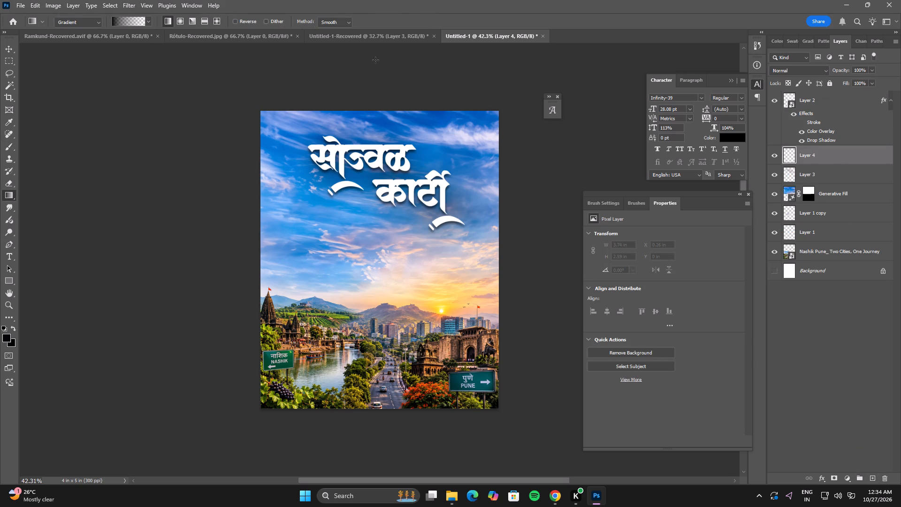
pyautogui.moveTo(375, 60); pyautogui.dragTo(375, 285)
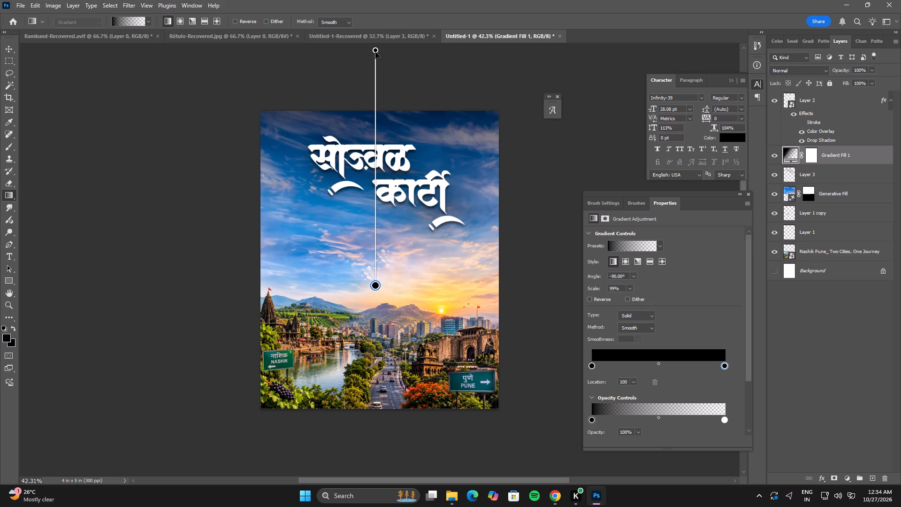
pyautogui.moveTo(375, 52); pyautogui.dragTo(373, 71)
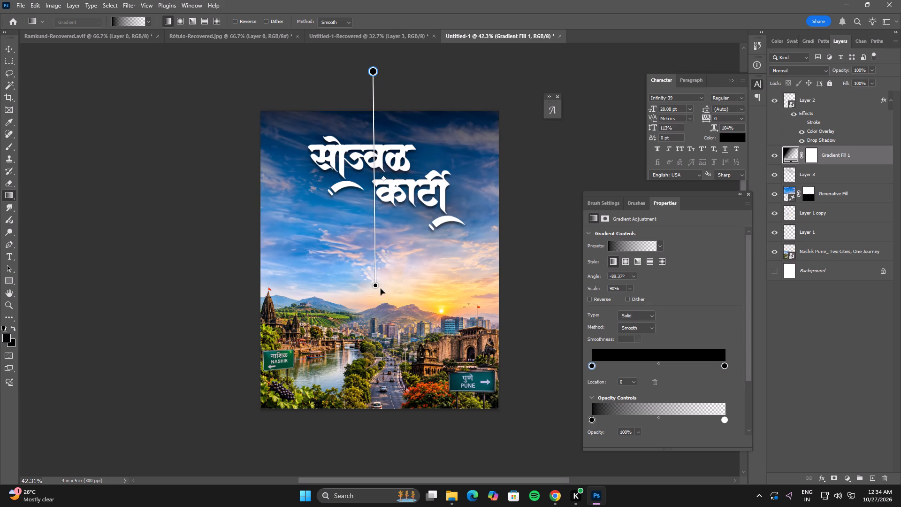
pyautogui.moveTo(376, 285); pyautogui.dragTo(371, 300)
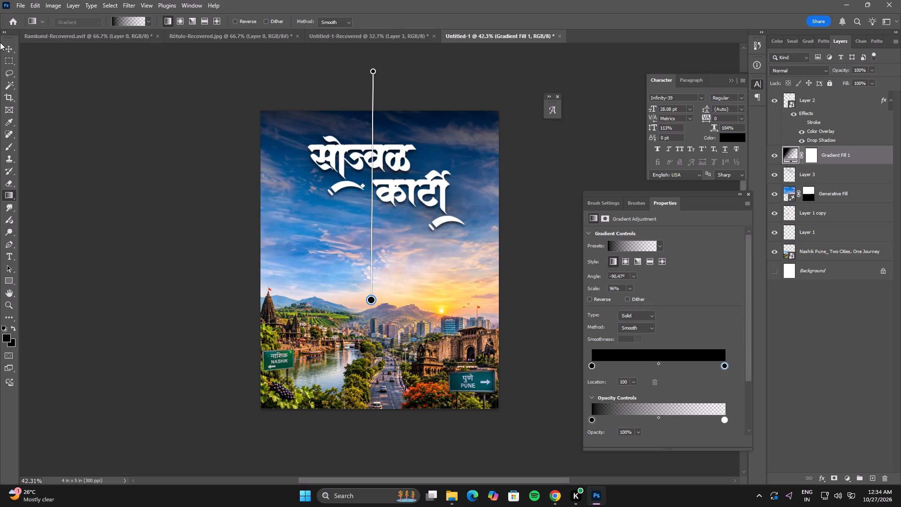
pyautogui.click(3, 46)
pyautogui.click(44, 77)
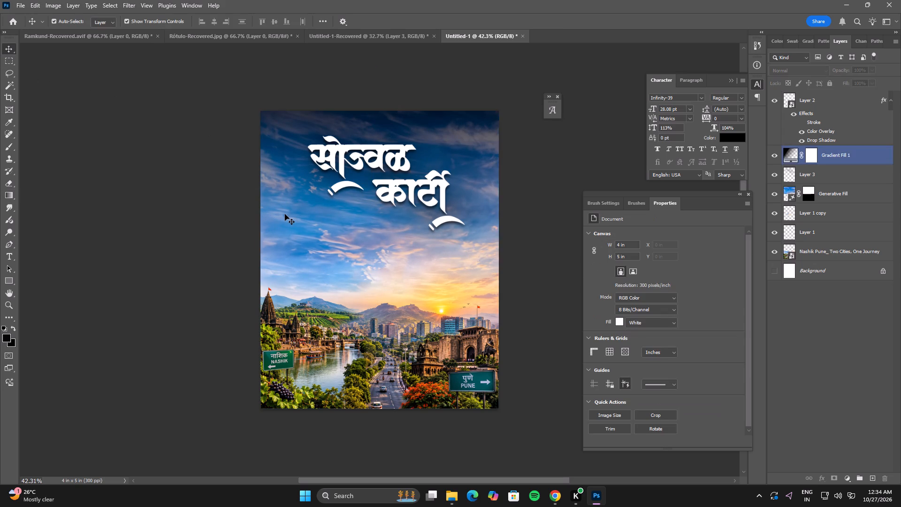
pyautogui.click(234, 266)
pyautogui.press('t')
pyautogui.press('r')
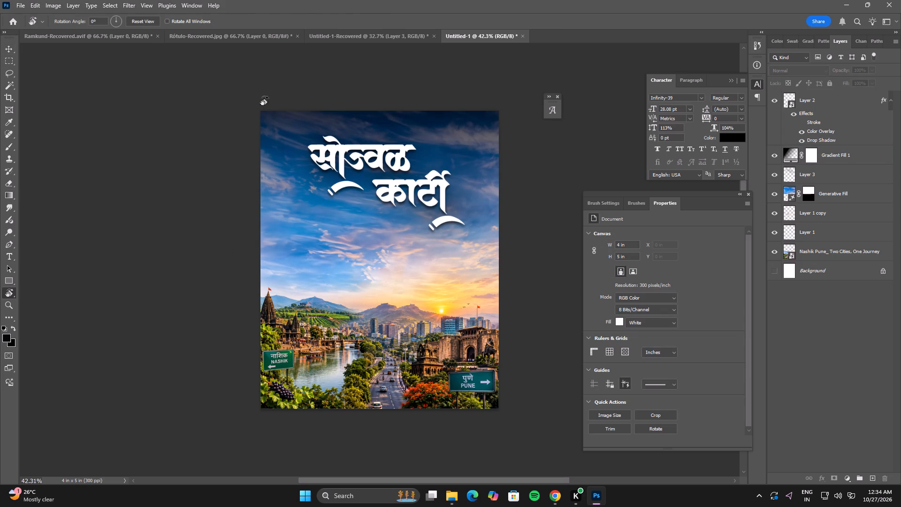
# Nudge the सोज्वळ कार्टी title up to Y 0.28 in and slightly left to X 0.76 in.
pyautogui.click(9, 49)
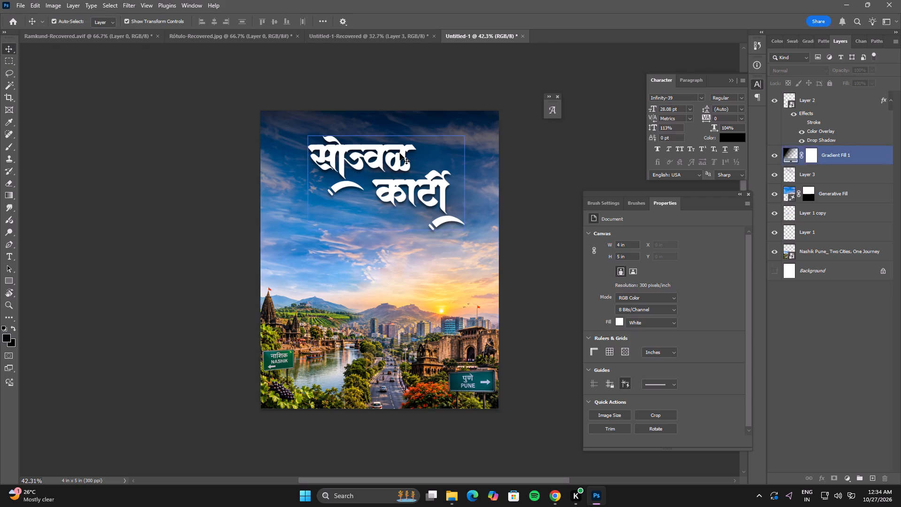
pyautogui.click(400, 154)
pyautogui.press('Up')
pyautogui.press('Up')
pyautogui.press('Up')
pyautogui.press('Up')
pyautogui.press('Up')
pyautogui.press('Up')
pyautogui.press('Up')
pyautogui.press('Up')
pyautogui.press('Up')
pyautogui.press('Up')
pyautogui.press('Up')
pyautogui.press('Up')
pyautogui.press('Up')
pyautogui.press('Up')
pyautogui.press('Up')
pyautogui.press('Up')
pyautogui.press('Up')
pyautogui.press('Up')
pyautogui.press('Up')
pyautogui.press('Up')
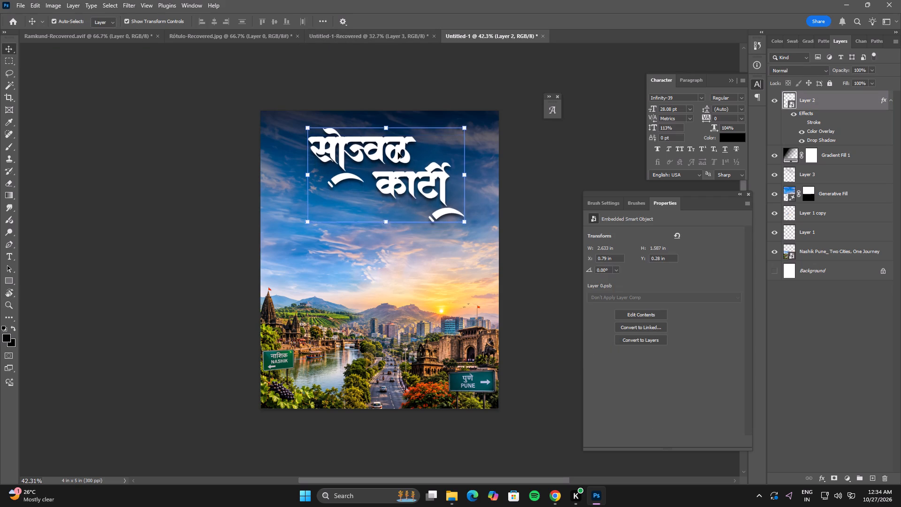
pyautogui.press('Left')
pyautogui.press('Left')
pyautogui.press('Left')
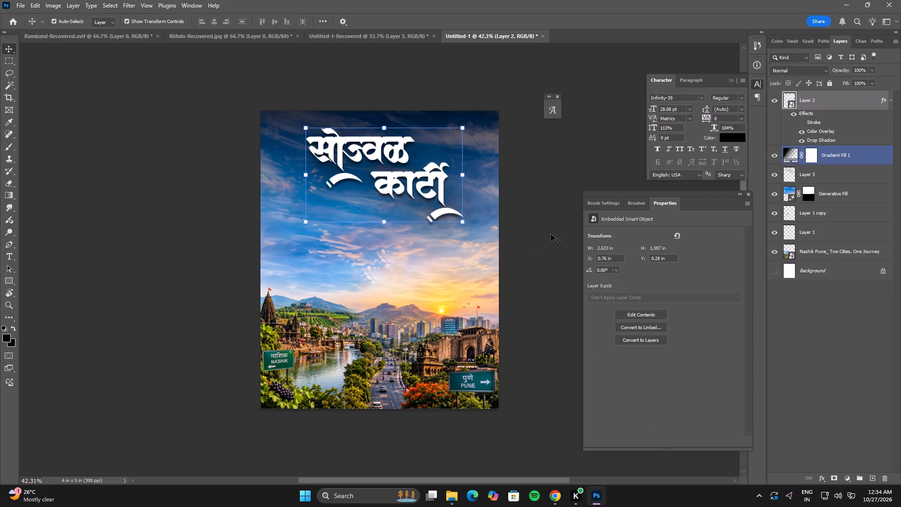
pyautogui.click(551, 234)
# Nudge the title right to X 0.81 in and slightly down to Y 0.29 in.
pyautogui.click(395, 141)
pyautogui.press('Right')
pyautogui.press('Right')
pyautogui.press('Right')
pyautogui.press('Right')
pyautogui.press('Right')
pyautogui.press('Right')
pyautogui.press('Right')
pyautogui.press('Right')
pyautogui.press('Right')
pyautogui.press('Right')
pyautogui.press('Right')
pyautogui.press('Right')
pyautogui.press('Right')
pyautogui.press('Right')
pyautogui.press('Right')
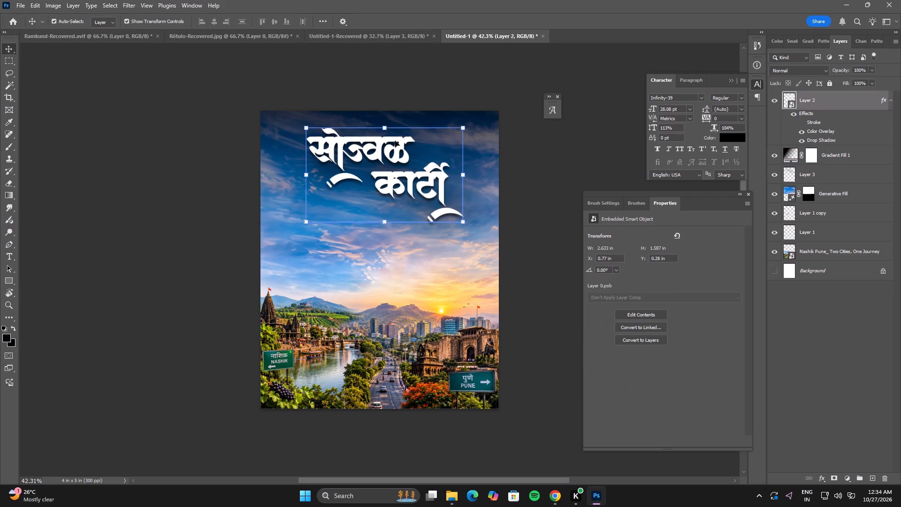
pyautogui.press('Right')
pyautogui.press('Right')
pyautogui.press('Down')
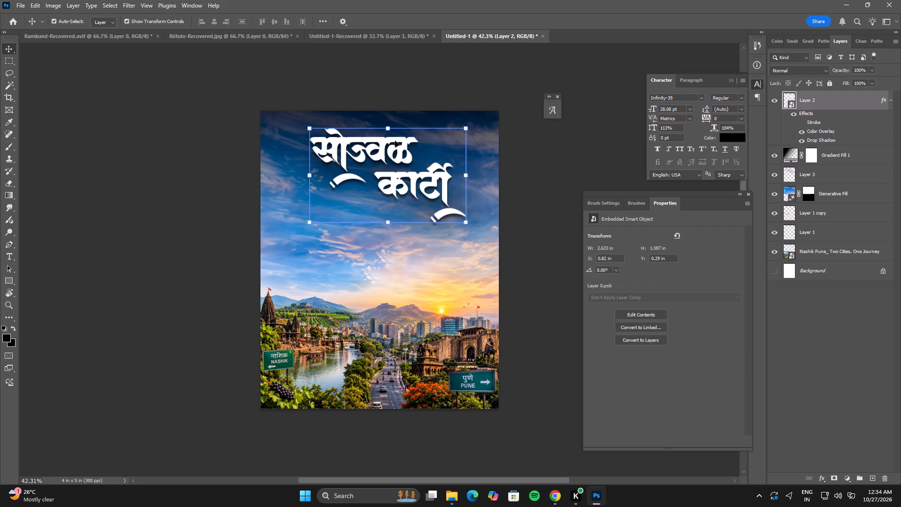
pyautogui.press('Left')
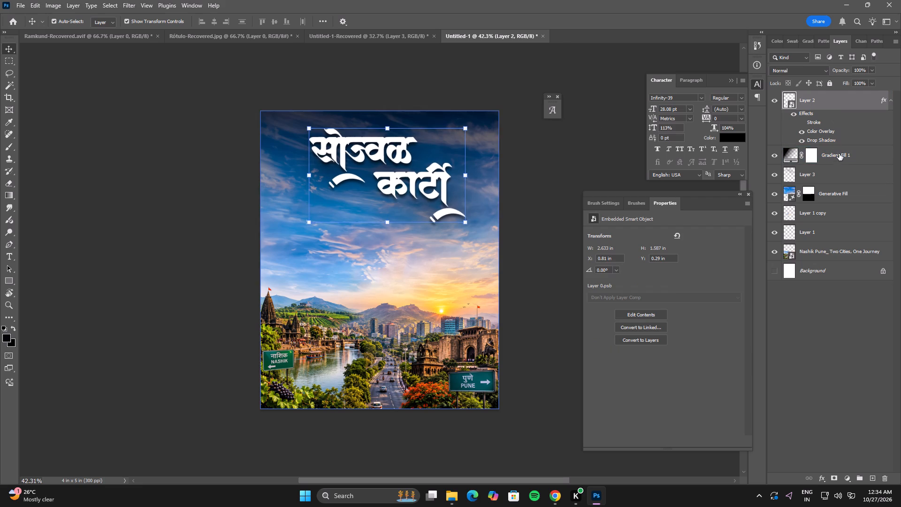
# Reduce the Gradient Fill 1 layer's opacity to 58% and compare the poster with and without the darkening layers.
pyautogui.click(839, 154)
pyautogui.moveTo(844, 69); pyautogui.dragTo(828, 71)
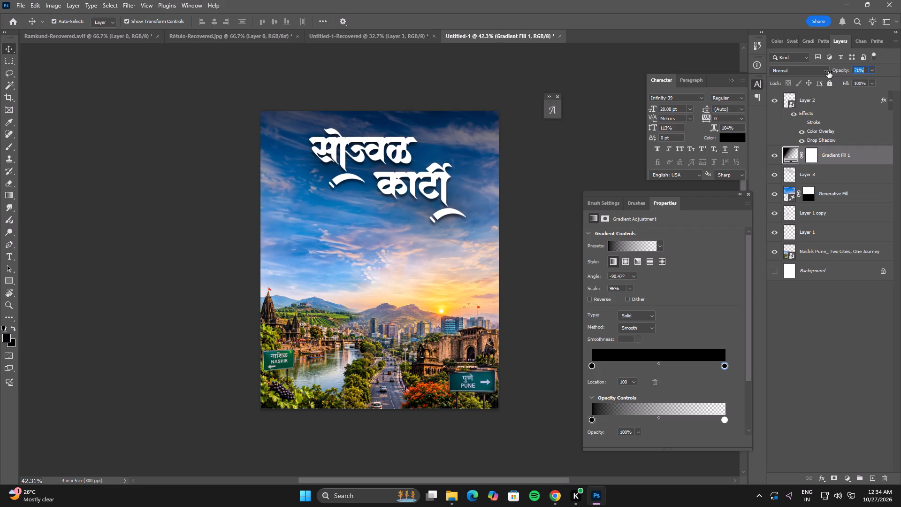
pyautogui.moveTo(828, 71); pyautogui.dragTo(824, 73)
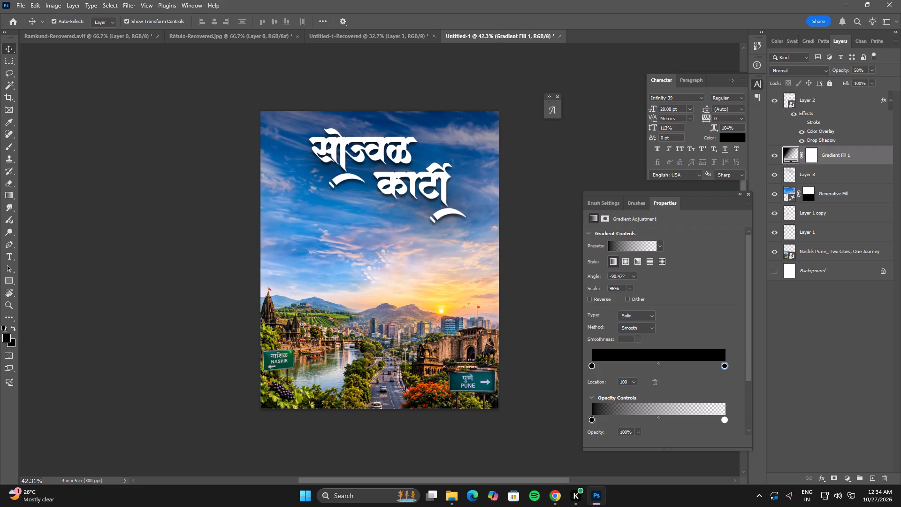
pyautogui.click(576, 130)
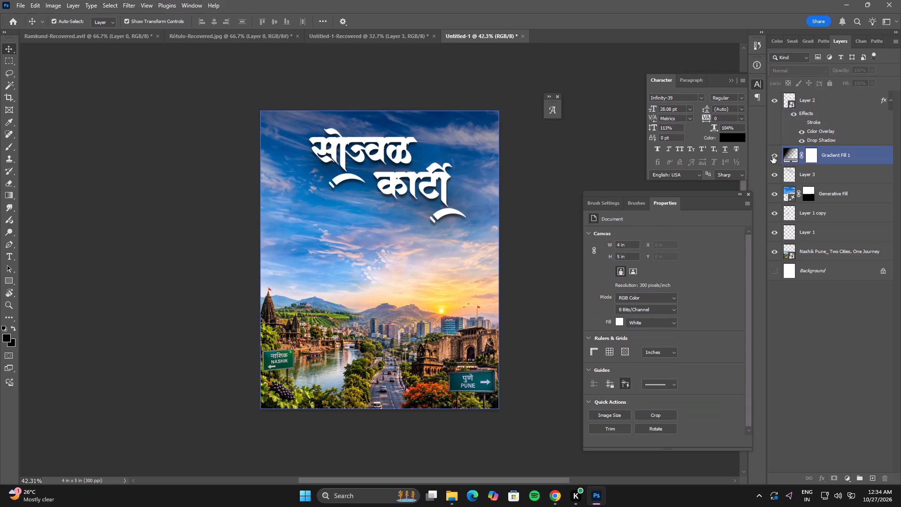
pyautogui.moveTo(772, 157); pyautogui.dragTo(772, 173)
pyautogui.moveTo(772, 173); pyautogui.dragTo(774, 156)
pyautogui.click(555, 172)
# Copy the नाशिक and पुणे text layers from the Untitled-1-Recovered poster into the Untitled-1 poster.
pyautogui.click(326, 39)
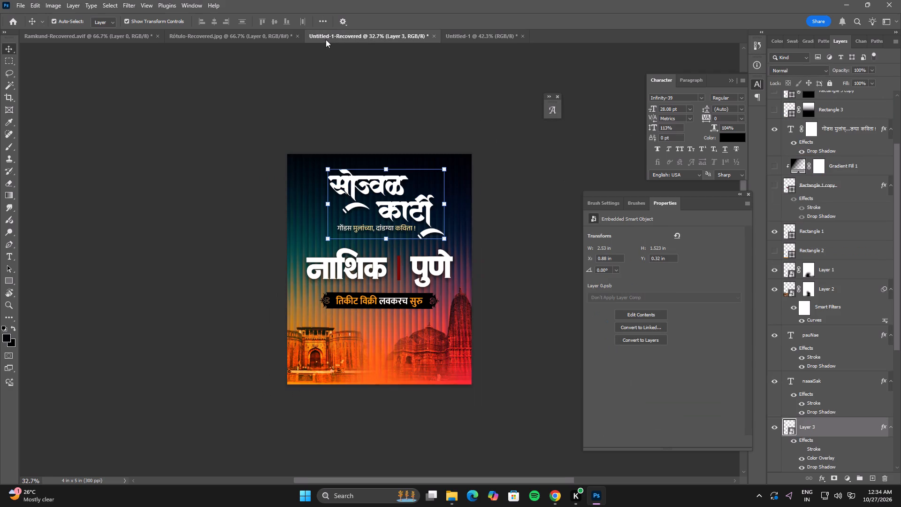
pyautogui.click(362, 278)
pyautogui.keyDown('shift'); pyautogui.click(443, 268); pyautogui.keyUp('shift')
pyautogui.moveTo(436, 258); pyautogui.dragTo(367, 202)
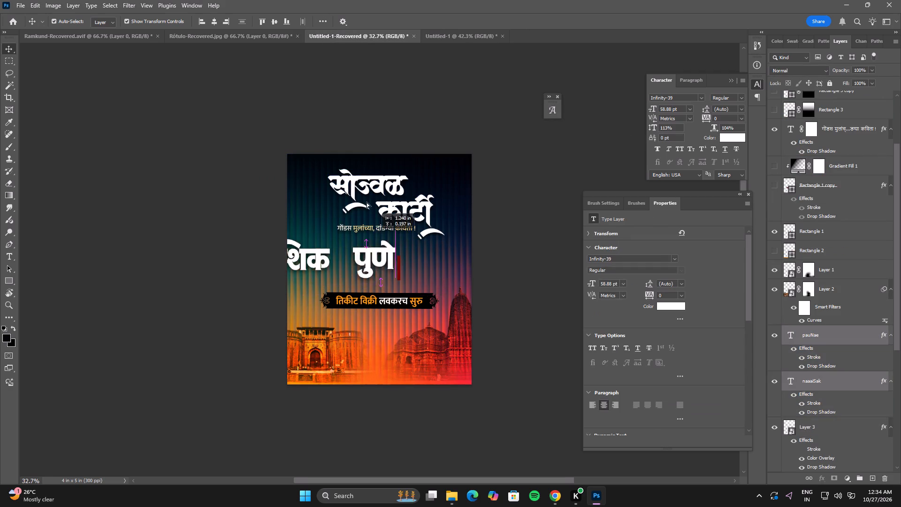
pyautogui.moveTo(367, 202); pyautogui.dragTo(403, 262)
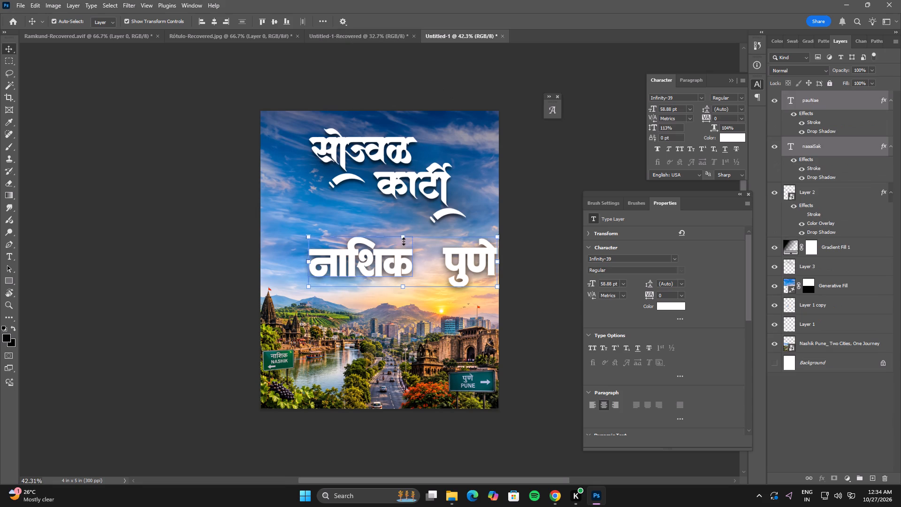
# Centre the नाशिक and पुणे text horizontally below the title, at about X 600 px and Y 721.5 px.
pyautogui.click(407, 236)
pyautogui.moveTo(430, 253); pyautogui.dragTo(404, 248)
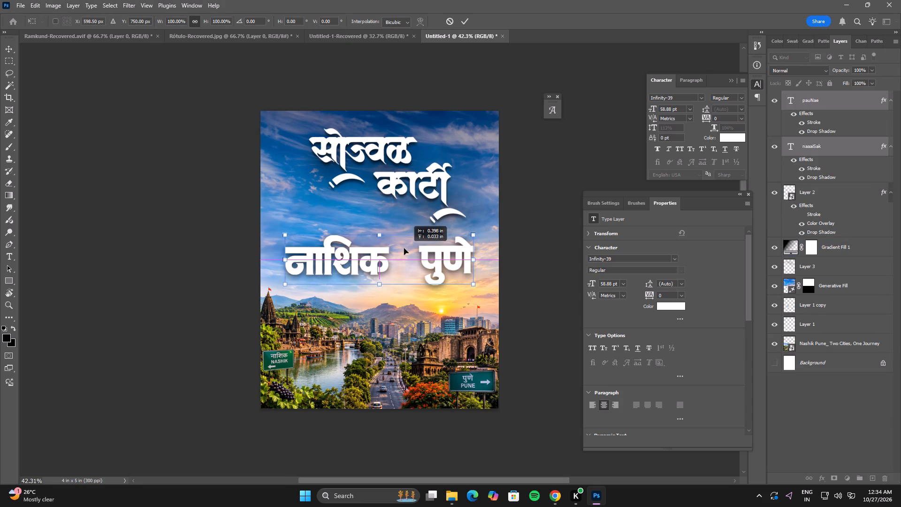
pyautogui.moveTo(404, 248); pyautogui.dragTo(407, 247)
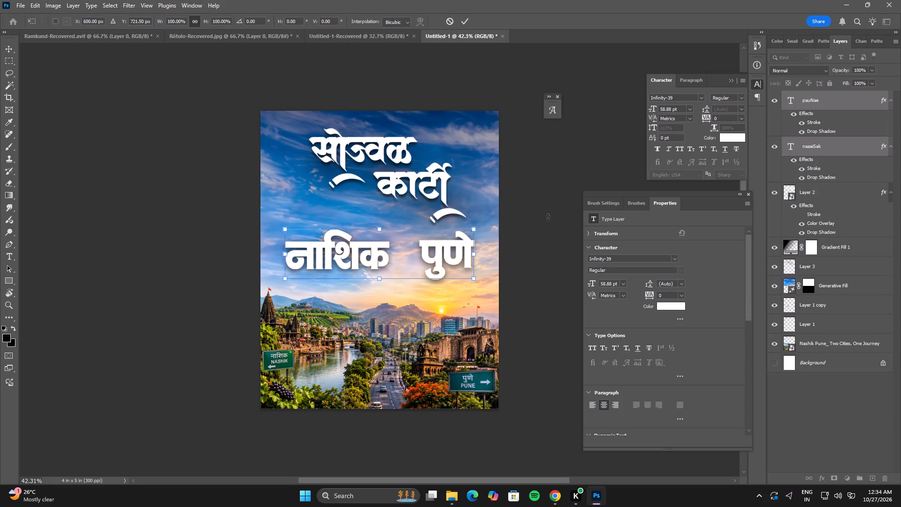
pyautogui.doubleClick(446, 257)
pyautogui.click(555, 225)
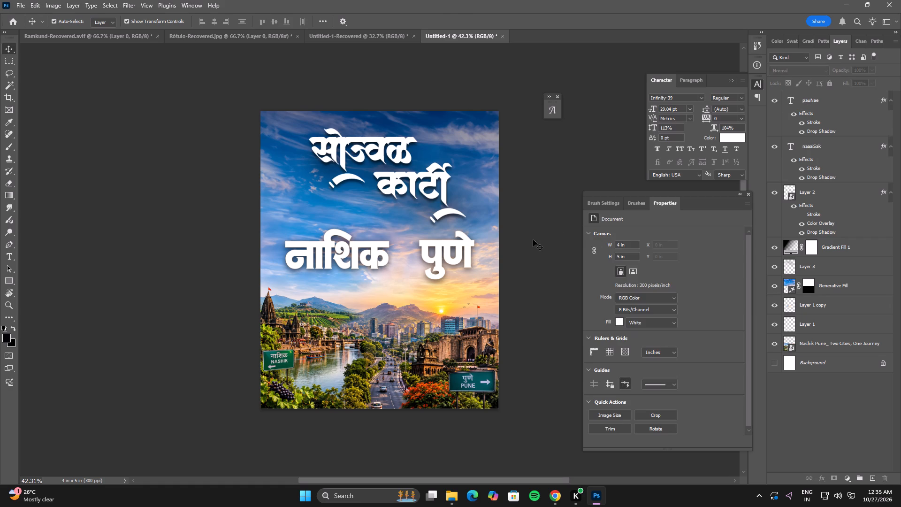
pyautogui.click(472, 221)
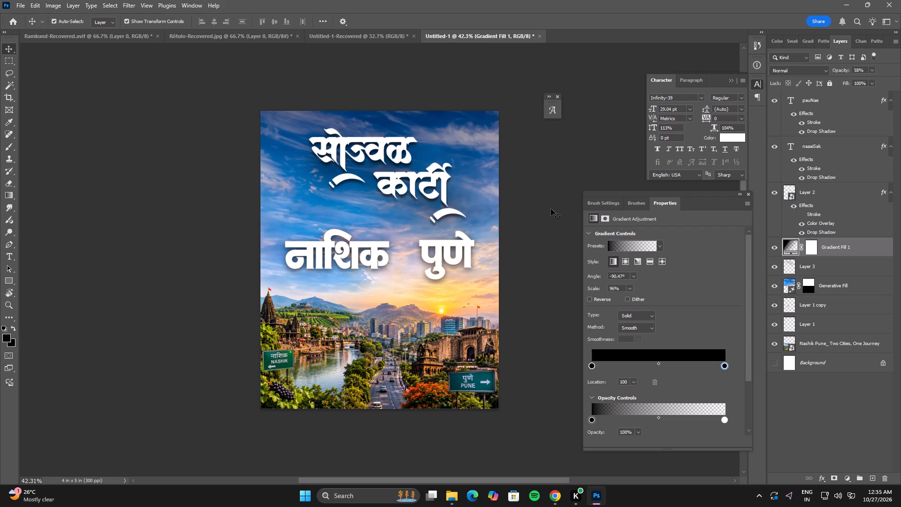
# Copy the गोंडस मुलांच्या, दांडग्या कविता ! tagline from Untitled-1-Recovered into Untitled-1, placing it between the title and the city names.
pyautogui.click(314, 37)
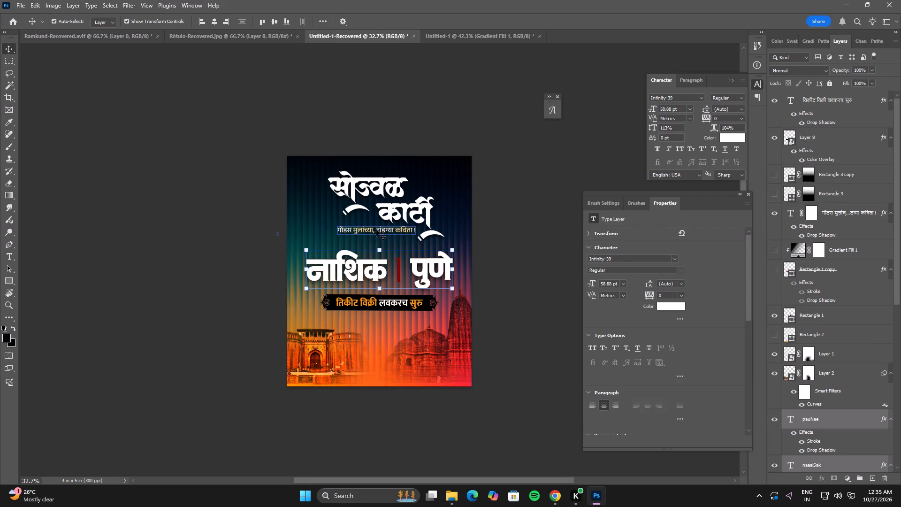
pyautogui.click(376, 230)
pyautogui.moveTo(396, 231); pyautogui.dragTo(529, 31)
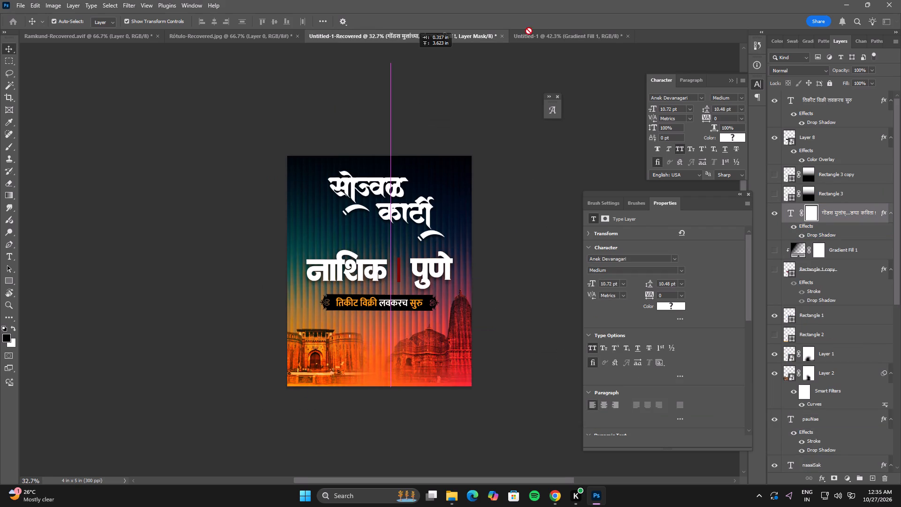
pyautogui.moveTo(529, 31); pyautogui.dragTo(380, 210)
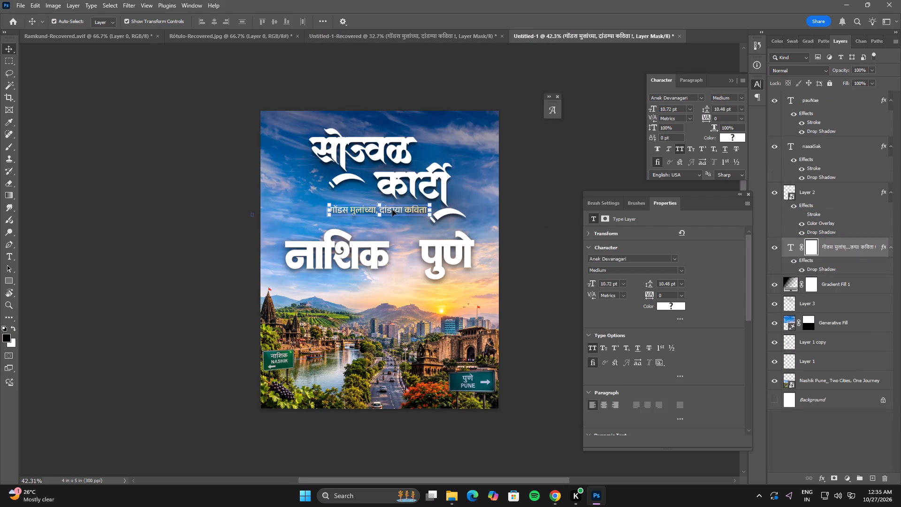
pyautogui.click(392, 210)
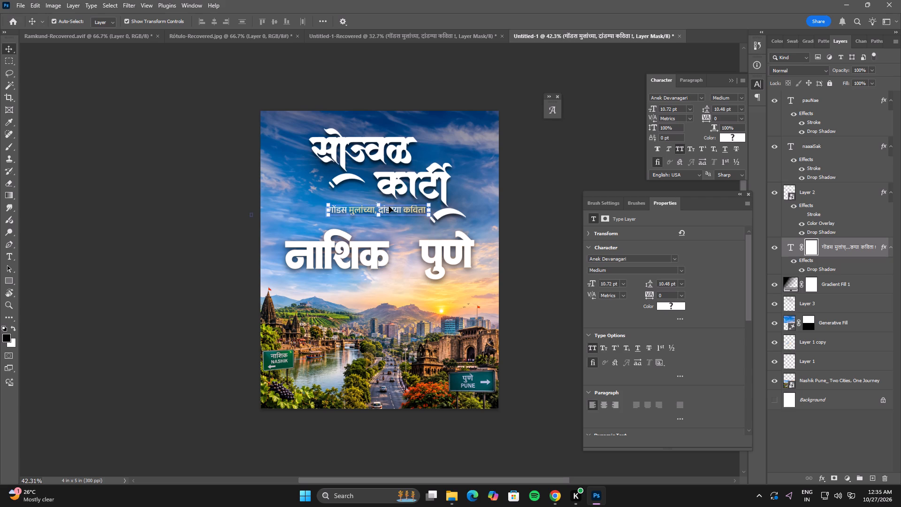
pyautogui.click(550, 197)
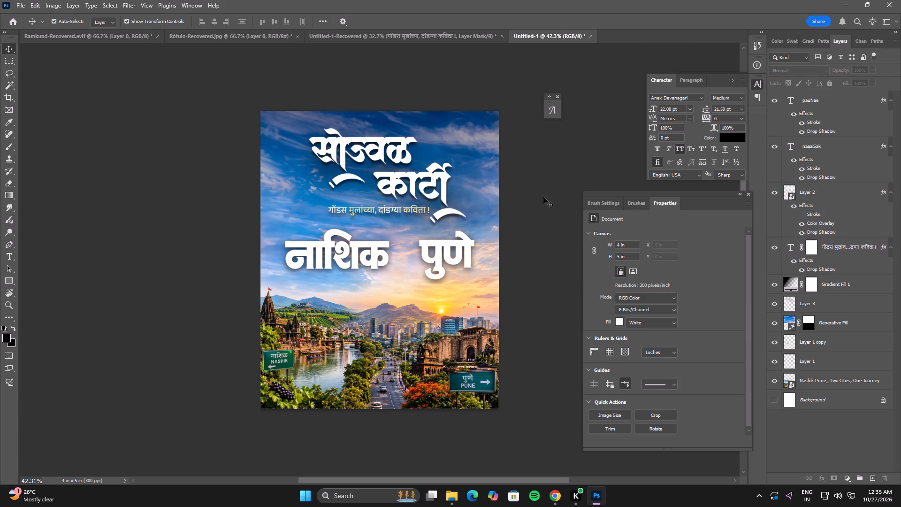
# Break the tagline into two lines after the comma and indent the second line with 14 spaces.
pyautogui.doubleClick(386, 208)
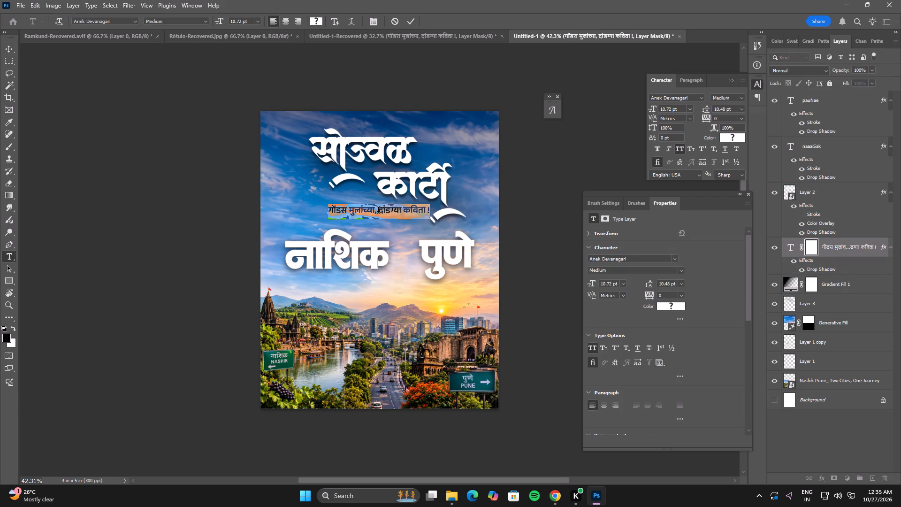
pyautogui.click(378, 211)
pyautogui.press('BackSpace')
pyautogui.press('Return')
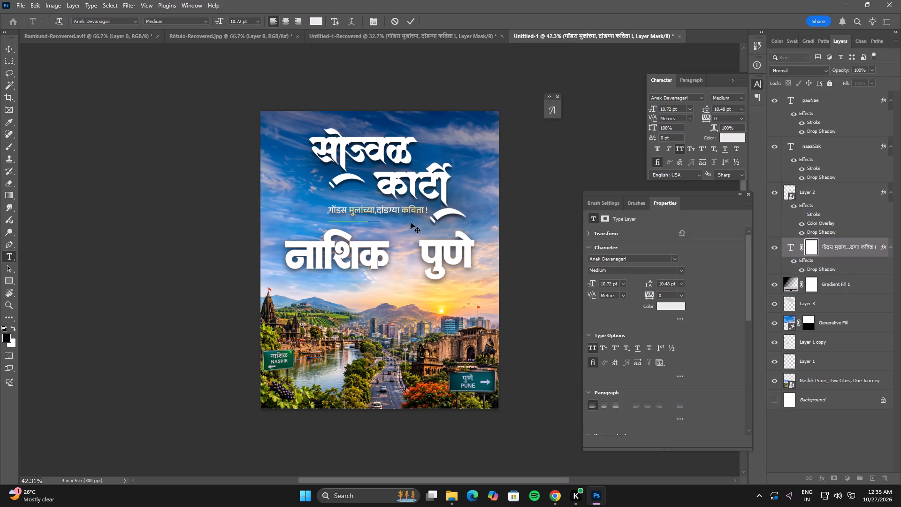
pyautogui.press('space')
pyautogui.press('space')
pyautogui.press('space')
pyautogui.press('space')
pyautogui.press('space')
pyautogui.press('space')
pyautogui.press('space')
pyautogui.press('space')
pyautogui.press('space')
pyautogui.press('space')
pyautogui.press('space')
pyautogui.press('space')
pyautogui.press('space')
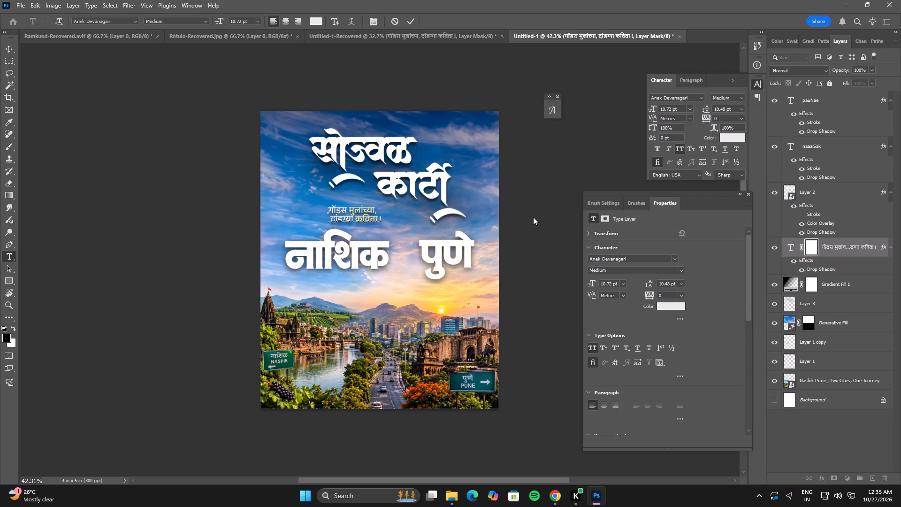
pyautogui.press('space')
pyautogui.click(533, 216)
# Move the two-line tagline about 0.15 in right and 0.1 in up, under the title, and preview the poster full screen.
pyautogui.moveTo(369, 219); pyautogui.dragTo(376, 212)
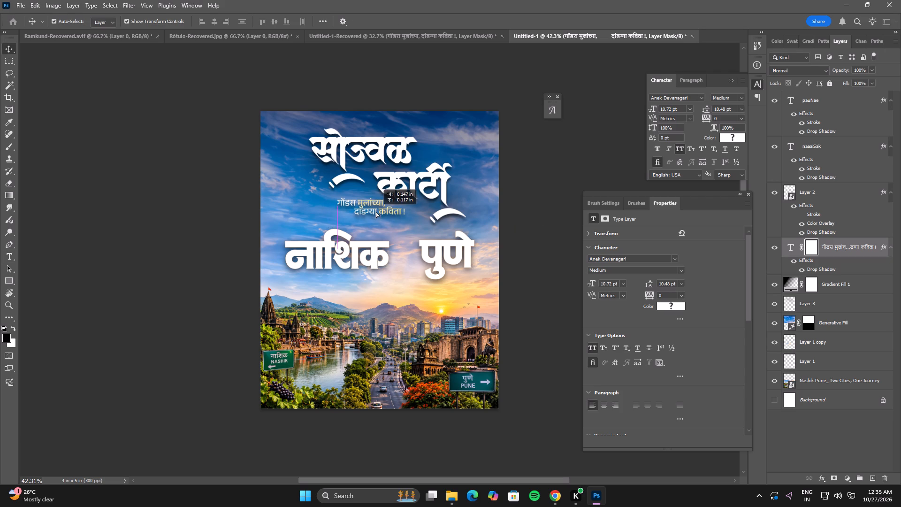
pyautogui.moveTo(376, 212); pyautogui.dragTo(376, 213)
pyautogui.click(505, 211)
pyautogui.click(536, 205)
pyautogui.press('g')
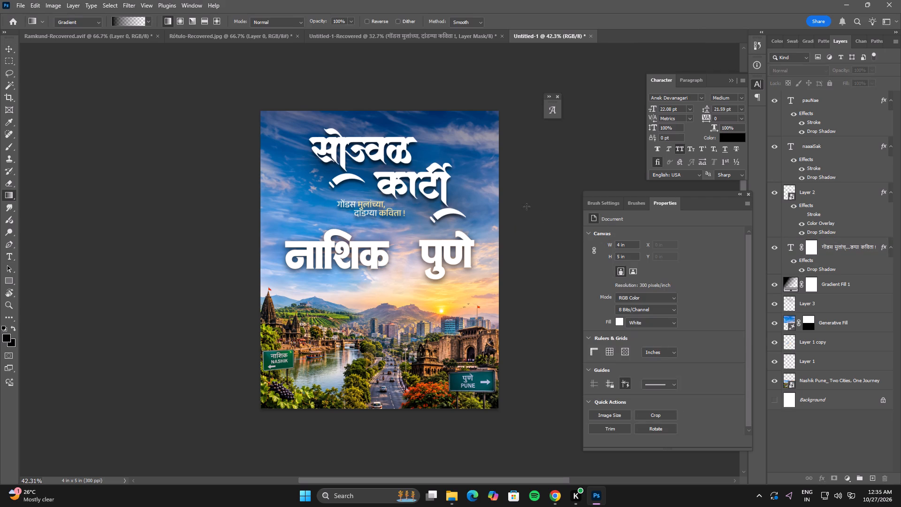
pyautogui.press('f')
pyautogui.press('f')
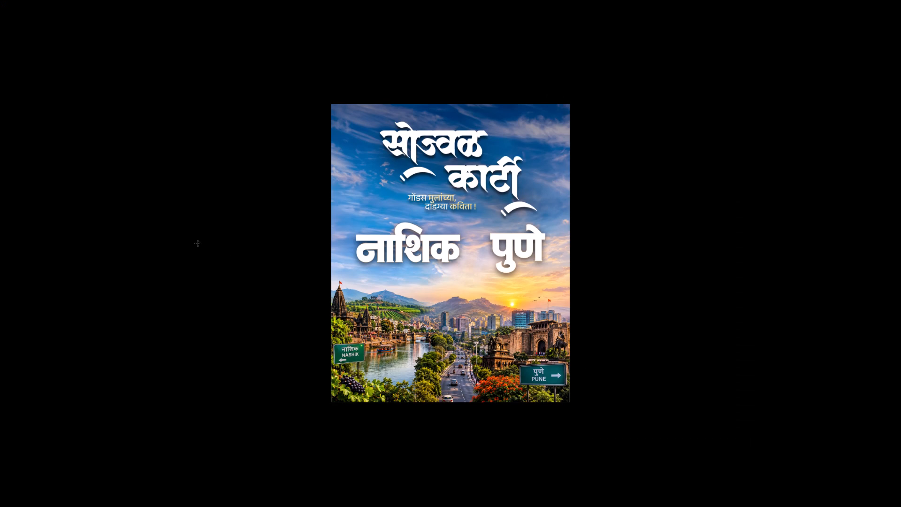
pyautogui.press('f')
# Draw a thin vertical rectangle about 0.06 in wide and 0.55 in high between नाशिक and पुणे.
pyautogui.click(7, 275)
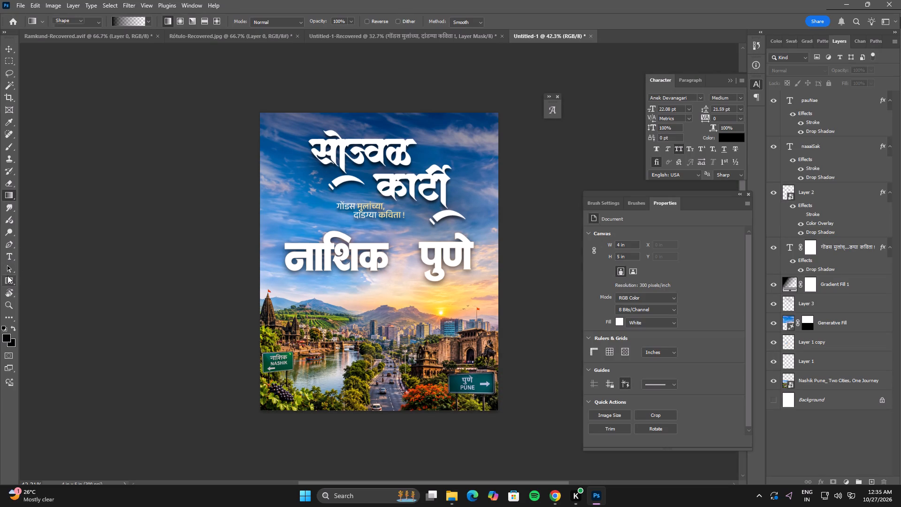
pyautogui.keyDown('alt'); pyautogui.scroll(3, 395, 249); pyautogui.keyUp('alt')
pyautogui.moveTo(410, 228); pyautogui.dragTo(415, 262)
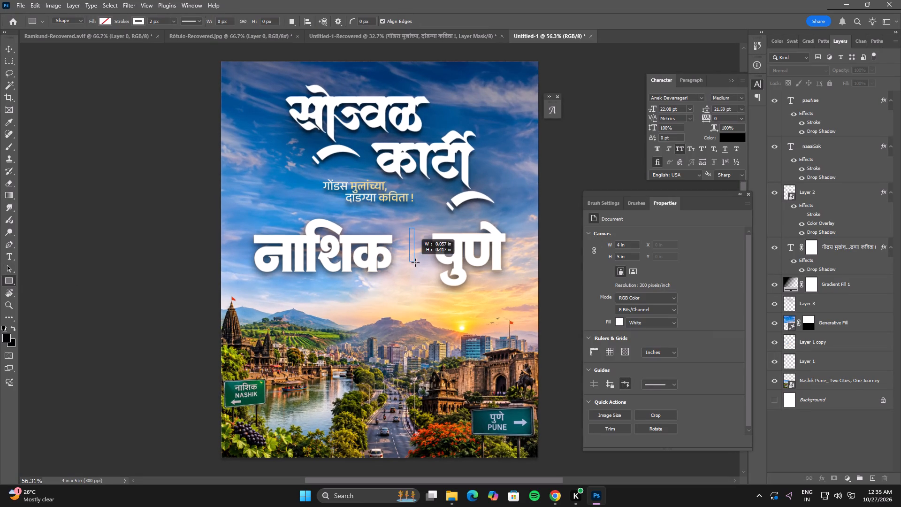
pyautogui.moveTo(415, 262); pyautogui.dragTo(414, 271)
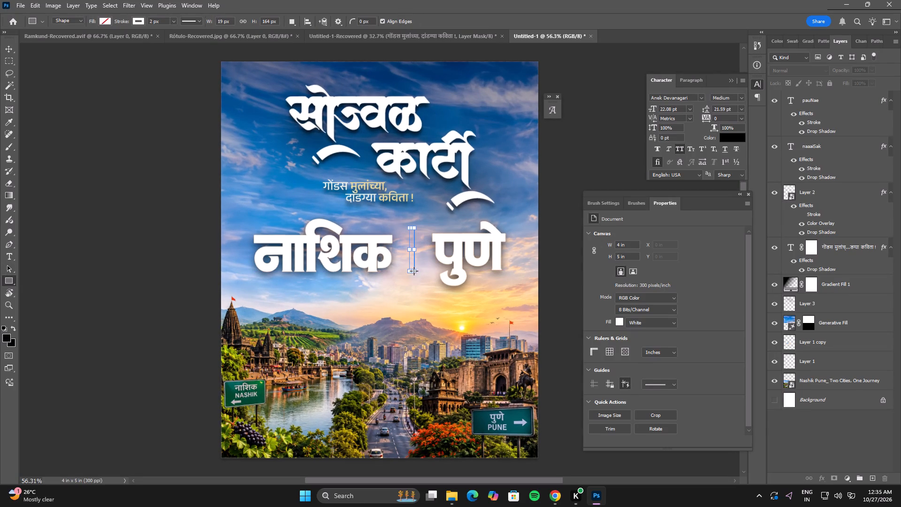
# Remove the divider rectangle's stroke and fill it with orange, trying white first.
pyautogui.click(619, 314)
pyautogui.click(603, 323)
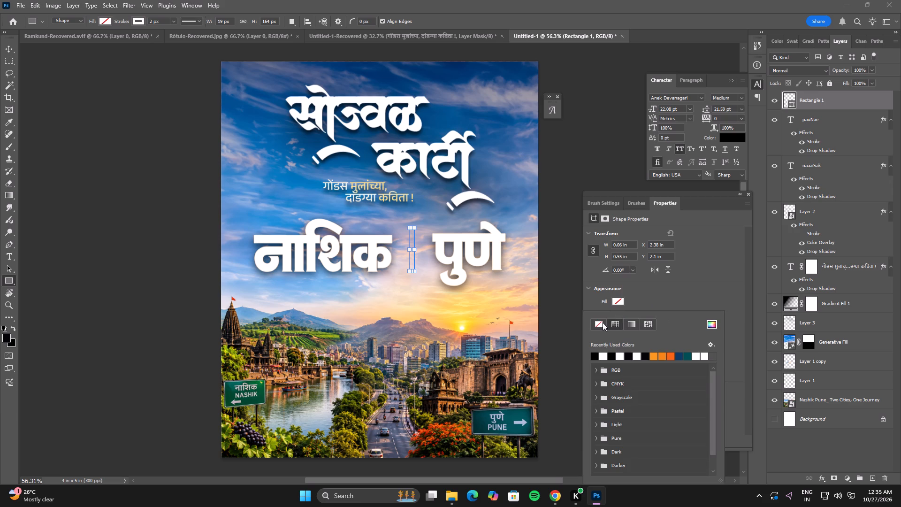
pyautogui.click(597, 323)
pyautogui.click(615, 302)
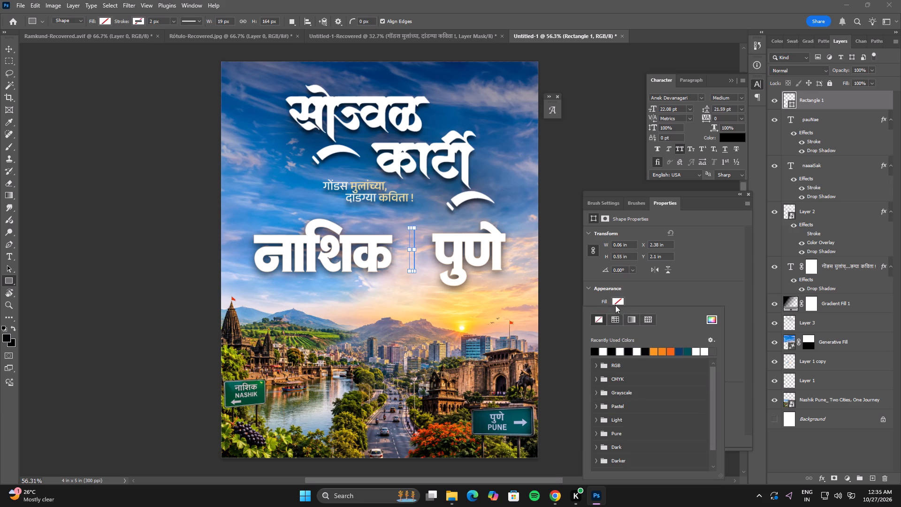
pyautogui.click(603, 350)
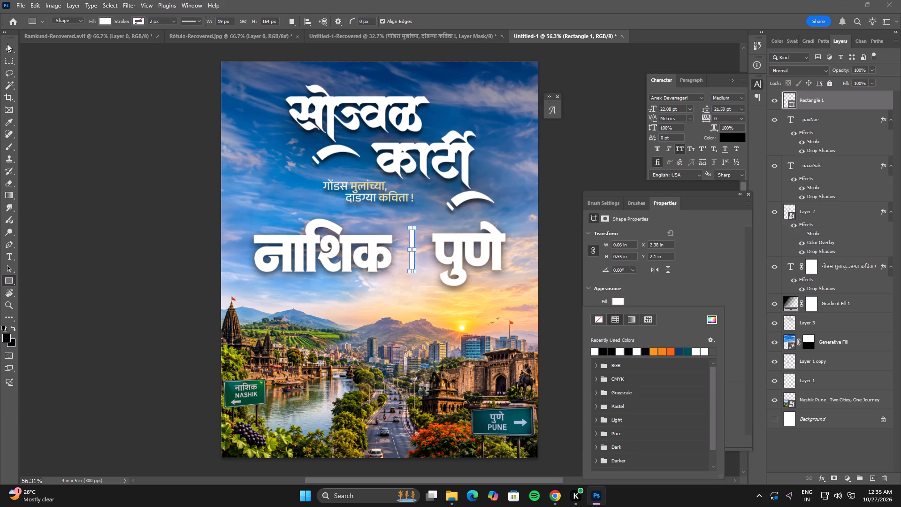
pyautogui.click(654, 353)
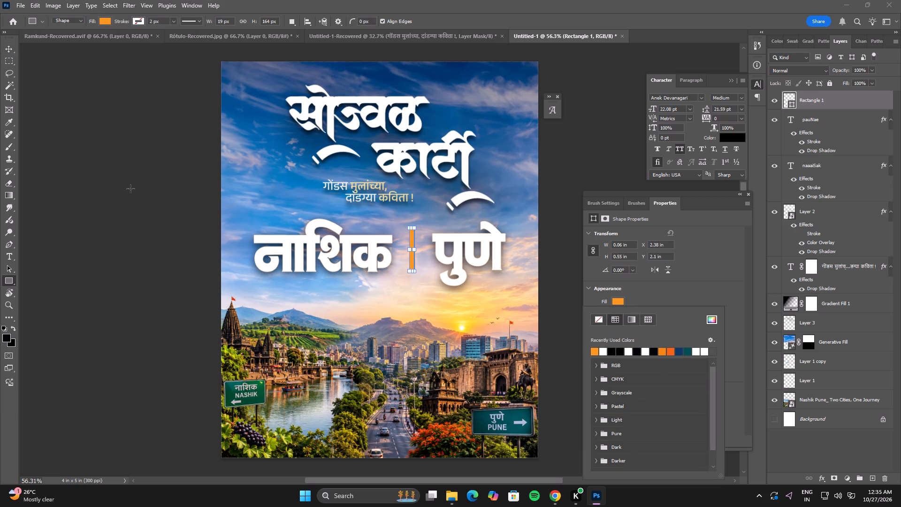
pyautogui.click(9, 45)
pyautogui.click(92, 139)
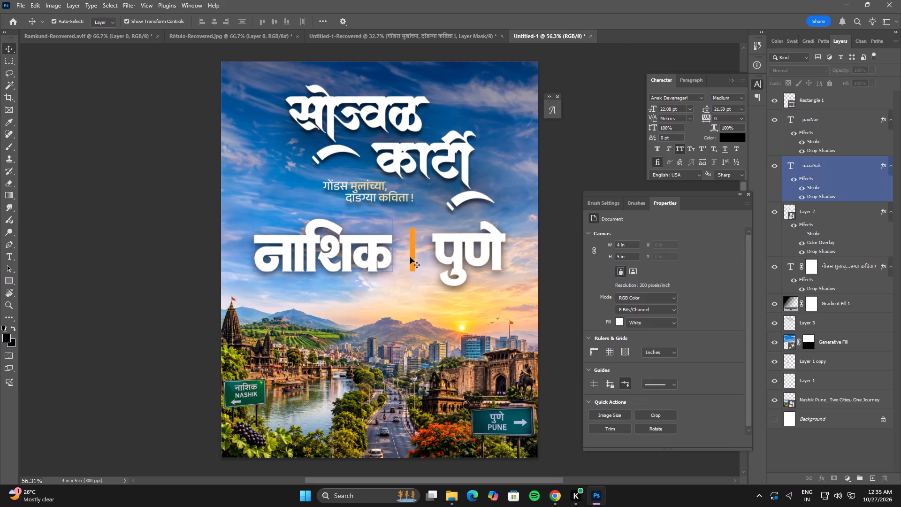
# Shorten the divider bar to about 0.46 in high and nudge it slightly down and right, to Y 2.15 in.
pyautogui.keyDown('alt'); pyautogui.scroll(-4, 458, 276); pyautogui.keyUp('alt')
pyautogui.click(426, 260)
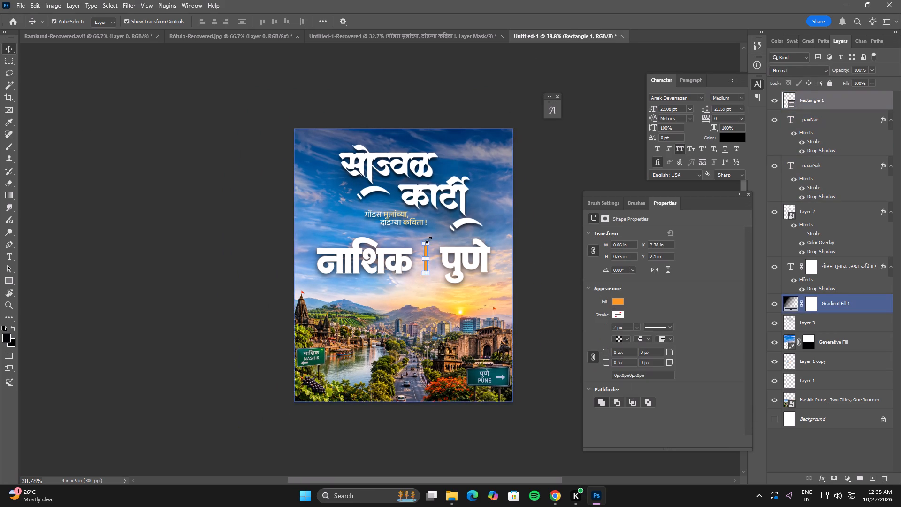
pyautogui.keyDown('alt'); pyautogui.keyDown('shift'); pyautogui.click(426, 241); pyautogui.keyUp('shift'); pyautogui.keyUp('alt')
pyautogui.doubleClick(426, 252)
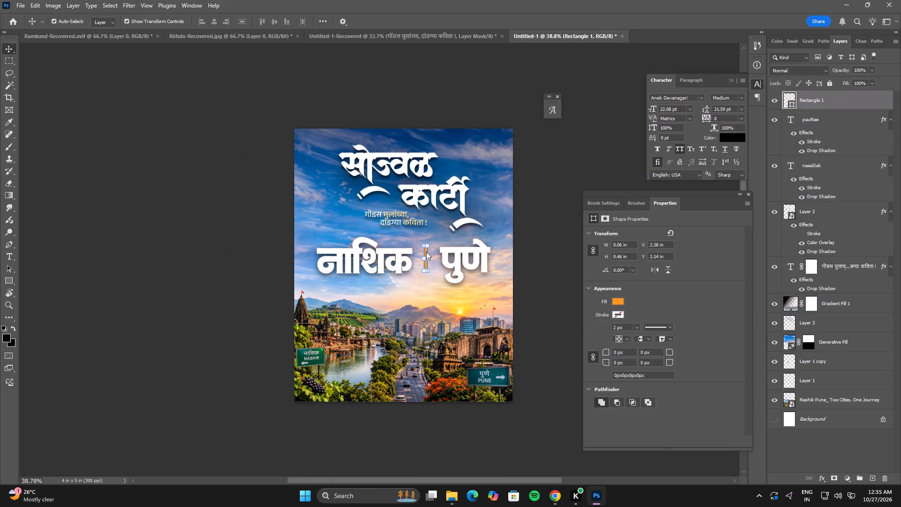
pyautogui.press('Down')
pyautogui.press('Right')
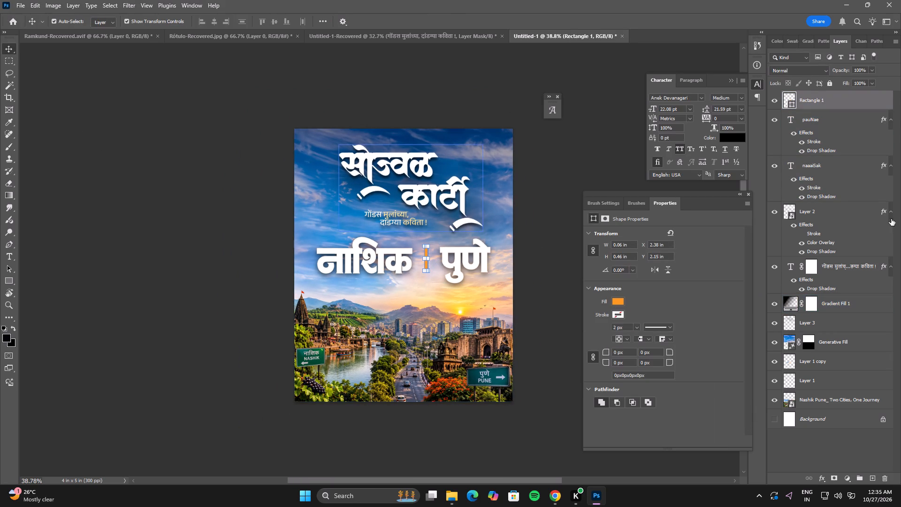
# Change the divider bar's fill colour to red, ff1d2d.
pyautogui.doubleClick(789, 104)
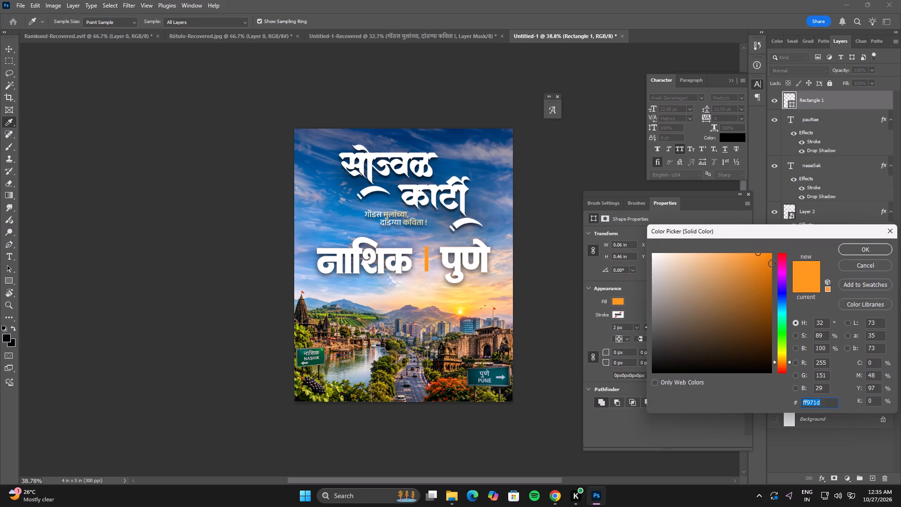
pyautogui.click(780, 256)
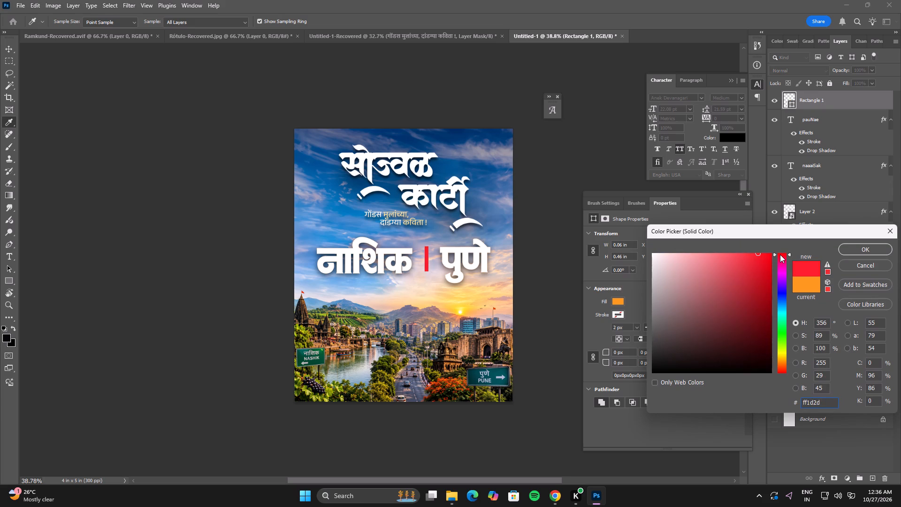
pyautogui.click(861, 249)
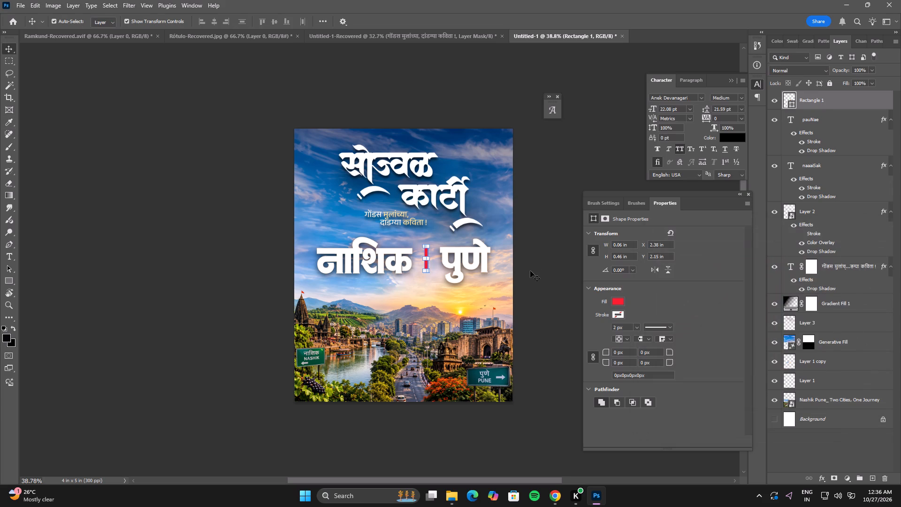
pyautogui.click(530, 271)
# Change the पुणे text's layer-style stroke to black, 000000, with a size of 2 px.
pyautogui.click(485, 263)
pyautogui.doubleClick(818, 143)
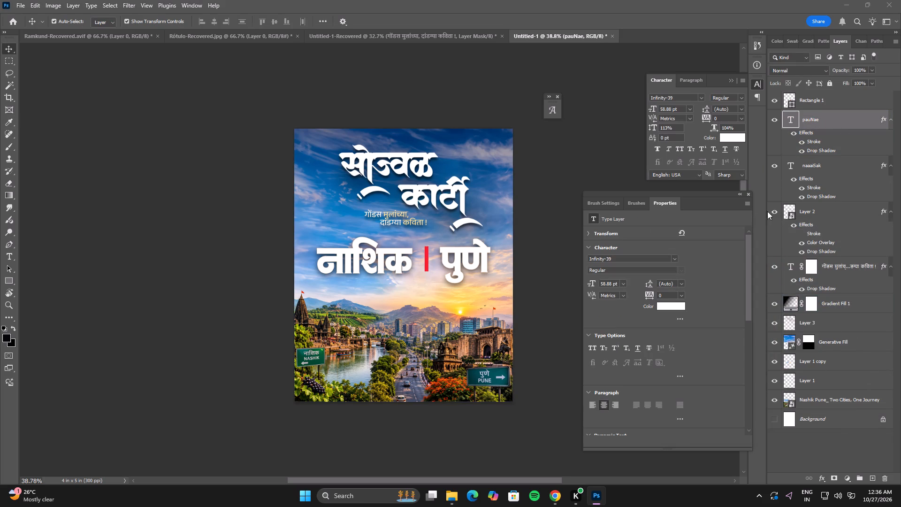
pyautogui.click(678, 289)
pyautogui.click(678, 293)
pyautogui.moveTo(696, 313); pyautogui.dragTo(569, 503)
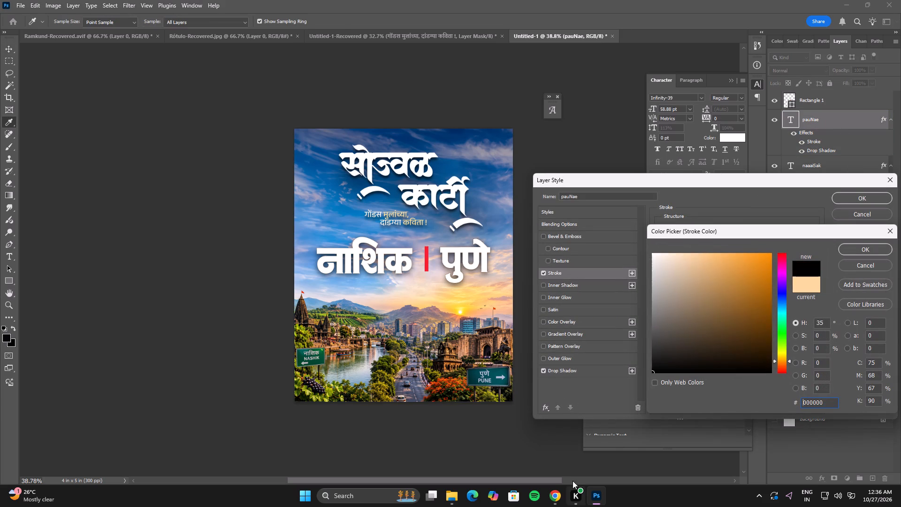
pyautogui.click(841, 247)
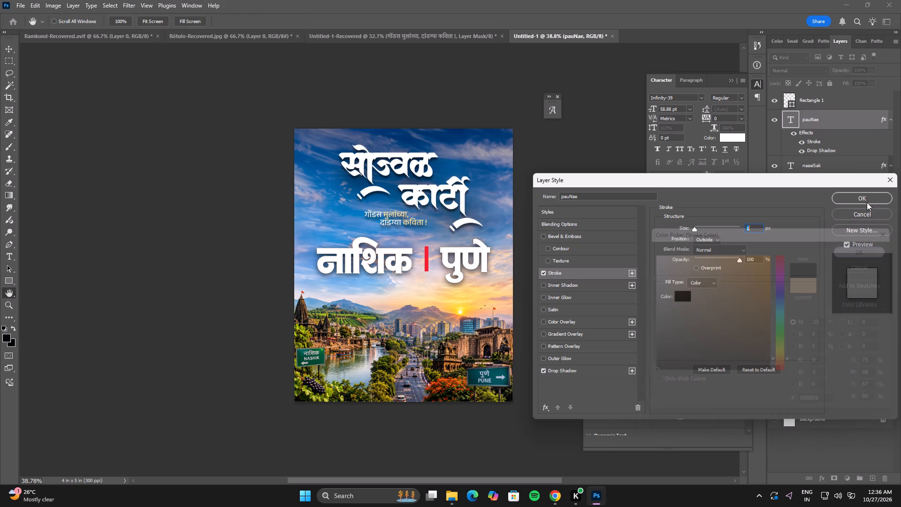
pyautogui.press('Up')
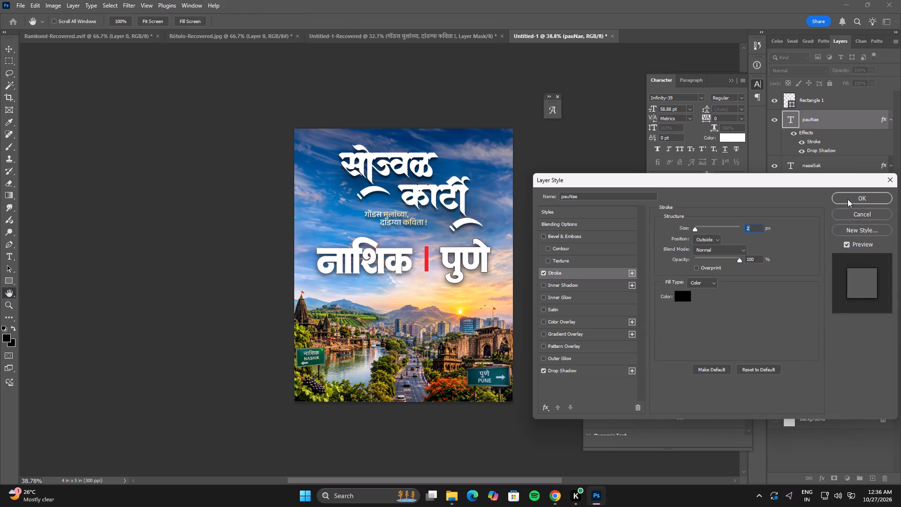
pyautogui.click(850, 200)
# Give the नाशिक text the same black layer-style stroke with a size of 2 px.
pyautogui.click(380, 263)
pyautogui.click(444, 266)
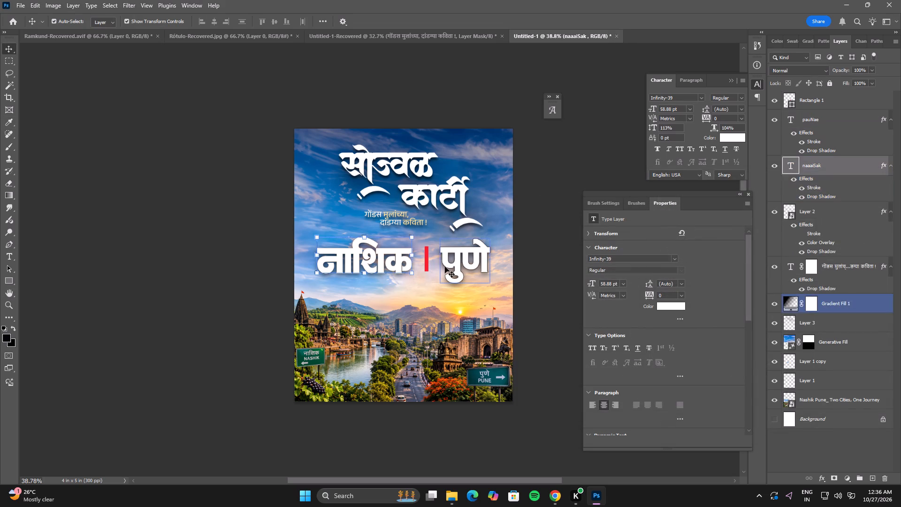
pyautogui.click(396, 263)
pyautogui.click(815, 190)
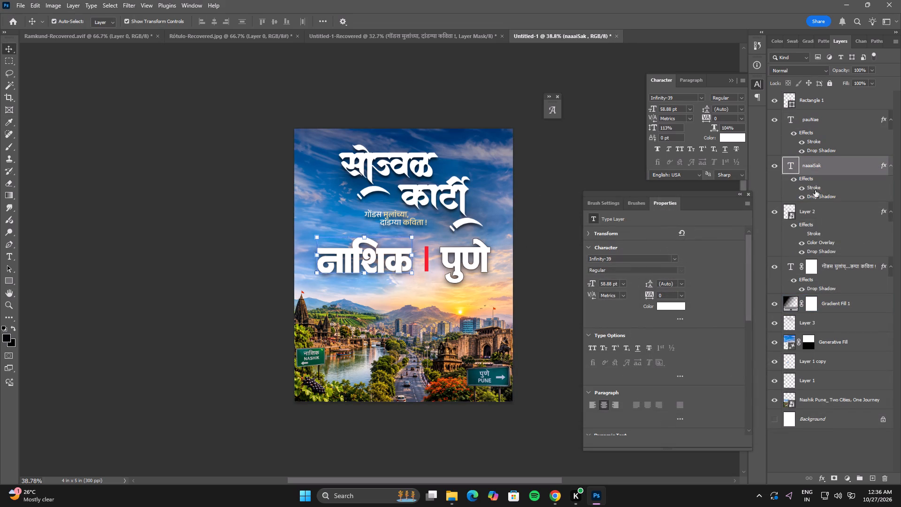
pyautogui.doubleClick(815, 189)
pyautogui.click(689, 297)
pyautogui.moveTo(688, 334); pyautogui.dragTo(598, 465)
pyautogui.click(866, 246)
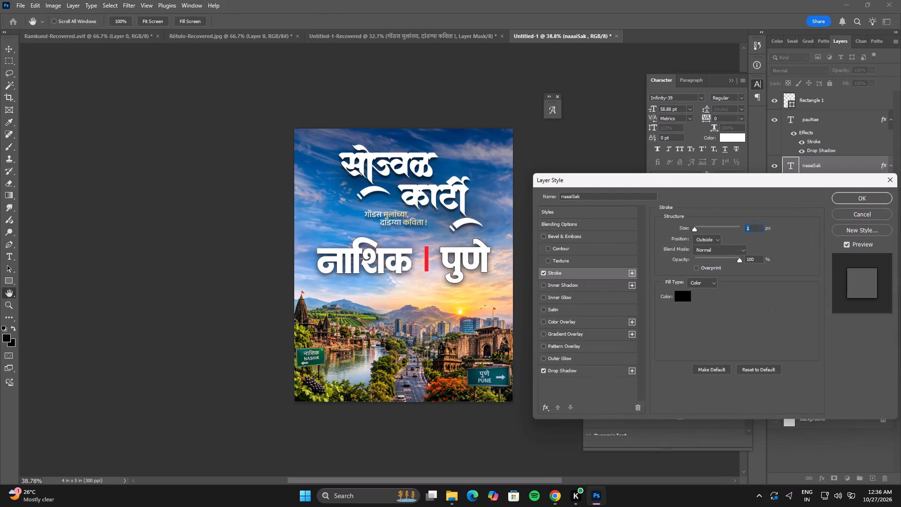
pyautogui.press('Up')
pyautogui.click(870, 196)
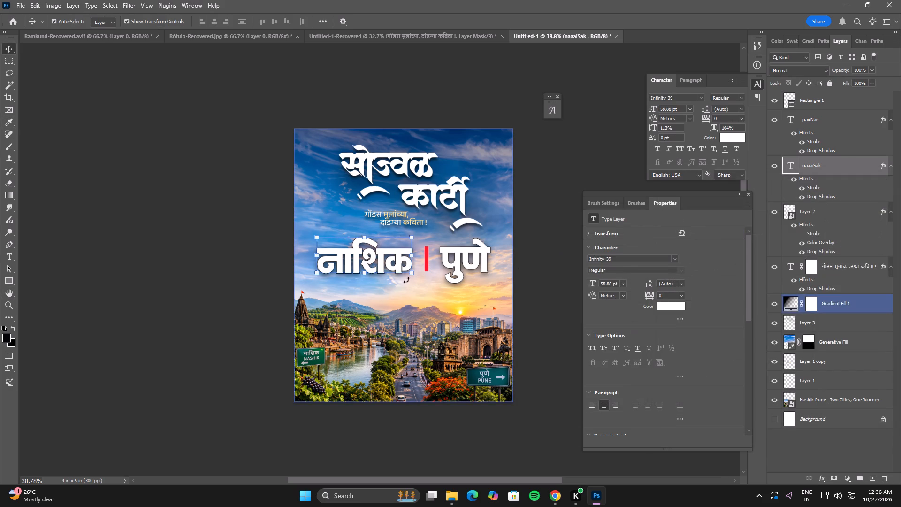
pyautogui.click(489, 401)
pyautogui.click(533, 462)
# Increase the line spacing of the two-line tagline under the title to 13 pt.
pyautogui.click(401, 222)
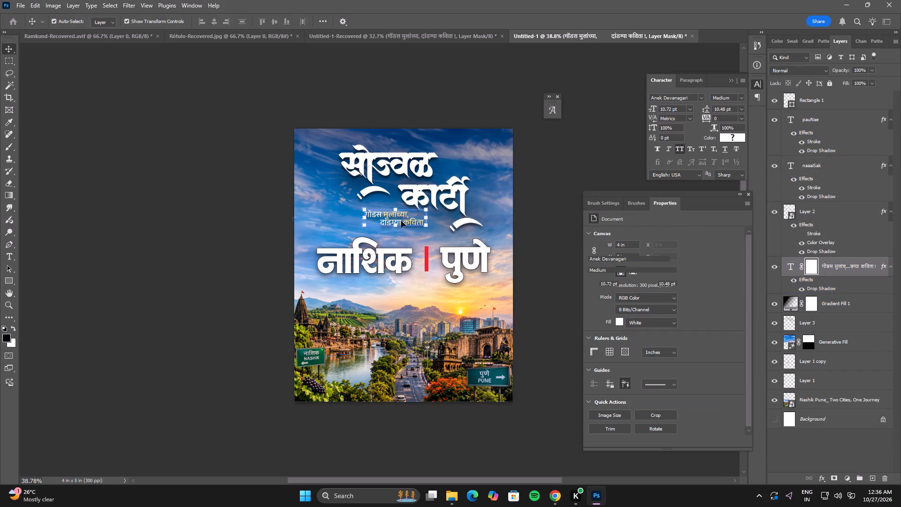
pyautogui.click(671, 284)
pyautogui.press('Up')
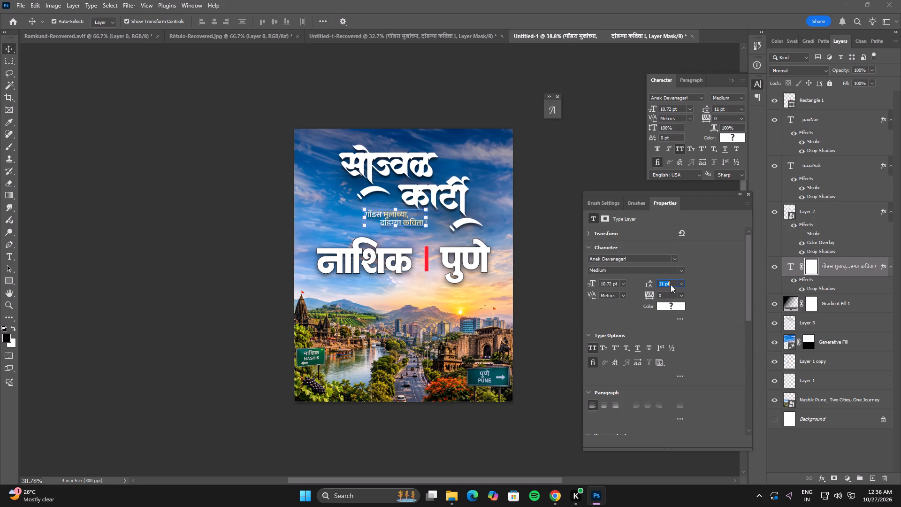
pyautogui.press('Up')
pyautogui.press('Up')
pyautogui.click(536, 301)
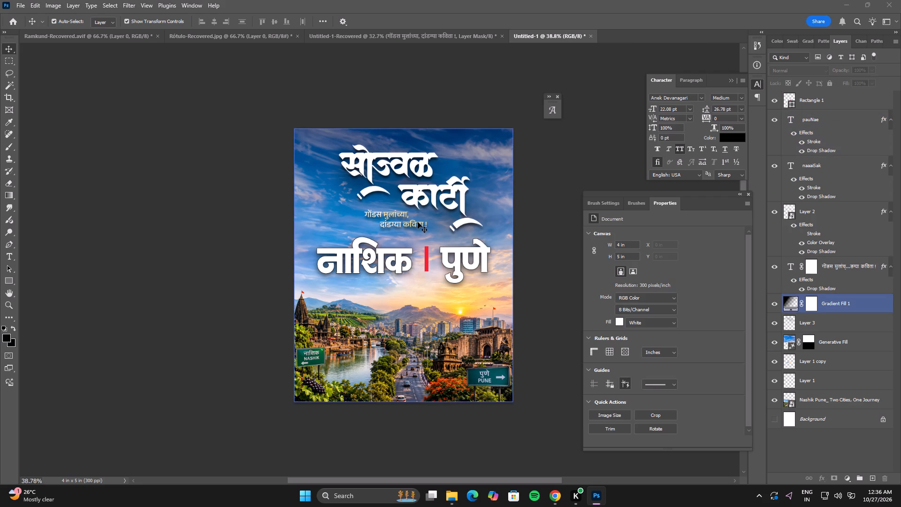
# Reposition the tagline slightly up and to the right in the gap beneath सोज्वळ, beside कार्टी.
pyautogui.click(418, 222)
pyautogui.press('Up')
pyautogui.press('Up')
pyautogui.press('Right')
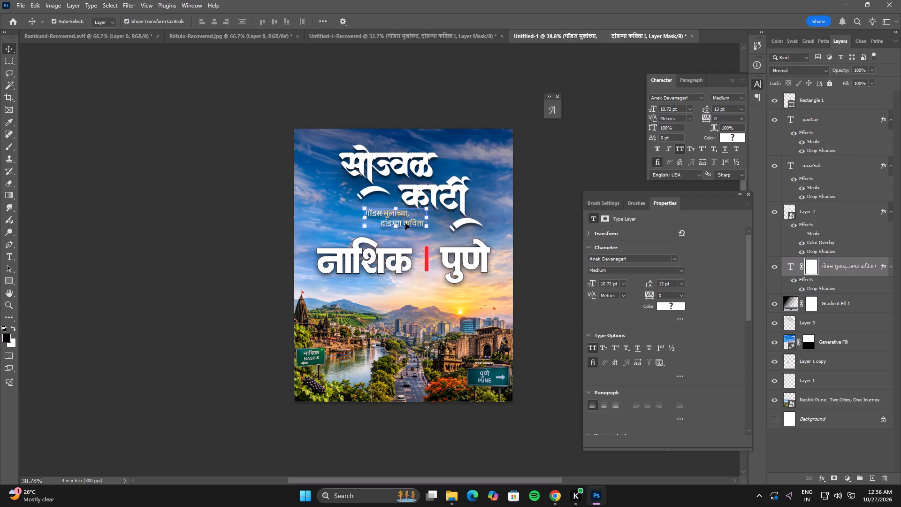
pyautogui.moveTo(405, 223); pyautogui.dragTo(399, 215)
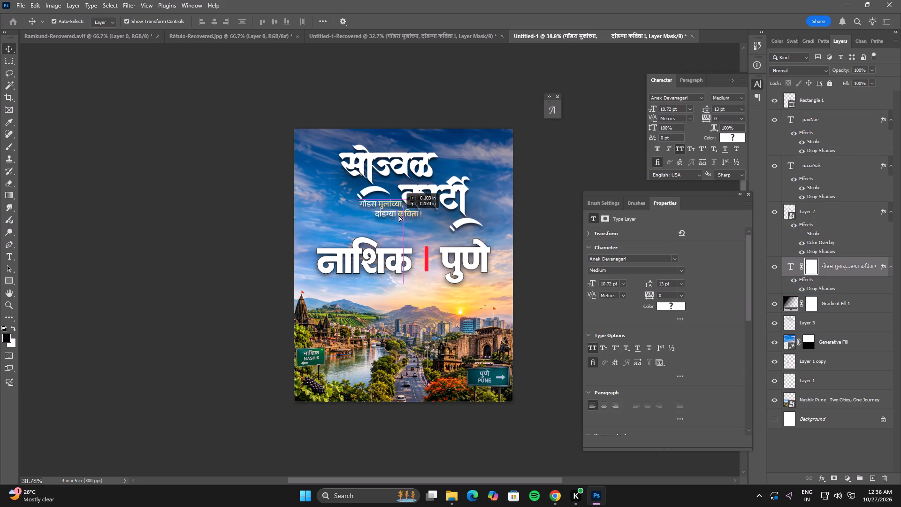
pyautogui.moveTo(399, 215); pyautogui.dragTo(401, 219)
pyautogui.press('Up')
pyautogui.press('Up')
pyautogui.press('Up')
pyautogui.press('Up')
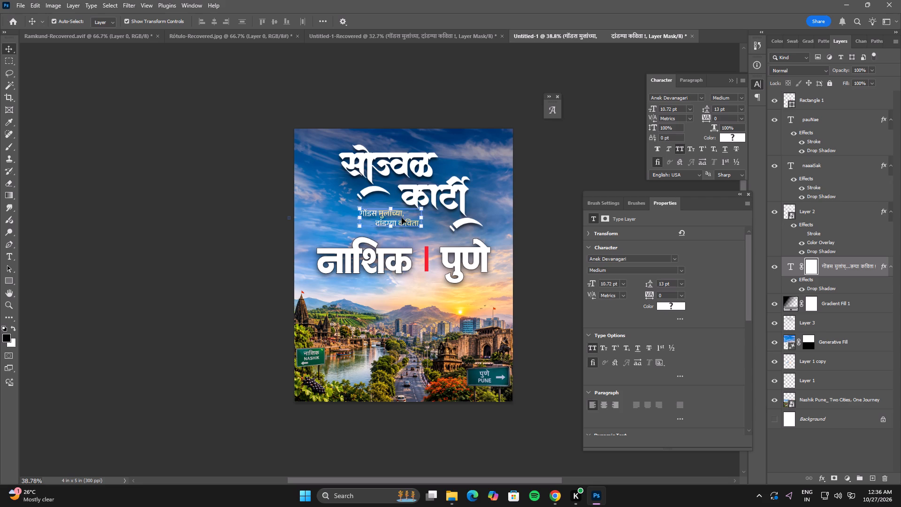
pyautogui.moveTo(399, 217); pyautogui.dragTo(405, 218)
pyautogui.press('Up')
pyautogui.press('Down')
pyautogui.press('Down')
pyautogui.press('Down')
pyautogui.press('Down')
pyautogui.click(564, 216)
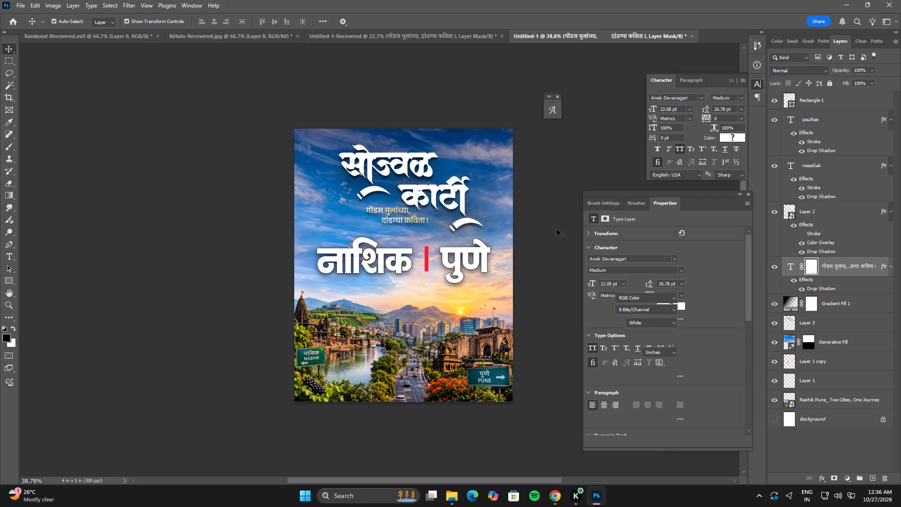
# Add a Selective Color adjustment directly above the Generative Fill layer, with Neutrals set to cyan +21% and yellow +13%.
pyautogui.click(493, 309)
pyautogui.click(861, 325)
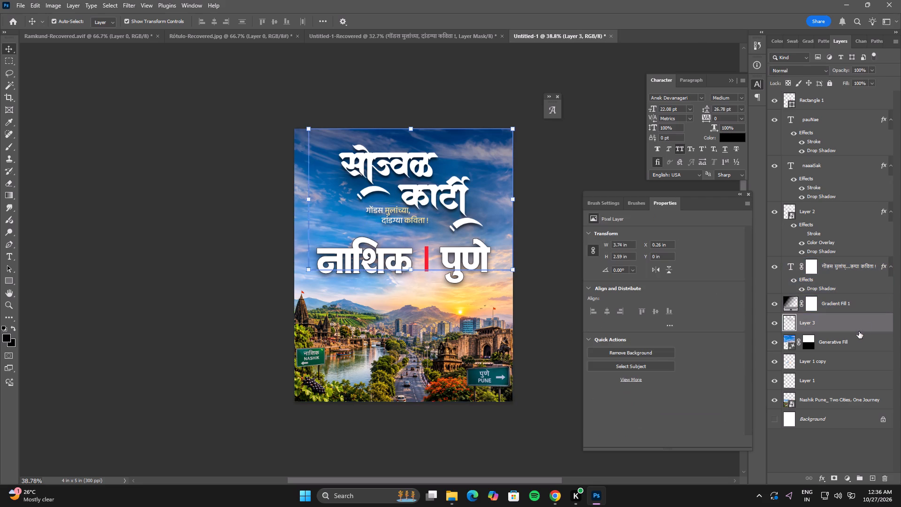
pyautogui.click(843, 345)
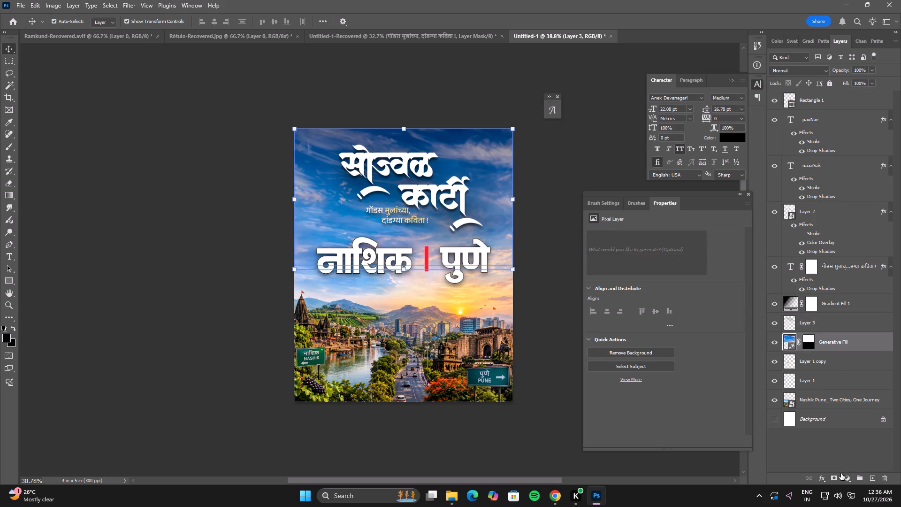
pyautogui.click(845, 476)
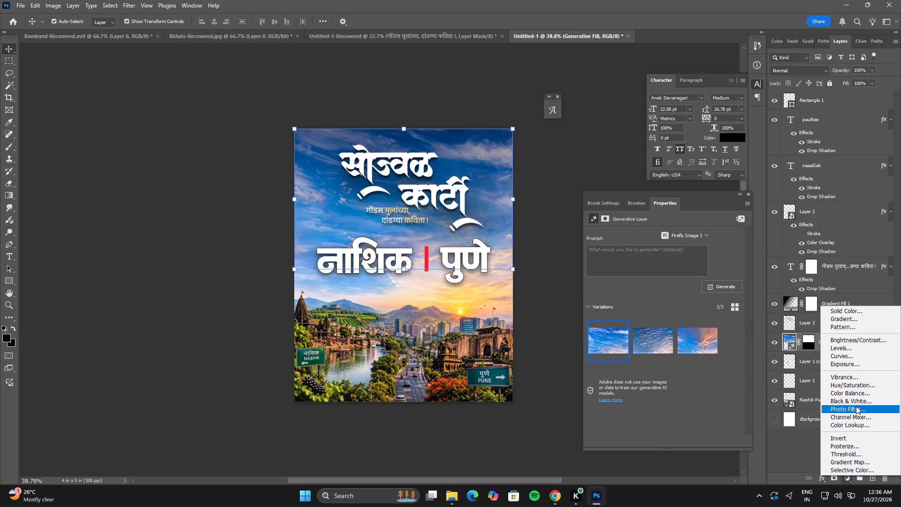
pyautogui.click(855, 467)
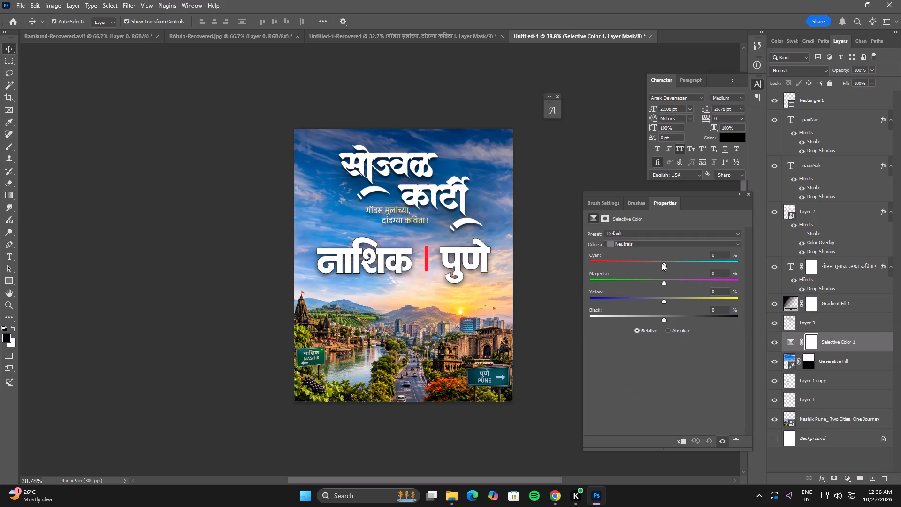
pyautogui.moveTo(665, 263); pyautogui.dragTo(626, 260)
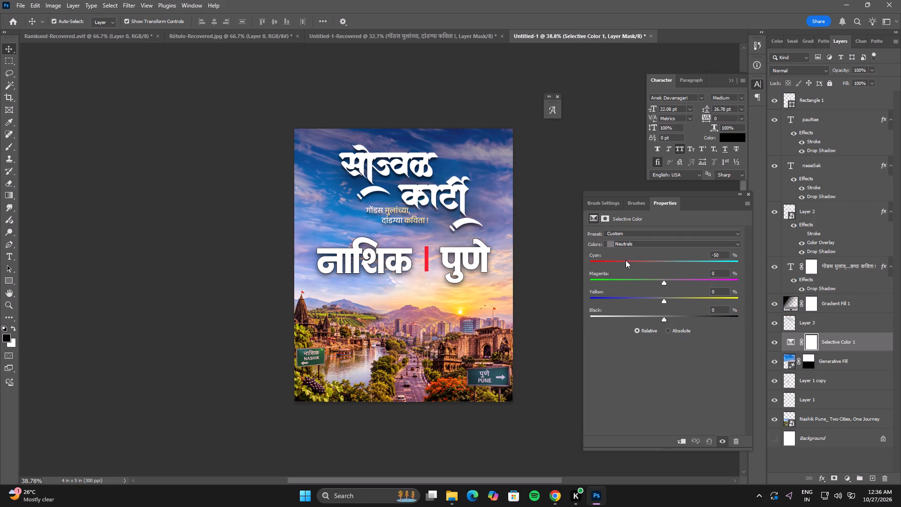
pyautogui.moveTo(626, 260); pyautogui.dragTo(688, 264)
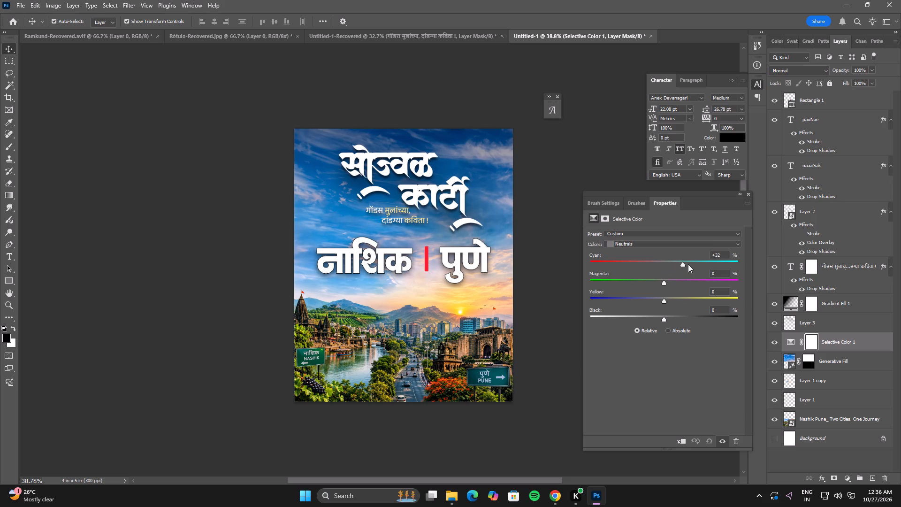
pyautogui.moveTo(688, 264); pyautogui.dragTo(680, 265)
pyautogui.moveTo(664, 298); pyautogui.dragTo(667, 295)
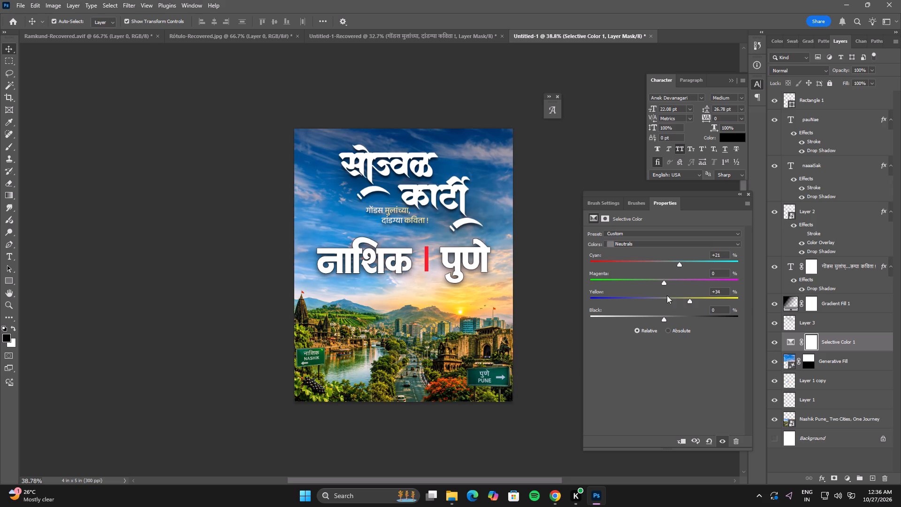
pyautogui.moveTo(667, 295); pyautogui.dragTo(676, 294)
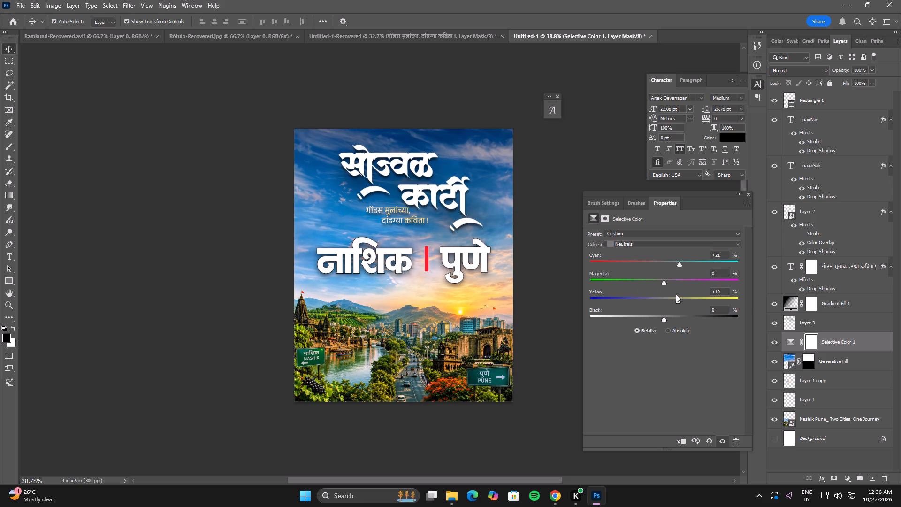
pyautogui.moveTo(676, 294); pyautogui.dragTo(680, 294)
pyautogui.click(676, 297)
# Fine-tune the Neutrals in the Selective Color adjustment, setting cyan to +22% and raising magenta slightly above zero.
pyautogui.moveTo(678, 262); pyautogui.dragTo(659, 267)
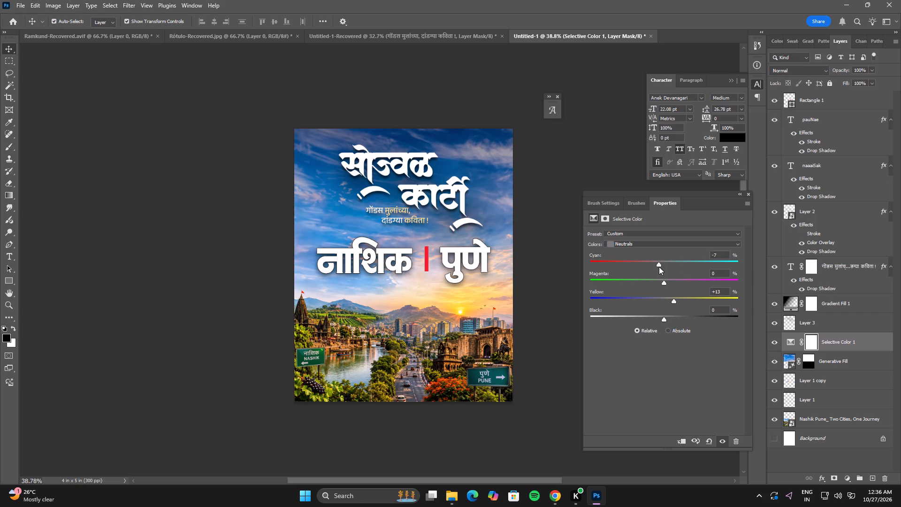
pyautogui.moveTo(659, 267); pyautogui.dragTo(654, 266)
pyautogui.moveTo(654, 266); pyautogui.dragTo(680, 274)
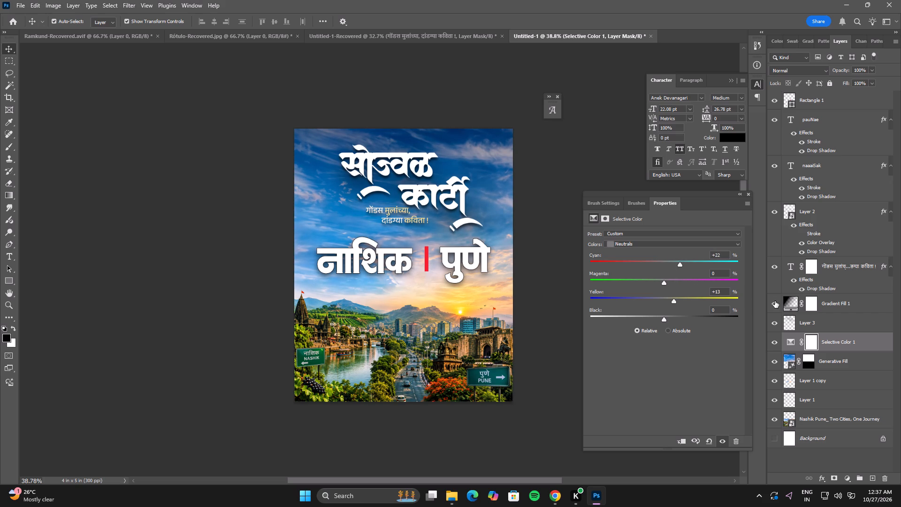
pyautogui.moveTo(664, 280); pyautogui.dragTo(661, 284)
pyautogui.moveTo(661, 284); pyautogui.dragTo(677, 287)
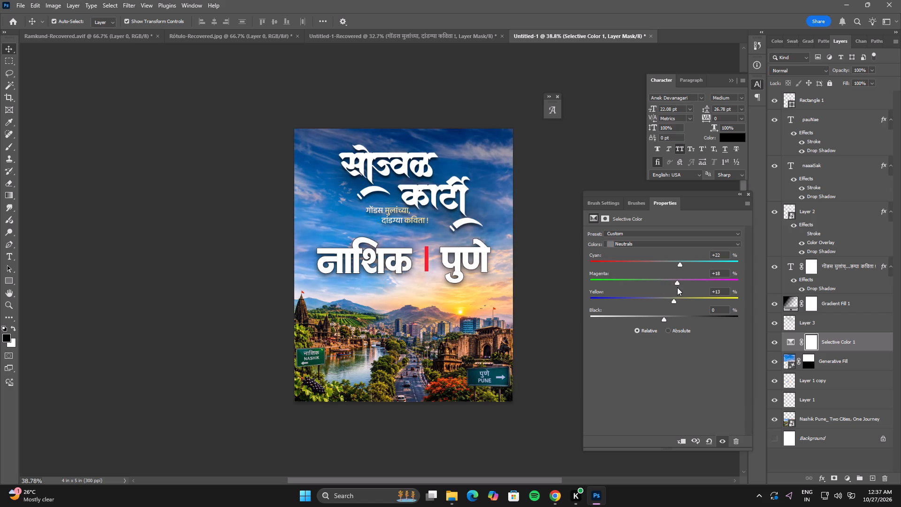
pyautogui.moveTo(677, 287); pyautogui.dragTo(670, 287)
# Create a layer above Layer 3 and shade the sky behind नाशिक and पुणे with a large black brush at 4% opacity.
pyautogui.click(831, 328)
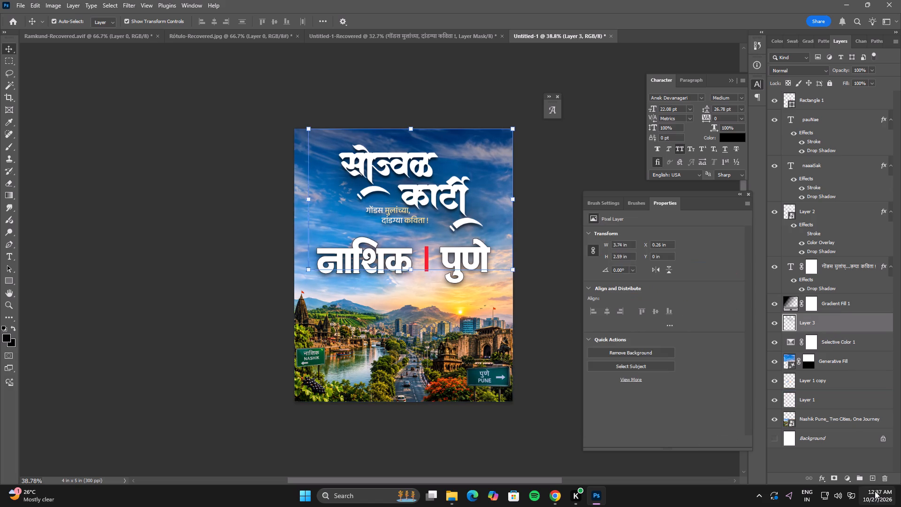
pyautogui.click(872, 479)
pyautogui.click(6, 149)
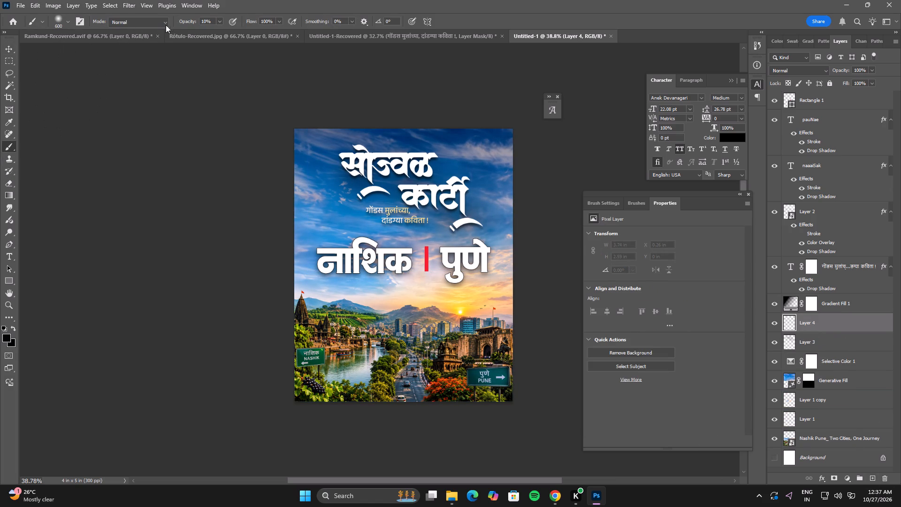
pyautogui.click(182, 20)
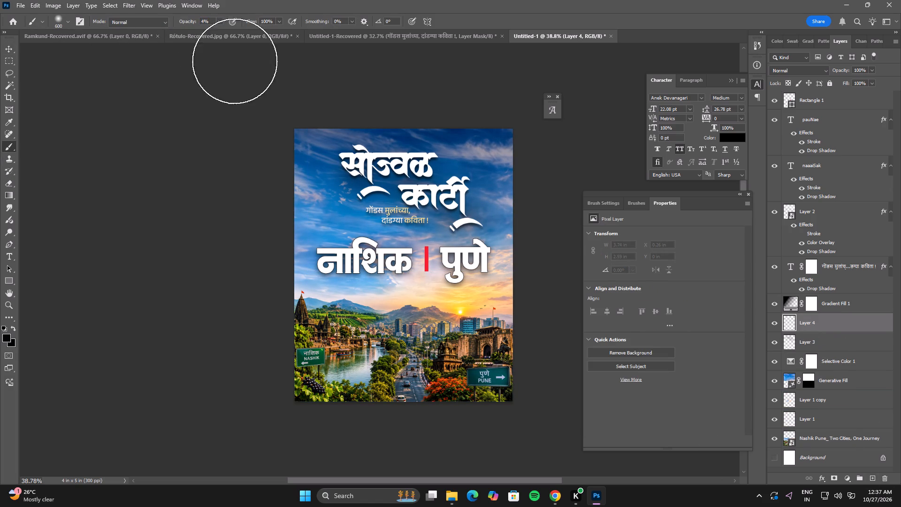
pyautogui.moveTo(357, 181); pyautogui.dragTo(344, 198)
pyautogui.moveTo(353, 238); pyautogui.dragTo(336, 246)
pyautogui.moveTo(324, 250); pyautogui.dragTo(311, 251)
pyautogui.moveTo(295, 251); pyautogui.dragTo(358, 255)
pyautogui.moveTo(362, 254); pyautogui.dragTo(425, 252)
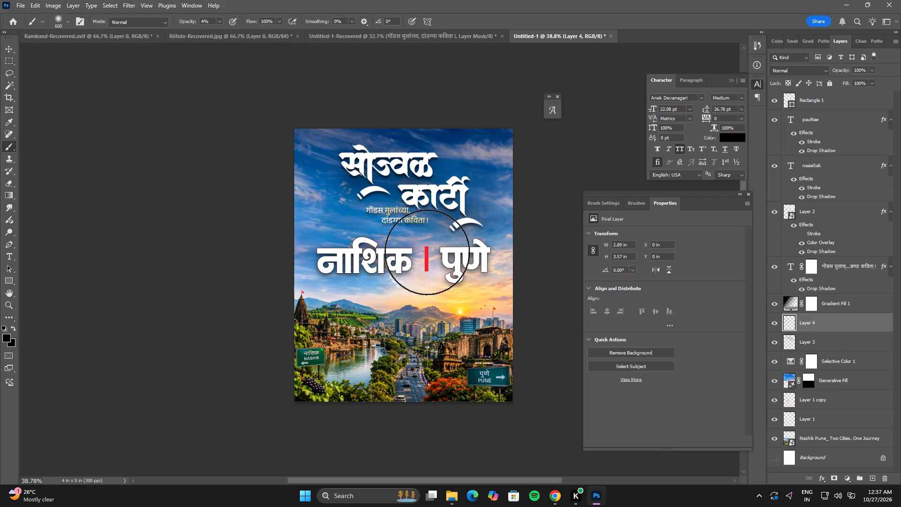
pyautogui.click(427, 252)
pyautogui.moveTo(392, 259); pyautogui.dragTo(441, 260)
pyautogui.moveTo(456, 256); pyautogui.dragTo(497, 256)
pyautogui.moveTo(497, 256); pyautogui.dragTo(503, 258)
pyautogui.moveTo(511, 259); pyautogui.dragTo(502, 258)
# Darken the upper sky around the title and toward both top corners with the same faint black brush.
pyautogui.moveTo(413, 238); pyautogui.dragTo(355, 207)
pyautogui.moveTo(338, 184); pyautogui.dragTo(297, 179)
pyautogui.moveTo(286, 181); pyautogui.dragTo(293, 162)
pyautogui.moveTo(283, 197); pyautogui.dragTo(284, 215)
pyautogui.moveTo(294, 203); pyautogui.dragTo(409, 181)
pyautogui.moveTo(522, 146); pyautogui.dragTo(489, 147)
pyautogui.moveTo(486, 146); pyautogui.dragTo(511, 155)
pyautogui.click(518, 157)
pyautogui.moveTo(323, 136); pyautogui.dragTo(279, 204)
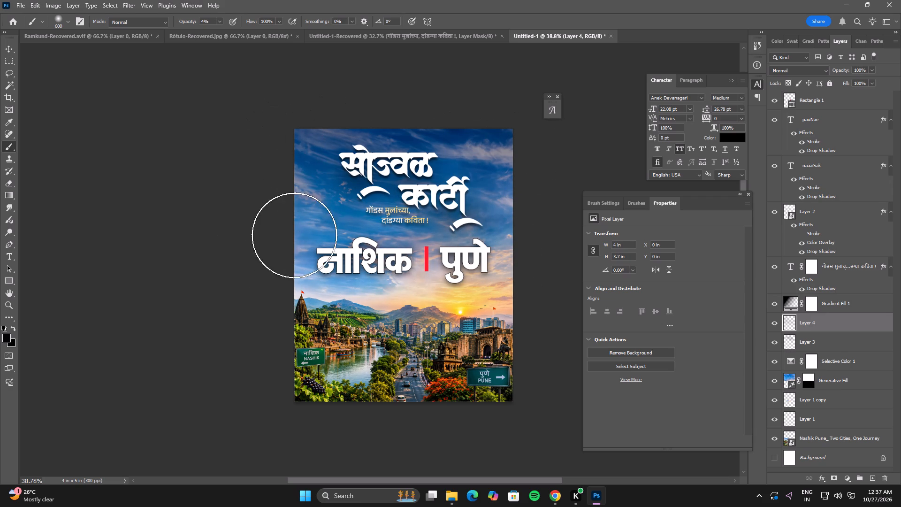
# Build up more faint black shading across the sky behind the tagline and city names and along the poster's left edge.
pyautogui.click(294, 235)
pyautogui.moveTo(311, 243); pyautogui.dragTo(299, 252)
pyautogui.moveTo(322, 260); pyautogui.dragTo(402, 253)
pyautogui.moveTo(478, 268); pyautogui.dragTo(500, 268)
pyautogui.moveTo(522, 254); pyautogui.dragTo(485, 247)
pyautogui.moveTo(346, 242); pyautogui.dragTo(297, 241)
pyautogui.moveTo(277, 230); pyautogui.dragTo(305, 223)
pyautogui.moveTo(356, 223); pyautogui.dragTo(408, 222)
pyautogui.moveTo(407, 222); pyautogui.dragTo(283, 232)
pyautogui.moveTo(273, 228); pyautogui.dragTo(287, 187)
pyautogui.moveTo(291, 146); pyautogui.dragTo(301, 138)
pyautogui.moveTo(282, 155); pyautogui.dragTo(278, 218)
pyautogui.moveTo(290, 246); pyautogui.dragTo(304, 267)
pyautogui.moveTo(297, 258); pyautogui.dragTo(297, 195)
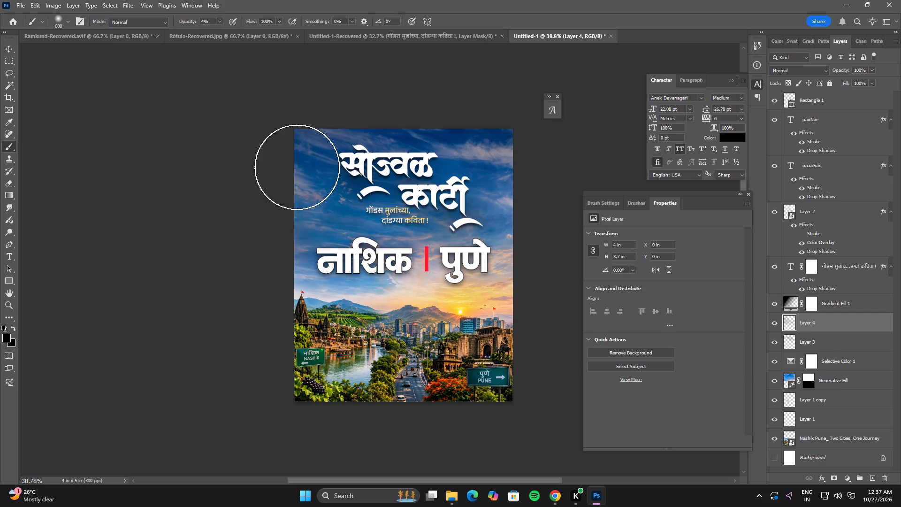
# Add further faint black brush passes at 4% opacity on Layer 4, across the sky from the title down to the city names.
pyautogui.moveTo(300, 162); pyautogui.dragTo(374, 158)
pyautogui.moveTo(443, 155); pyautogui.dragTo(284, 207)
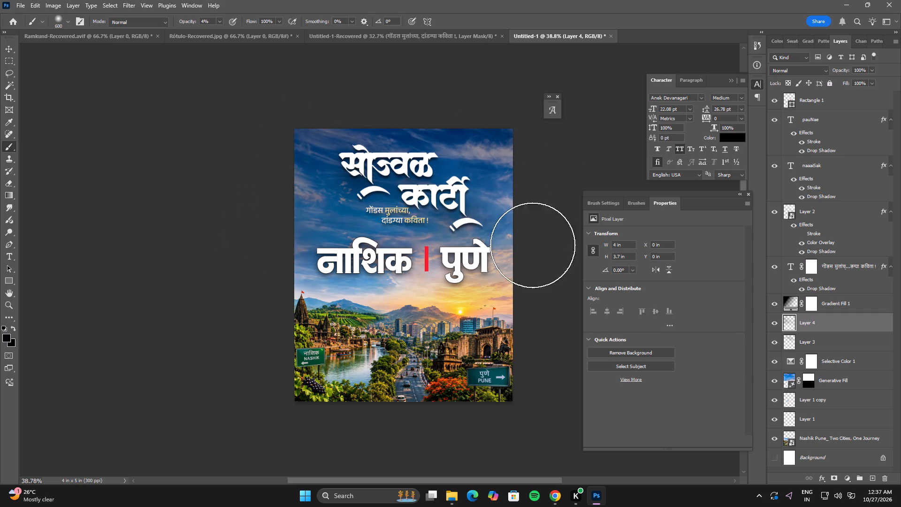
pyautogui.moveTo(536, 264); pyautogui.dragTo(253, 127)
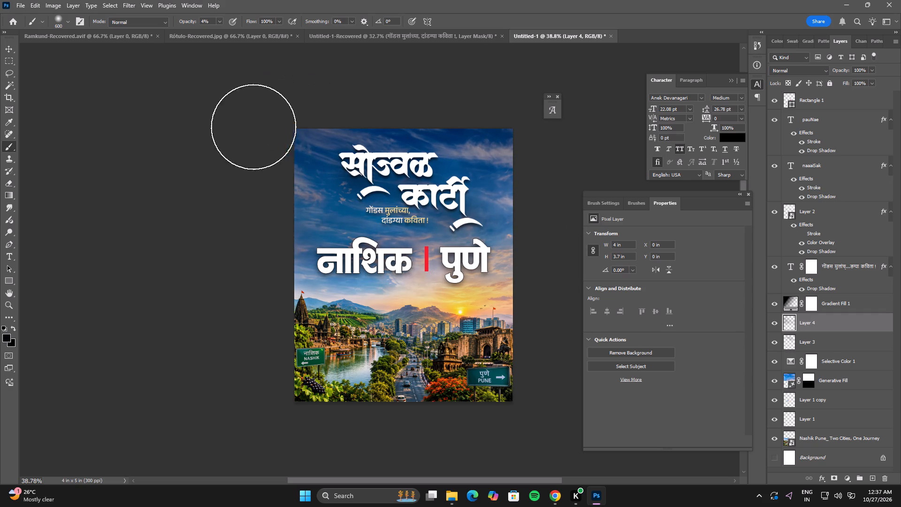
pyautogui.moveTo(253, 127); pyautogui.dragTo(263, 223)
pyautogui.moveTo(524, 265); pyautogui.dragTo(262, 231)
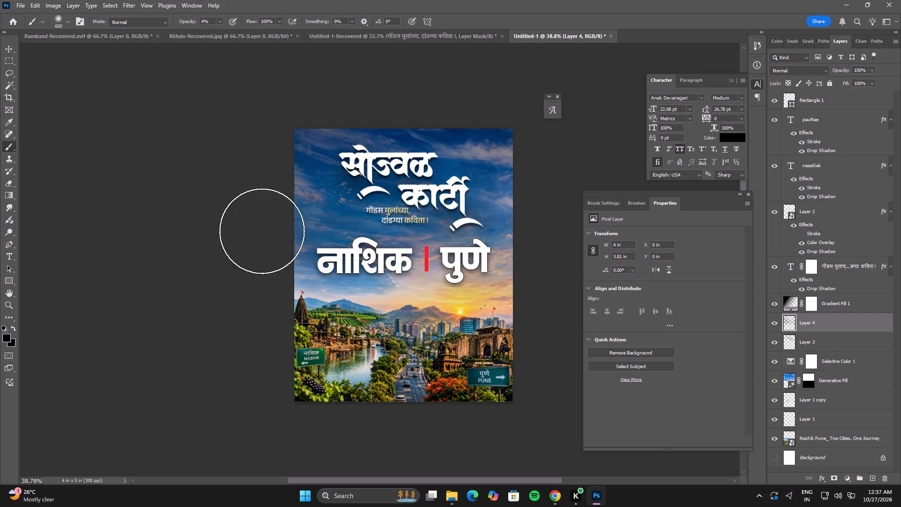
pyautogui.moveTo(262, 231); pyautogui.dragTo(201, 163)
pyautogui.moveTo(560, 234); pyautogui.dragTo(289, 146)
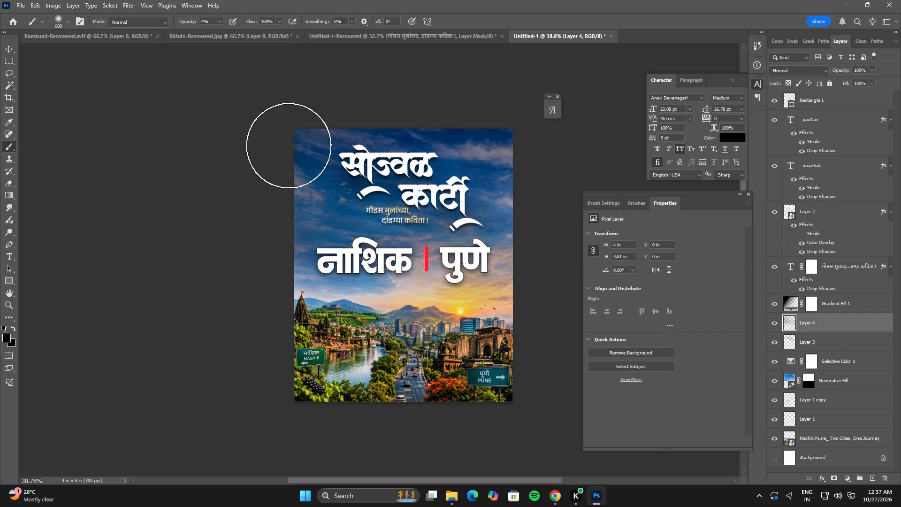
pyautogui.moveTo(289, 146); pyautogui.dragTo(552, 205)
pyautogui.moveTo(519, 139); pyautogui.dragTo(417, 231)
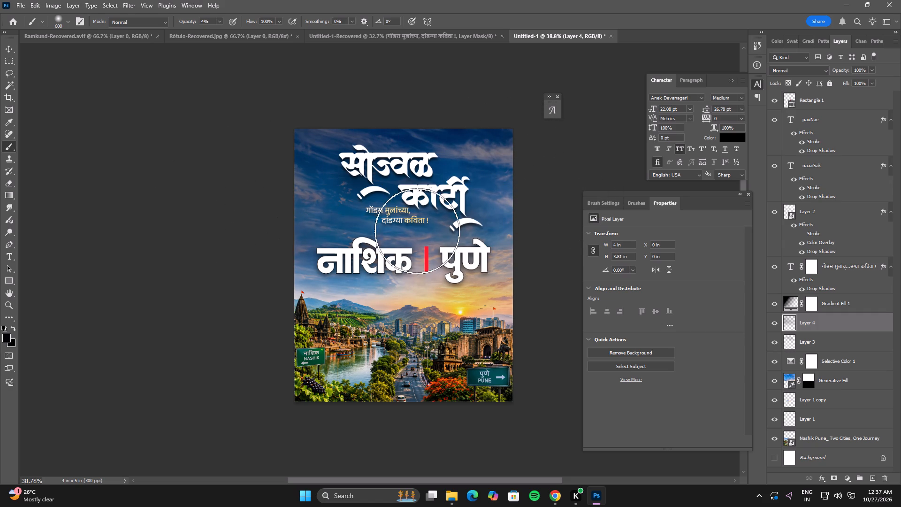
pyautogui.moveTo(417, 231); pyautogui.dragTo(184, 228)
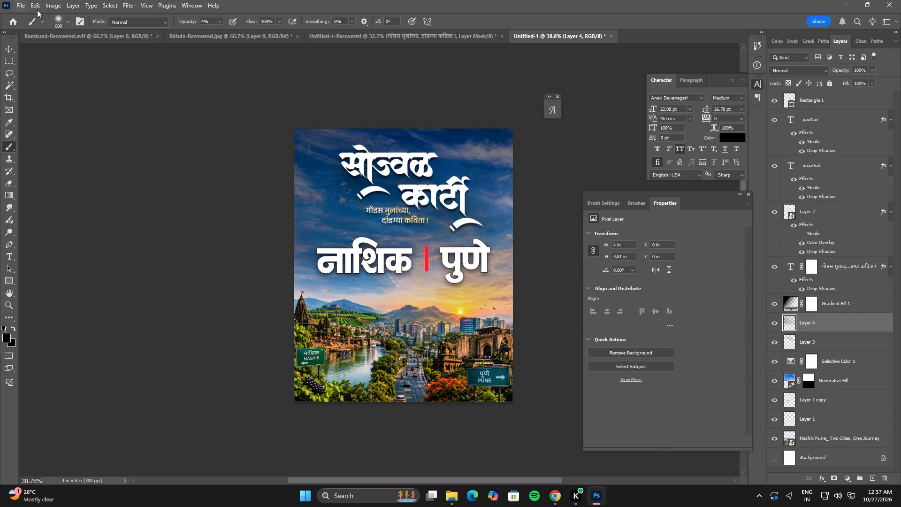
# Give the red divider bar between नाशिक and पुणे a drop shadow and a 2 px black outside stroke.
pyautogui.click(8, 50)
pyautogui.click(169, 199)
pyautogui.click(428, 258)
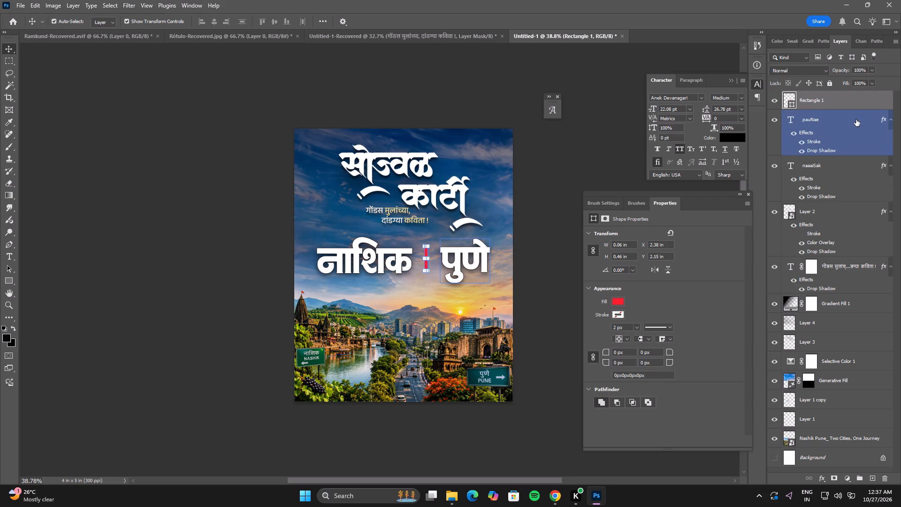
pyautogui.doubleClick(850, 102)
pyautogui.click(571, 376)
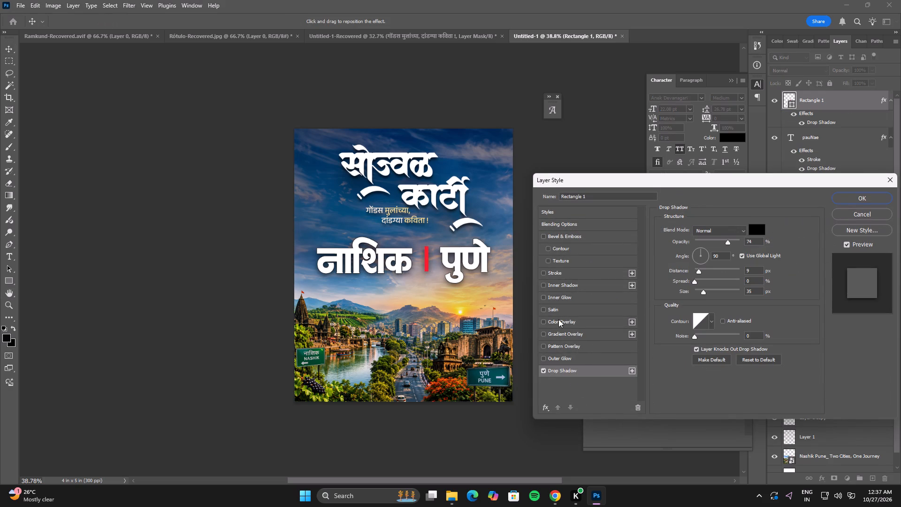
pyautogui.click(555, 275)
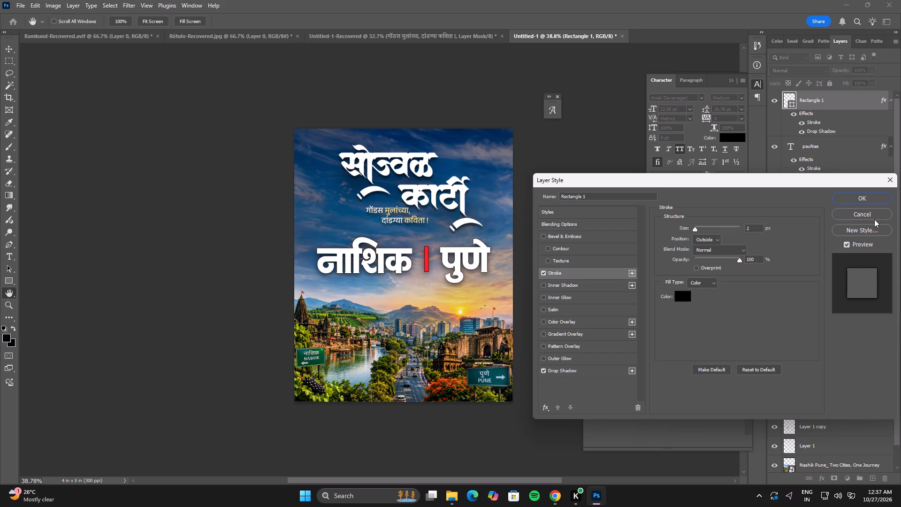
pyautogui.click(858, 201)
pyautogui.click(581, 168)
pyautogui.click(608, 155)
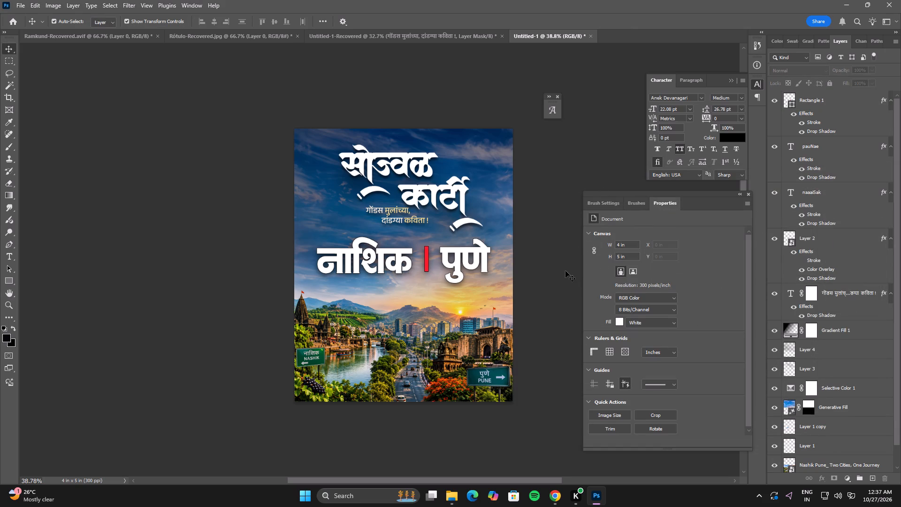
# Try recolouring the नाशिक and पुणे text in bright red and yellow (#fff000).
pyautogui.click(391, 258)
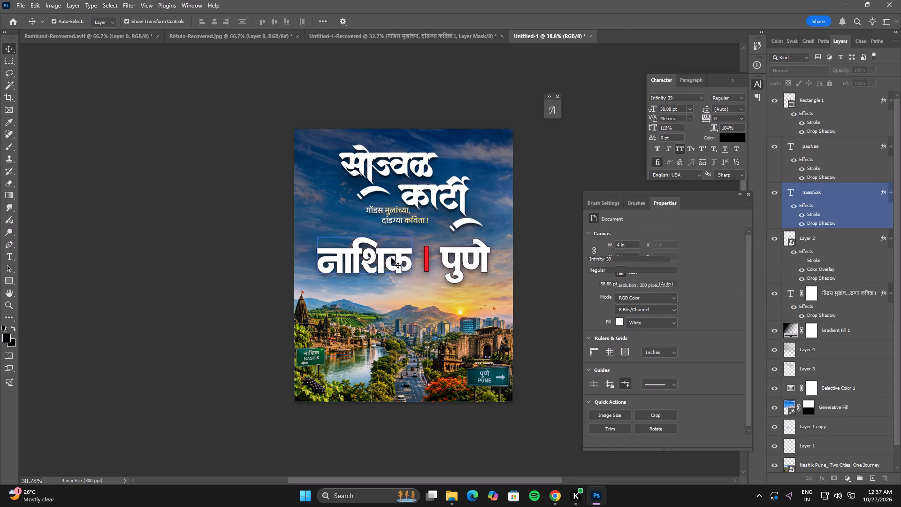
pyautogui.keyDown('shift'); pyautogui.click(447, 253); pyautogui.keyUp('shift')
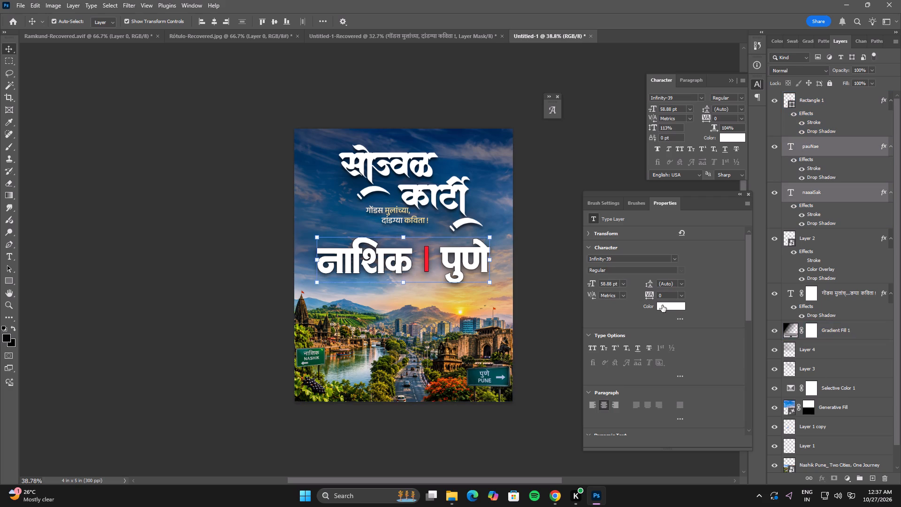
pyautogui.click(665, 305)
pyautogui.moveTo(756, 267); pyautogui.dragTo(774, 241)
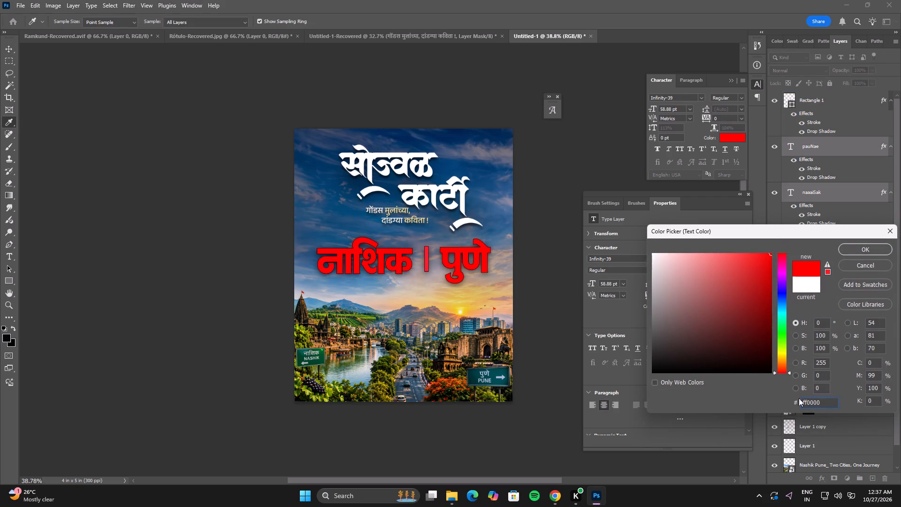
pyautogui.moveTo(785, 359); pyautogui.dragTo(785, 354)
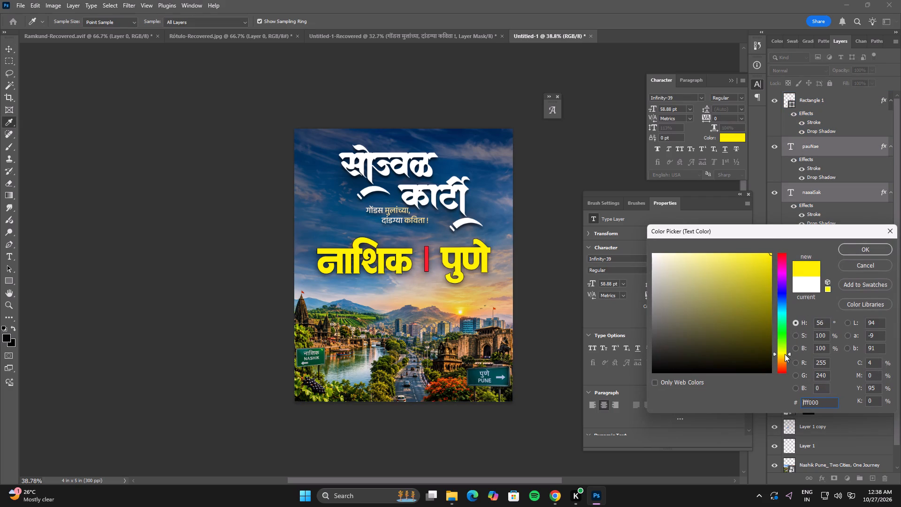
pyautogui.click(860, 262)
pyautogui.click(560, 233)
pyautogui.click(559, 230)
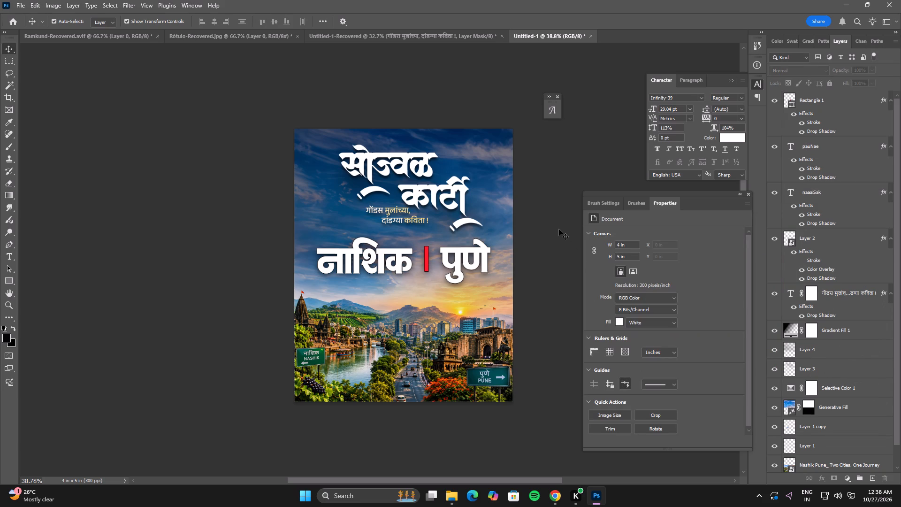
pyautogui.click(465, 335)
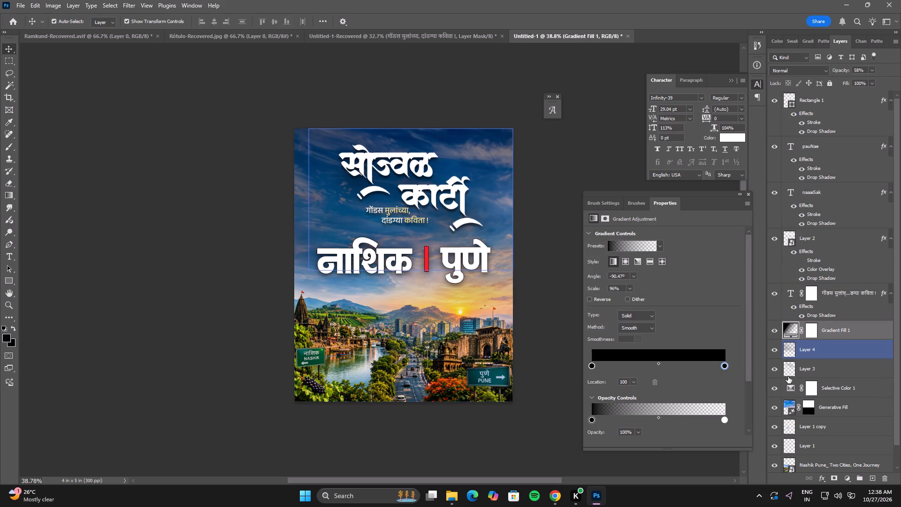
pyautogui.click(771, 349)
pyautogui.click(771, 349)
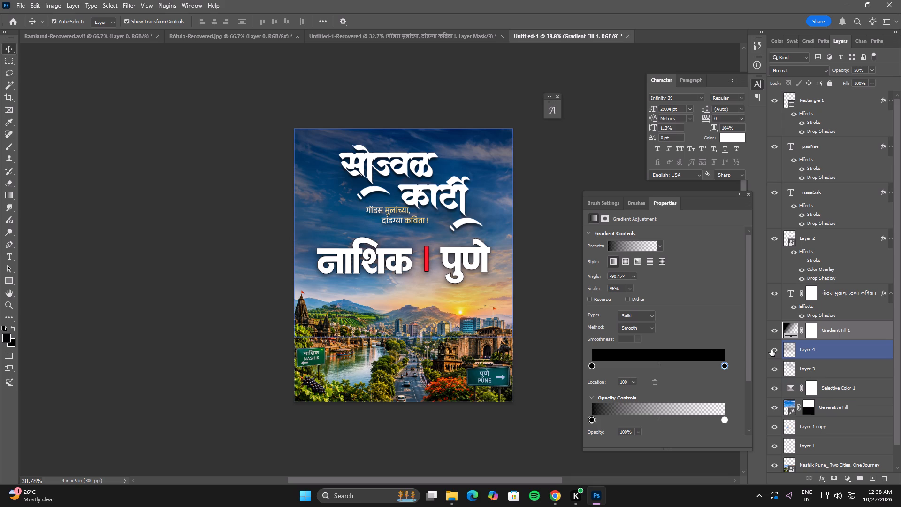
# Enlarge the सोज्वळ कार्टी title slightly, to about 2.76 in wide and 1.66 in tall.
pyautogui.click(427, 162)
pyautogui.moveTo(412, 142); pyautogui.dragTo(410, 138)
pyautogui.doubleClick(413, 148)
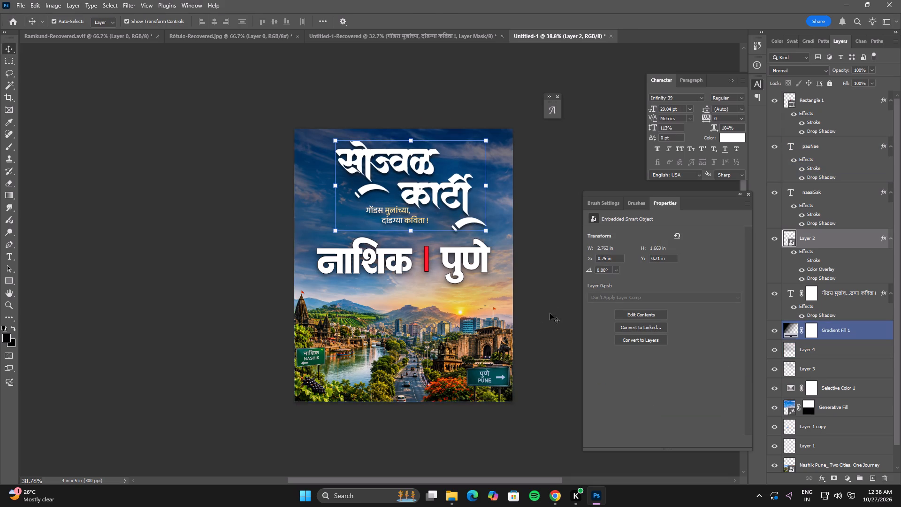
# Add a black-to-transparent linear gradient above Gradient Fill 1, darkening the poster's bottom edge upward at 90° and 46% scale.
pyautogui.click(452, 338)
pyautogui.click(839, 327)
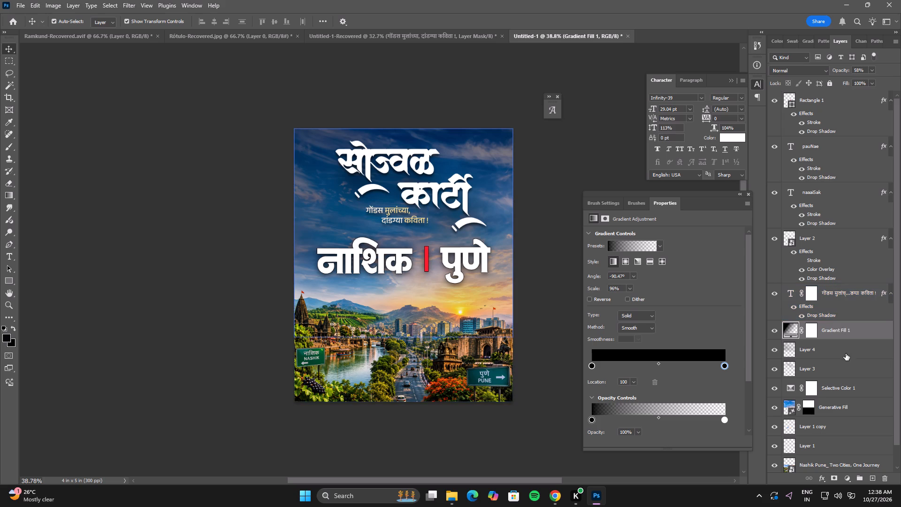
pyautogui.moveTo(872, 476); pyautogui.dragTo(864, 476)
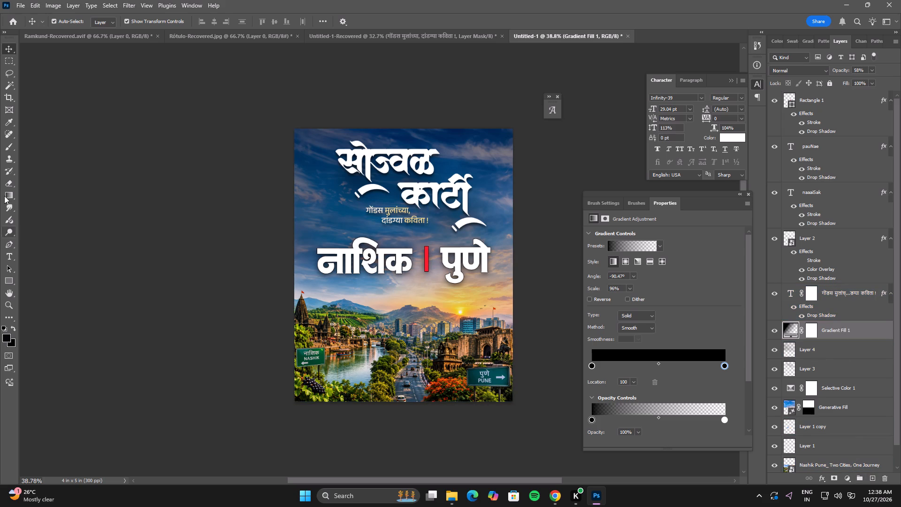
pyautogui.click(4, 182)
pyautogui.click(8, 194)
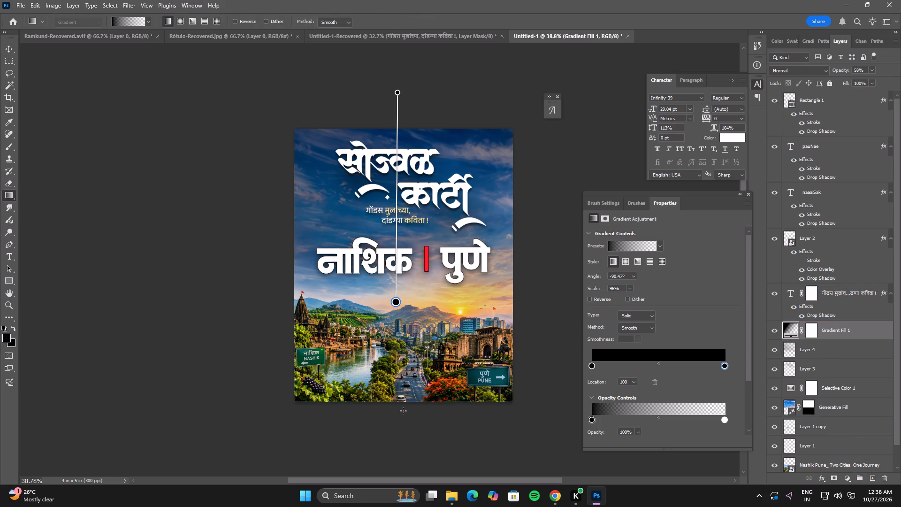
pyautogui.click(874, 476)
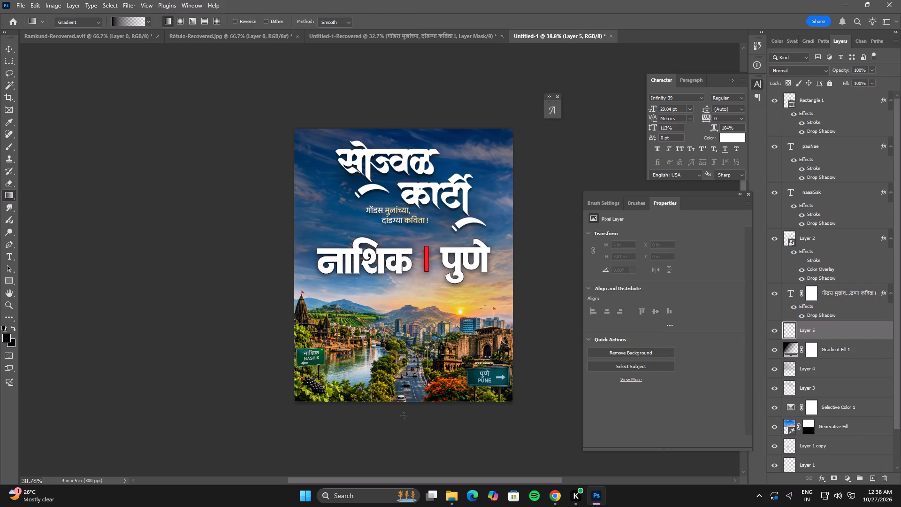
pyautogui.moveTo(404, 415); pyautogui.dragTo(408, 321)
pyautogui.moveTo(407, 415); pyautogui.dragTo(408, 437)
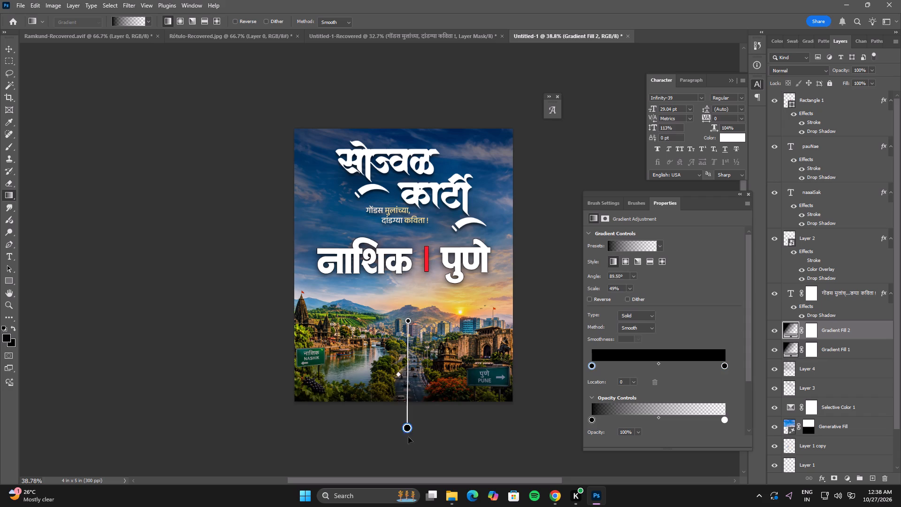
pyautogui.moveTo(408, 437); pyautogui.dragTo(409, 422)
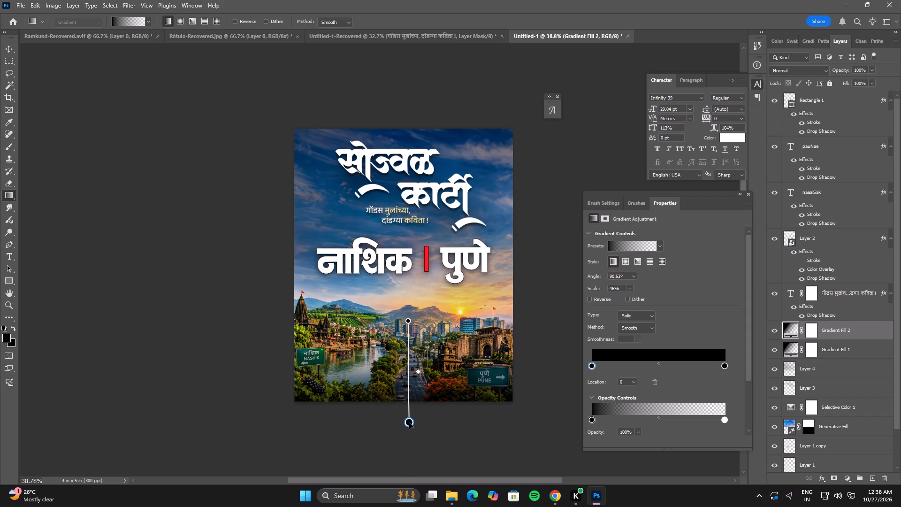
pyautogui.moveTo(409, 422); pyautogui.dragTo(408, 421)
pyautogui.click(7, 49)
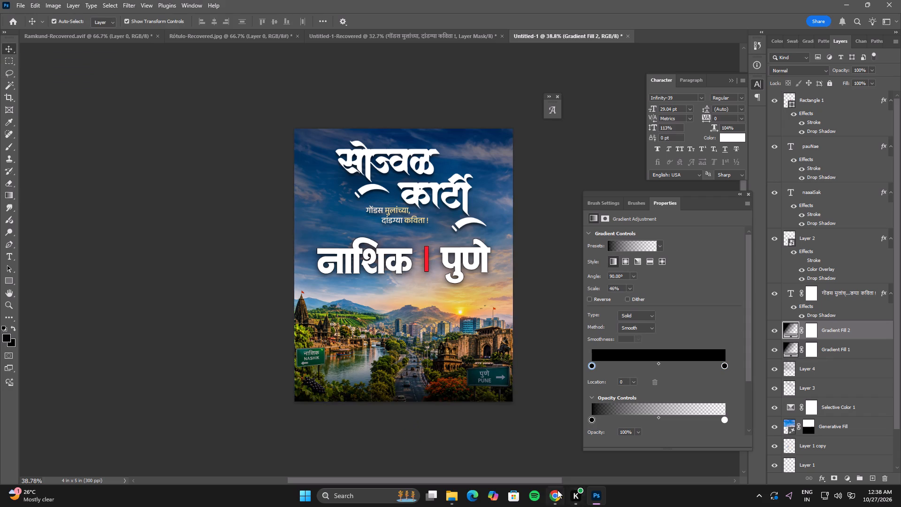
# Copy the तिकीट विक्री लवकरच सुरु line from the Untitled-1-Recovered document into this poster, centred near its bottom edge.
pyautogui.click(321, 38)
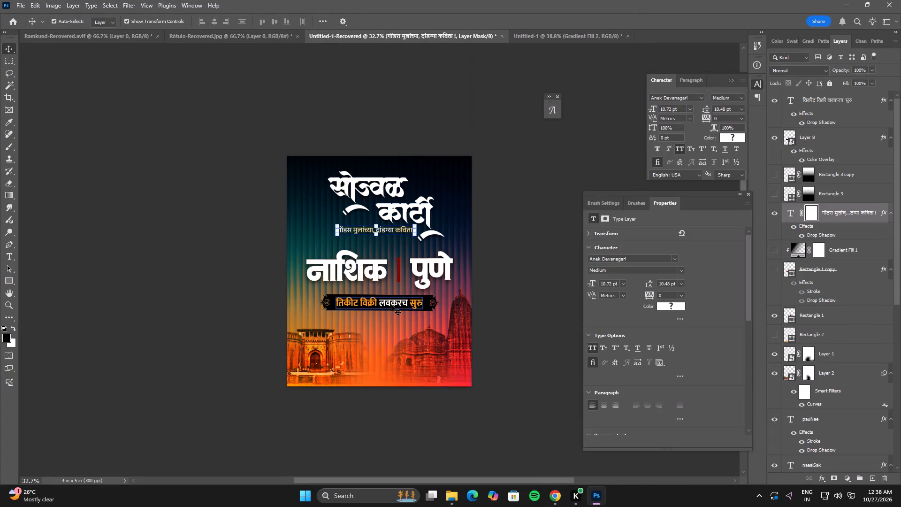
pyautogui.moveTo(391, 305); pyautogui.dragTo(558, 40)
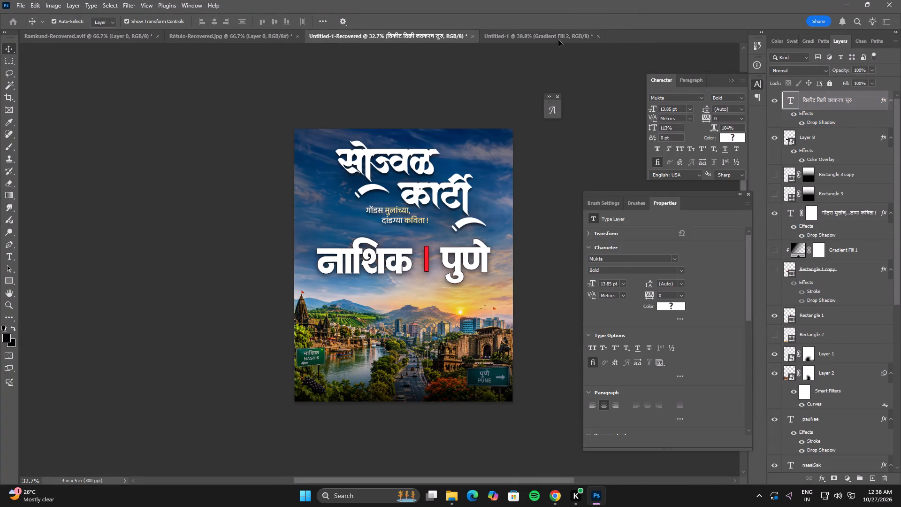
pyautogui.moveTo(558, 40); pyautogui.dragTo(394, 388)
pyautogui.moveTo(403, 390); pyautogui.dragTo(412, 390)
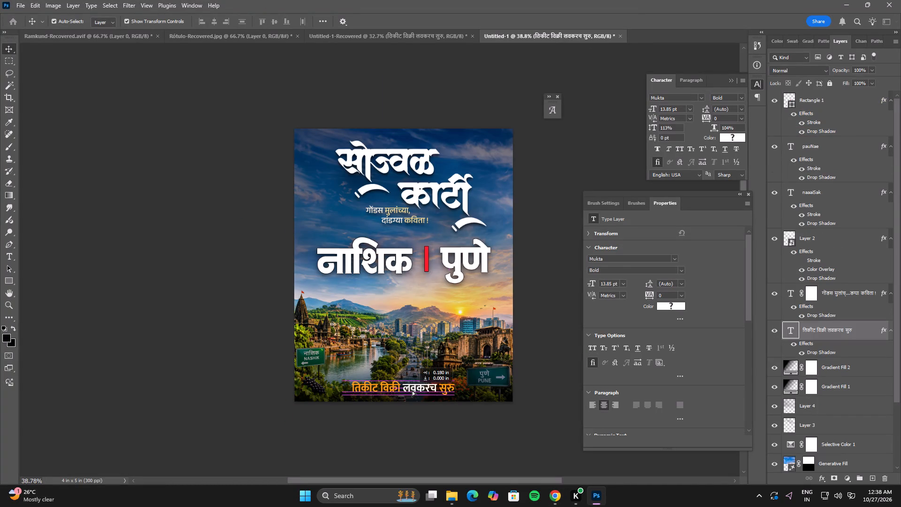
pyautogui.moveTo(412, 390); pyautogui.dragTo(411, 388)
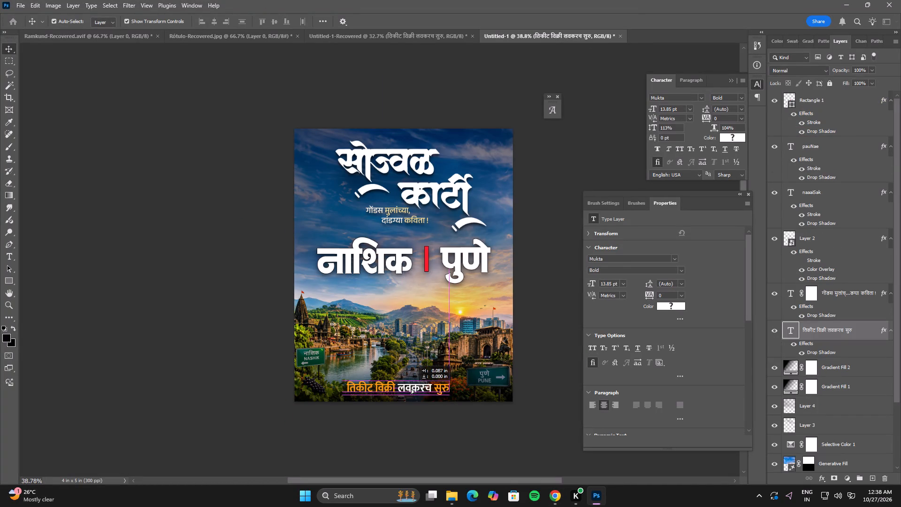
pyautogui.moveTo(411, 388); pyautogui.dragTo(414, 388)
# Copy the ticket-sale line's text and open indianfontconverter.in's Unicode to Infinity converter in a new Chrome tab.
pyautogui.doubleClick(414, 389)
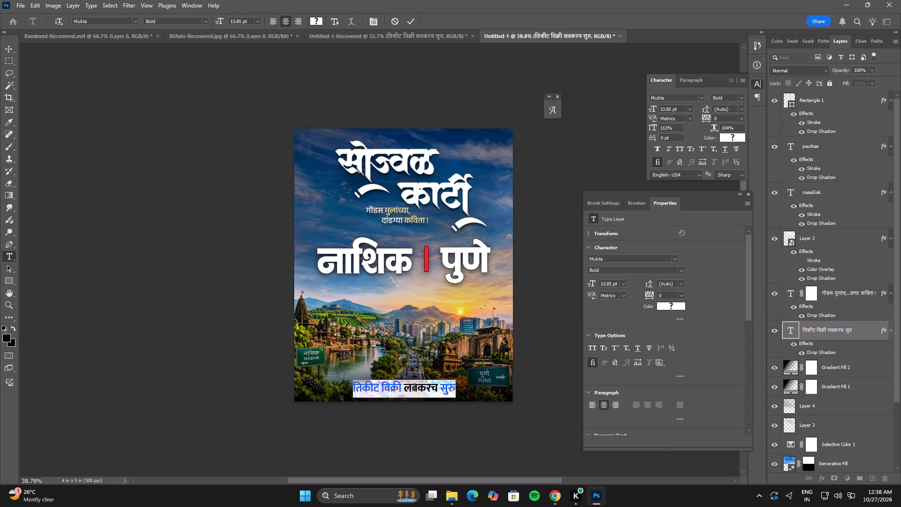
pyautogui.hotkey('ctrl', 'c')
pyautogui.click(557, 499)
pyautogui.click(473, 11)
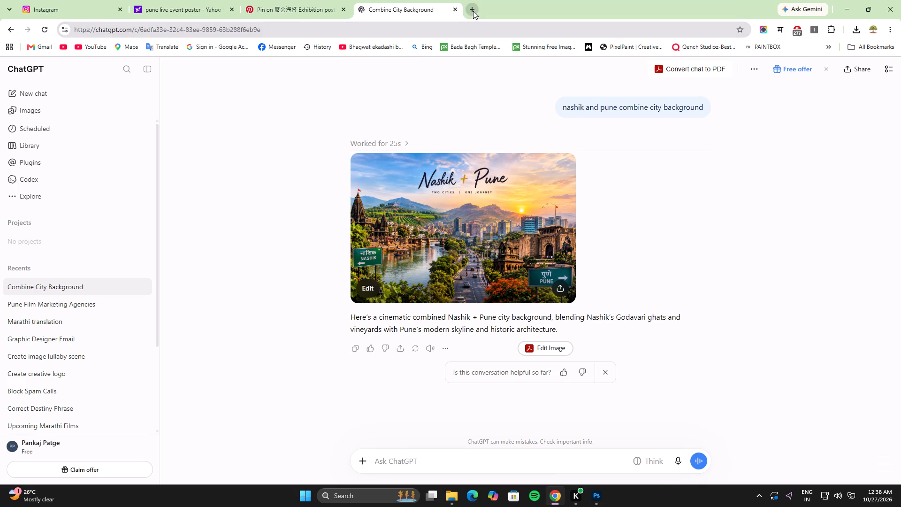
pyautogui.click(473, 32)
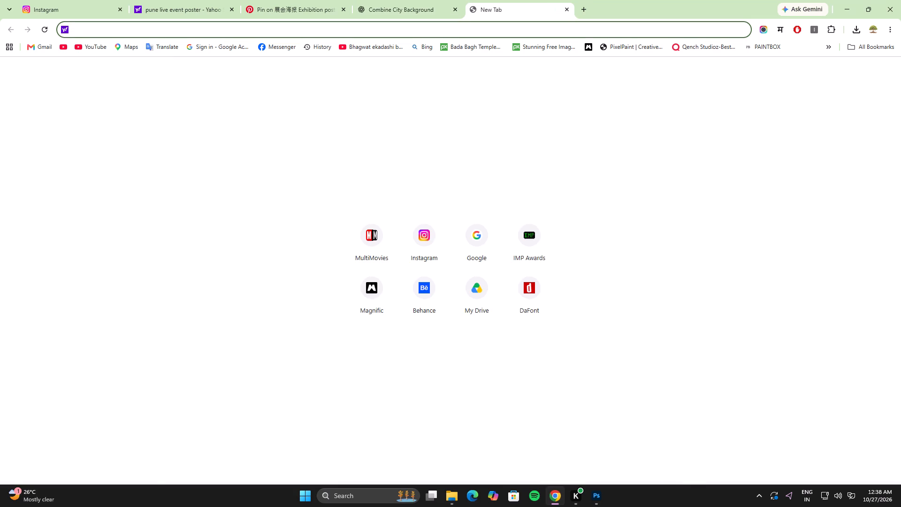
pyautogui.press('i')
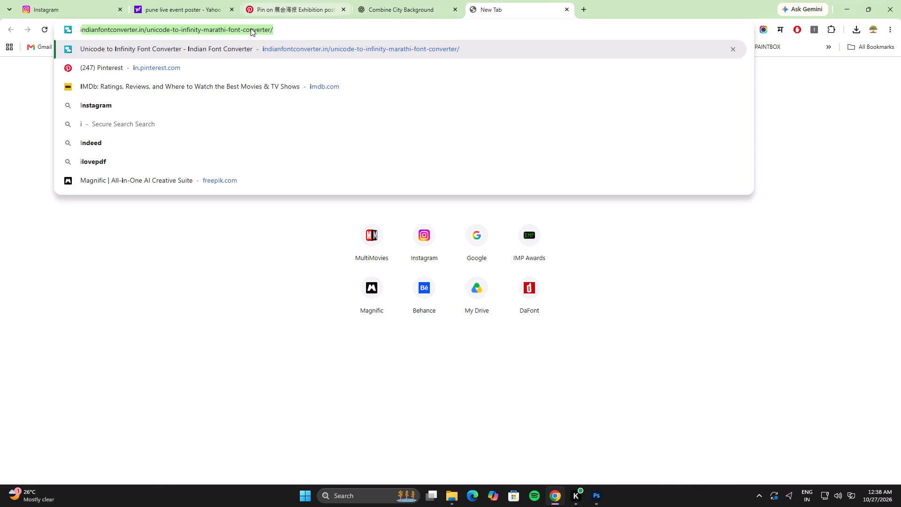
pyautogui.press('Return')
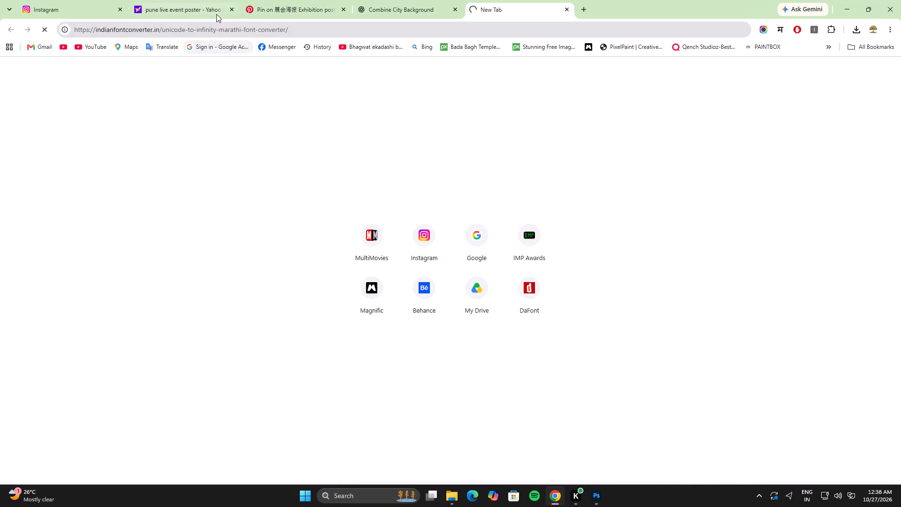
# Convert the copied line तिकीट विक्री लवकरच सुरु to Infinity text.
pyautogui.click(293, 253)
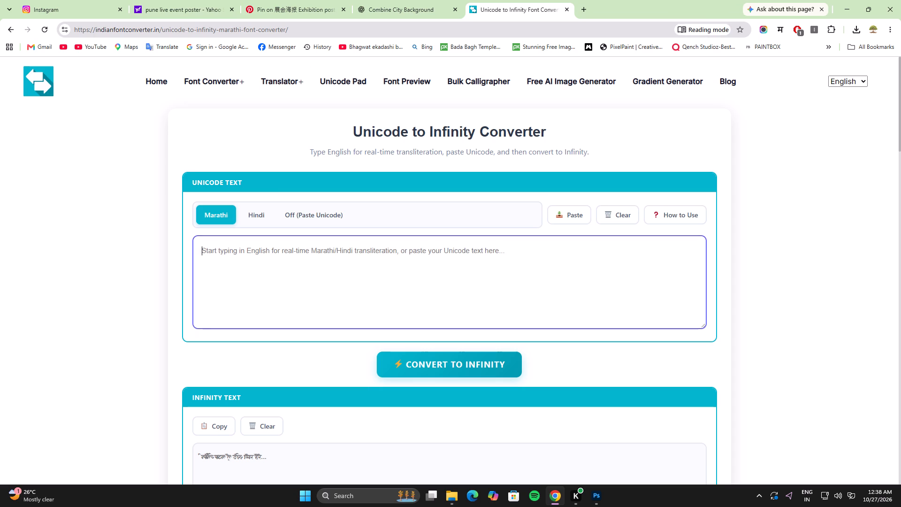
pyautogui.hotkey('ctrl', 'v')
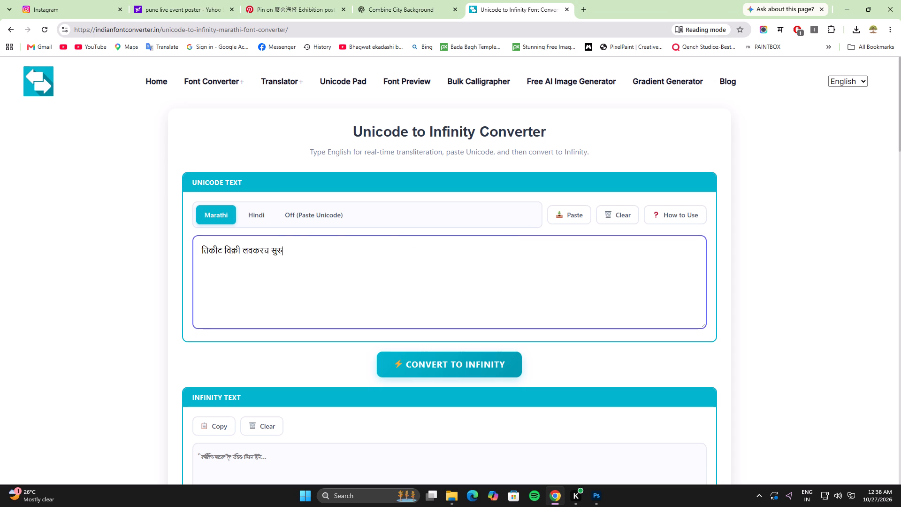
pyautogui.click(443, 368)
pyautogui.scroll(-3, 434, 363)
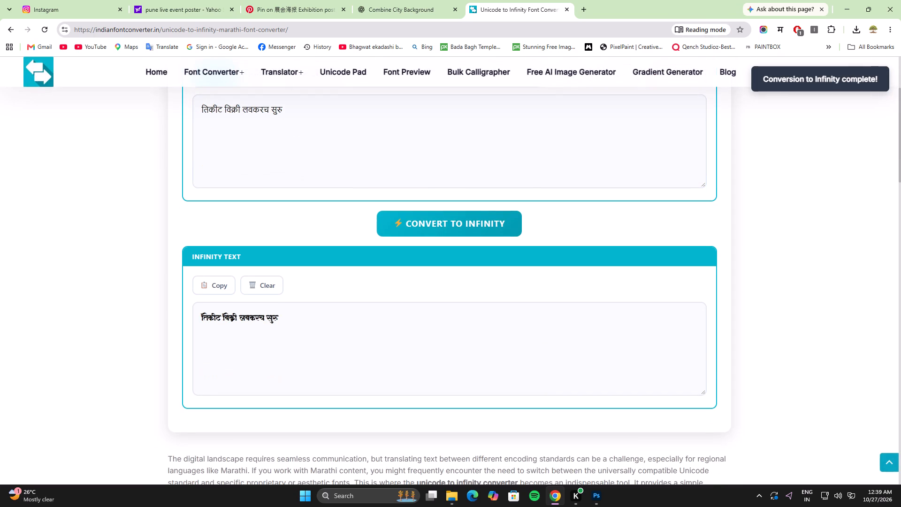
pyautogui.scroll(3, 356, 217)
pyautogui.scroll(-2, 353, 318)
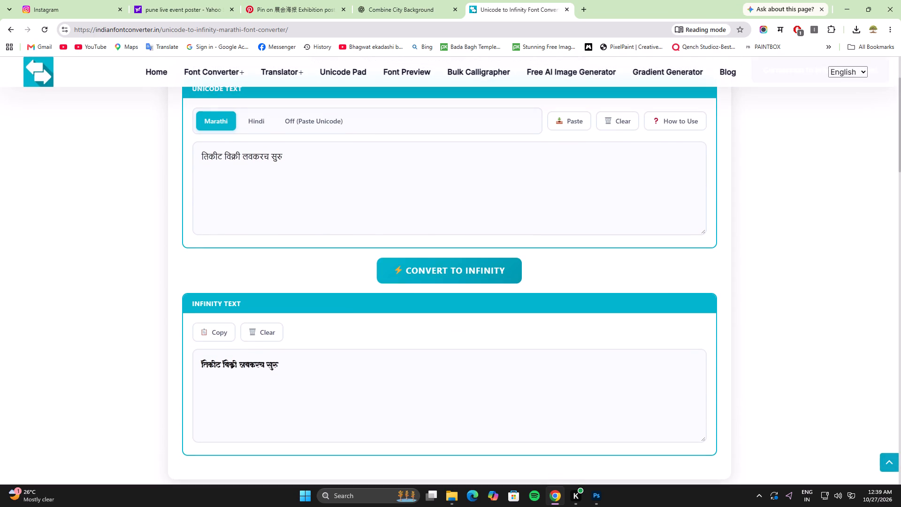
# Convert तिकीट विक्री लवकरच सुरु with the site's Unicode to Shree Lipi converter and copy the converted text.
pyautogui.moveTo(316, 158); pyautogui.dragTo(181, 155)
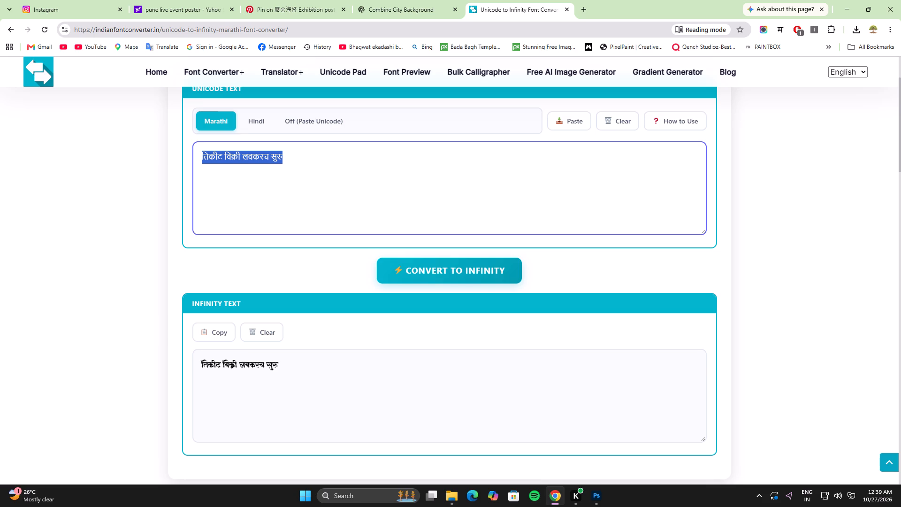
pyautogui.scroll(2, 232, 98)
pyautogui.click(210, 84)
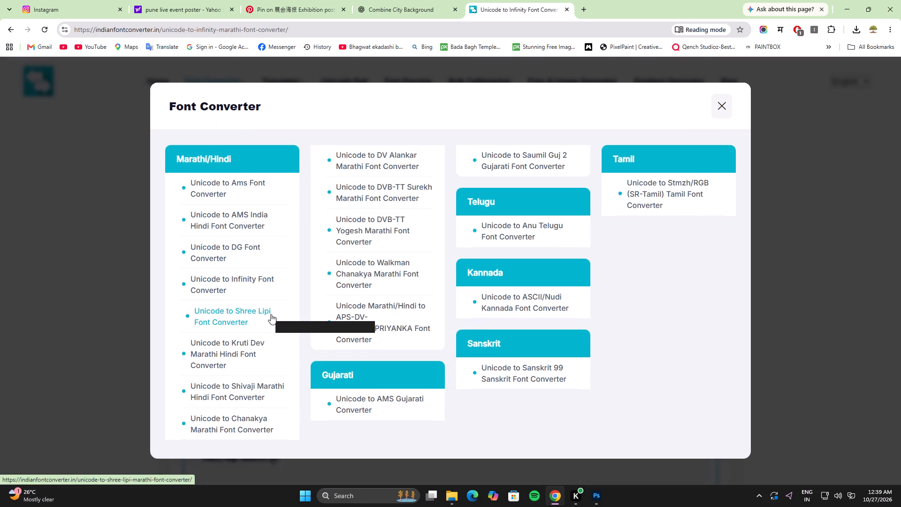
pyautogui.click(271, 314)
pyautogui.click(320, 254)
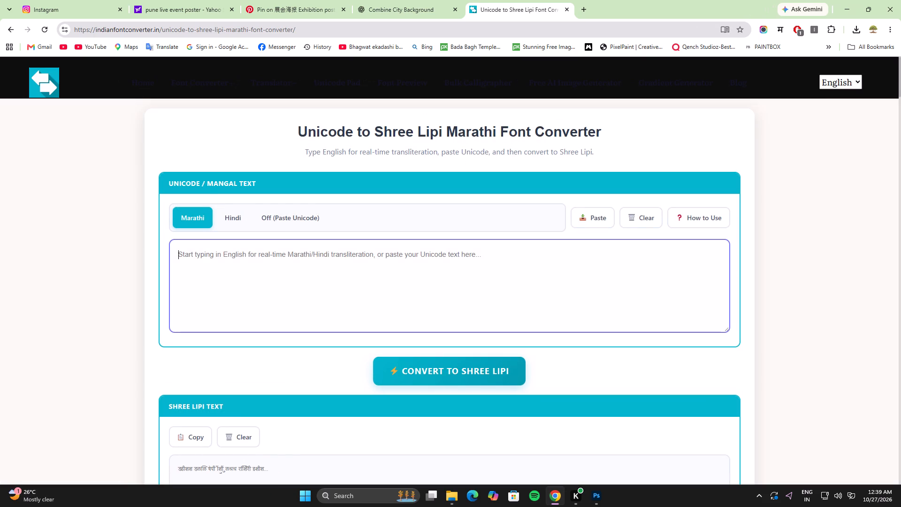
pyautogui.hotkey('ctrl', 'v')
pyautogui.click(430, 373)
pyautogui.scroll(-2, 401, 370)
pyautogui.moveTo(345, 378); pyautogui.dragTo(345, 378)
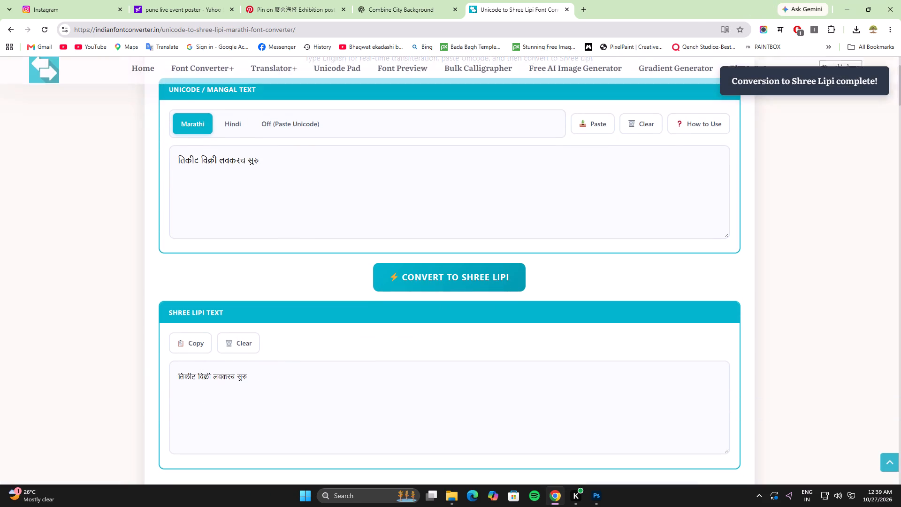
pyautogui.moveTo(345, 378); pyautogui.dragTo(81, 344)
pyautogui.hotkey('ctrl', 'c')
# Back in the Photoshop poster, delete the old ticket-sale line and paste the converted text as a new text layer near the bottom edge.
pyautogui.hotkey('alt', 'Tab')
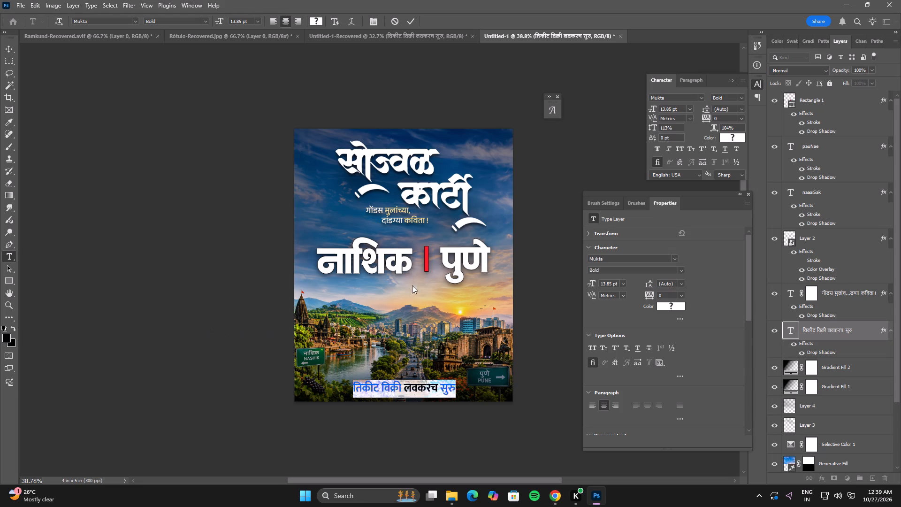
pyautogui.click(554, 370)
pyautogui.press('BackSpace')
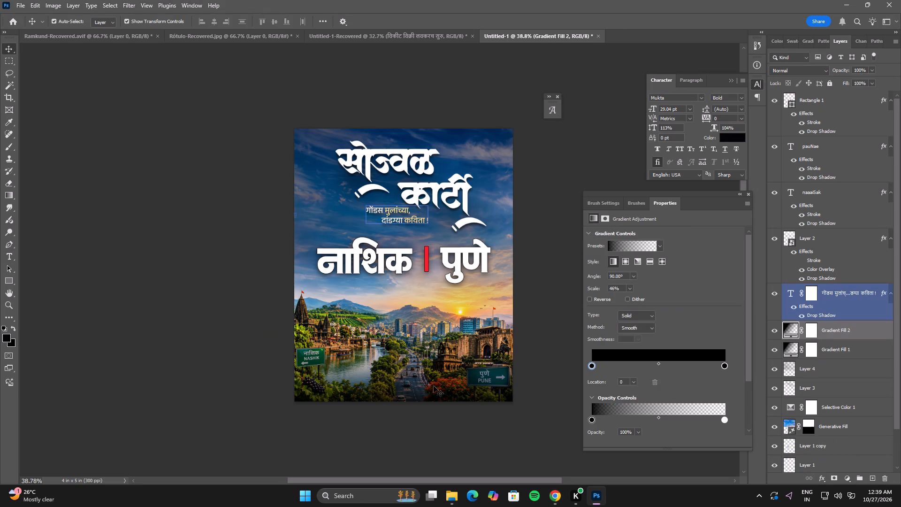
pyautogui.press('t')
pyautogui.click(406, 389)
pyautogui.hotkey('ctrl', 'v')
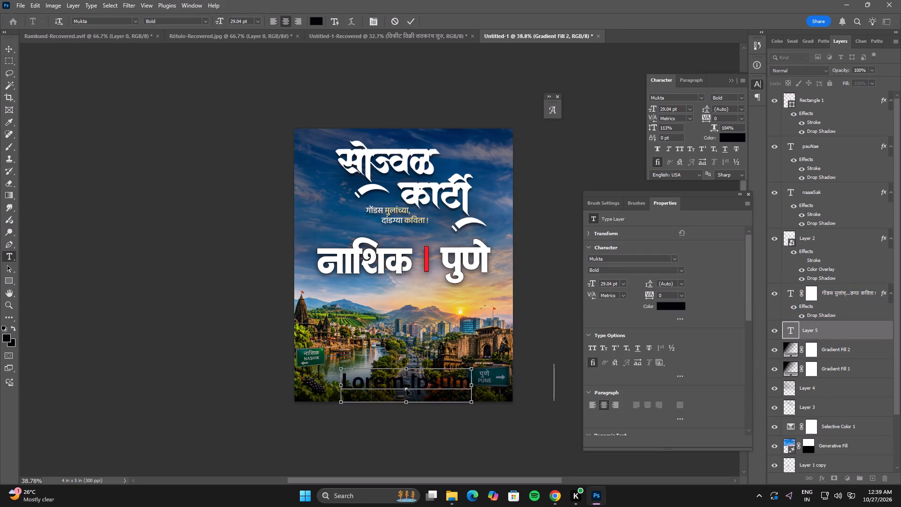
pyautogui.tripleClick(405, 385)
pyautogui.click(5, 46)
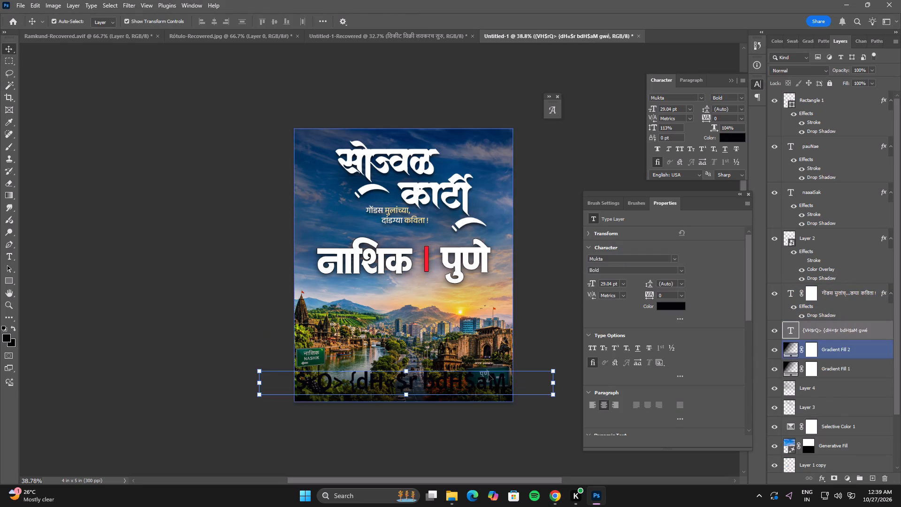
# Scale the new ticket-sale text down to about 41% and centre it near the poster's bottom edge.
pyautogui.keyDown('alt'); pyautogui.moveTo(555, 368); pyautogui.dragTo(467, 376); pyautogui.keyUp('alt')
pyautogui.click(437, 382)
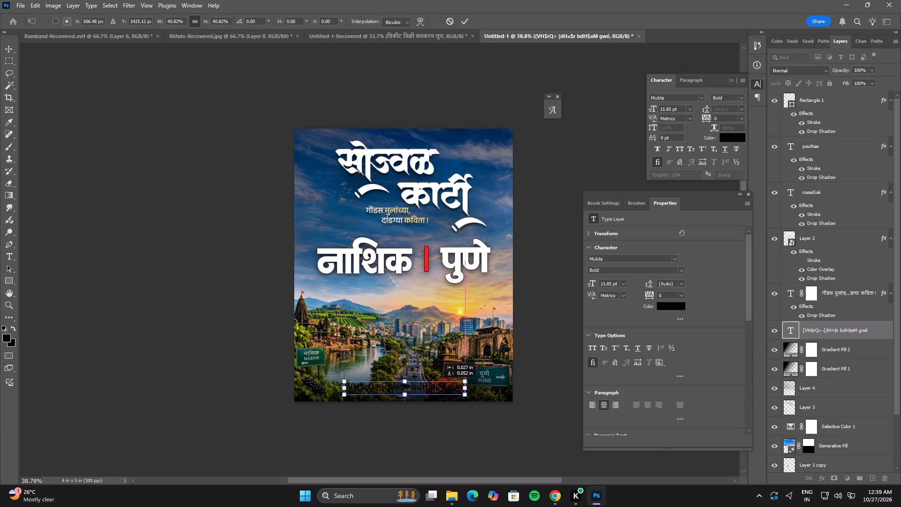
pyautogui.doubleClick(436, 385)
# Change the ticket-sale text colour to white.
pyautogui.click(679, 305)
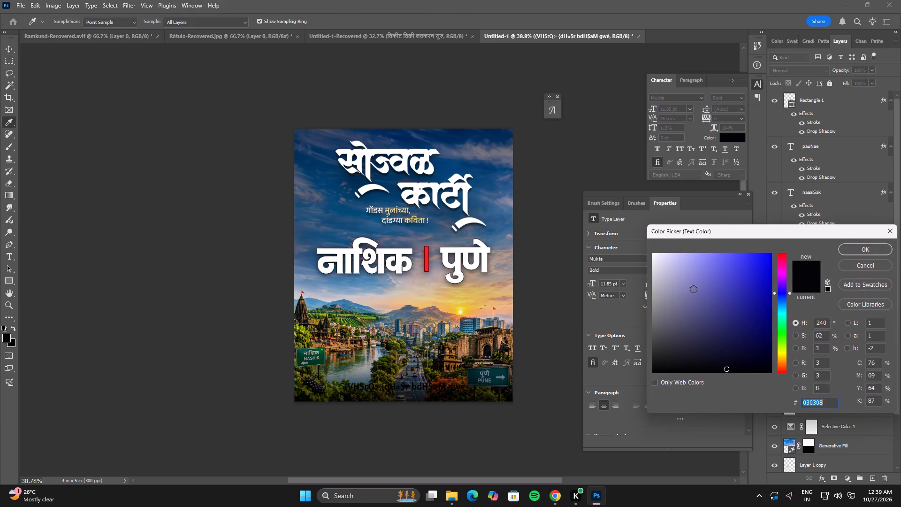
pyautogui.moveTo(691, 285); pyautogui.dragTo(626, 216)
pyautogui.click(884, 251)
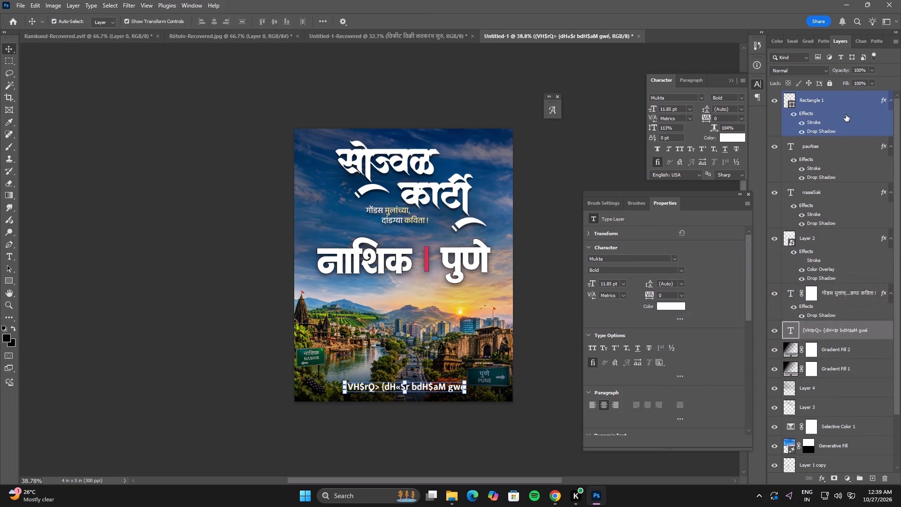
# Turn off Show Transform Controls.
pyautogui.click(179, 20)
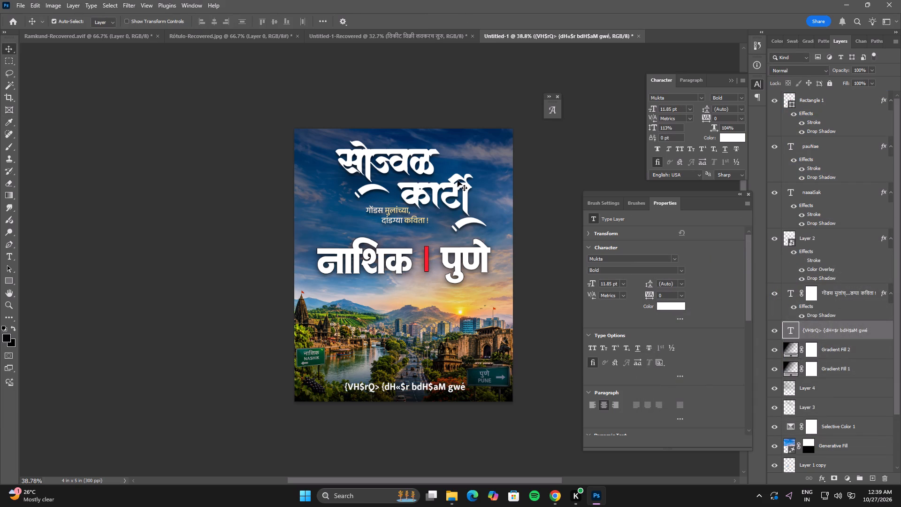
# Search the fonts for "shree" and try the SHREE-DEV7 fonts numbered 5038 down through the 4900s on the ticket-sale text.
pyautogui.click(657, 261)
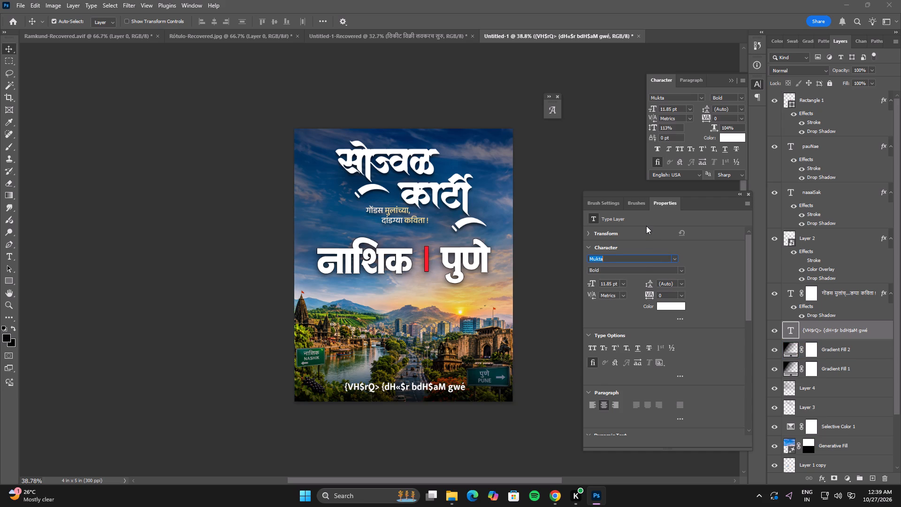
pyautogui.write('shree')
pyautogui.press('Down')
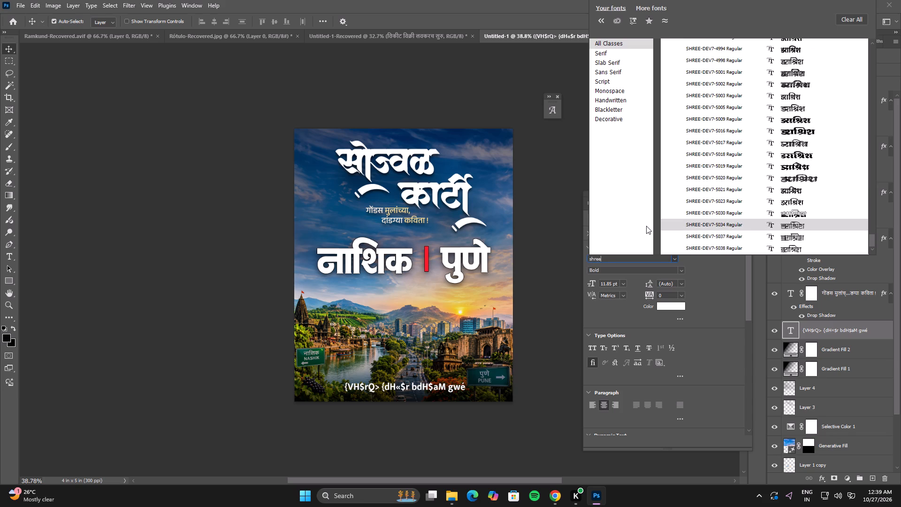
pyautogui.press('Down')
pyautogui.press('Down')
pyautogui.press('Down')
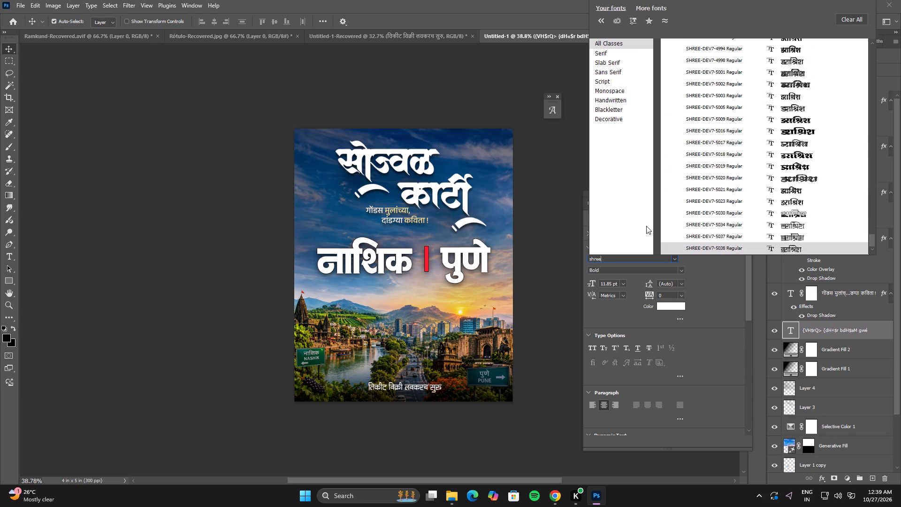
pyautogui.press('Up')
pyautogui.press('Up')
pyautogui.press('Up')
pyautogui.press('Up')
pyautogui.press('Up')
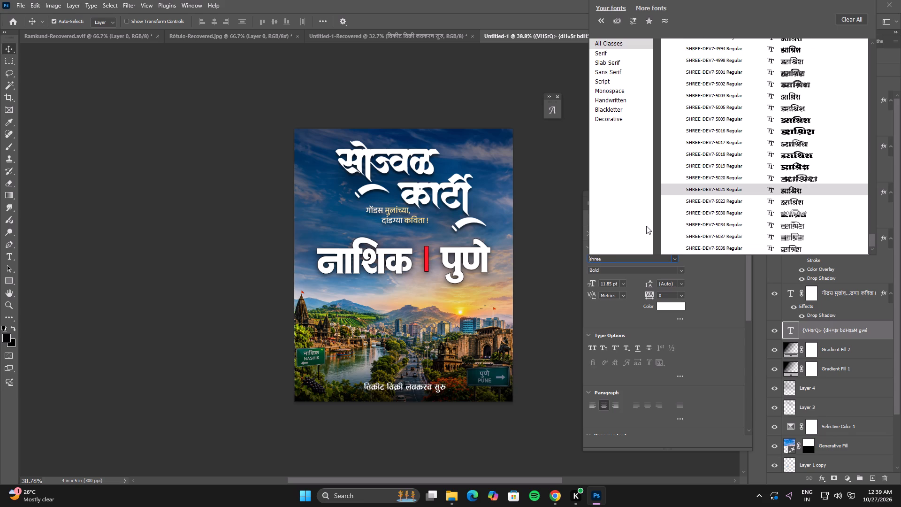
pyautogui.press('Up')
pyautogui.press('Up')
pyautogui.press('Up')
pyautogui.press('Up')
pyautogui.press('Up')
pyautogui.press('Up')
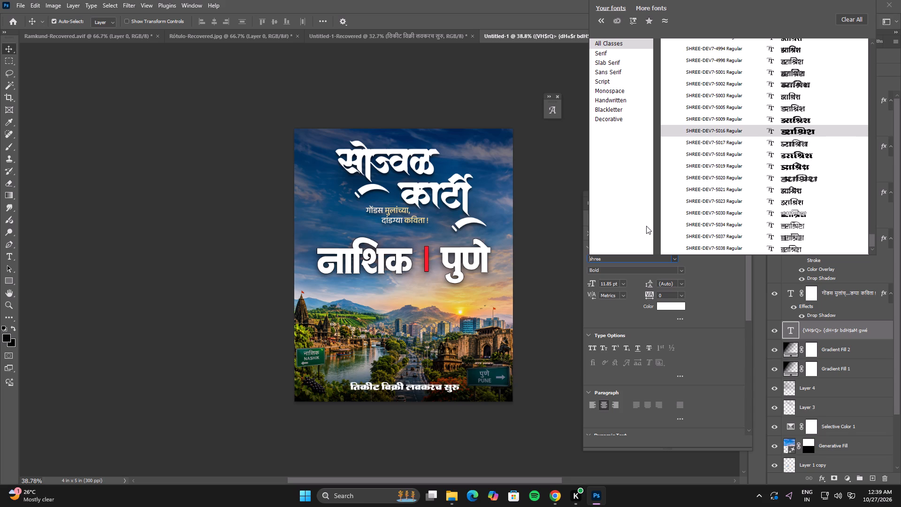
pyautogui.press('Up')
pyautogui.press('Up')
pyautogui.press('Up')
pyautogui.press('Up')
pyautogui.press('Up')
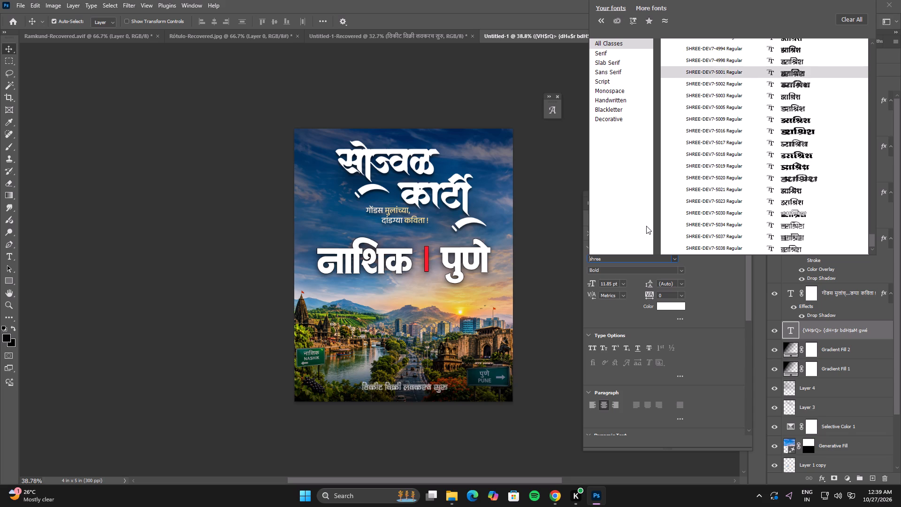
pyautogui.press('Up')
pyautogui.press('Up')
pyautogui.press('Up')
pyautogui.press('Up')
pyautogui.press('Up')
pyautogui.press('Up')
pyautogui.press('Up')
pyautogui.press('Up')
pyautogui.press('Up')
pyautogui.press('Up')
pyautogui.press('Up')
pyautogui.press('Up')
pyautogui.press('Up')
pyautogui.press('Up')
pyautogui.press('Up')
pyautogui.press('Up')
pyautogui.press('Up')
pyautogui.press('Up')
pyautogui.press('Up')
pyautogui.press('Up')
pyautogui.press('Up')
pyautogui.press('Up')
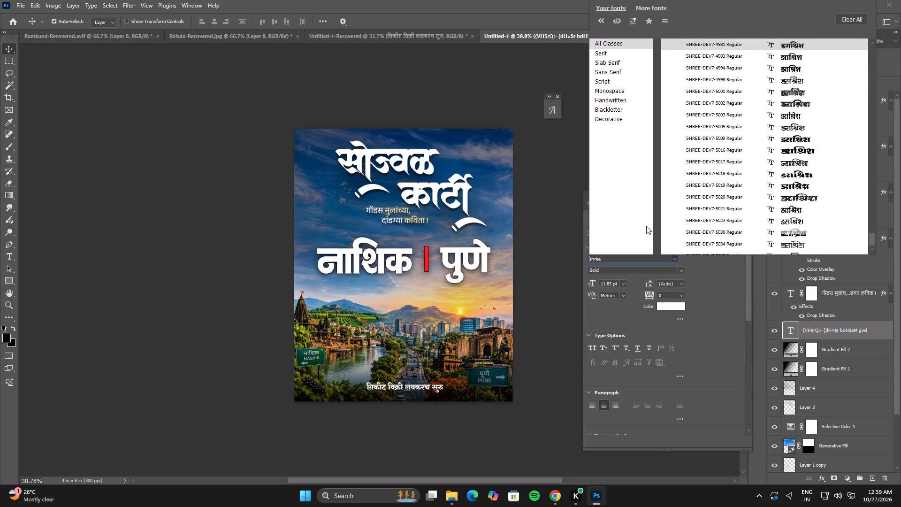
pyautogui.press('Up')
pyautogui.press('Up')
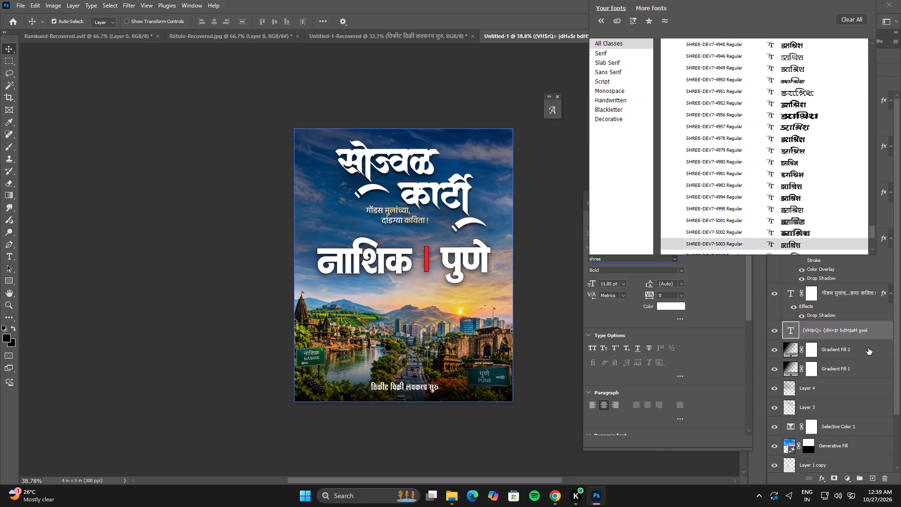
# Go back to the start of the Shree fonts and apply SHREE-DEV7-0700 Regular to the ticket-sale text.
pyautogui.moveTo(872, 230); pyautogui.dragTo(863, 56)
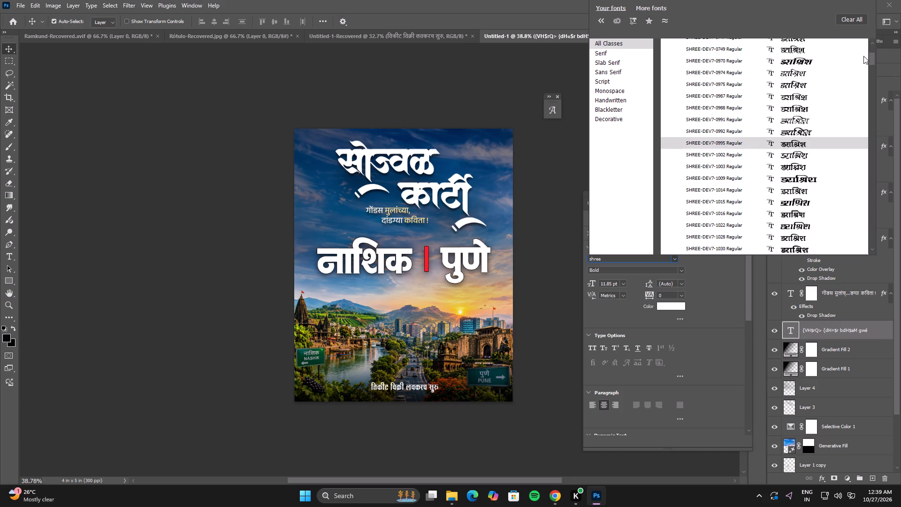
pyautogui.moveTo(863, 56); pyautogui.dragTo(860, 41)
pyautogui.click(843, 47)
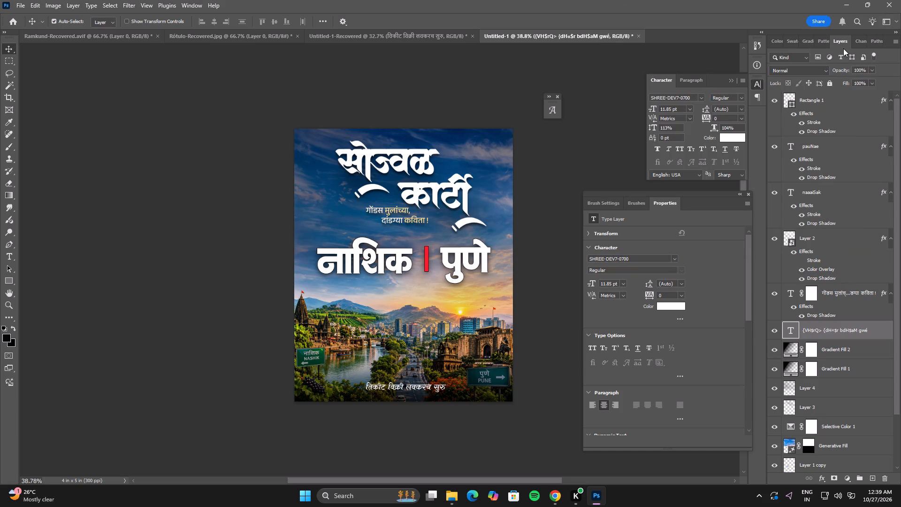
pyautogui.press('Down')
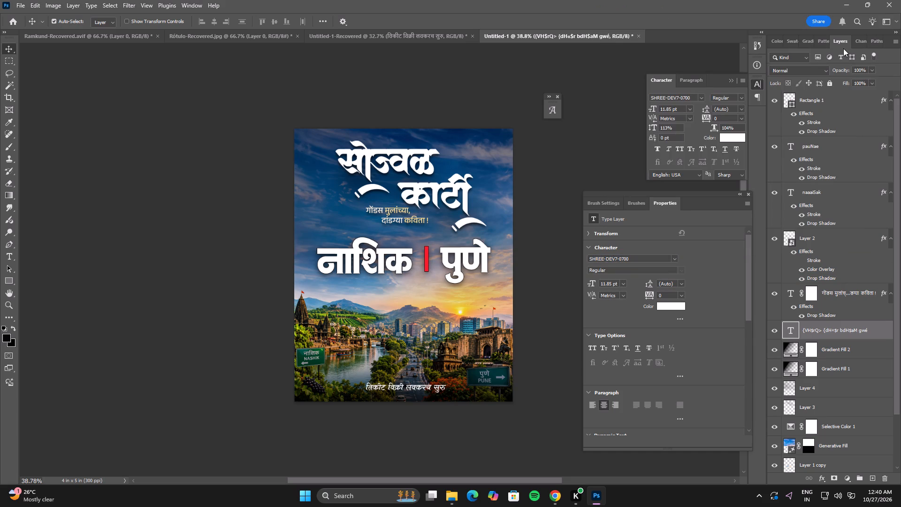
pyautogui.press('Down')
# Search the fonts for "shree" and try the SHREE-DEV7 fonts numbered 0700 through 1016 on the ticket-sale text.
pyautogui.click(653, 261)
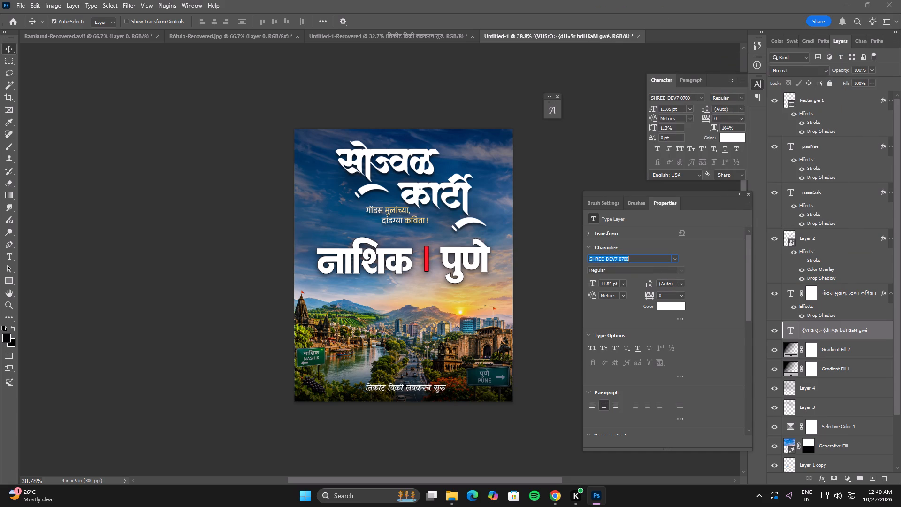
pyautogui.write('shree')
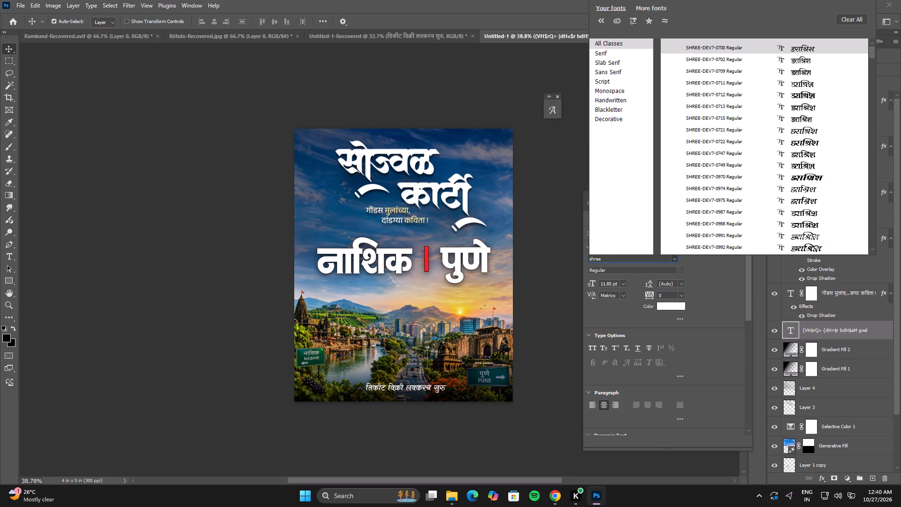
pyautogui.press('Down')
pyautogui.press('Down')
pyautogui.press('Down')
pyautogui.press('Down')
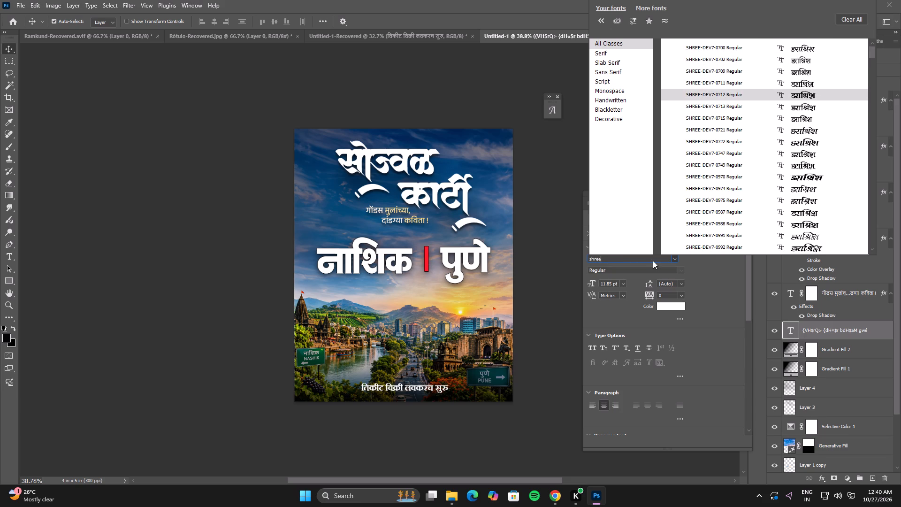
pyautogui.press('Down')
pyautogui.press('Down')
pyautogui.press('Up')
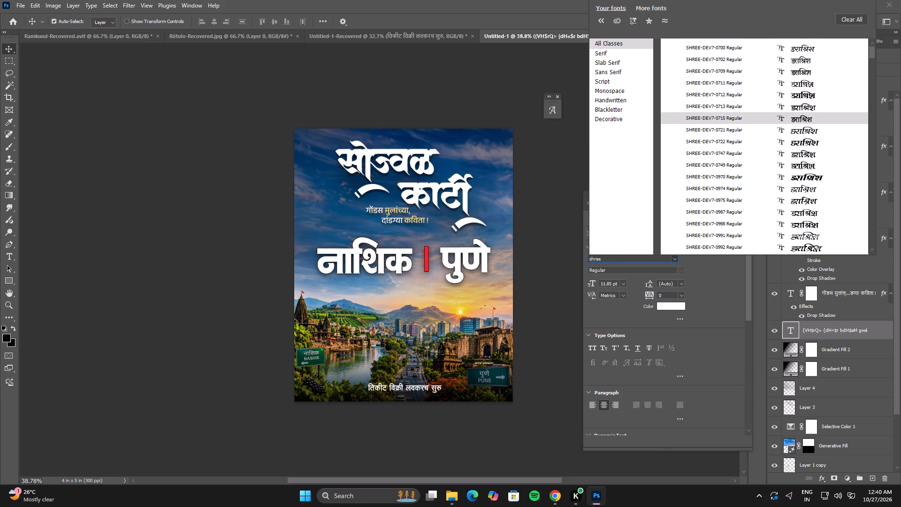
pyautogui.press('Down')
pyautogui.press('Down')
pyautogui.press('Down')
pyautogui.press('Down')
pyautogui.press('Down')
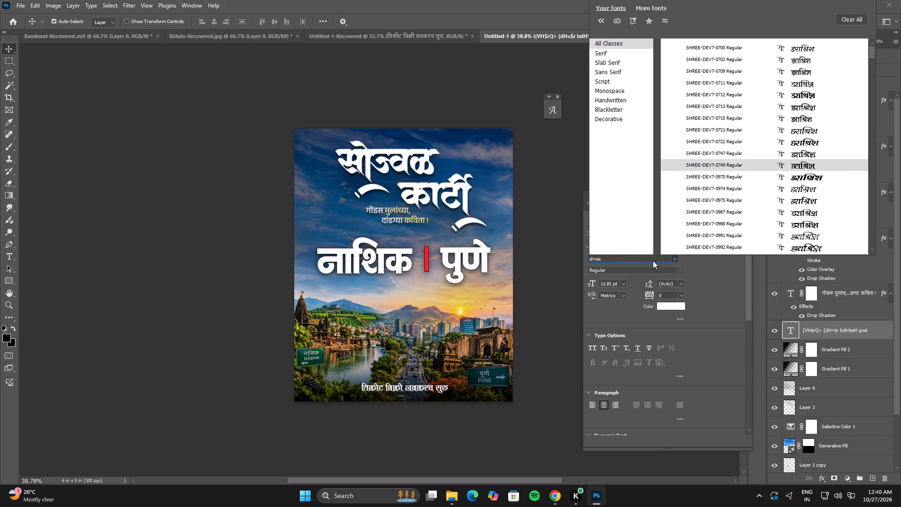
pyautogui.press('Down')
pyautogui.press('Down')
pyautogui.press('Down')
pyautogui.press('Down')
pyautogui.press('Down')
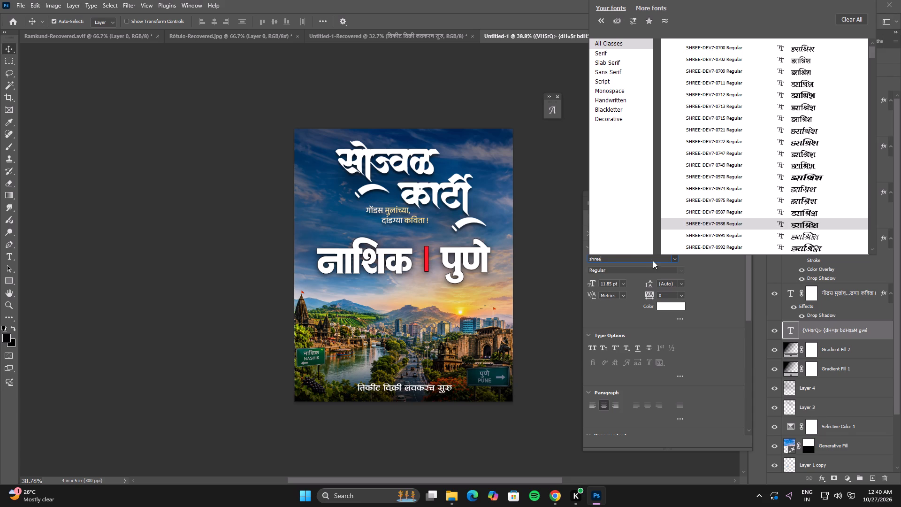
pyautogui.press('Down')
pyautogui.press('Down')
pyautogui.press('Down')
pyautogui.press('Down')
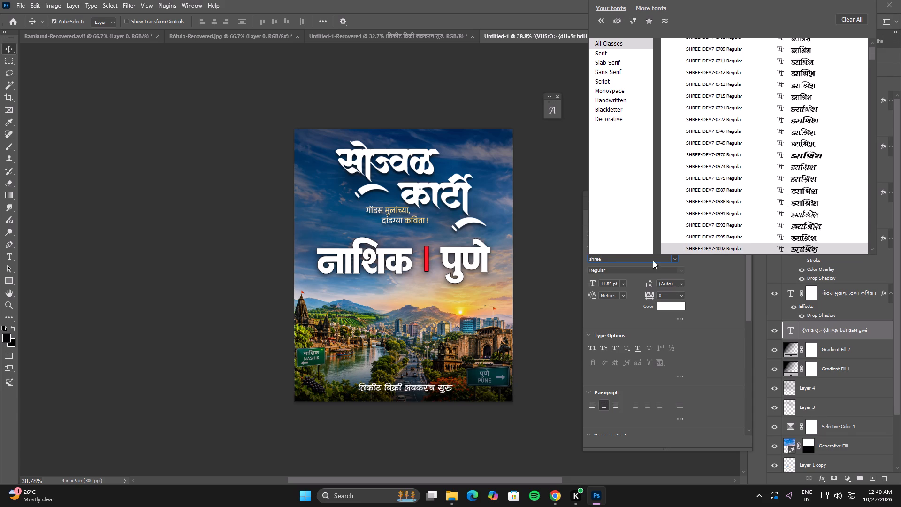
pyautogui.press('Down')
pyautogui.press('Down')
pyautogui.press('Down')
pyautogui.press('Down')
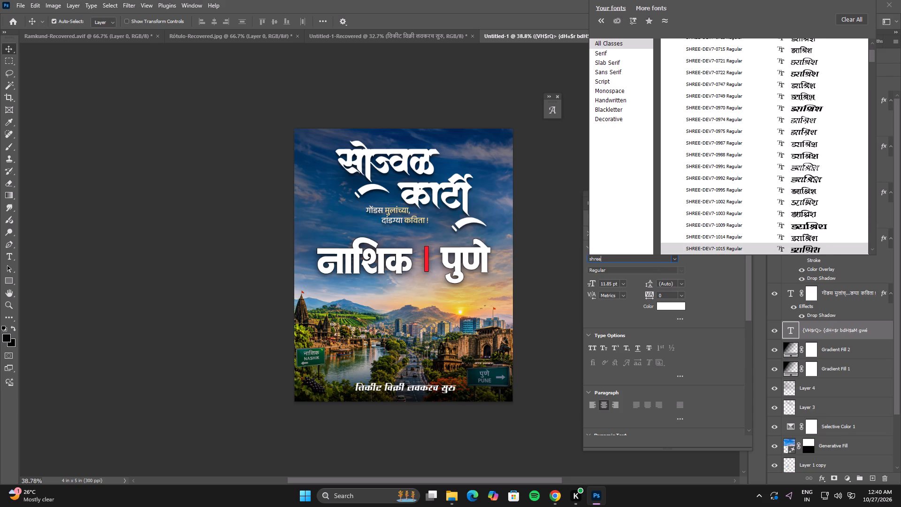
pyautogui.press('Up')
pyautogui.press('Up')
pyautogui.press('Up')
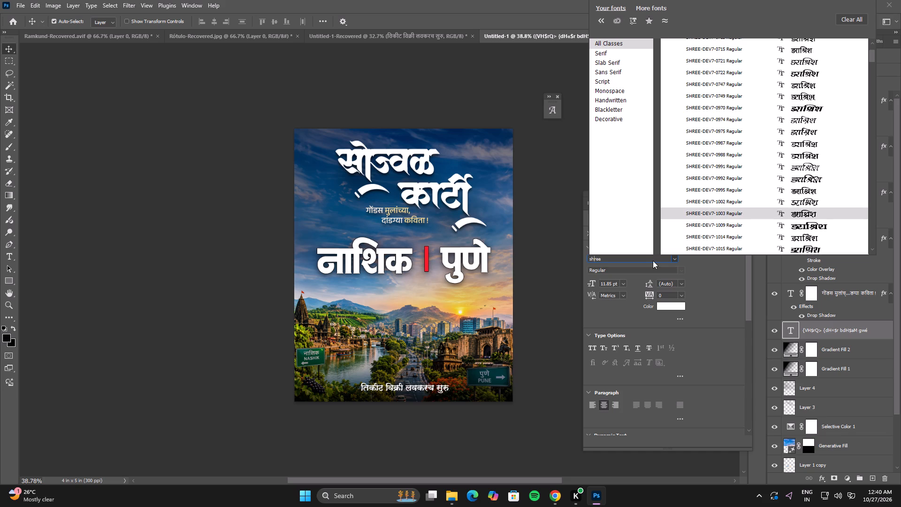
pyautogui.press('Down')
pyautogui.press('Down')
pyautogui.press('Down')
pyautogui.press('Down')
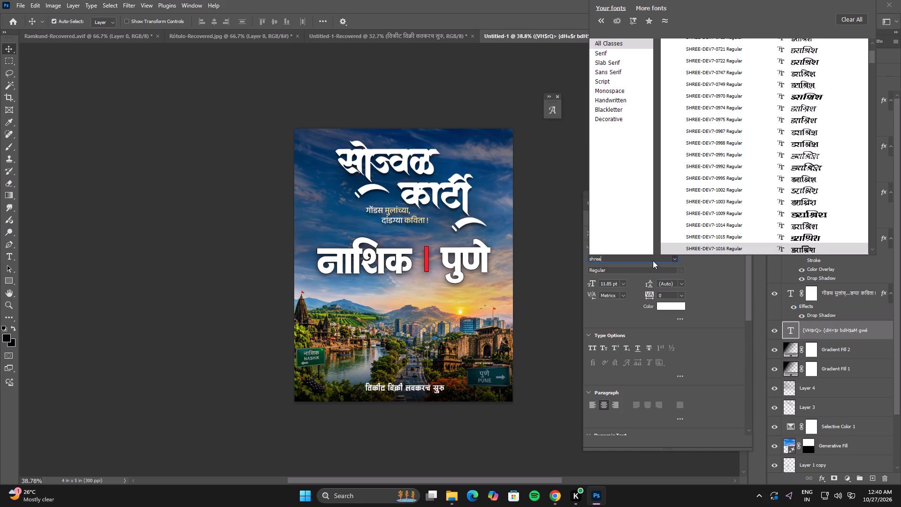
pyautogui.press('Up')
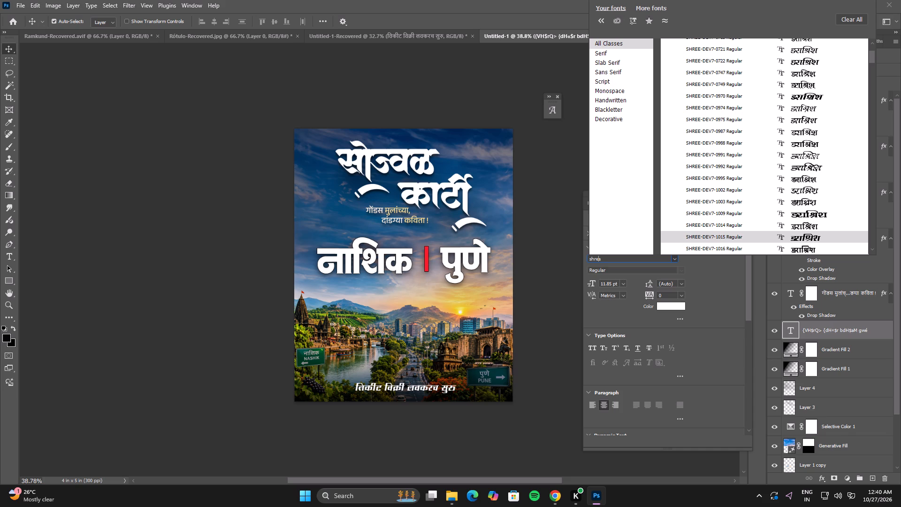
# Continue trying the SHREE-DEV7 fonts from 1016 onward and apply SHREE-DEV7-1214 Regular to the ticket-sale text.
pyautogui.press('Down')
pyautogui.press('Down')
pyautogui.press('Down')
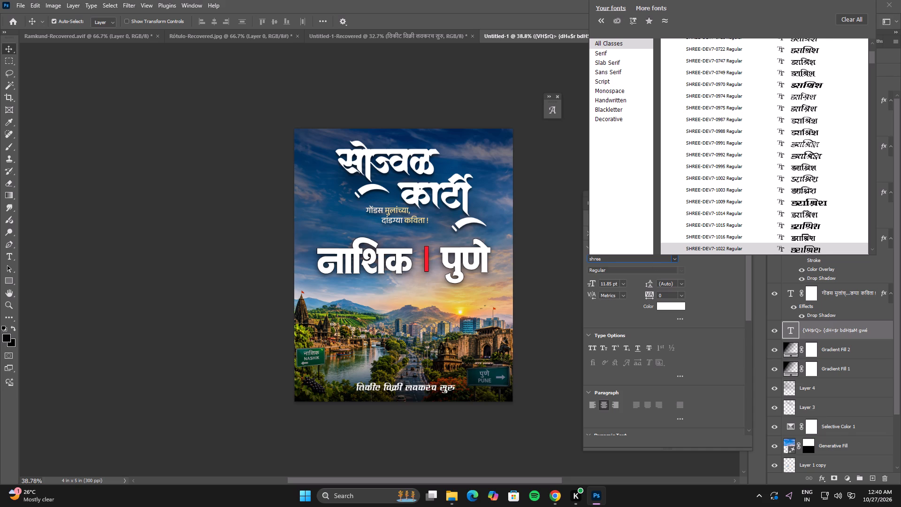
pyautogui.press('Down')
pyautogui.press('Down')
pyautogui.press('Down')
pyautogui.press('Down')
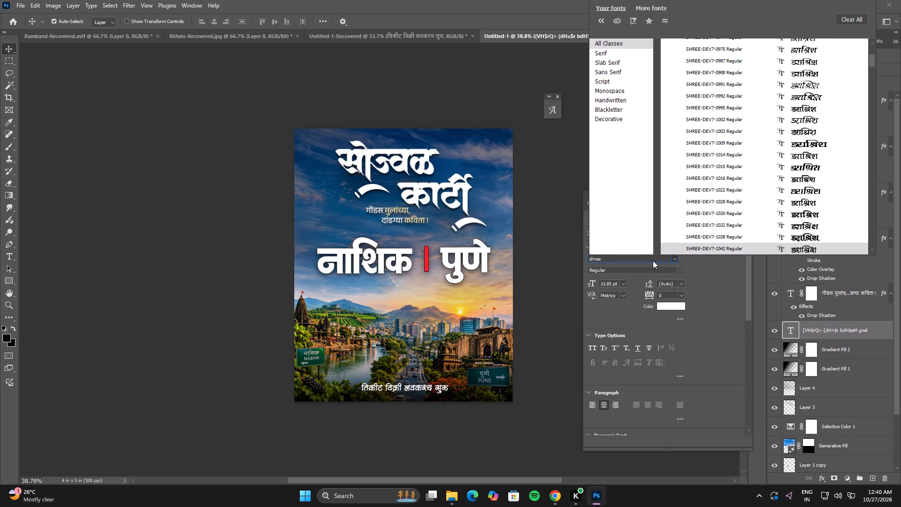
pyautogui.press('Down')
pyautogui.press('Up')
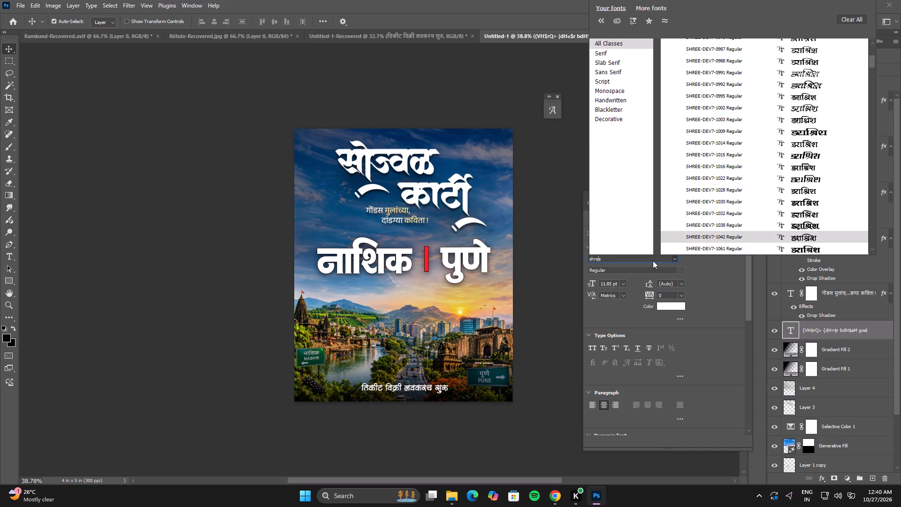
pyautogui.press('Up')
pyautogui.press('Down')
pyautogui.press('Down')
pyautogui.press('Down')
pyautogui.press('Down')
pyautogui.press('Down')
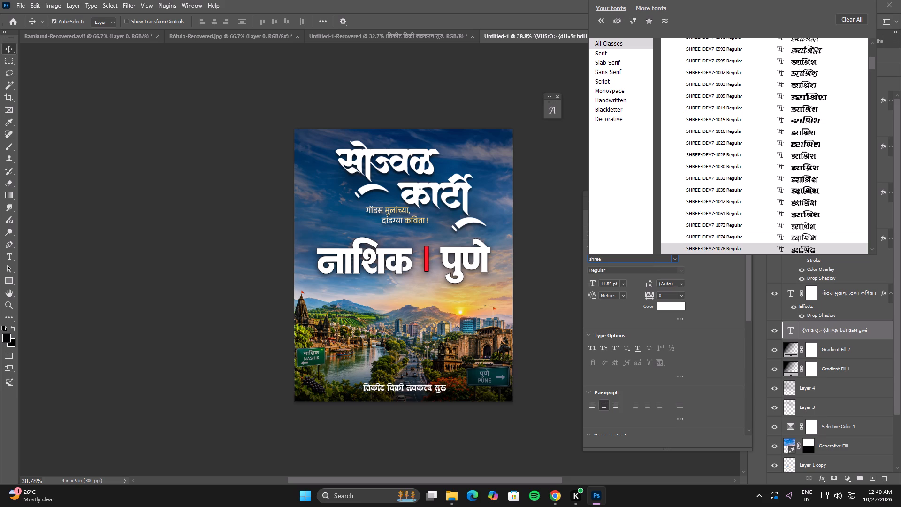
pyautogui.press('Down')
pyautogui.press('Down')
pyautogui.press('Down')
pyautogui.press('Down')
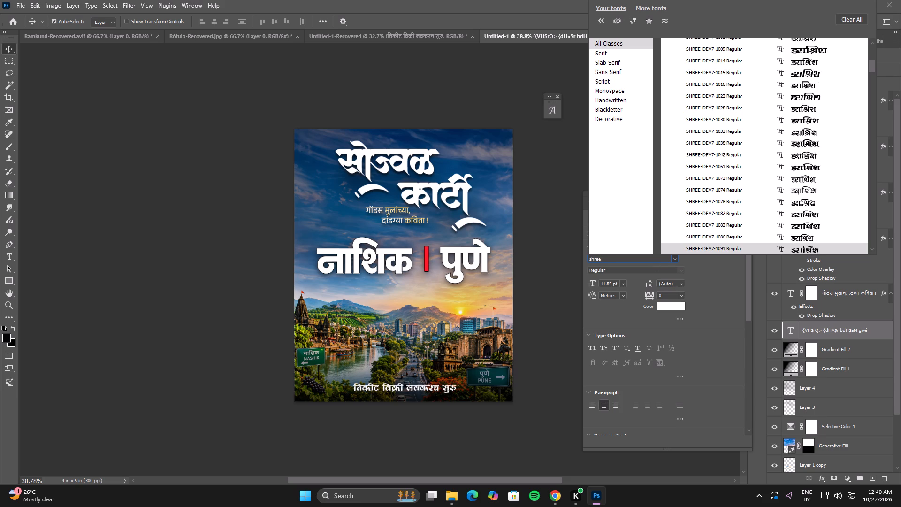
pyautogui.press('Down')
pyautogui.press('Down')
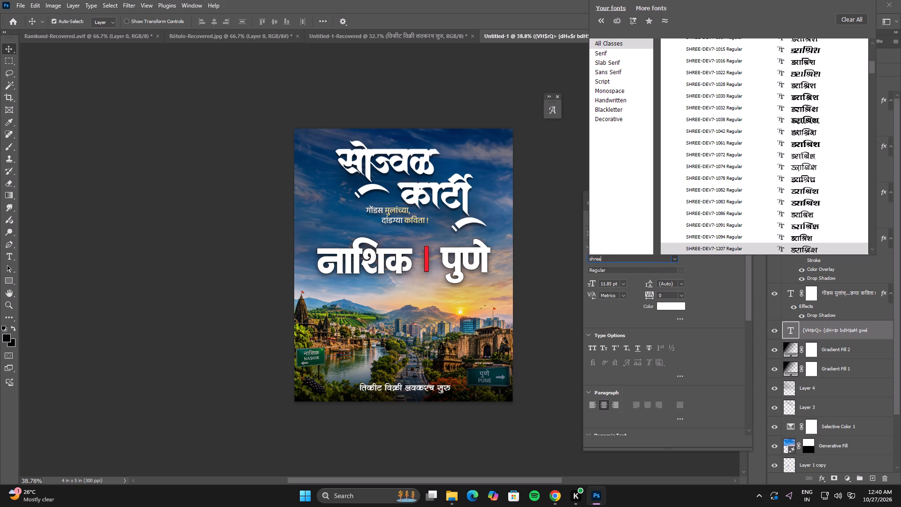
pyautogui.press('Down')
pyautogui.press('Down')
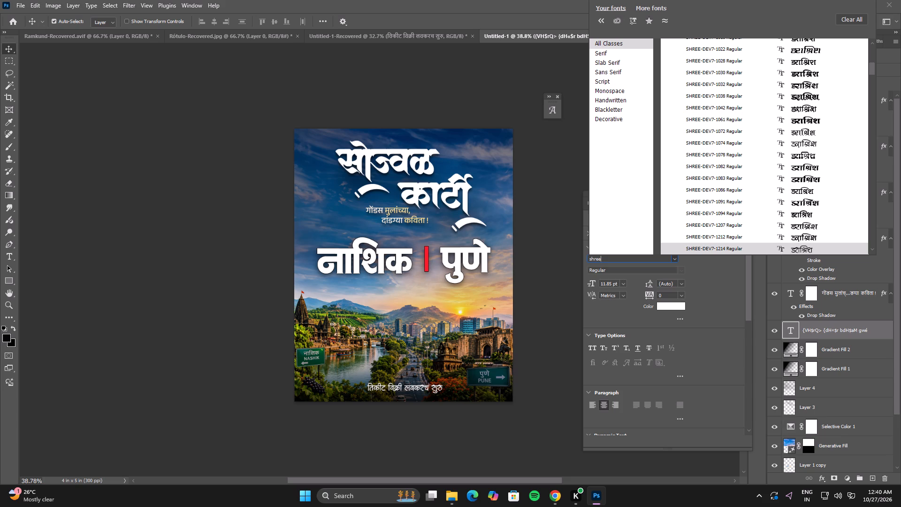
pyautogui.press('Return')
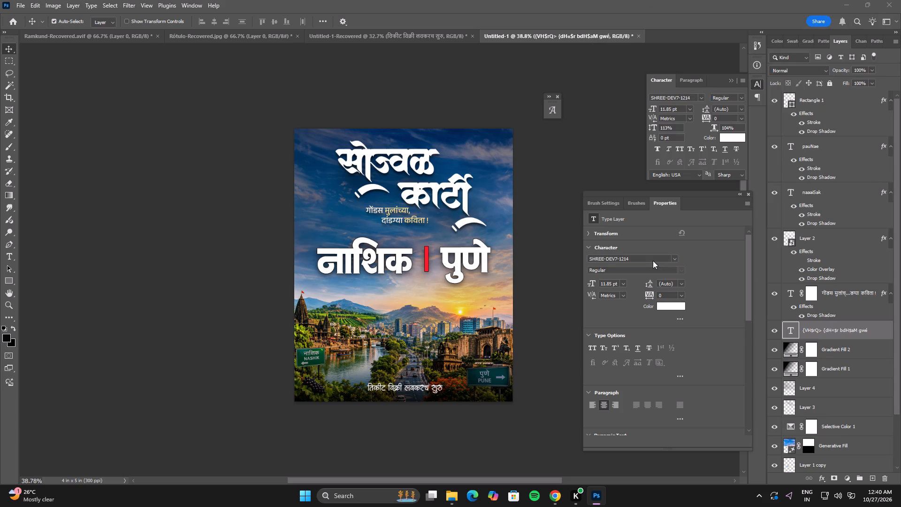
# Copy the words लवकरच सुरु from the ticket-sale line and delete them, leaving only तिकीट विक्री.
pyautogui.keyDown('alt'); pyautogui.scroll(5, 424, 423); pyautogui.keyUp('alt')
pyautogui.press('space')
pyautogui.press('space')
pyautogui.press('space')
pyautogui.press('space')
pyautogui.moveTo(465, 445); pyautogui.dragTo(454, 375)
pyautogui.doubleClick(431, 377)
pyautogui.moveTo(404, 378); pyautogui.dragTo(487, 384)
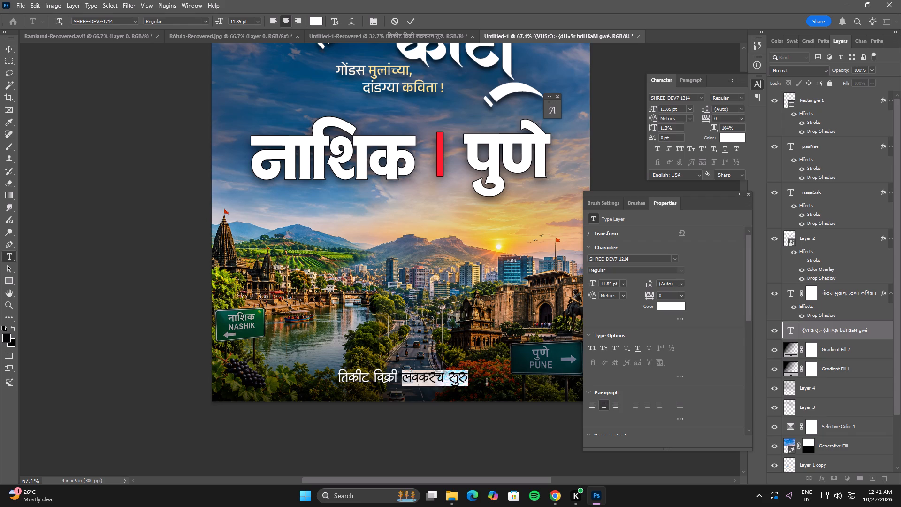
pyautogui.moveTo(487, 384); pyautogui.dragTo(490, 384)
pyautogui.hotkey('ctrl', 'c')
pyautogui.press('BackSpace')
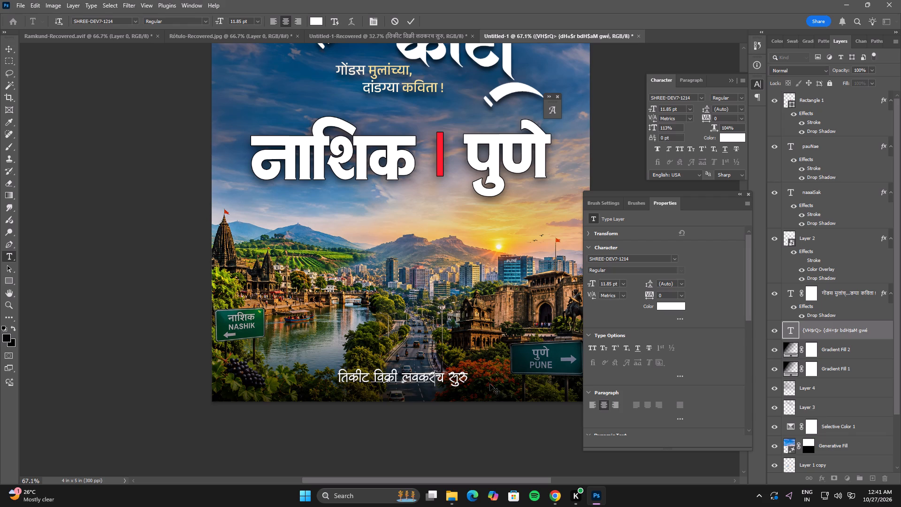
pyautogui.press('BackSpace')
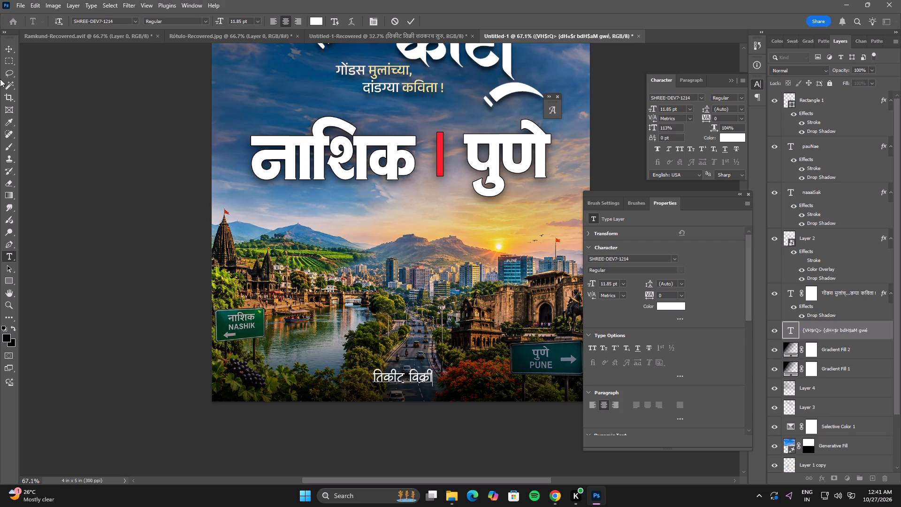
pyautogui.click(4, 50)
# Move the तिकीट विक्री text up and place a duplicate of it directly below.
pyautogui.click(418, 379)
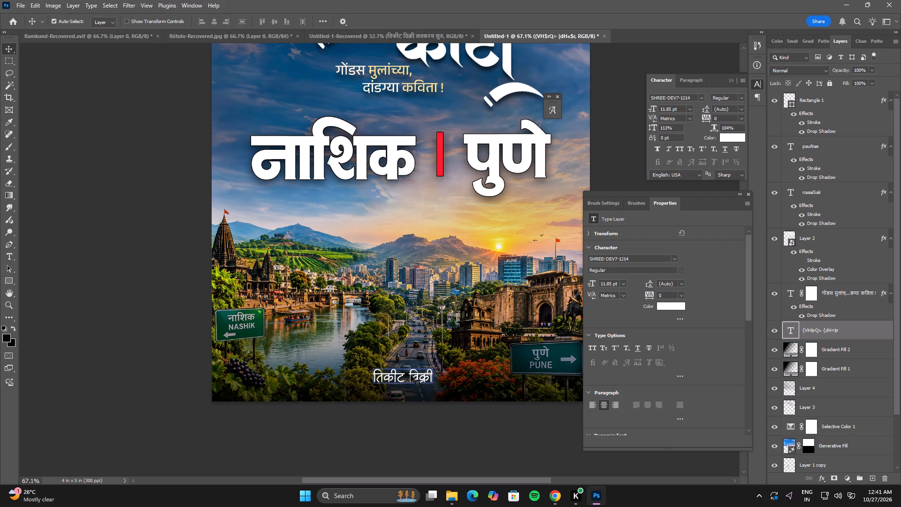
pyautogui.moveTo(414, 376); pyautogui.dragTo(414, 354)
pyautogui.keyDown('alt'); pyautogui.moveTo(414, 353); pyautogui.dragTo(412, 376); pyautogui.keyUp('alt')
# Replace the lower duplicate's text with the copied words लवकरच सुरु.
pyautogui.doubleClick(412, 376)
pyautogui.hotkey('ctrl', 'v')
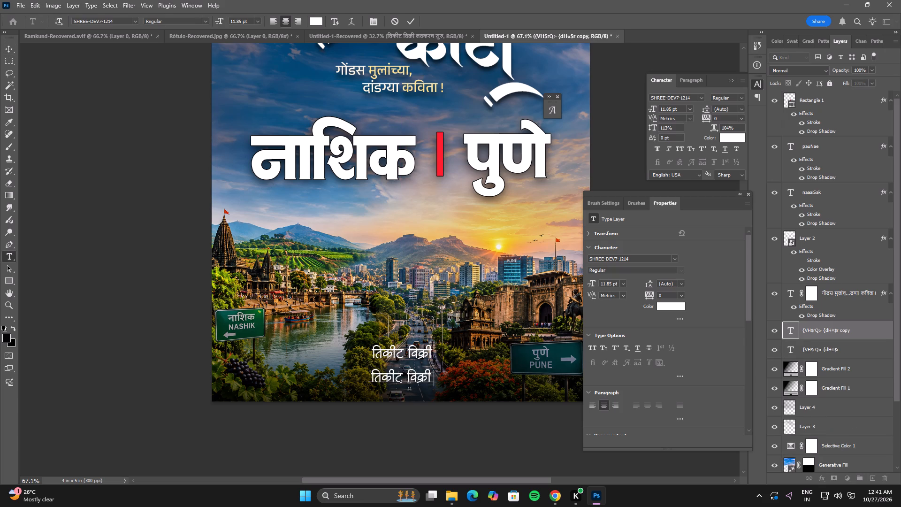
pyautogui.click(429, 431)
# Turn on Show Transform Controls.
pyautogui.click(416, 350)
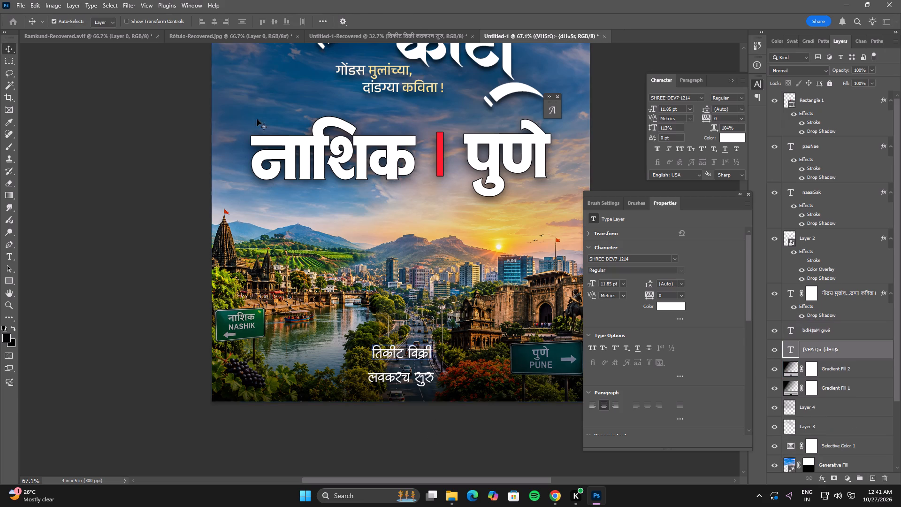
pyautogui.click(174, 21)
# Scale up the लवकरच सुरु line proportionally about its centre to about 19.08 pt.
pyautogui.click(427, 379)
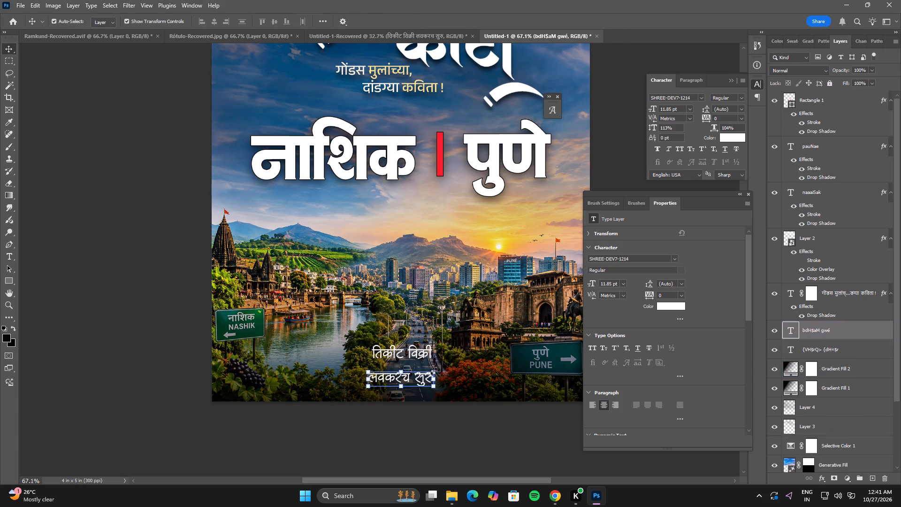
pyautogui.keyDown('alt'); pyautogui.moveTo(435, 369); pyautogui.dragTo(450, 357); pyautogui.keyUp('alt')
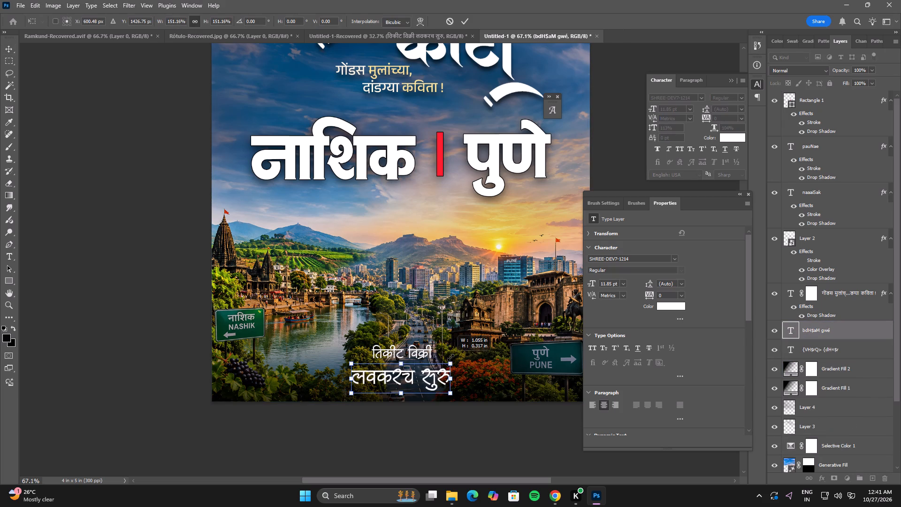
pyautogui.keyDown('alt'); pyautogui.moveTo(450, 357); pyautogui.dragTo(453, 355); pyautogui.keyUp('alt')
pyautogui.doubleClick(439, 370)
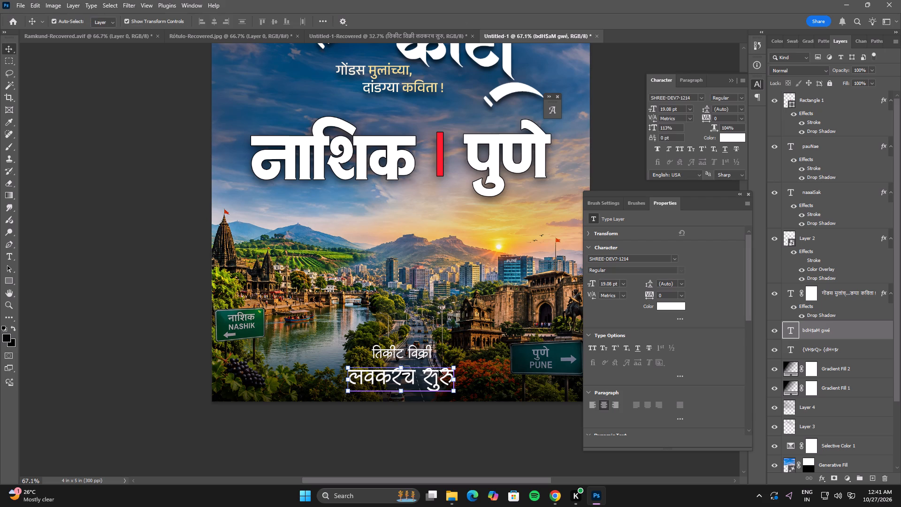
# Move the तिकीट विक्री line down about 0.04 in toward the lower line and enlarge it to about 13.08 pt.
pyautogui.click(410, 348)
pyautogui.keyDown('shift'); pyautogui.click(420, 350); pyautogui.keyUp('shift')
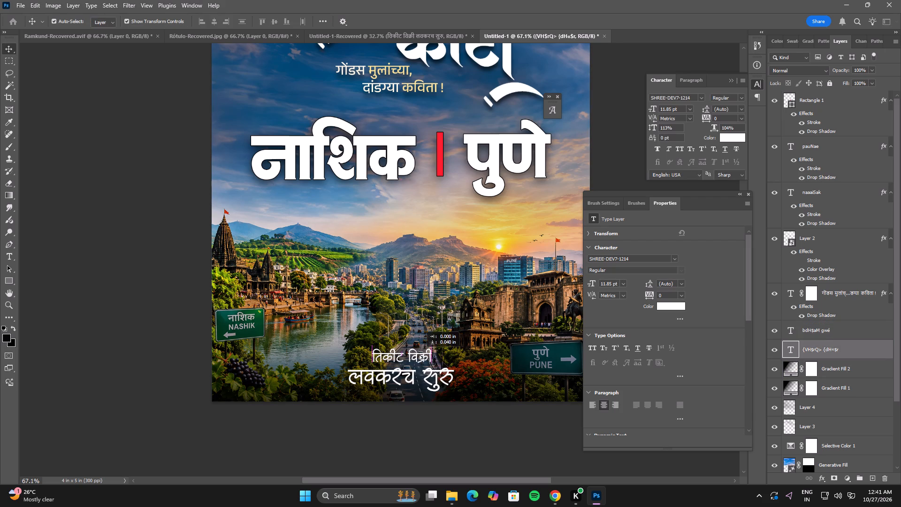
pyautogui.keyDown('alt'); pyautogui.click(435, 346); pyautogui.keyUp('alt')
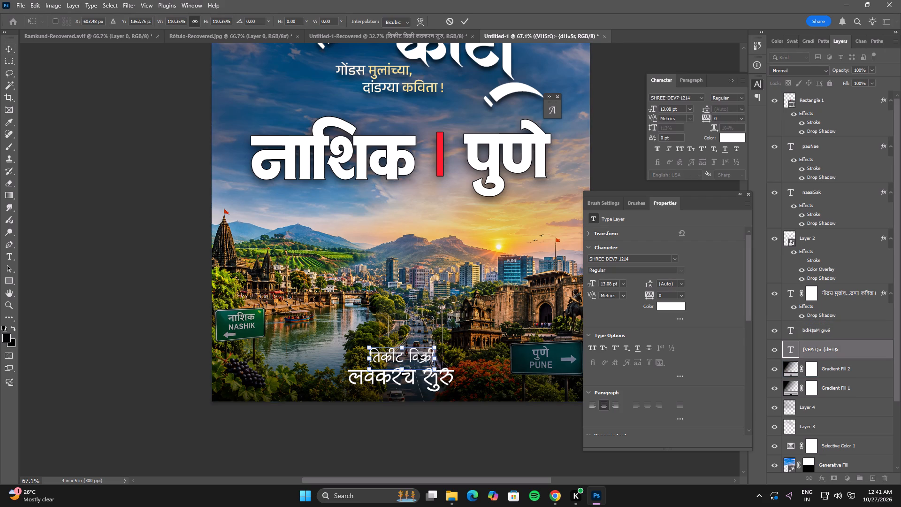
pyautogui.doubleClick(417, 353)
# Select both ticket-sale lines and align their horizontal centres with each other.
pyautogui.keyDown('shift'); pyautogui.click(416, 380); pyautogui.keyUp('shift')
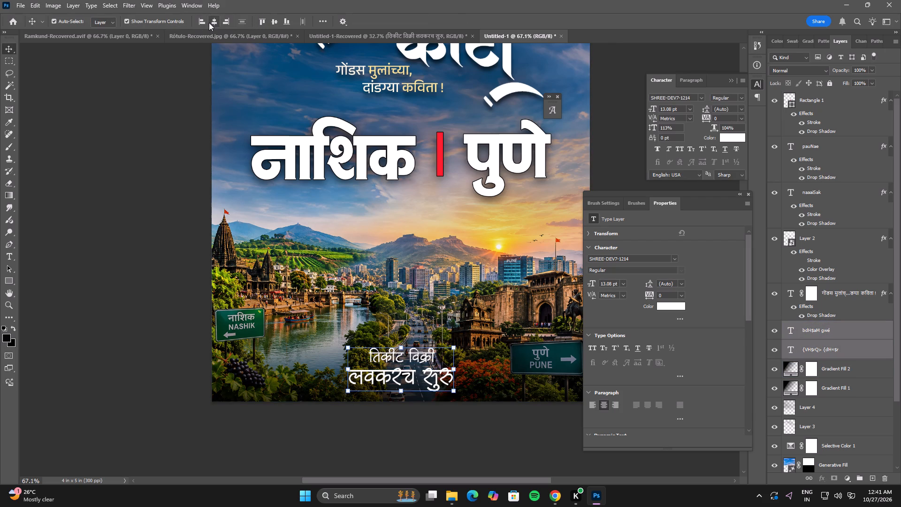
pyautogui.click(209, 23)
# Centre both ticket-sale lines horizontally on the poster by aligning them with the Background layer.
pyautogui.moveTo(895, 365); pyautogui.dragTo(892, 456)
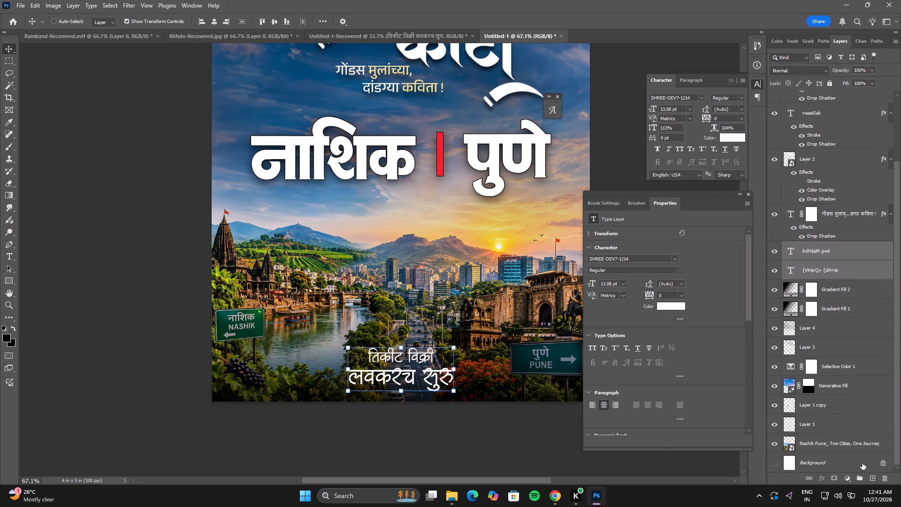
pyautogui.keyDown('ctrl'); pyautogui.click(855, 467); pyautogui.keyUp('ctrl')
pyautogui.click(211, 22)
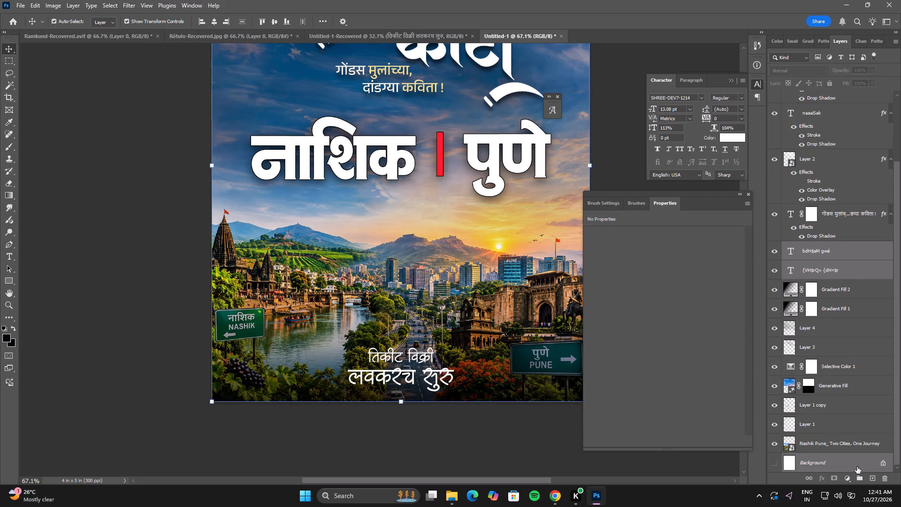
pyautogui.keyDown('ctrl'); pyautogui.click(857, 464); pyautogui.keyUp('ctrl')
# Add a black drop shadow to the लवकरच सुरु line with 100% opacity, about 13 px distance and 16 px size.
pyautogui.doubleClick(851, 247)
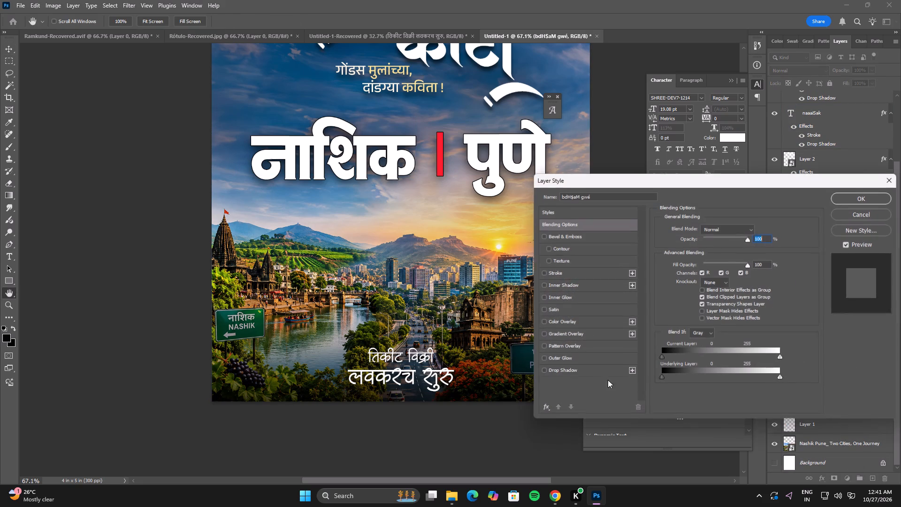
pyautogui.click(573, 371)
pyautogui.moveTo(732, 239); pyautogui.dragTo(741, 242)
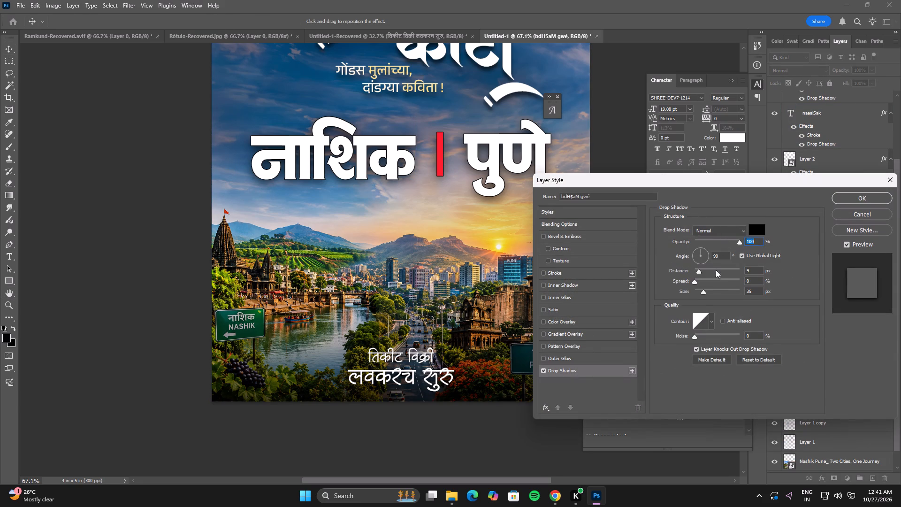
pyautogui.click(701, 292)
pyautogui.click(698, 270)
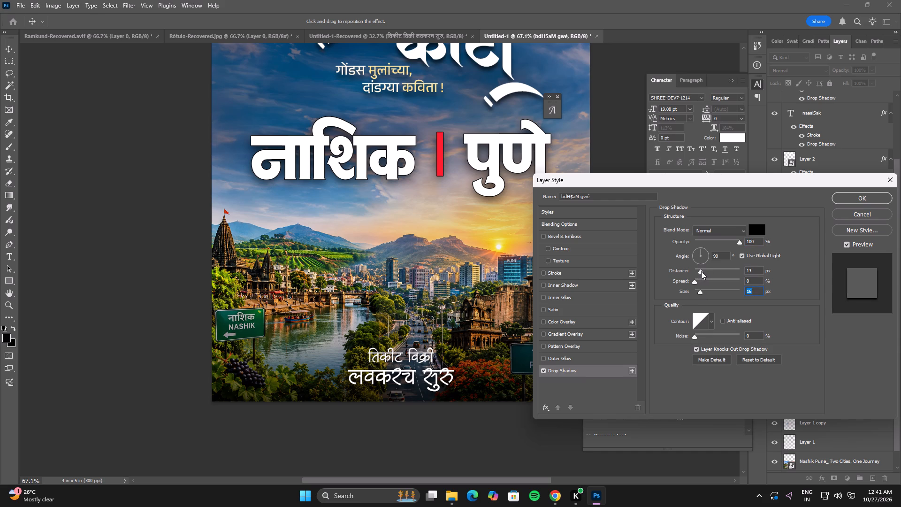
pyautogui.click(847, 194)
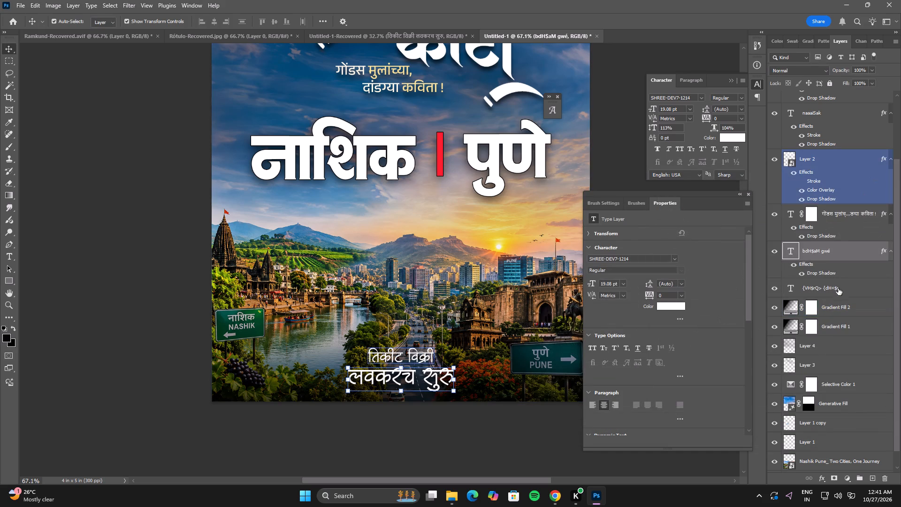
# Copy the drop shadow from the लवकरच सुरु layer to the तिकीट विक्री layer.
pyautogui.keyDown('alt'); pyautogui.moveTo(829, 272); pyautogui.dragTo(825, 288); pyautogui.keyUp('alt')
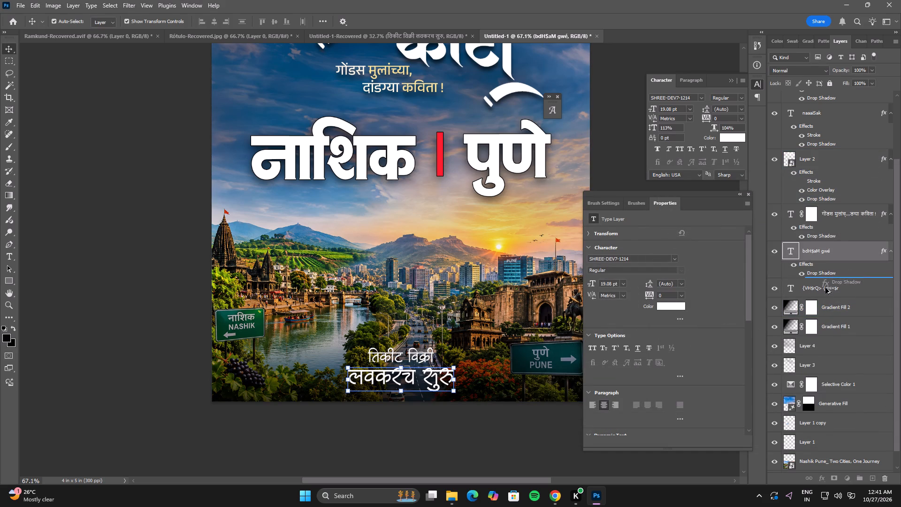
pyautogui.keyDown('alt'); pyautogui.moveTo(825, 288); pyautogui.dragTo(825, 288); pyautogui.keyUp('alt')
pyautogui.click(524, 446)
# Examine the whole poster layout in full-screen preview, checking the size and legibility of the ticket-sale notice.
pyautogui.keyDown('alt'); pyautogui.scroll(-5, 500, 413); pyautogui.keyUp('alt')
pyautogui.press('space')
pyautogui.press('space')
pyautogui.press('space')
pyautogui.press('space')
pyautogui.press('space')
pyautogui.press('space')
pyautogui.press('space')
pyautogui.press('space')
pyautogui.press('space')
pyautogui.press('space')
pyautogui.press('space')
pyautogui.press('space')
pyautogui.press('space')
pyautogui.press('space')
pyautogui.press('space')
pyautogui.press('space')
pyautogui.press('space')
pyautogui.press('space')
pyautogui.press('space')
pyautogui.press('space')
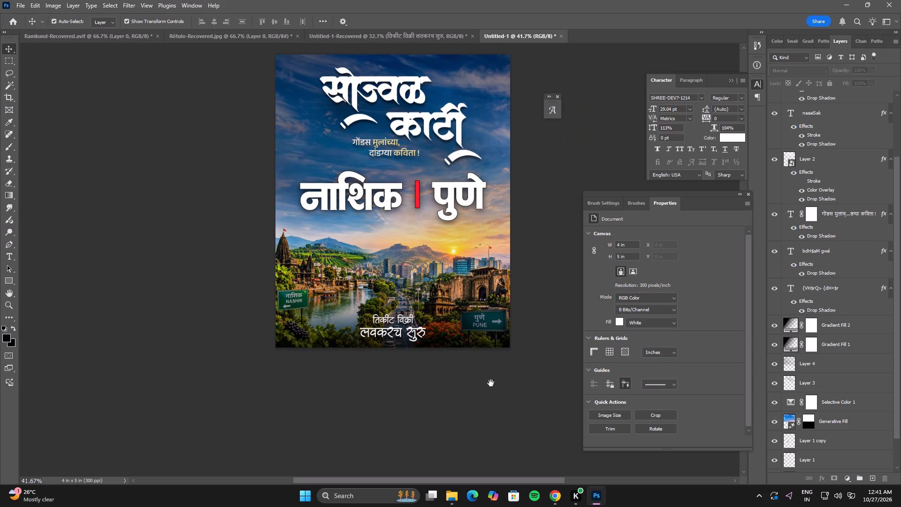
pyautogui.moveTo(491, 383); pyautogui.dragTo(484, 408)
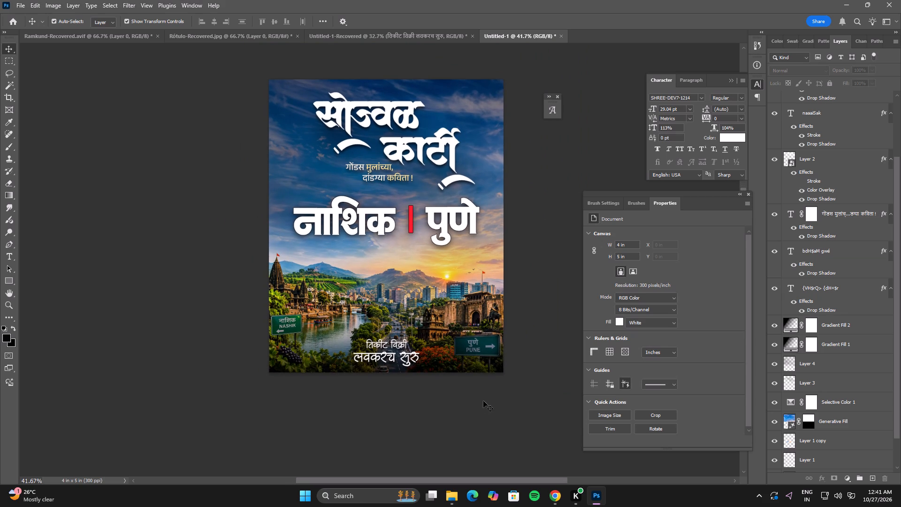
pyautogui.click(483, 397)
pyautogui.write('ff')
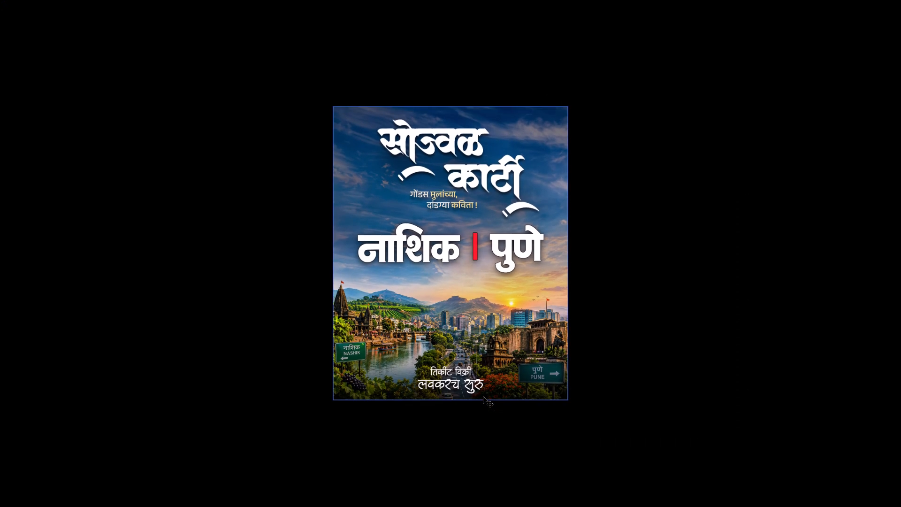
pyautogui.press('f')
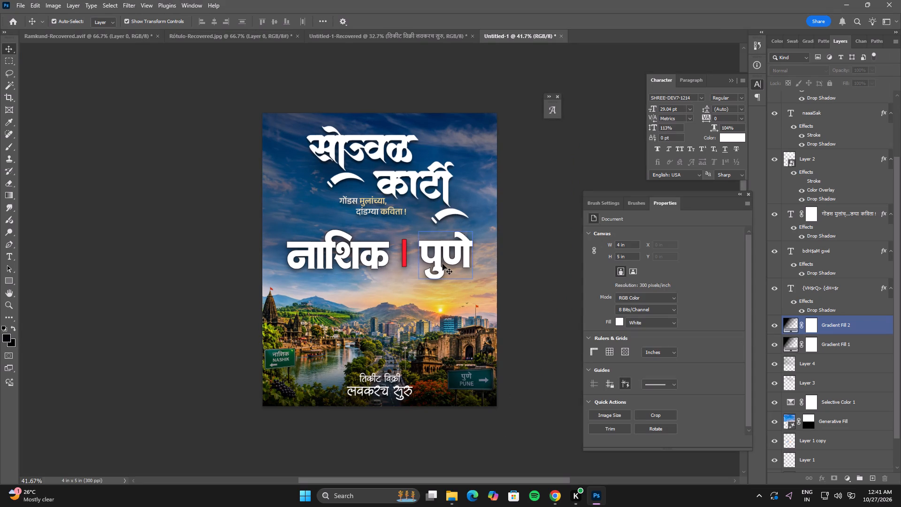
pyautogui.click(544, 243)
pyautogui.keyDown('alt'); pyautogui.scroll(-2, 548, 254); pyautogui.keyUp('alt')
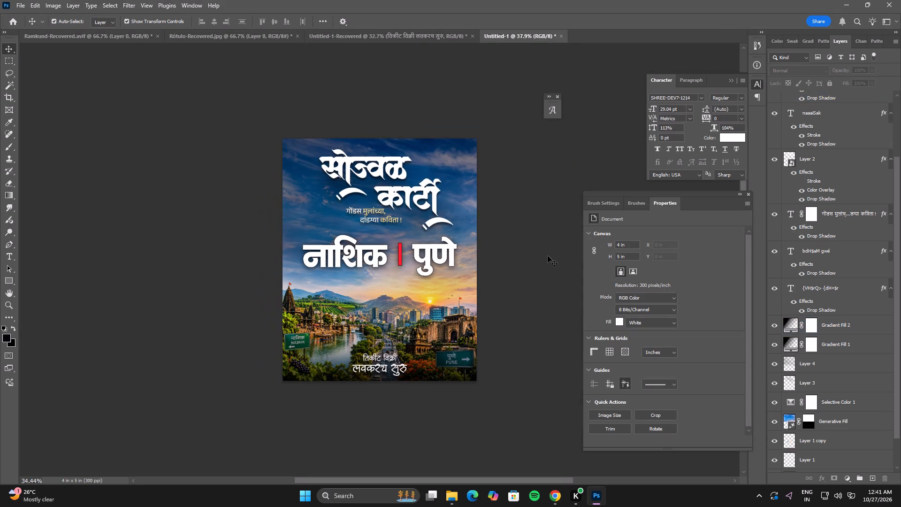
pyautogui.write('fff')
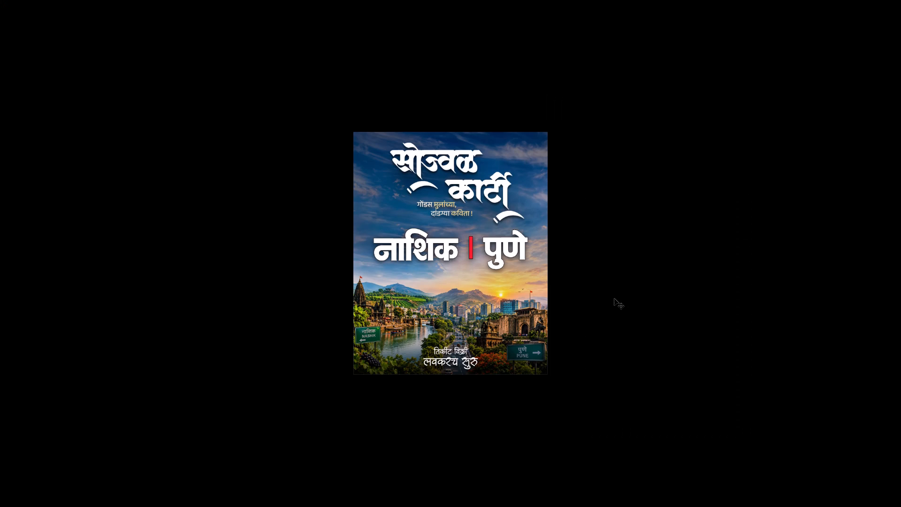
pyautogui.press('f')
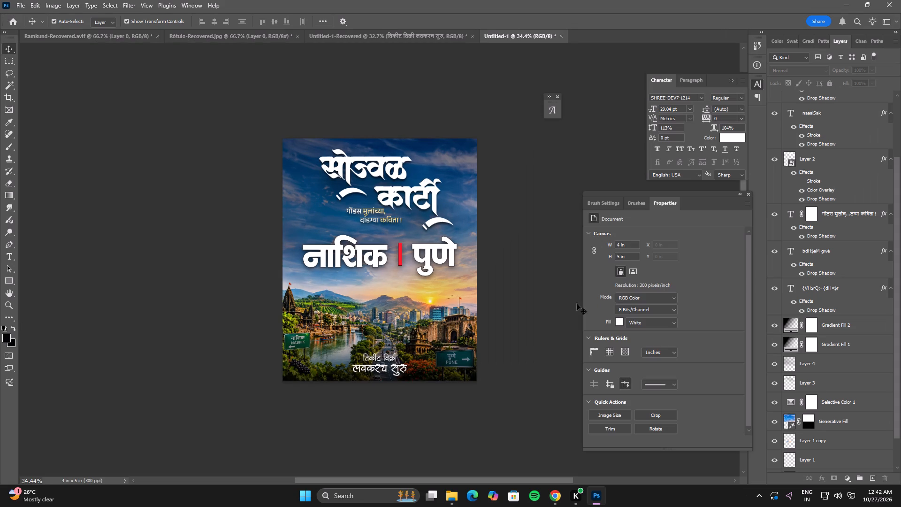
# Select both ticket-sale lines, scale them up together to about 115.4% and nudge them slightly upward.
pyautogui.click(392, 355)
pyautogui.keyDown('shift'); pyautogui.click(397, 374); pyautogui.keyUp('shift')
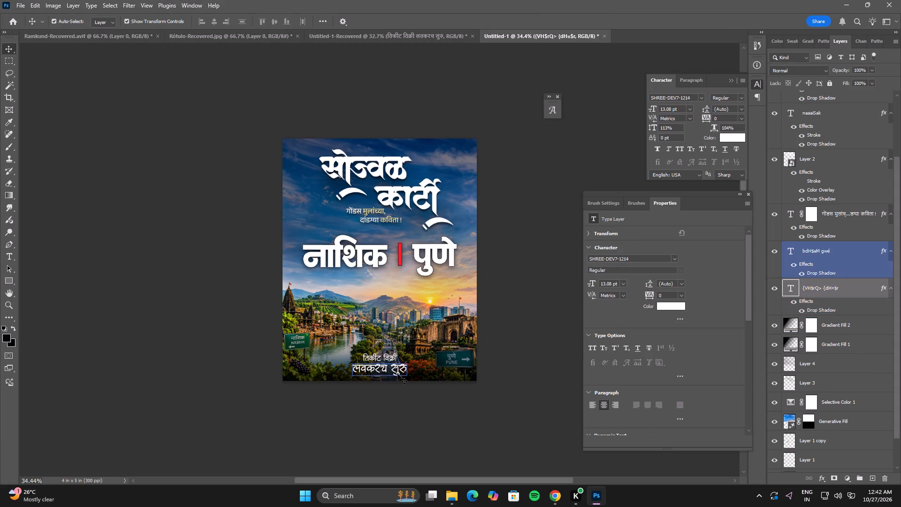
pyautogui.keyDown('alt'); pyautogui.click(406, 356); pyautogui.keyUp('alt')
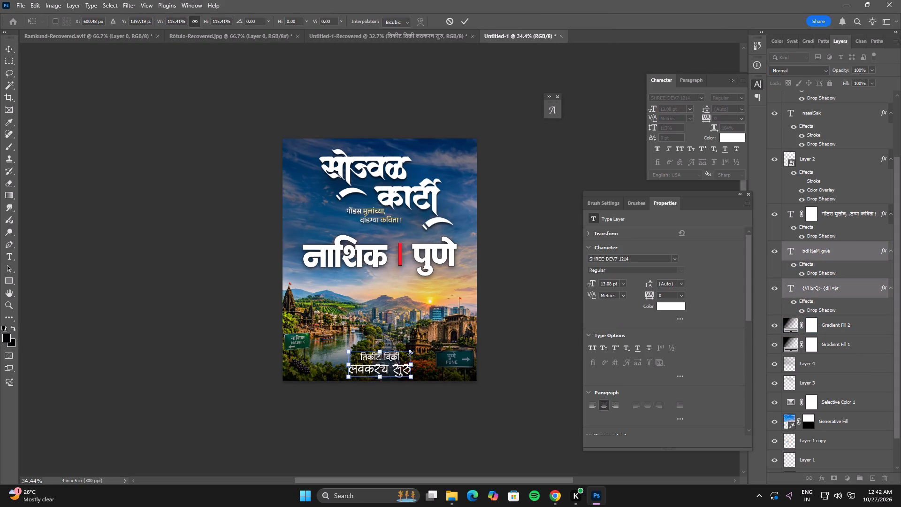
pyautogui.doubleClick(393, 361)
pyautogui.press('Up')
pyautogui.press('Up')
pyautogui.press('Up')
pyautogui.press('Up')
pyautogui.click(405, 417)
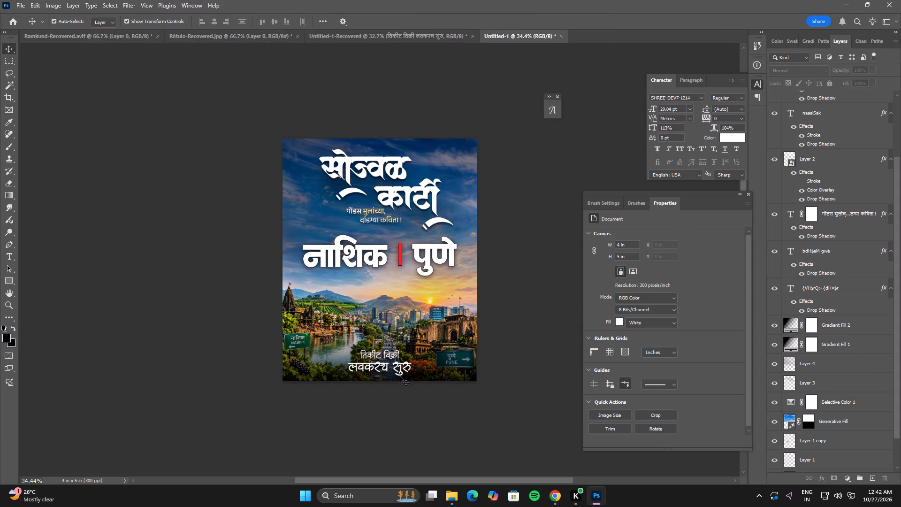
# Move the तिकीट विक्री line straight up about 0.05 in to widen the gap above लवकरच सुरु.
pyautogui.scroll(5, 381, 377)
pyautogui.keyDown('alt'); pyautogui.scroll(3, 380, 410); pyautogui.keyUp('alt')
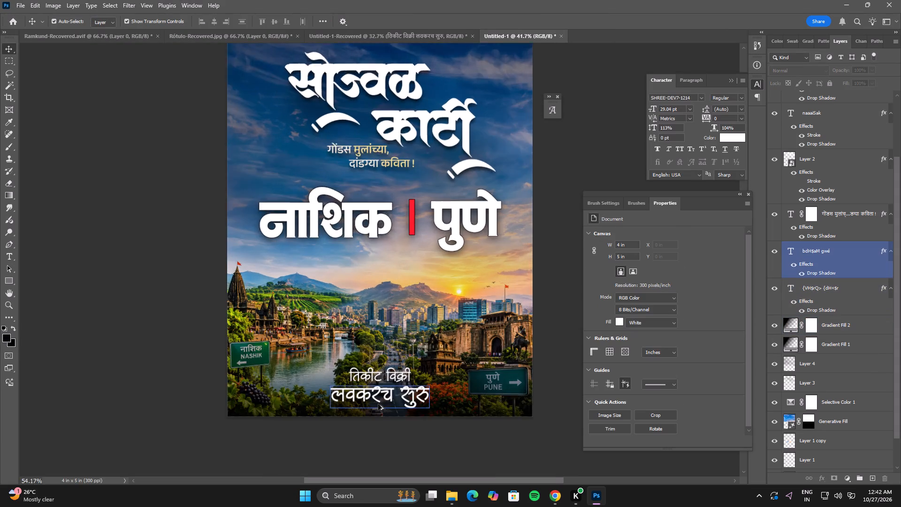
pyautogui.keyDown('alt'); pyautogui.scroll(11, 378, 404); pyautogui.keyUp('alt')
pyautogui.click(407, 336)
pyautogui.keyDown('shift'); pyautogui.moveTo(411, 348); pyautogui.dragTo(411, 341); pyautogui.keyUp('shift')
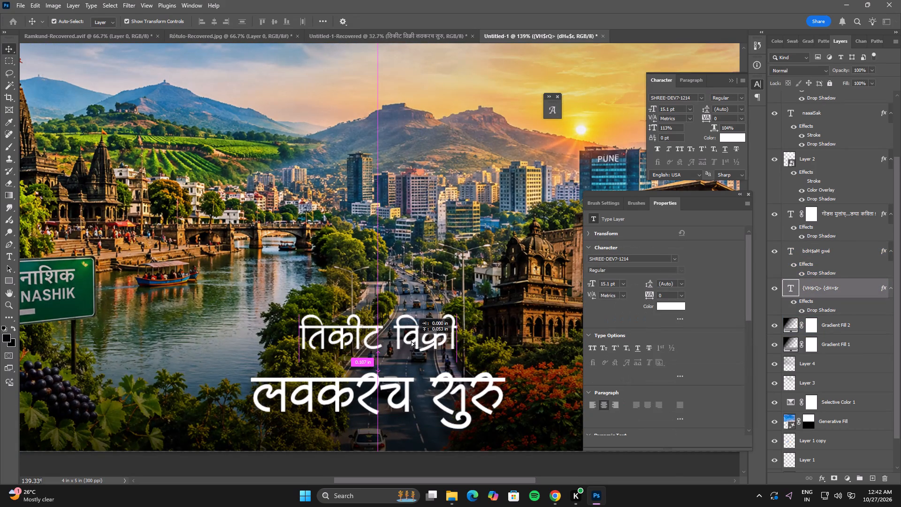
pyautogui.keyDown('shift'); pyautogui.moveTo(411, 341); pyautogui.dragTo(411, 339); pyautogui.keyUp('shift')
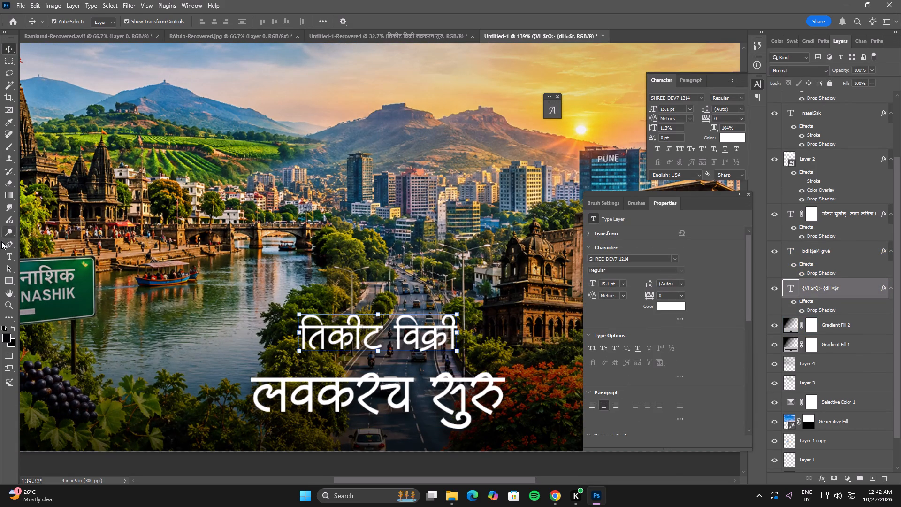
# Draw a thin rectangle about 0.75 in wide and 0.01 in high between the ticket-sale lines and fill it red.
pyautogui.click(7, 284)
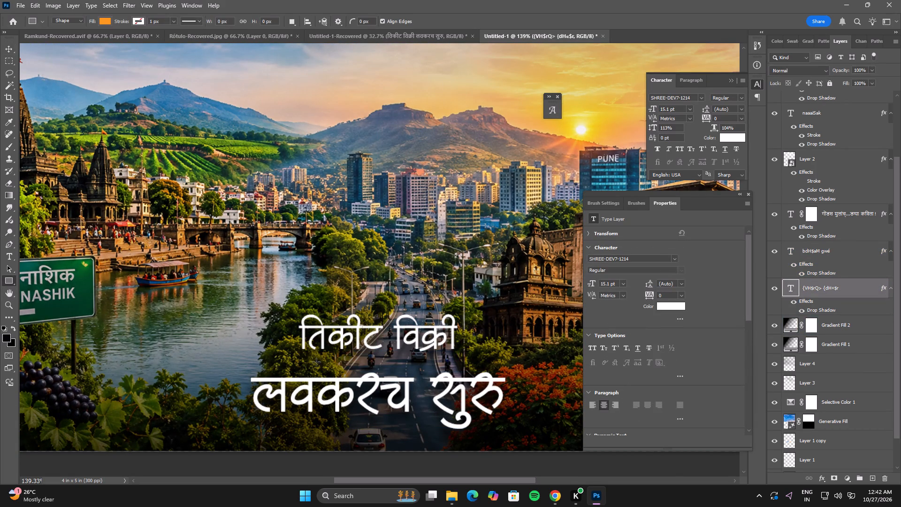
pyautogui.keyDown('shift'); pyautogui.moveTo(307, 360); pyautogui.dragTo(454, 362); pyautogui.keyUp('shift')
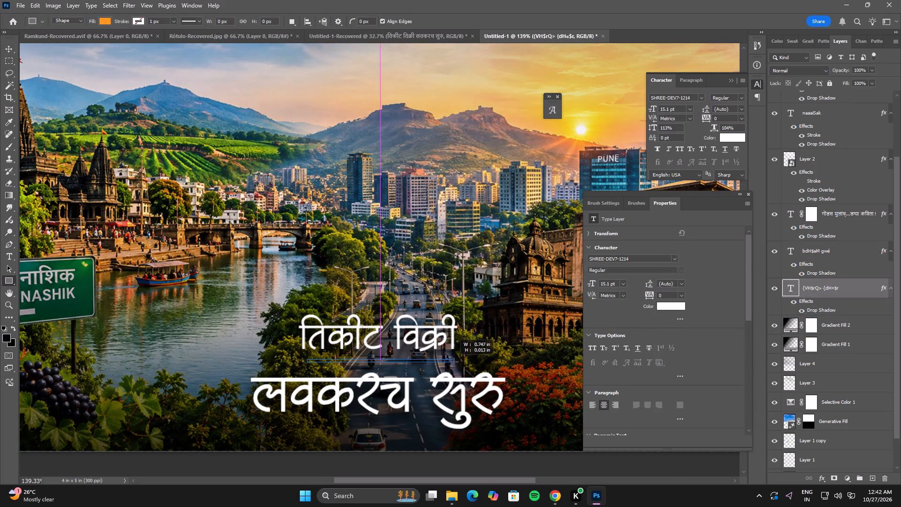
pyautogui.keyDown('shift'); pyautogui.moveTo(454, 362); pyautogui.dragTo(454, 361); pyautogui.keyUp('shift')
pyautogui.click(616, 303)
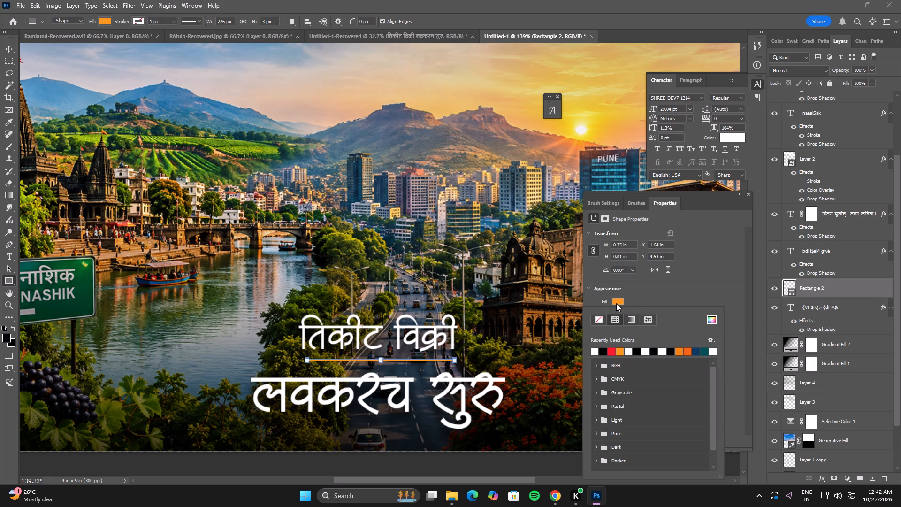
pyautogui.click(610, 353)
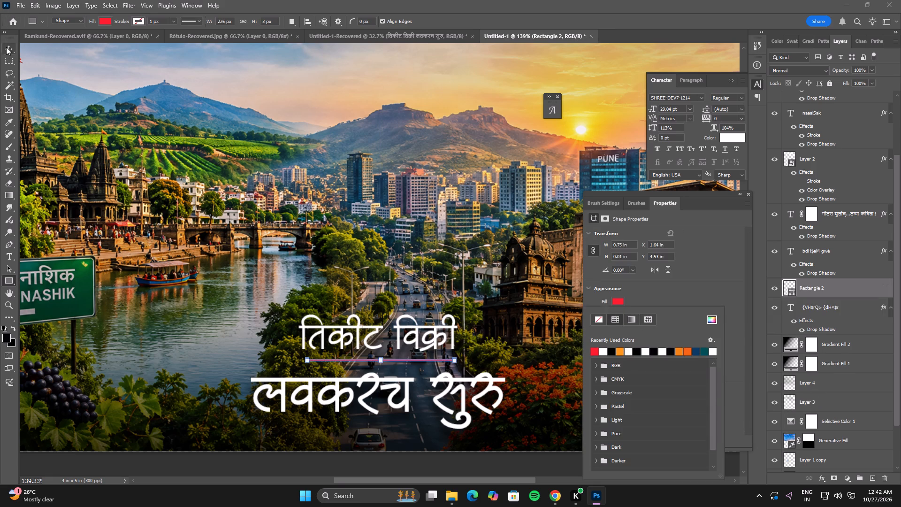
# Centre the red divider horizontally on the poster by aligning it with the Background layer.
pyautogui.click(6, 48)
pyautogui.moveTo(899, 173); pyautogui.dragTo(886, 417)
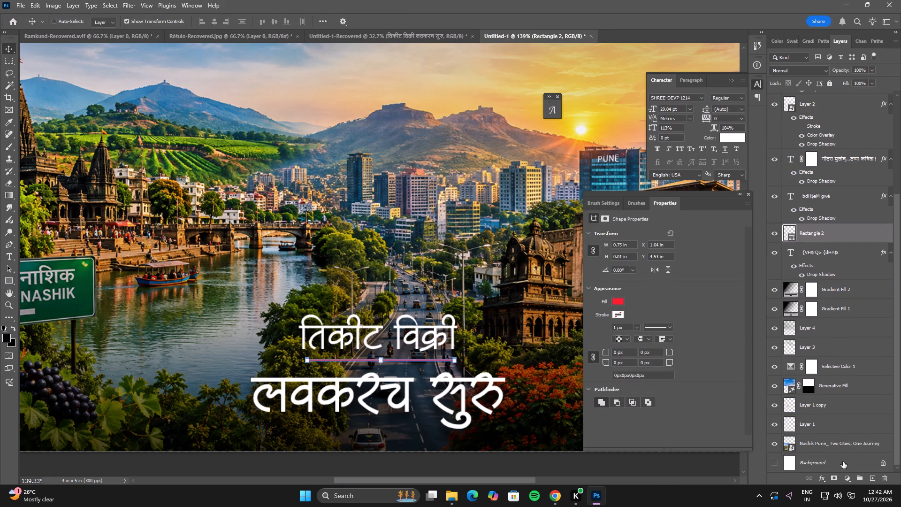
pyautogui.keyDown('ctrl'); pyautogui.click(843, 461); pyautogui.keyUp('ctrl')
pyautogui.click(212, 21)
pyautogui.click(423, 178)
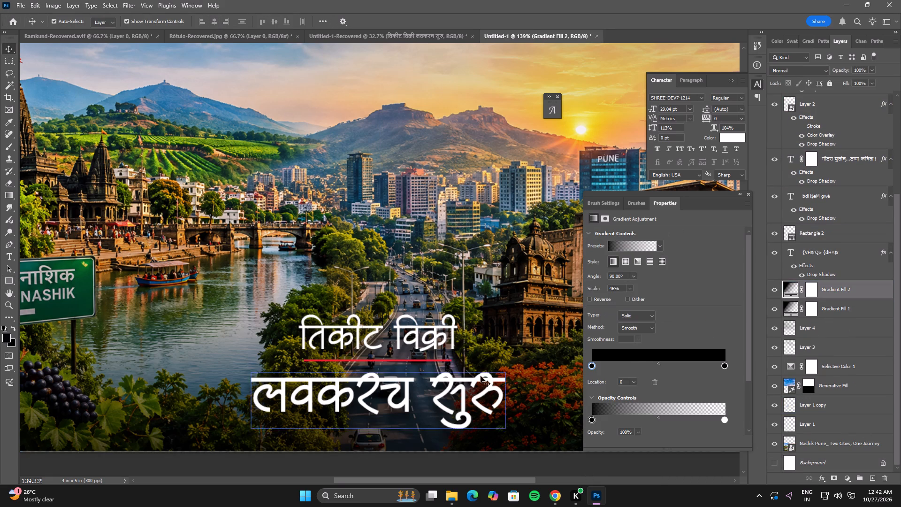
# Stretch the red divider symmetrically about its centre to about 1.29 in wide, matching the लवकरच सुरु line.
pyautogui.keyDown('alt'); pyautogui.scroll(-11, 451, 365); pyautogui.keyUp('alt')
pyautogui.click(429, 426)
pyautogui.press('space')
pyautogui.keyDown('alt'); pyautogui.scroll(4, 444, 364); pyautogui.keyUp('alt')
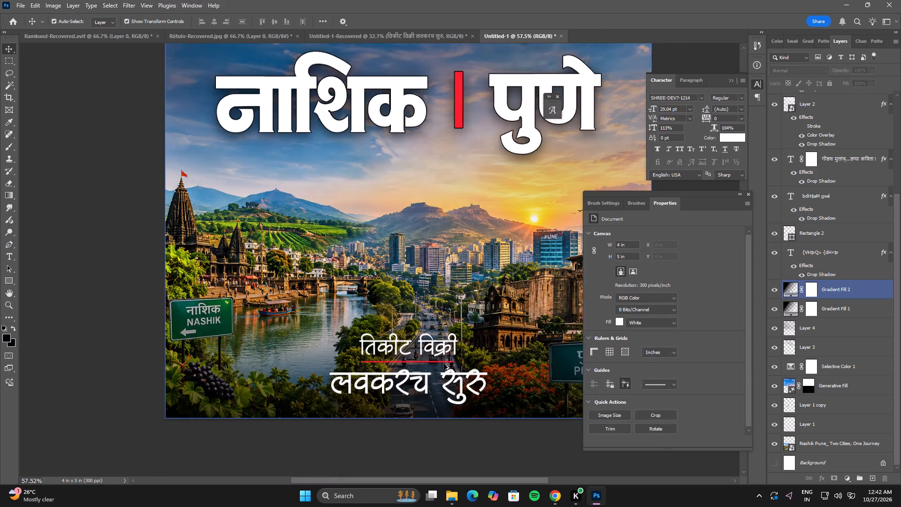
pyautogui.keyDown('alt'); pyautogui.scroll(9, 444, 364); pyautogui.keyUp('alt')
pyautogui.click(446, 361)
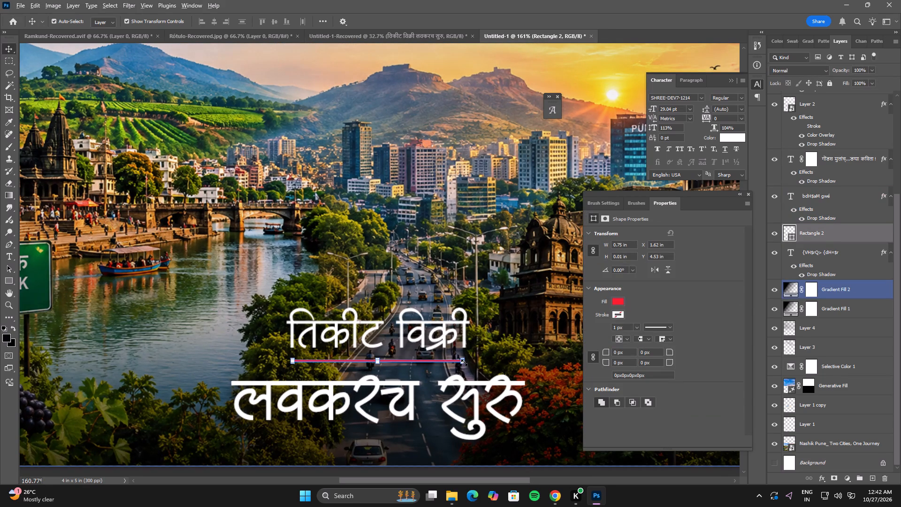
pyautogui.keyDown('alt'); pyautogui.keyDown('shift'); pyautogui.moveTo(465, 361); pyautogui.dragTo(499, 361); pyautogui.keyUp('shift'); pyautogui.keyUp('alt')
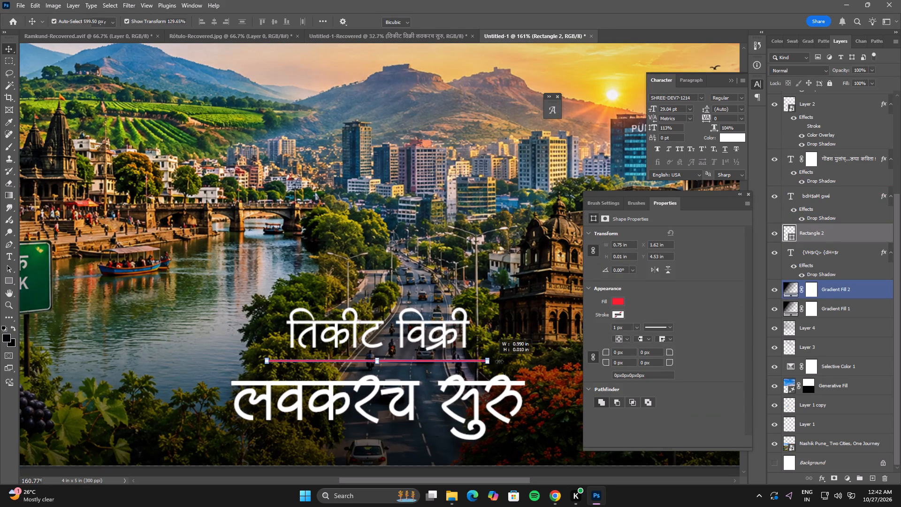
pyautogui.keyDown('alt'); pyautogui.keyDown('shift'); pyautogui.moveTo(499, 361); pyautogui.dragTo(523, 359); pyautogui.keyUp('shift'); pyautogui.keyUp('alt')
pyautogui.doubleClick(508, 361)
pyautogui.click(522, 330)
# Thicken the red divider between the ticket-sale lines to about 0.02 in, scaling its height to 166.67%.
pyautogui.keyDown('alt'); pyautogui.scroll(-11, 515, 332); pyautogui.keyUp('alt')
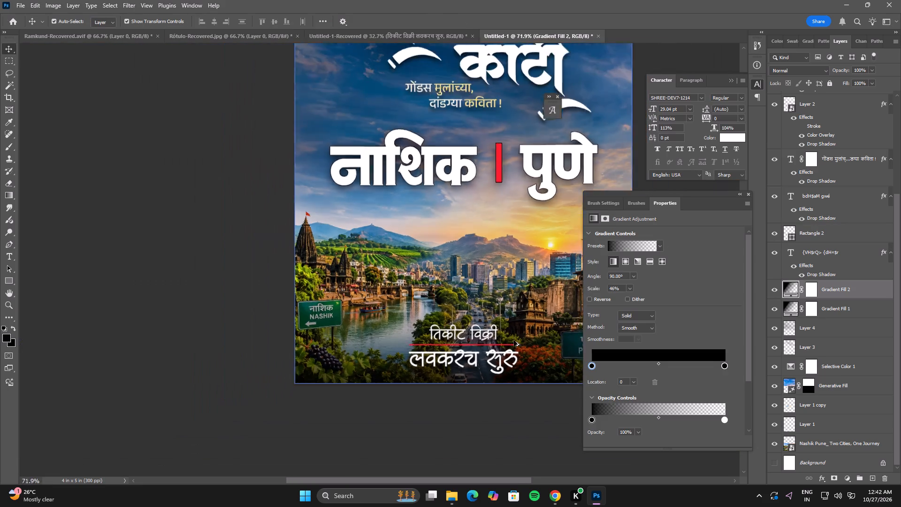
pyautogui.keyDown('alt'); pyautogui.scroll(-6, 514, 340); pyautogui.keyUp('alt')
pyautogui.click(509, 414)
pyautogui.press('space')
pyautogui.press('space')
pyautogui.press('space')
pyautogui.press('space')
pyautogui.moveTo(547, 402); pyautogui.dragTo(477, 432)
pyautogui.keyDown('alt'); pyautogui.scroll(10, 427, 413); pyautogui.keyUp('alt')
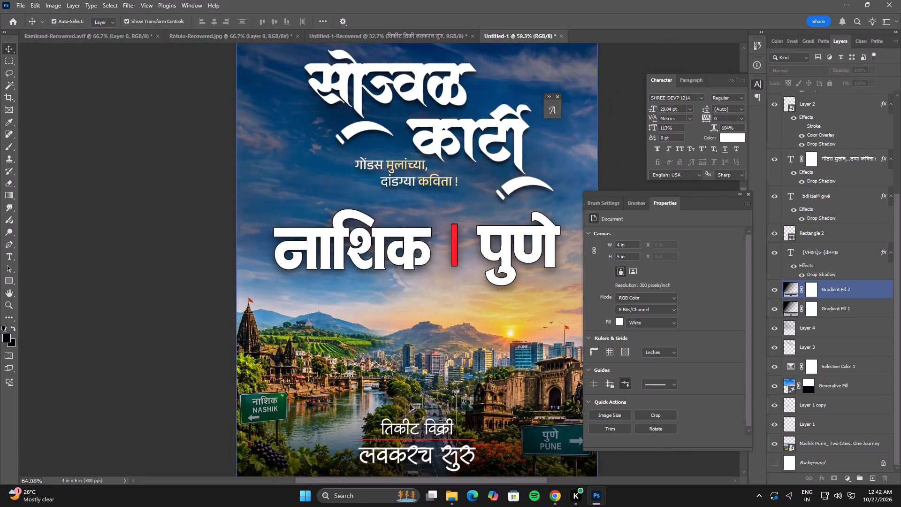
pyautogui.keyDown('alt'); pyautogui.scroll(15, 410, 405); pyautogui.keyUp('alt')
pyautogui.press('space')
pyautogui.press('space')
pyautogui.moveTo(429, 458); pyautogui.dragTo(423, 343)
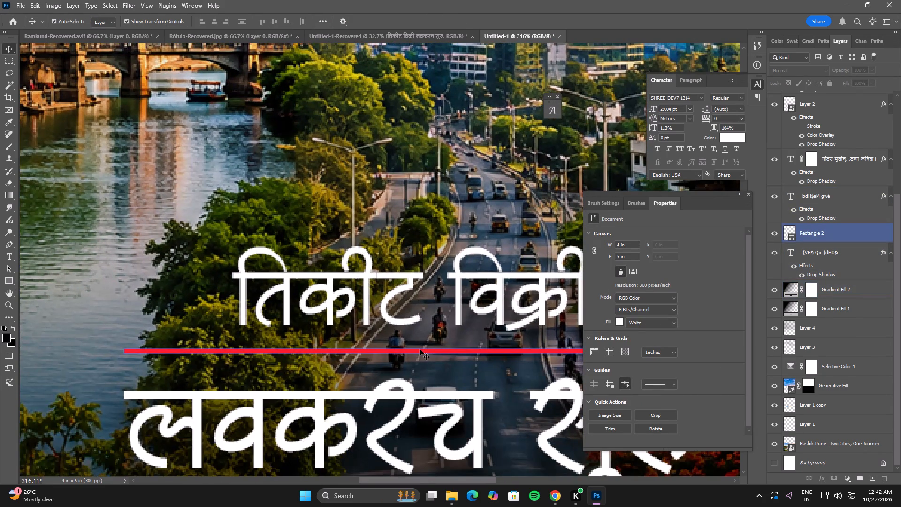
pyautogui.click(420, 349)
pyautogui.keyDown('shift'); pyautogui.click(413, 349); pyautogui.keyUp('shift')
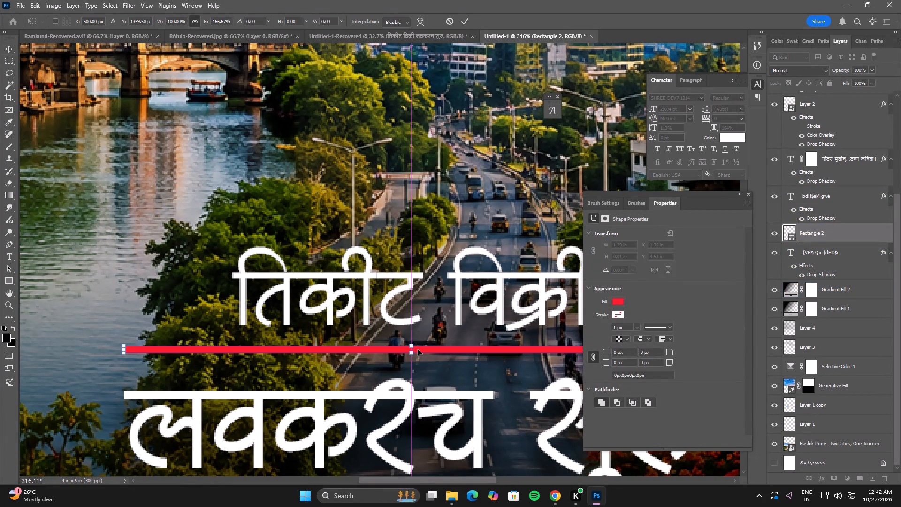
pyautogui.doubleClick(418, 349)
pyautogui.keyDown('alt'); pyautogui.scroll(-20, 418, 349); pyautogui.keyUp('alt')
pyautogui.keyDown('alt'); pyautogui.scroll(-4, 418, 349); pyautogui.keyUp('alt')
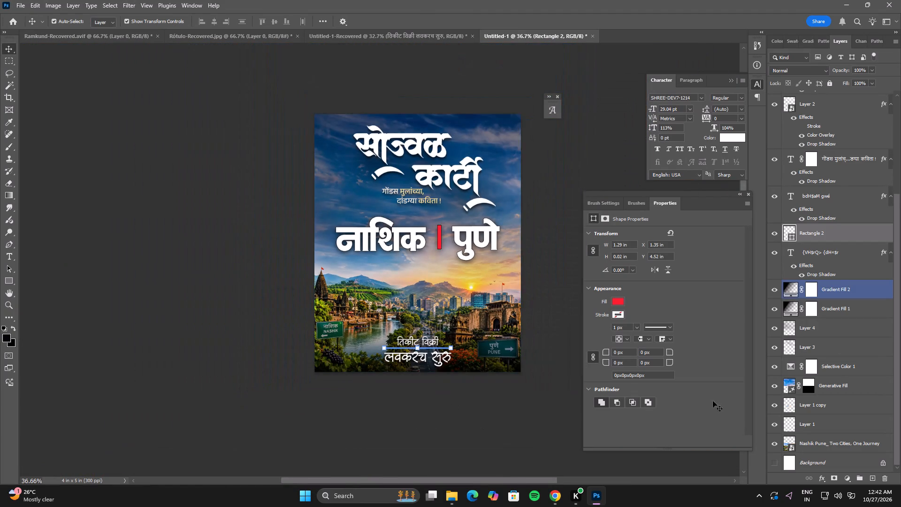
# Add a new layer above Gradient Fill 2 and shade behind the ticket-sale lines with a soft black size-300 brush at 4% opacity.
pyautogui.click(835, 286)
pyautogui.click(873, 474)
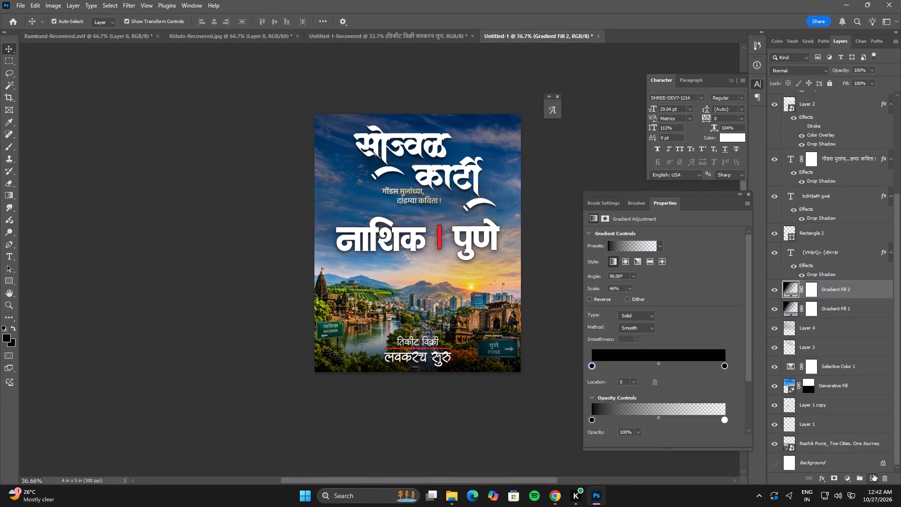
pyautogui.press('b')
pyautogui.press('[')
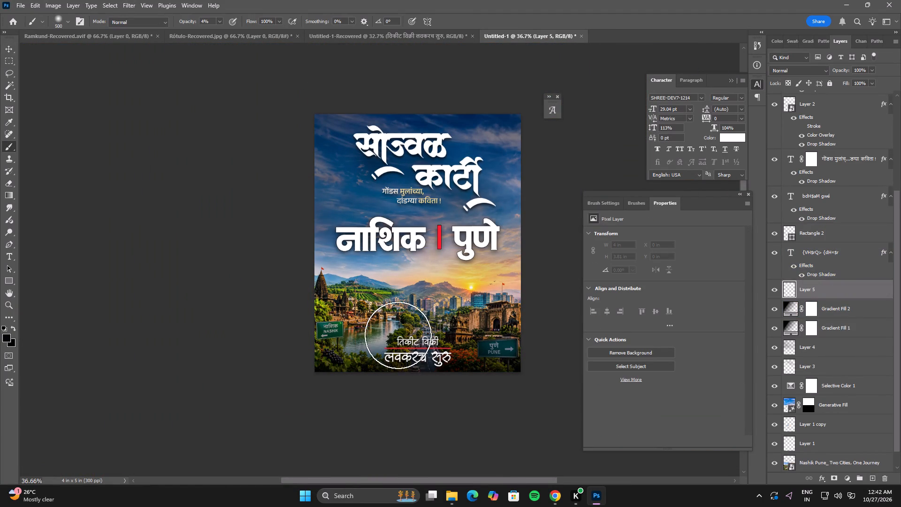
pyautogui.press('[')
pyautogui.press('[')
pyautogui.click(398, 351)
pyautogui.click(404, 351)
pyautogui.click(401, 351)
pyautogui.moveTo(400, 352); pyautogui.dragTo(407, 349)
pyautogui.click(407, 348)
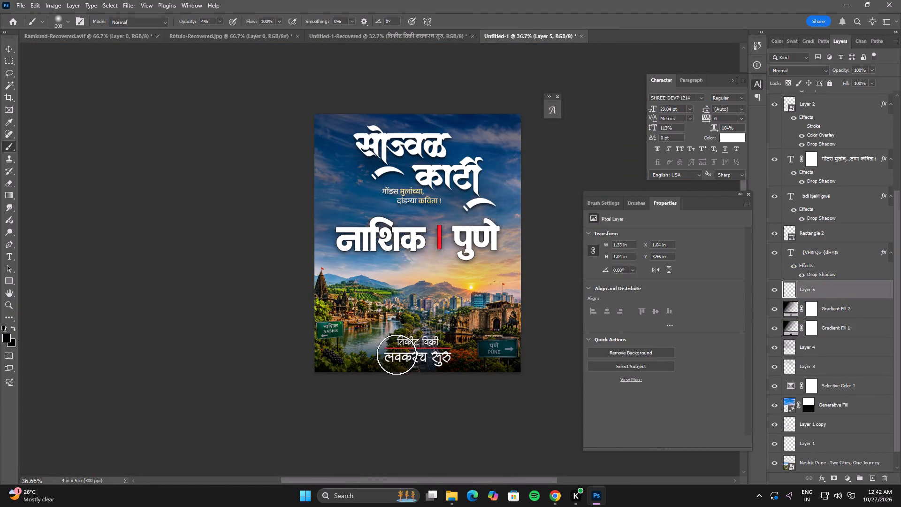
pyautogui.click(397, 353)
pyautogui.moveTo(394, 355); pyautogui.dragTo(402, 350)
pyautogui.moveTo(404, 349); pyautogui.dragTo(414, 347)
pyautogui.moveTo(428, 347); pyautogui.dragTo(436, 347)
pyautogui.click(438, 347)
pyautogui.doubleClick(435, 347)
pyautogui.moveTo(438, 351); pyautogui.dragTo(443, 353)
pyautogui.moveTo(444, 354); pyautogui.dragTo(436, 353)
pyautogui.moveTo(434, 350); pyautogui.dragTo(433, 350)
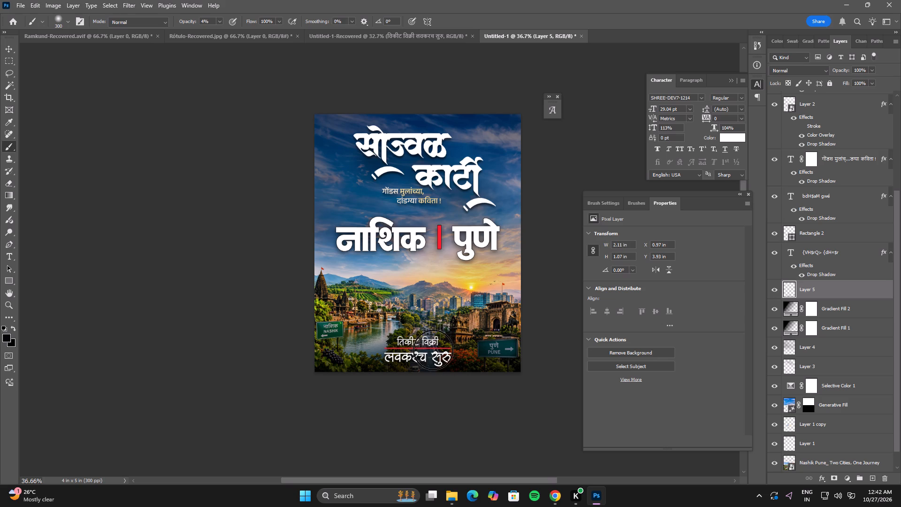
pyautogui.moveTo(433, 350); pyautogui.dragTo(431, 346)
pyautogui.moveTo(431, 344); pyautogui.dragTo(421, 345)
pyautogui.click(412, 346)
pyautogui.moveTo(402, 346); pyautogui.dragTo(397, 349)
# Deepen and widen the black shading behind the ticket-sale lines on the same layer with a size-400 brush at 4% opacity.
pyautogui.press(']')
pyautogui.click(405, 348)
pyautogui.moveTo(398, 352); pyautogui.dragTo(403, 350)
pyautogui.moveTo(408, 349); pyautogui.dragTo(417, 349)
pyautogui.click(420, 349)
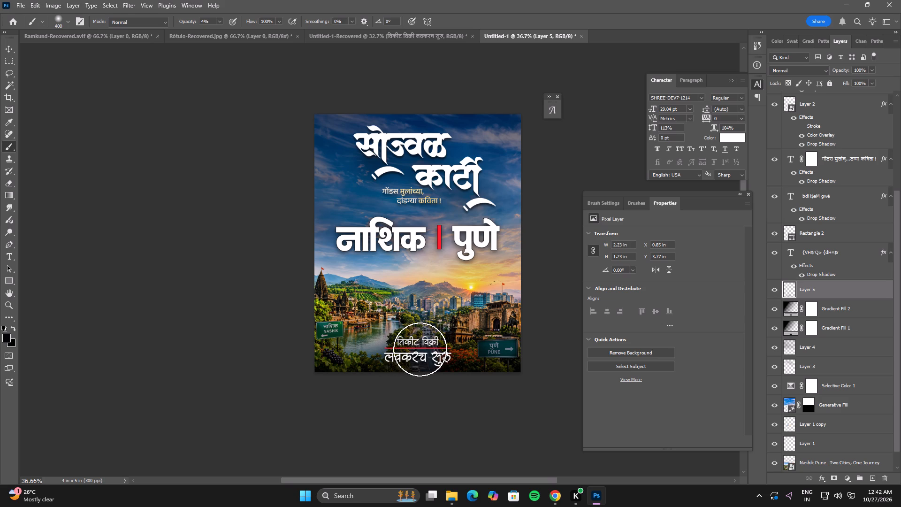
pyautogui.moveTo(414, 349); pyautogui.dragTo(407, 350)
pyautogui.click(401, 351)
pyautogui.moveTo(417, 356); pyautogui.dragTo(422, 352)
pyautogui.click(426, 349)
pyautogui.click(428, 354)
pyautogui.moveTo(429, 356); pyautogui.dragTo(415, 356)
pyautogui.click(399, 356)
pyautogui.moveTo(396, 359); pyautogui.dragTo(412, 352)
pyautogui.moveTo(415, 348); pyautogui.dragTo(403, 352)
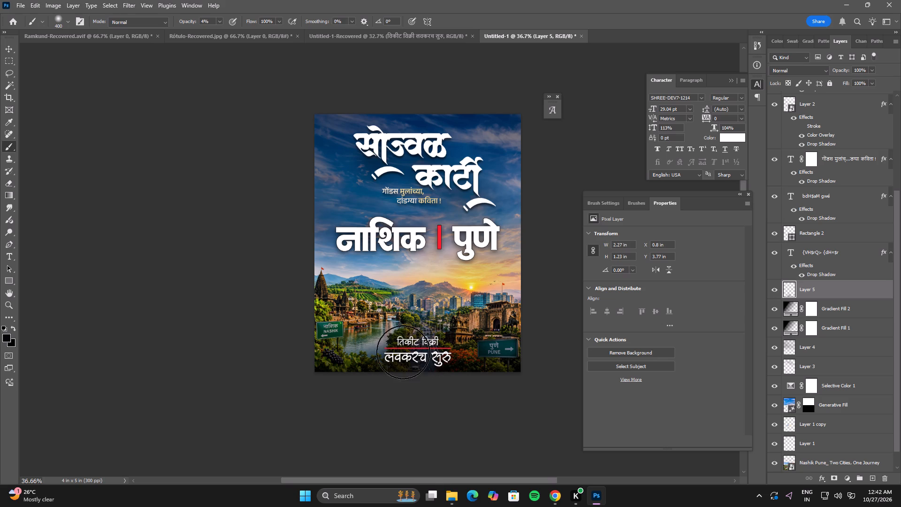
pyautogui.moveTo(403, 352); pyautogui.dragTo(393, 358)
pyautogui.moveTo(393, 359); pyautogui.dragTo(411, 357)
pyautogui.moveTo(430, 352); pyautogui.dragTo(444, 358)
pyautogui.doubleClick(775, 286)
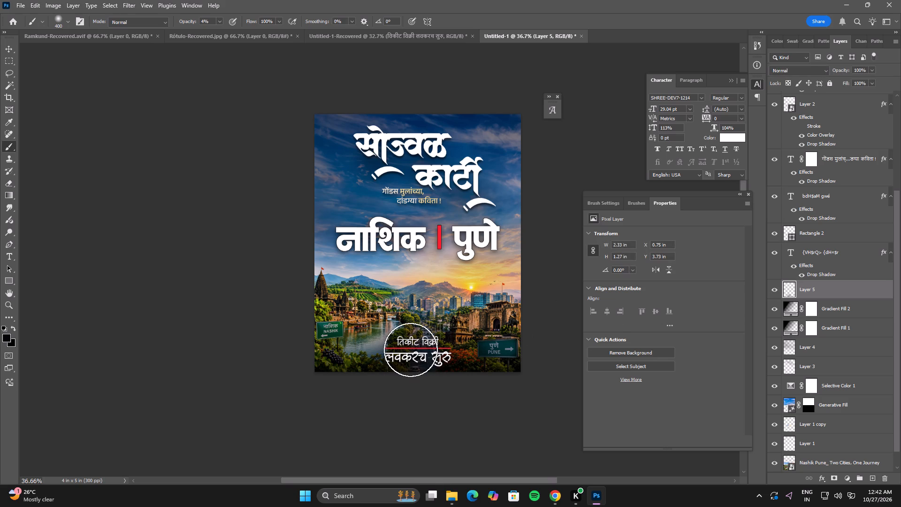
pyautogui.moveTo(410, 352); pyautogui.dragTo(408, 358)
pyautogui.click(430, 353)
pyautogui.moveTo(399, 364); pyautogui.dragTo(382, 370)
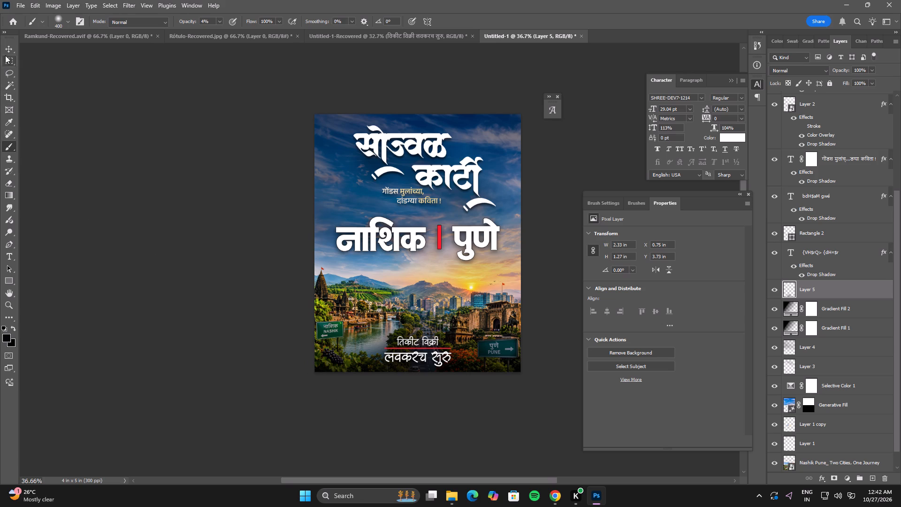
# Narrow the red divider between the ticket-sale lines symmetrically about its centre to about 1.21 in wide.
pyautogui.click(9, 49)
pyautogui.keyDown('alt'); pyautogui.scroll(20, 490, 419); pyautogui.keyUp('alt')
pyautogui.keyDown('alt'); pyautogui.scroll(1, 490, 419); pyautogui.keyUp('alt')
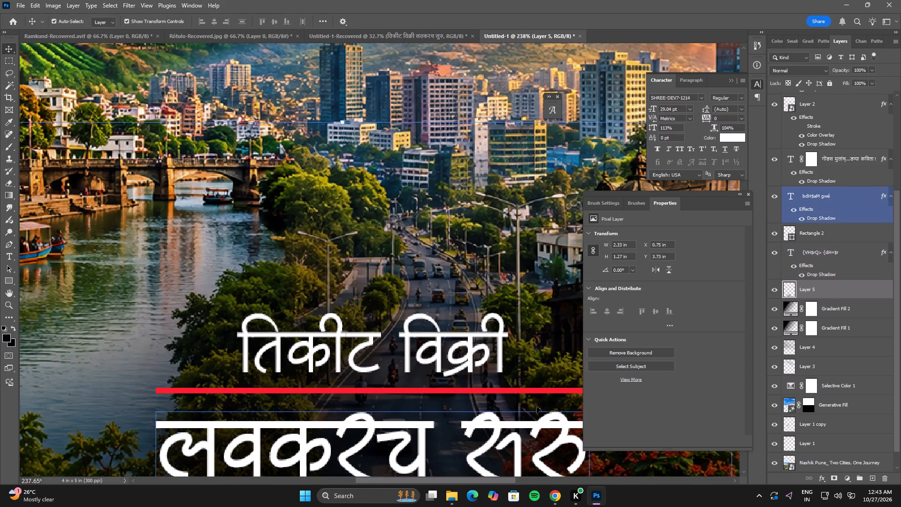
pyautogui.click(535, 393)
pyautogui.press('space')
pyautogui.press('space')
pyautogui.press('space')
pyautogui.press('space')
pyautogui.press('space')
pyautogui.moveTo(545, 399); pyautogui.dragTo(487, 418)
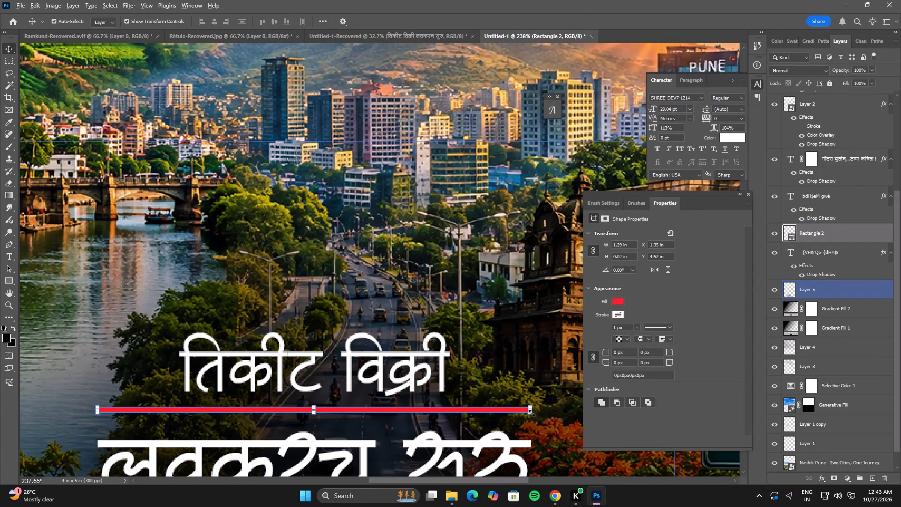
pyautogui.keyDown('alt'); pyautogui.keyDown('shift'); pyautogui.moveTo(532, 411); pyautogui.dragTo(520, 412); pyautogui.keyUp('shift'); pyautogui.keyUp('alt')
pyautogui.hotkey('ctrl', 'z')
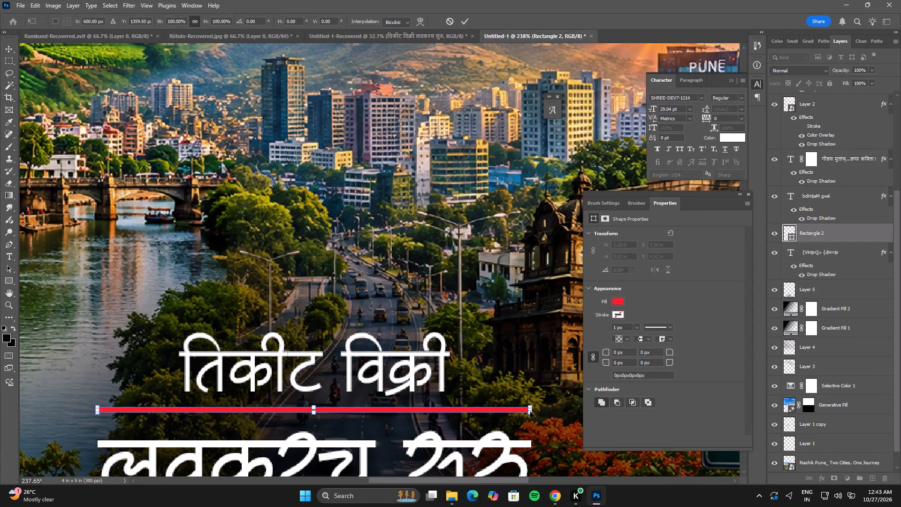
pyautogui.keyDown('alt'); pyautogui.keyDown('shift'); pyautogui.moveTo(533, 409); pyautogui.dragTo(519, 409); pyautogui.keyUp('shift'); pyautogui.keyUp('alt')
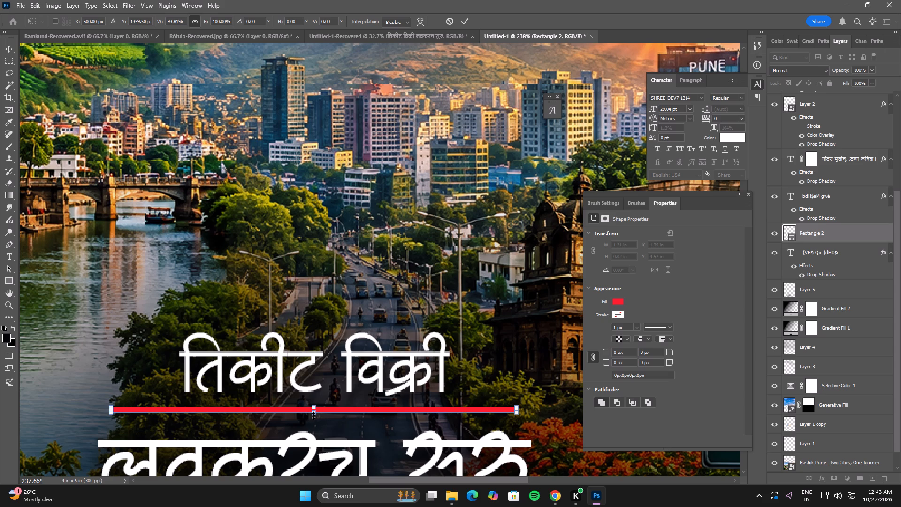
# Thicken the red ticket-sale divider by scaling its height to 140% and nudge it slightly down.
pyautogui.keyDown('shift'); pyautogui.click(315, 414); pyautogui.keyUp('shift')
pyautogui.doubleClick(322, 409)
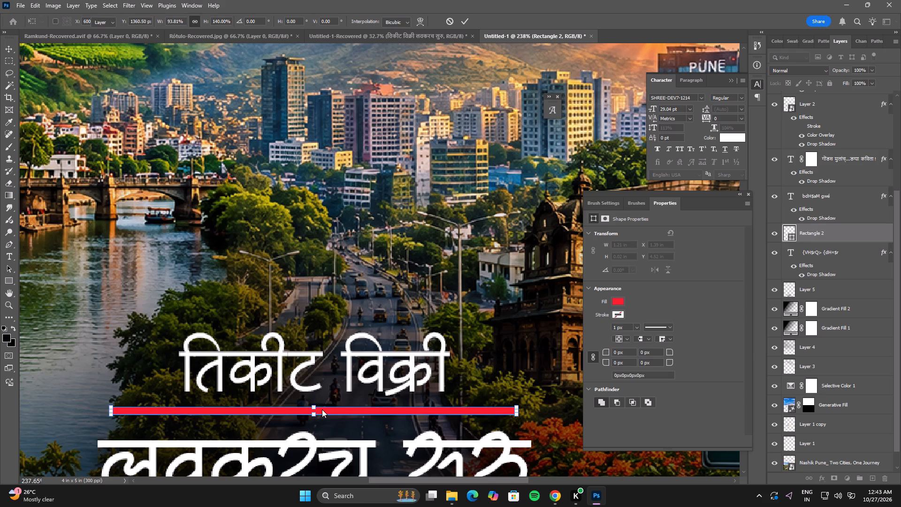
pyautogui.press('Down')
pyautogui.press('Down')
# Add a drop shadow with a shortened distance to the red ticket-sale divider.
pyautogui.doubleClick(853, 227)
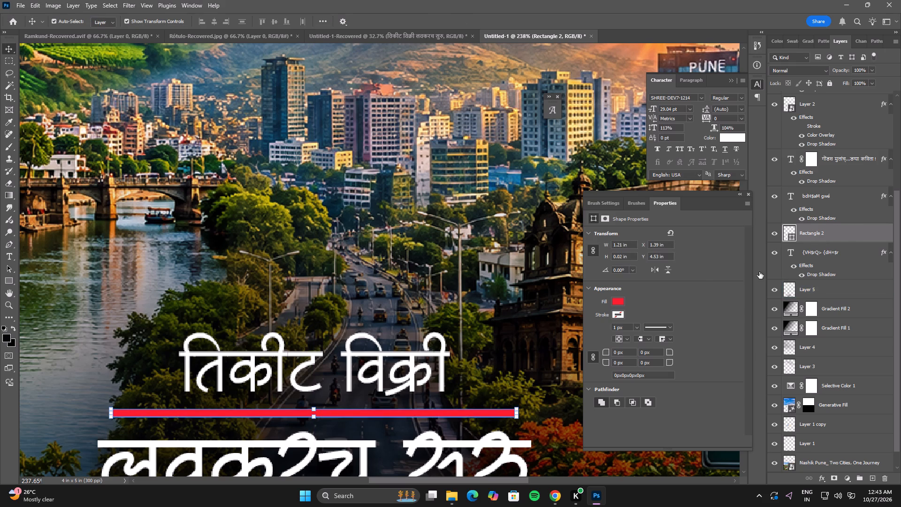
pyautogui.click(565, 370)
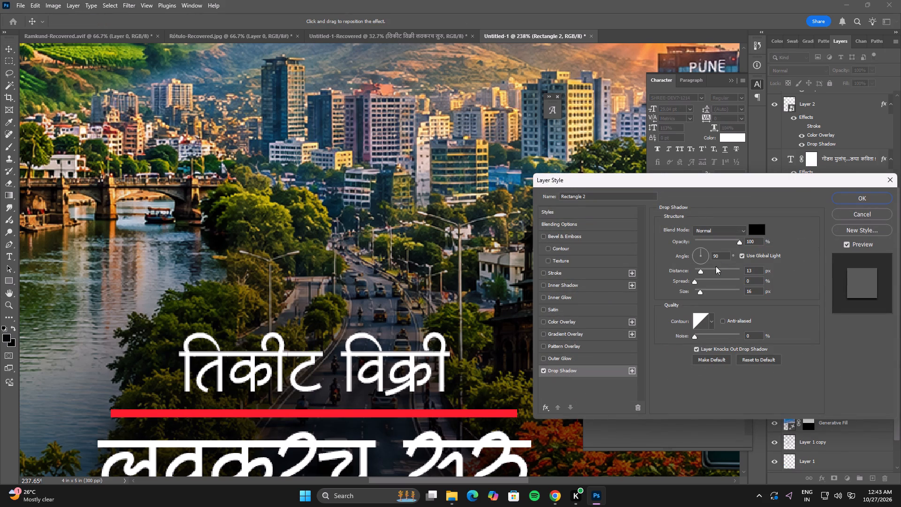
pyautogui.click(702, 271)
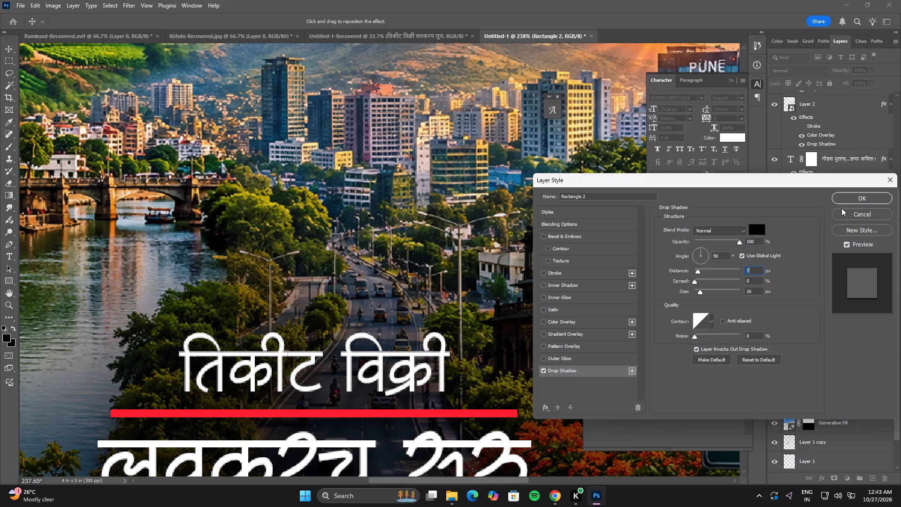
pyautogui.click(845, 196)
# Thin the red ticket-sale divider from its upper edge to about 0.017 in high, keeping its lower edge in place.
pyautogui.keyDown('alt'); pyautogui.click(521, 281); pyautogui.keyUp('alt')
pyautogui.keyDown('alt'); pyautogui.scroll(-11, 478, 331); pyautogui.keyUp('alt')
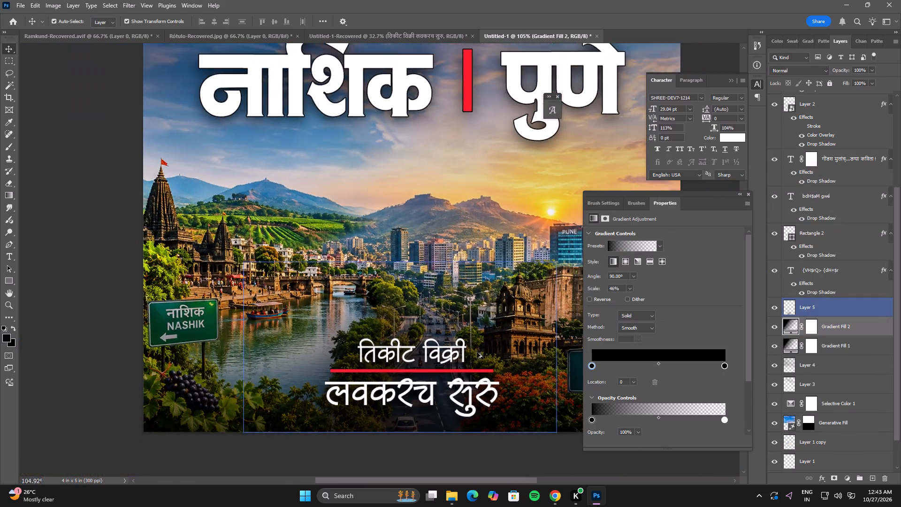
pyautogui.keyDown('alt'); pyautogui.scroll(-8, 477, 352); pyautogui.keyUp('alt')
pyautogui.click(481, 444)
pyautogui.press('space')
pyautogui.press('space')
pyautogui.press('space')
pyautogui.press('space')
pyautogui.moveTo(516, 433); pyautogui.dragTo(493, 433)
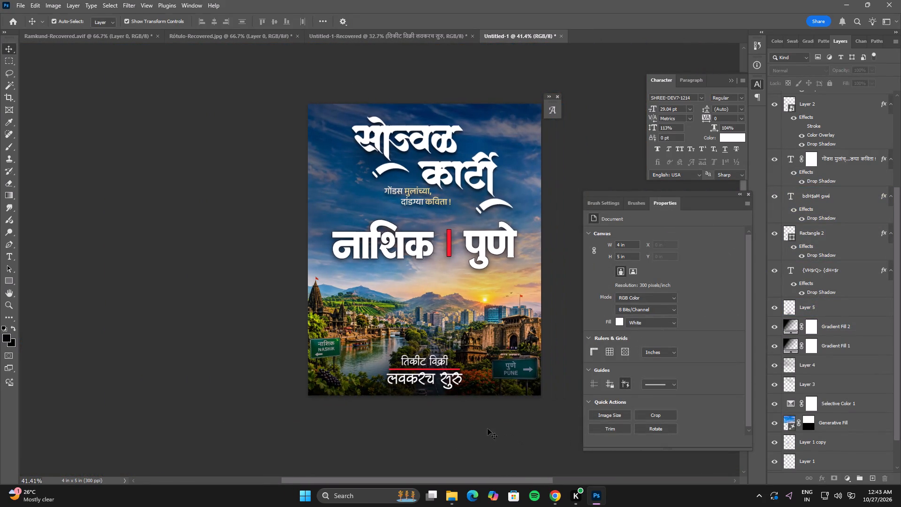
pyautogui.keyDown('alt'); pyautogui.scroll(20, 432, 413); pyautogui.keyUp('alt')
pyautogui.keyDown('alt'); pyautogui.scroll(13, 432, 413); pyautogui.keyUp('alt')
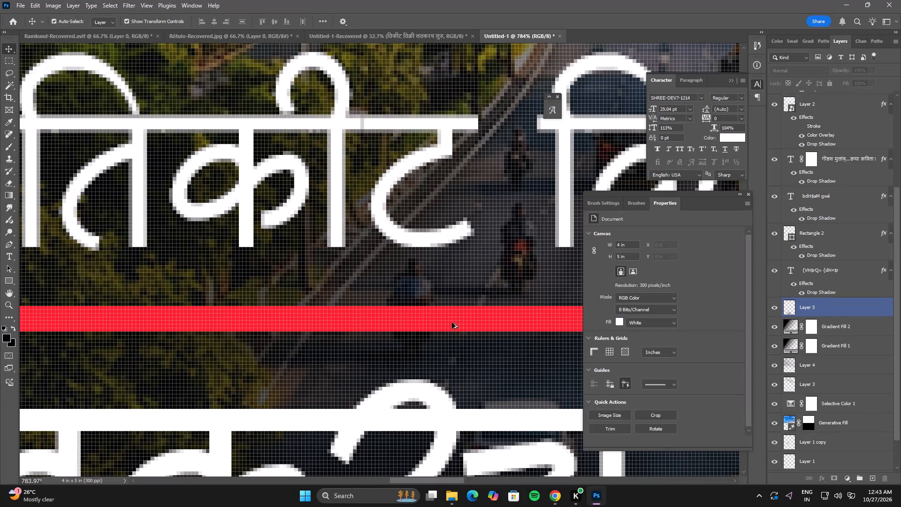
pyautogui.click(451, 316)
pyautogui.keyDown('shift'); pyautogui.moveTo(448, 305); pyautogui.dragTo(447, 312); pyautogui.keyUp('shift')
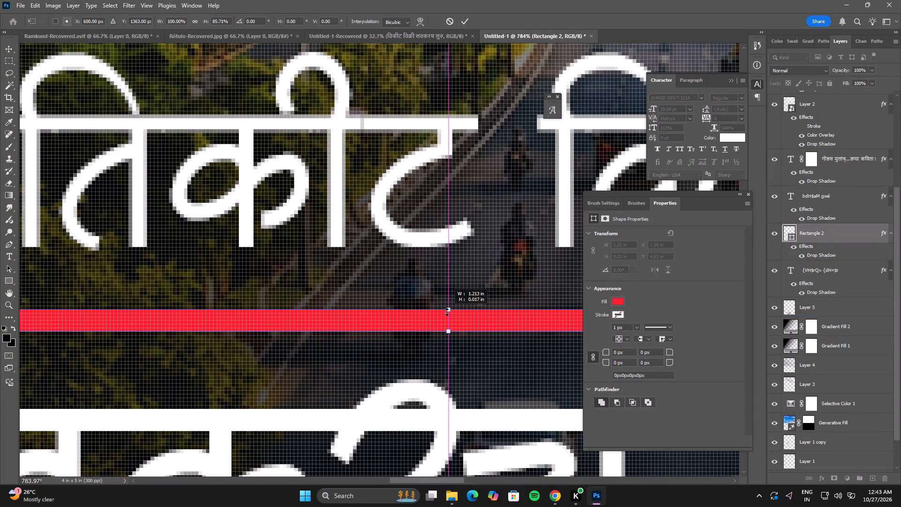
pyautogui.keyDown('shift'); pyautogui.moveTo(447, 312); pyautogui.dragTo(447, 311); pyautogui.keyUp('shift')
pyautogui.doubleClick(456, 327)
pyautogui.click(467, 296)
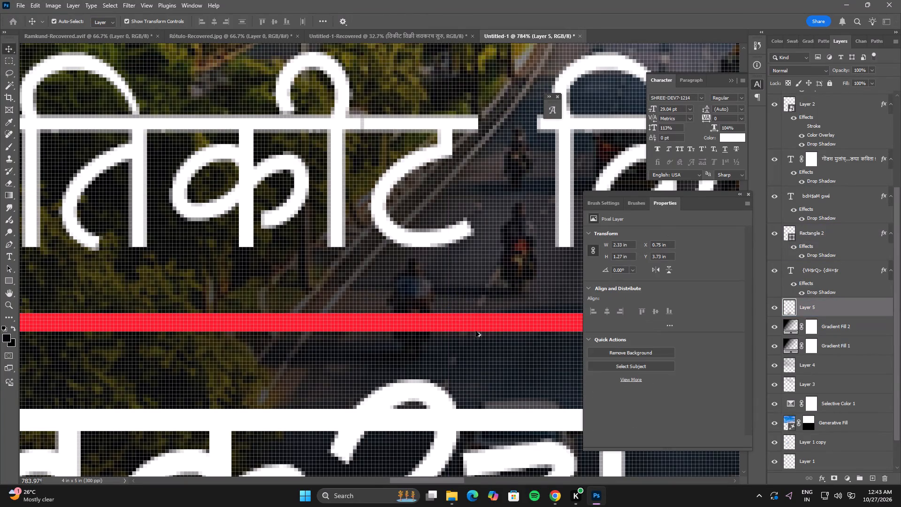
# Examine the whole poster layout, including the ticket-sale notice and the नाशिक | पुणे line.
pyautogui.keyDown('alt'); pyautogui.scroll(-20, 476, 340); pyautogui.keyUp('alt')
pyautogui.keyDown('alt'); pyautogui.scroll(-10, 476, 340); pyautogui.keyUp('alt')
pyautogui.click(506, 451)
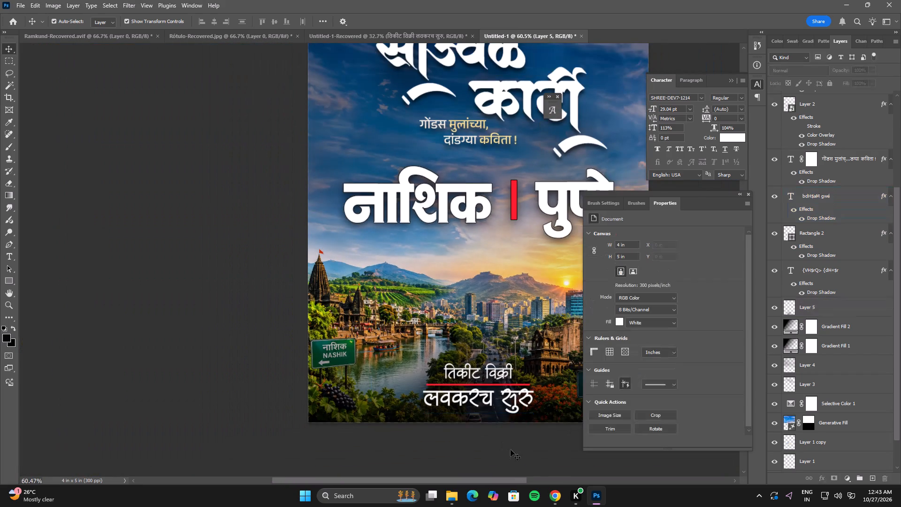
pyautogui.press('space')
pyautogui.press('space')
pyautogui.press('space')
pyautogui.press('space')
pyautogui.press('space')
pyautogui.moveTo(535, 428); pyautogui.dragTo(467, 457)
pyautogui.keyDown('alt'); pyautogui.scroll(-4, 449, 390); pyautogui.keyUp('alt')
pyautogui.keyDown('alt'); pyautogui.scroll(-3, 443, 338); pyautogui.keyUp('alt')
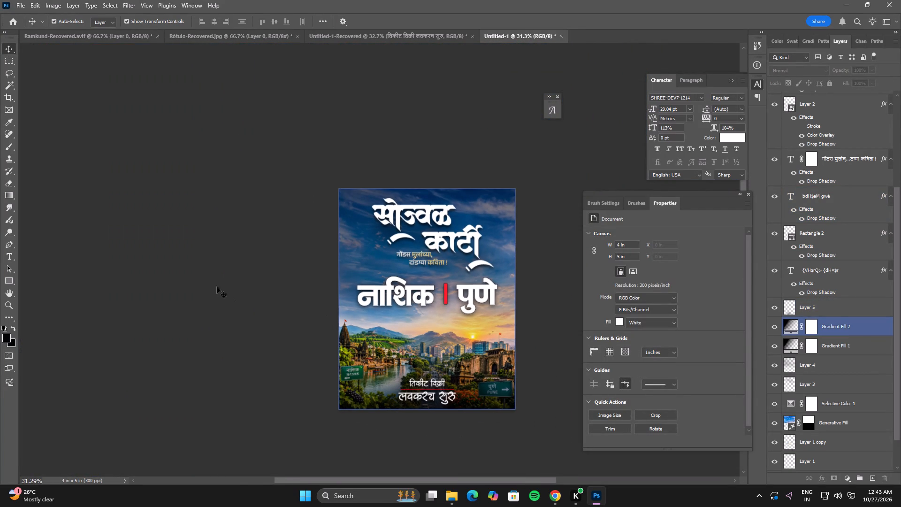
pyautogui.click(207, 283)
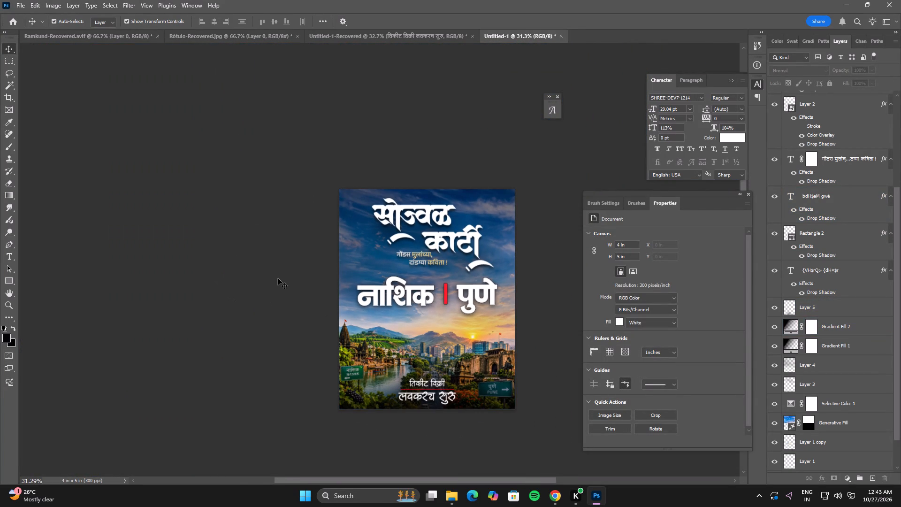
pyautogui.keyDown('alt'); pyautogui.scroll(5, 485, 381); pyautogui.keyUp('alt')
pyautogui.press('space')
pyautogui.press('space')
pyautogui.press('space')
pyautogui.press('space')
pyautogui.press('space')
pyautogui.press('space')
pyautogui.press('space')
pyautogui.press('space')
pyautogui.press('space')
pyautogui.press('space')
pyautogui.press('space')
pyautogui.press('space')
pyautogui.press('space')
pyautogui.press('space')
pyautogui.press('space')
pyautogui.press('space')
pyautogui.press('space')
pyautogui.press('space')
pyautogui.press('space')
pyautogui.press('space')
pyautogui.moveTo(442, 328); pyautogui.dragTo(441, 341)
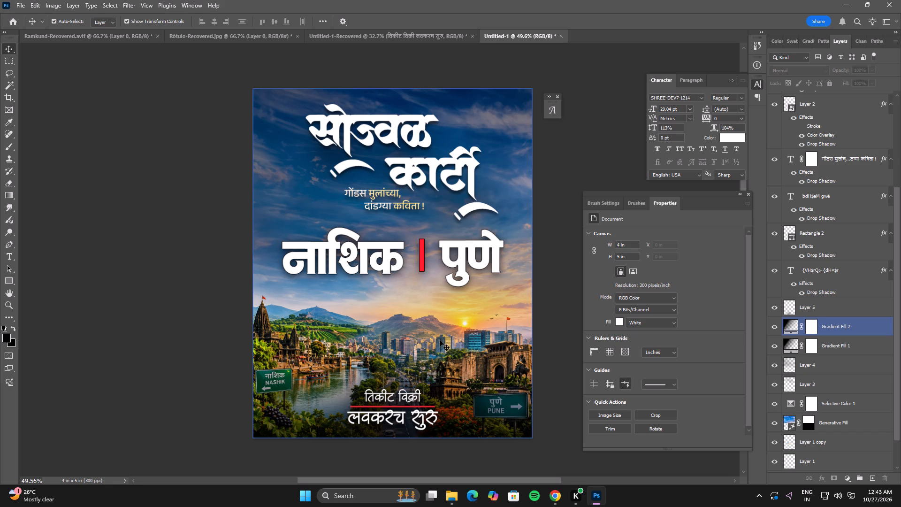
# Switch to Chrome, convert नाशिक पुणे to Shree Lipi text in the font converter, and copy the result.
pyautogui.click(358, 254)
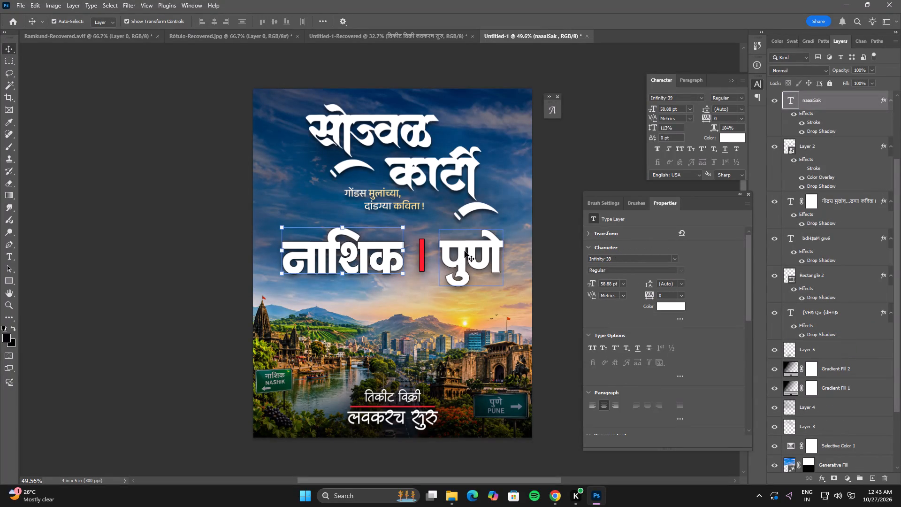
pyautogui.click(561, 497)
pyautogui.moveTo(328, 175); pyautogui.dragTo(23, 129)
pyautogui.write('nashik')
pyautogui.press('space')
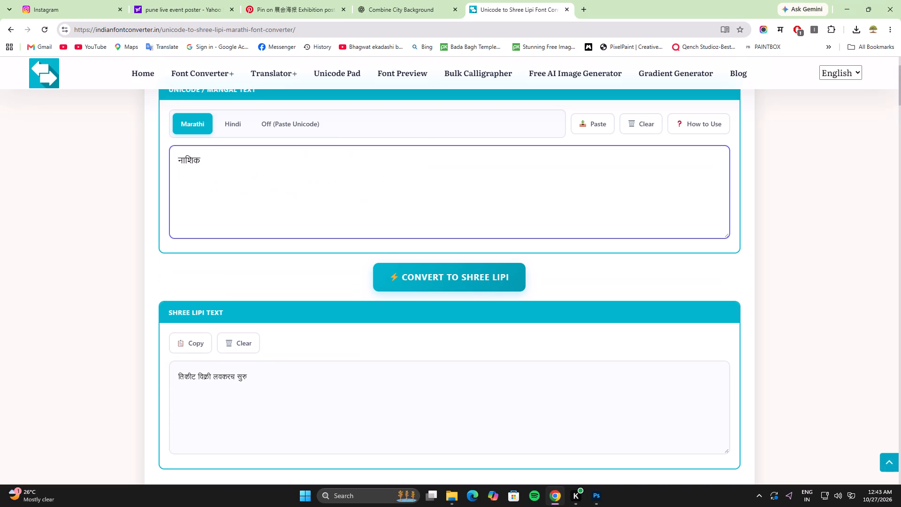
pyautogui.write('pune')
pyautogui.press('space')
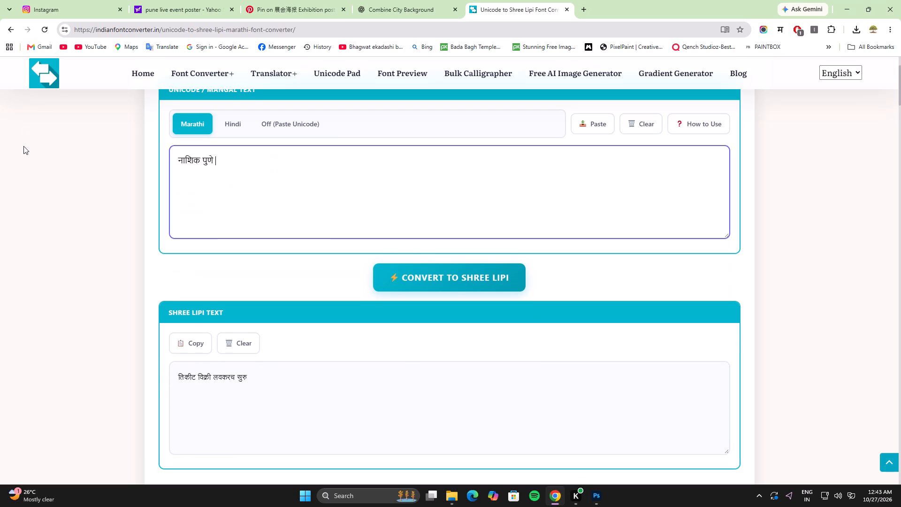
pyautogui.press('BackSpace')
pyautogui.click(395, 273)
pyautogui.moveTo(280, 376); pyautogui.dragTo(36, 390)
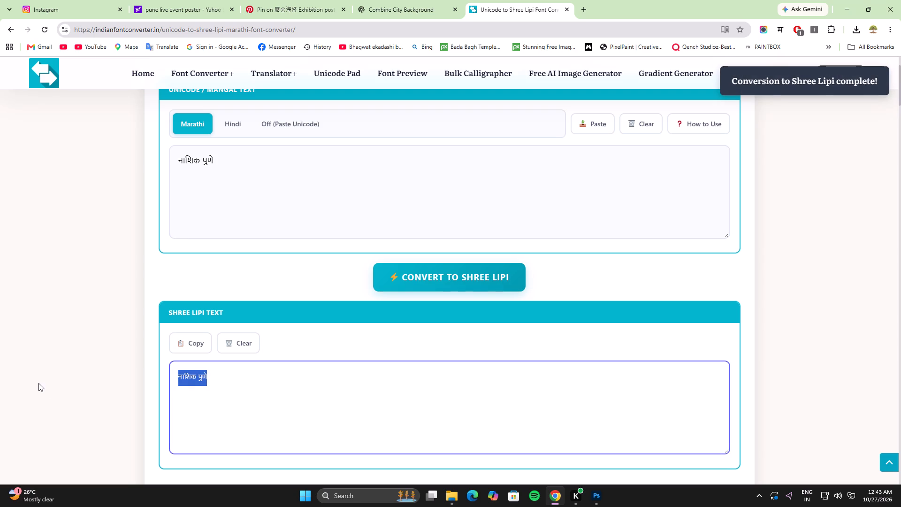
pyautogui.hotkey('ctrl', 'c')
# Return to Photoshop and hide the existing नाशिक and पुणे text layers and the red bar between them.
pyautogui.hotkey('alt', 'Tab')
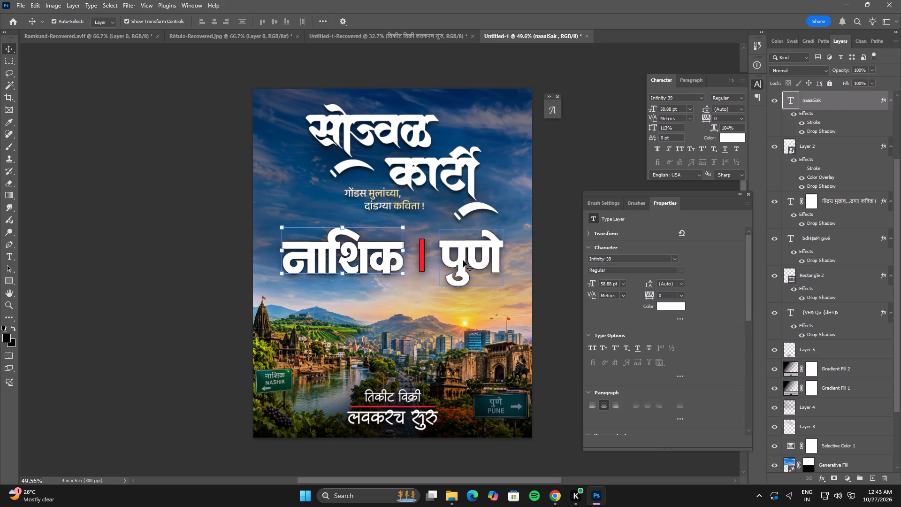
pyautogui.keyDown('shift'); pyautogui.click(463, 261); pyautogui.keyUp('shift')
pyautogui.scroll(2, 783, 124)
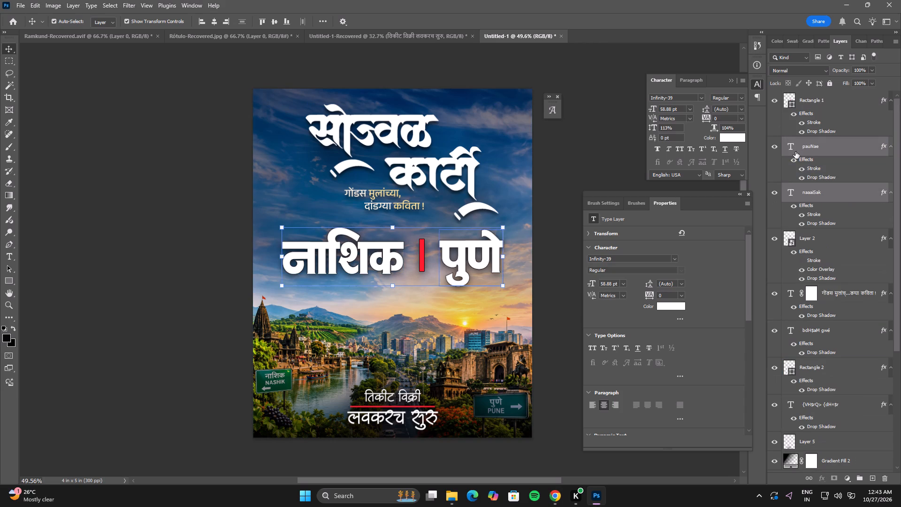
pyautogui.click(773, 146)
pyautogui.click(778, 192)
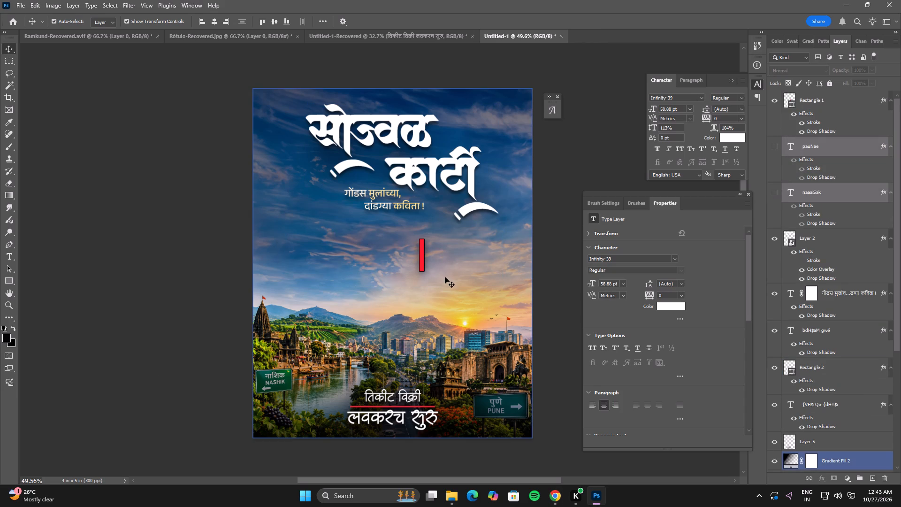
pyautogui.click(422, 255)
pyautogui.click(777, 100)
# Paste the converted नाशिक पुणे text as a new text layer in the empty sky area below the tagline.
pyautogui.press('t')
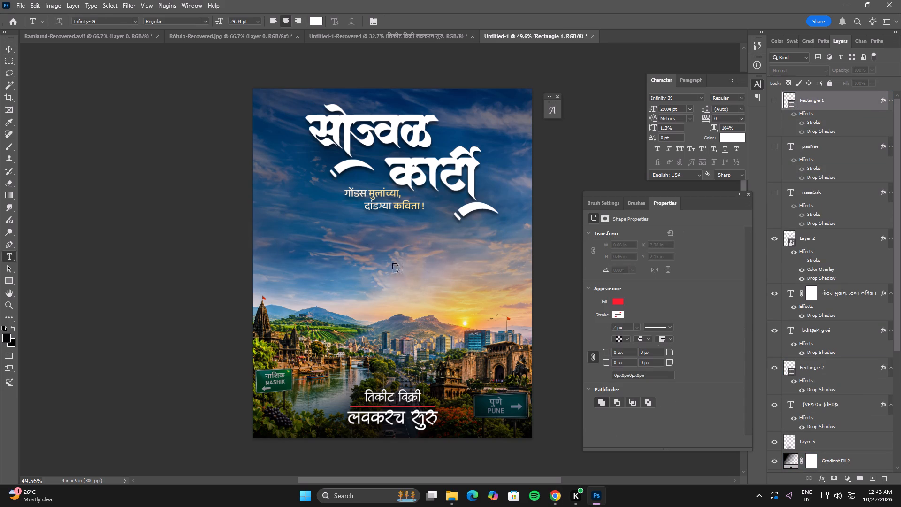
pyautogui.click(393, 267)
pyautogui.hotkey('ctrl', 'v')
pyautogui.tripleClick(396, 265)
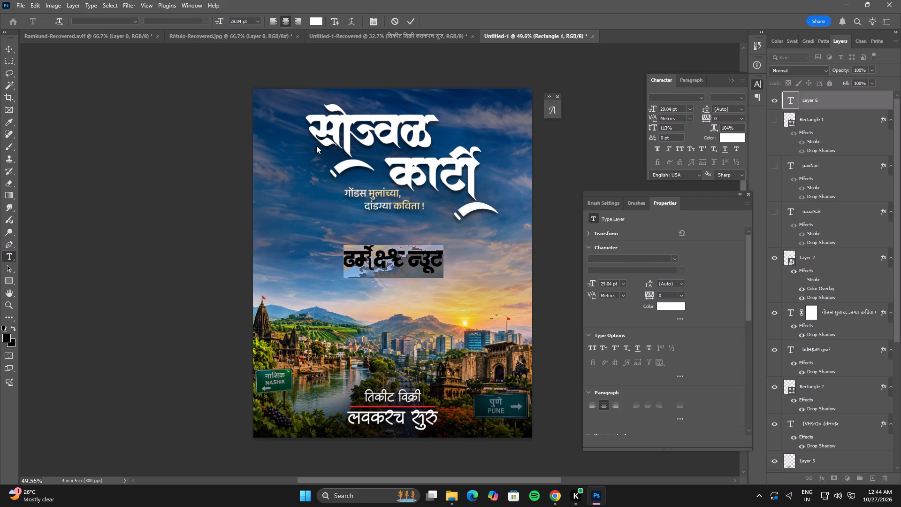
pyautogui.click(5, 46)
# Set the pasted नाशिक पुणे text in the SHREE-DEV7-1083 Regular font.
pyautogui.doubleClick(397, 261)
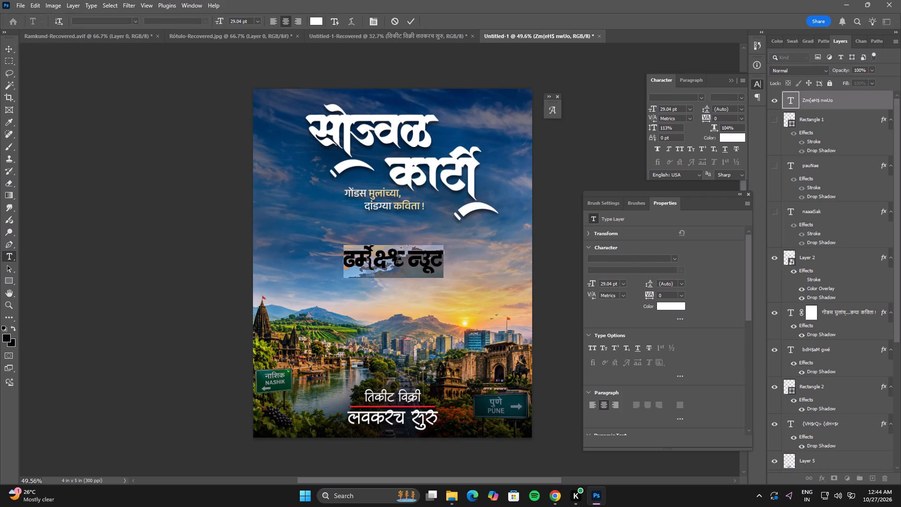
pyautogui.hotkey('ctrl', 'v')
pyautogui.tripleClick(397, 261)
pyautogui.click(632, 258)
pyautogui.write('shree')
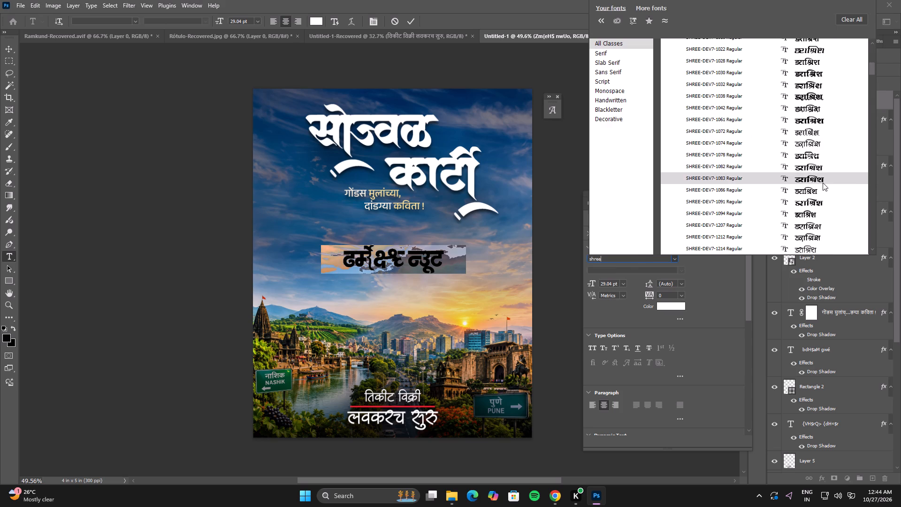
pyautogui.click(823, 183)
pyautogui.click(1, 47)
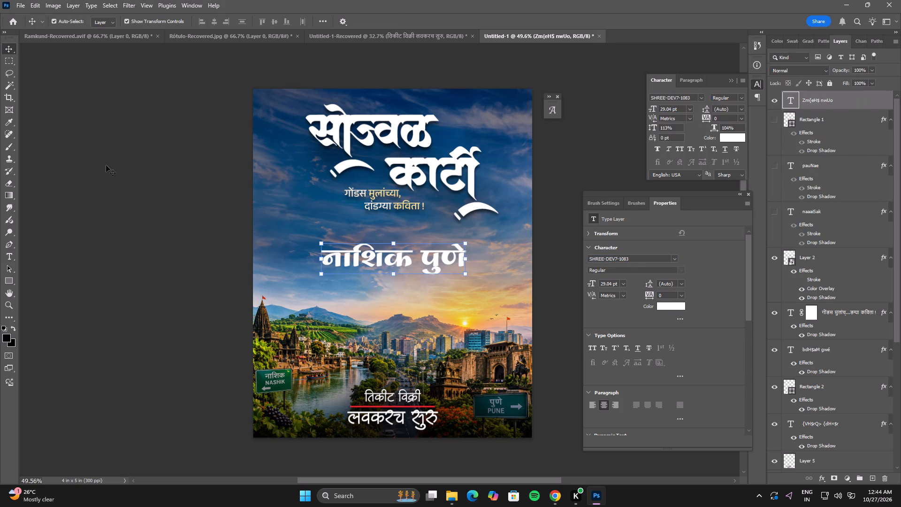
pyautogui.click(106, 165)
# Widen the gap between नाशिक and पुणे by adding three extra spaces between the two words.
pyautogui.click(435, 272)
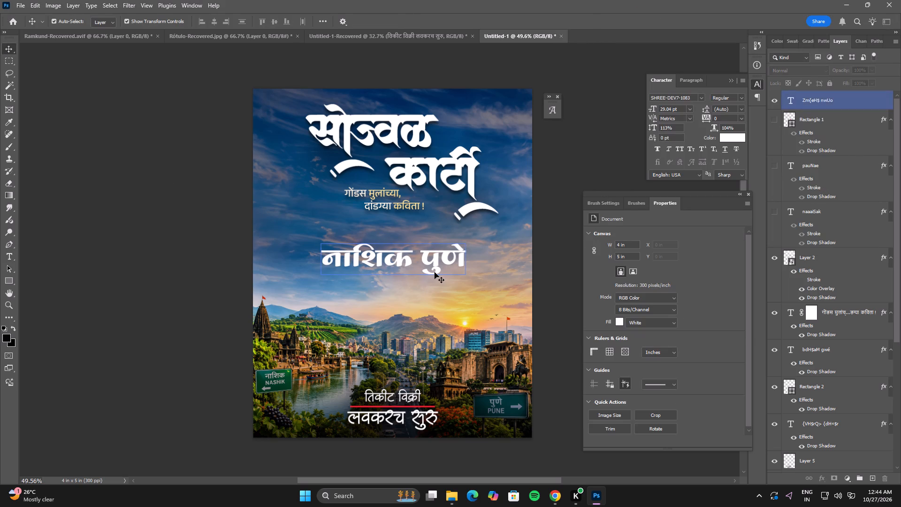
pyautogui.doubleClick(423, 256)
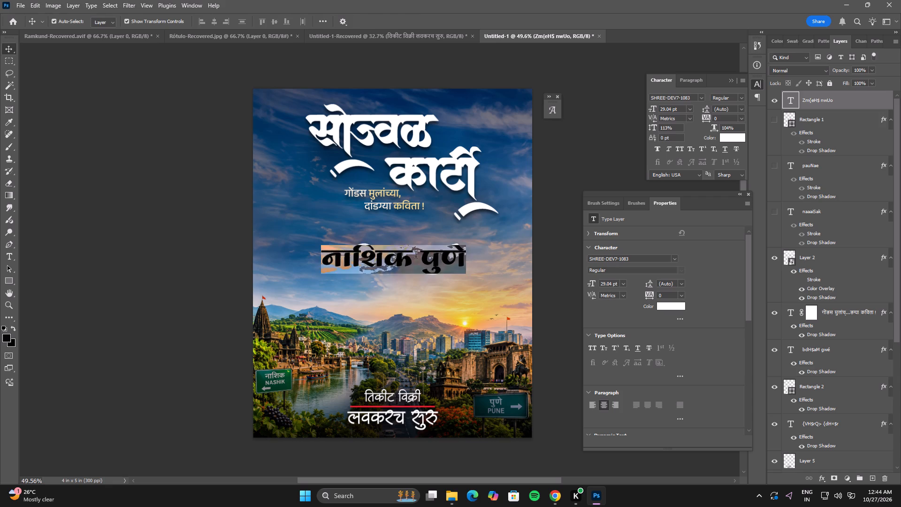
pyautogui.click(416, 256)
pyautogui.press('space')
pyautogui.press('space')
pyautogui.press('space')
pyautogui.press('space')
pyautogui.press('space')
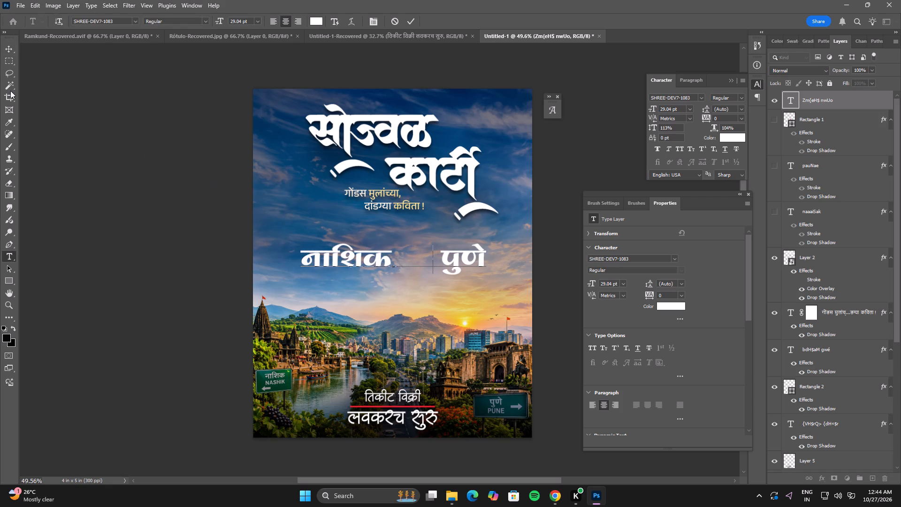
pyautogui.press('BackSpace')
pyautogui.press('BackSpace')
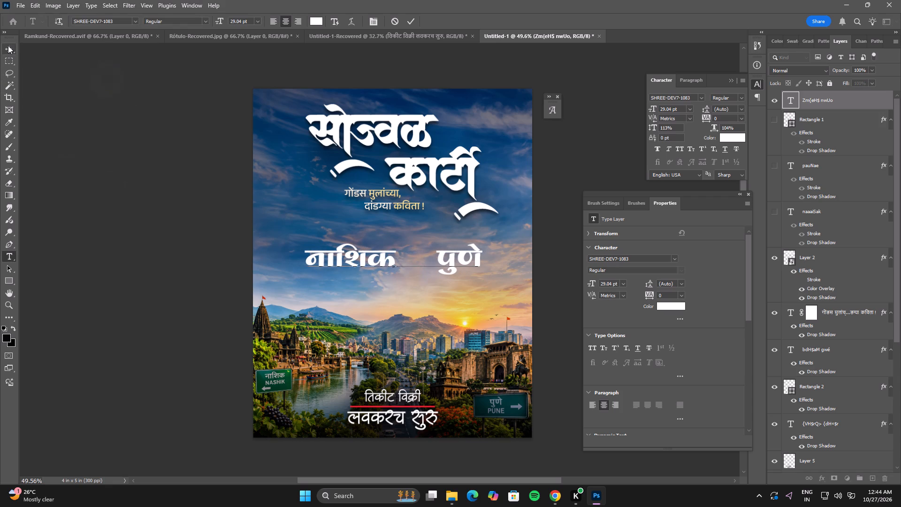
pyautogui.click(8, 46)
# Scale the नाशिक पुणे text up proportionally from its centre to about 143%, nearly filling the poster's width.
pyautogui.keyDown('alt'); pyautogui.moveTo(478, 240); pyautogui.dragTo(504, 228); pyautogui.keyUp('alt')
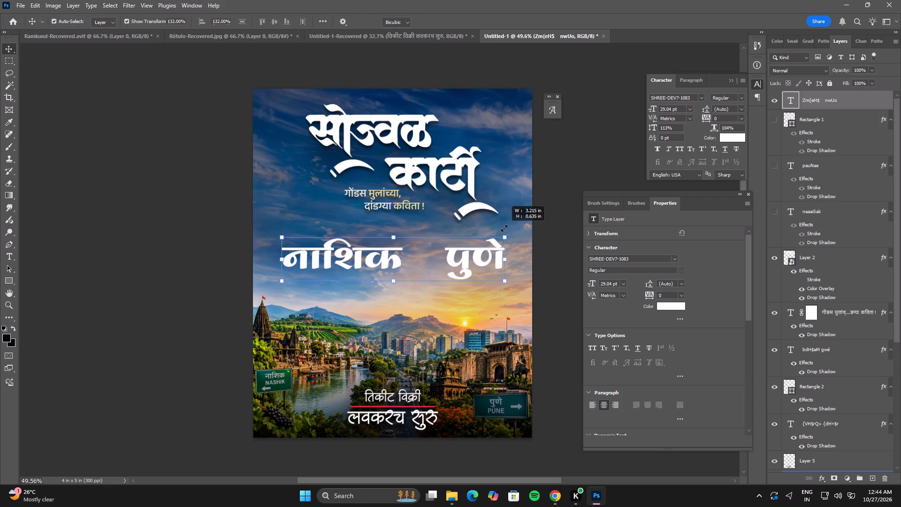
pyautogui.keyDown('alt'); pyautogui.moveTo(504, 228); pyautogui.dragTo(512, 225); pyautogui.keyUp('alt')
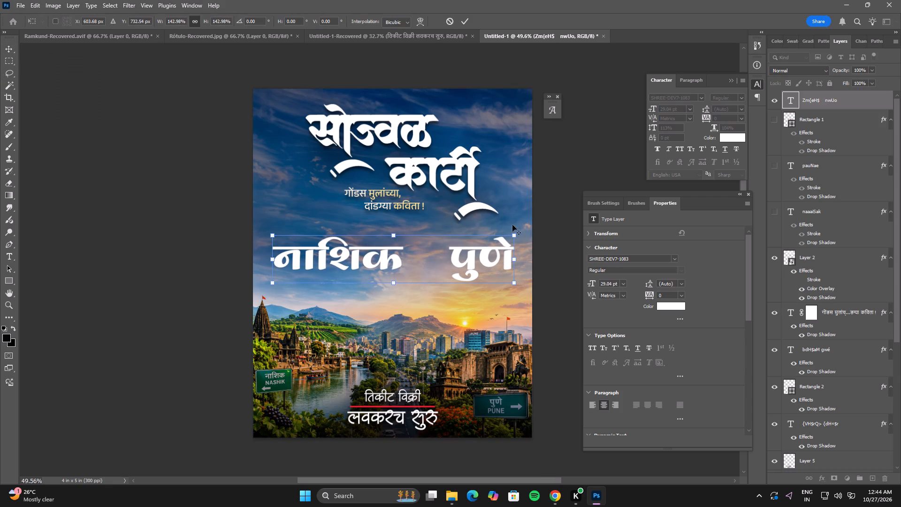
pyautogui.doubleClick(488, 241)
# Add a black drop shadow to the नाशिक पुणे text with 100% opacity, 13 px distance and 19 px size.
pyautogui.doubleClick(854, 103)
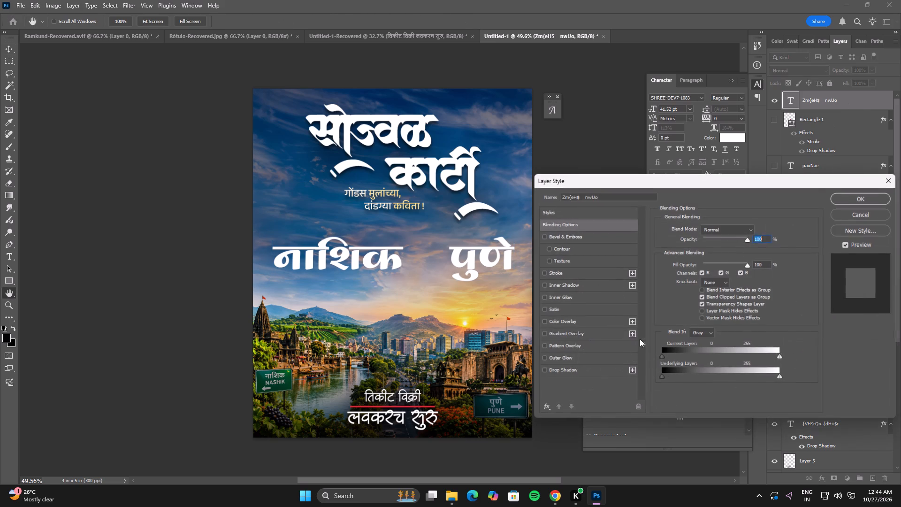
pyautogui.click(584, 371)
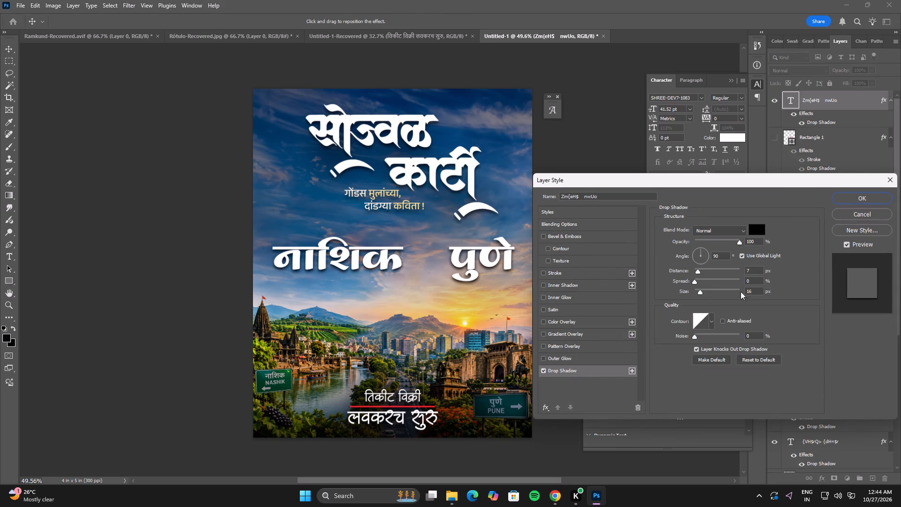
pyautogui.click(680, 291)
pyautogui.click(679, 269)
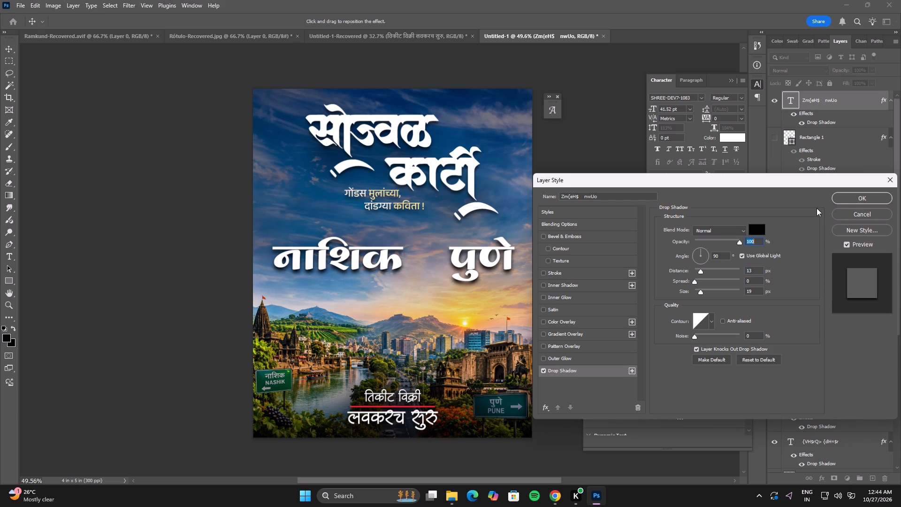
pyautogui.click(883, 197)
# Narrow the gap between नाशिक and पुणे by removing one space.
pyautogui.doubleClick(461, 261)
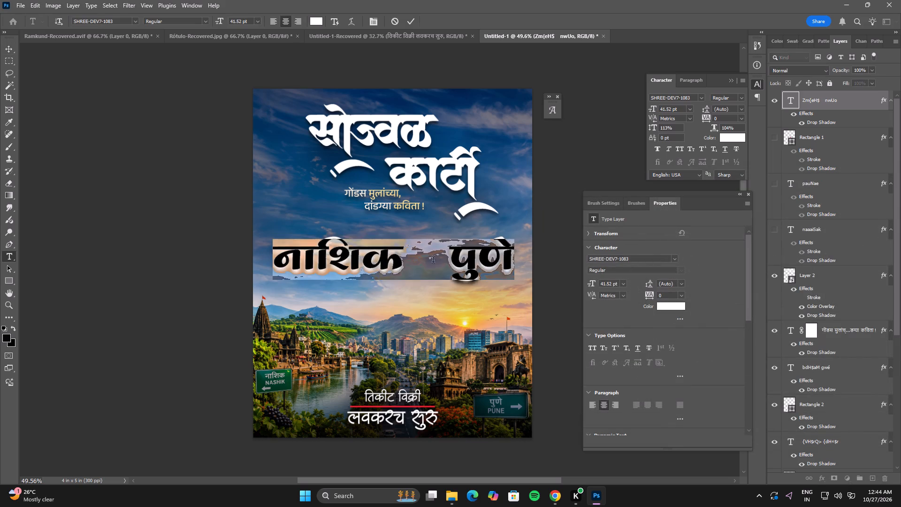
pyautogui.click(426, 258)
pyautogui.press('BackSpace')
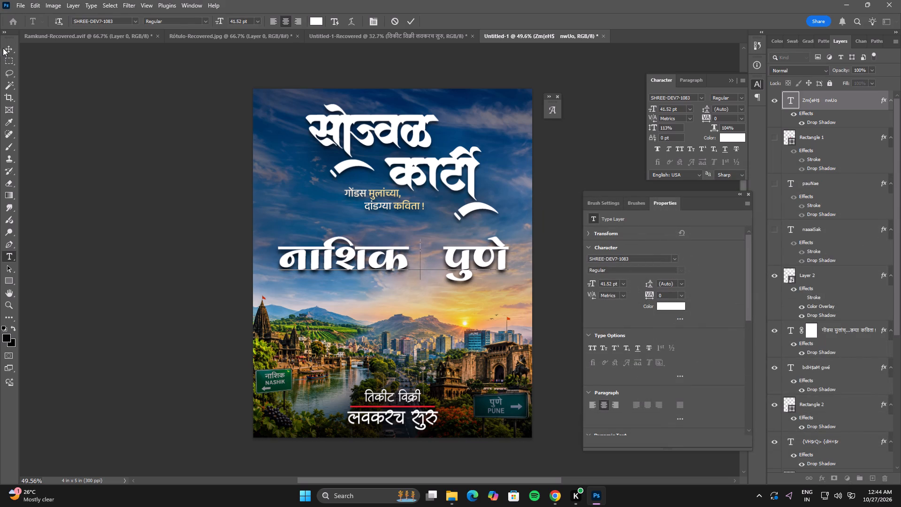
pyautogui.click(5, 48)
# Centre the नाशिक पुणे text horizontally on the poster by aligning it with the Background layer.
pyautogui.moveTo(898, 227); pyautogui.dragTo(897, 476)
pyautogui.keyDown('ctrl'); pyautogui.click(848, 464); pyautogui.keyUp('ctrl')
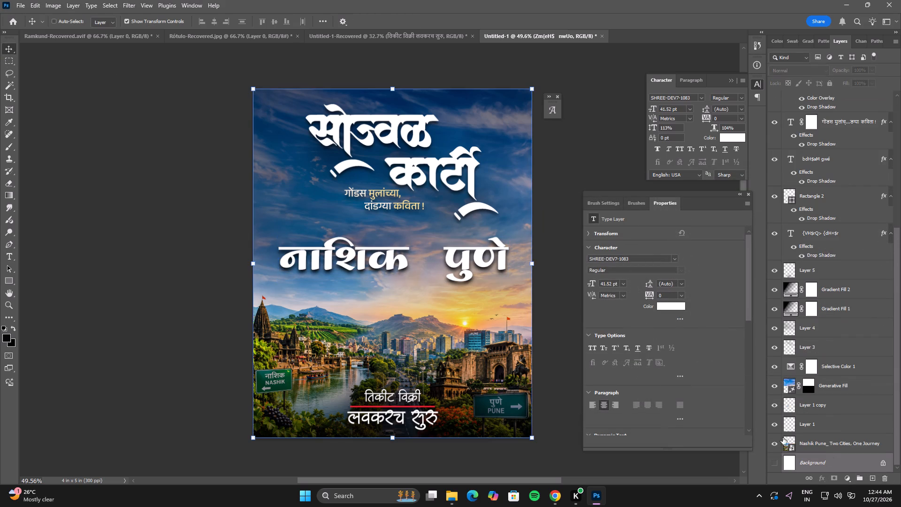
pyautogui.click(210, 18)
pyautogui.click(186, 145)
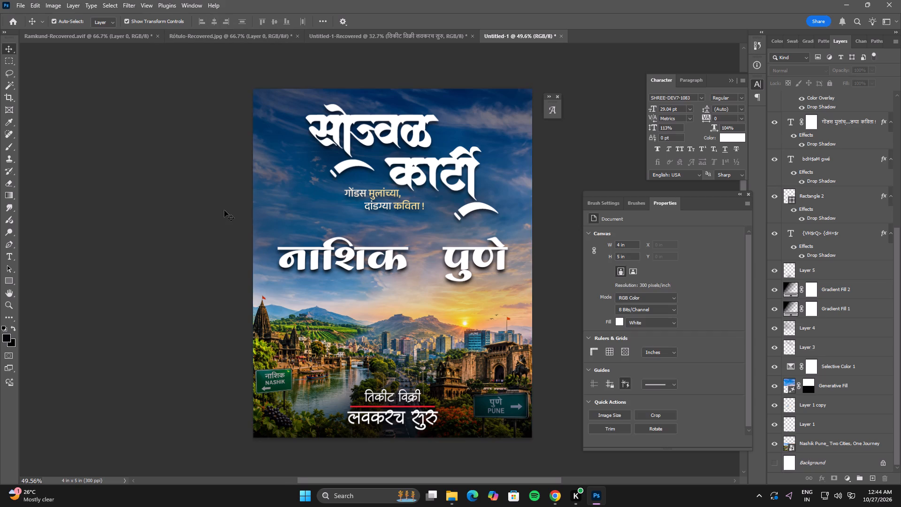
# Examine the whole poster zoomed out and in full-screen view, judging the new नाशिक पुणे lettering.
pyautogui.keyDown('alt'); pyautogui.scroll(-4, 224, 211); pyautogui.keyUp('alt')
pyautogui.keyDown('alt'); pyautogui.scroll(5, 406, 272); pyautogui.keyUp('alt')
pyautogui.keyDown('alt'); pyautogui.scroll(-5, 406, 272); pyautogui.keyUp('alt')
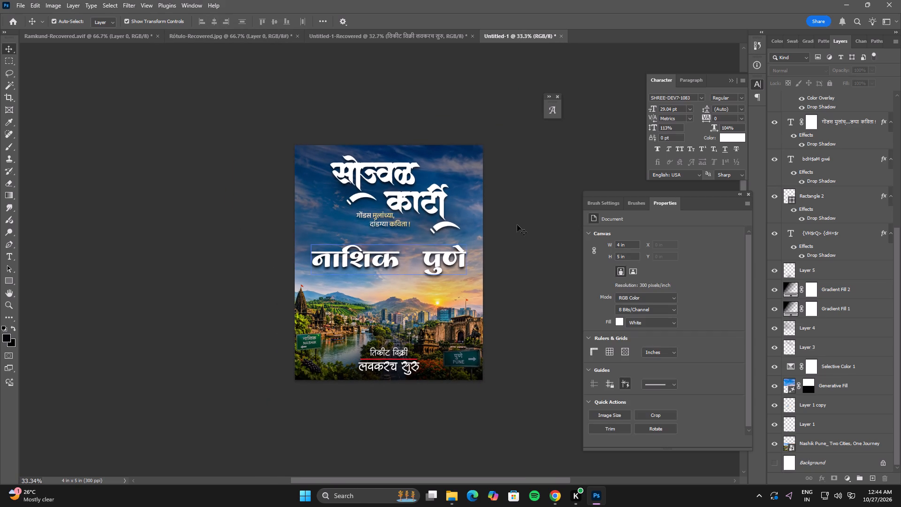
pyautogui.click(527, 214)
pyautogui.write('ff')
pyautogui.press('f')
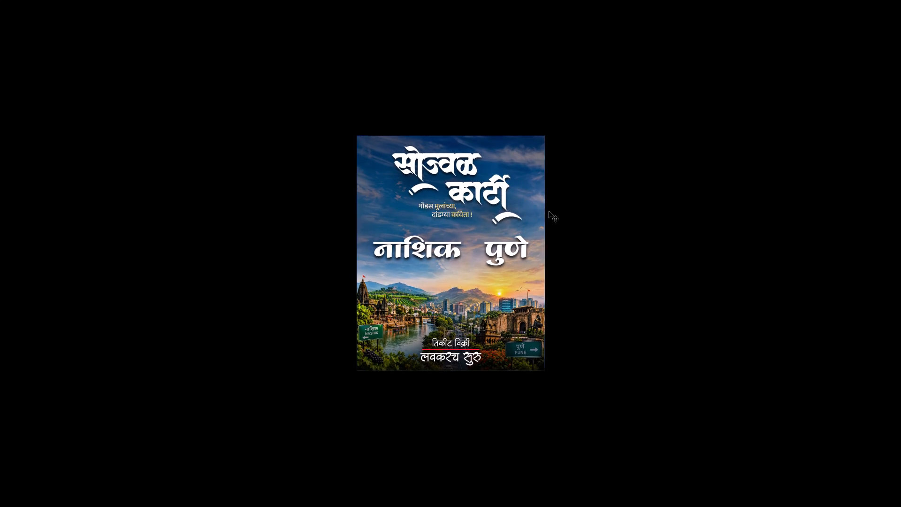
pyautogui.press('f')
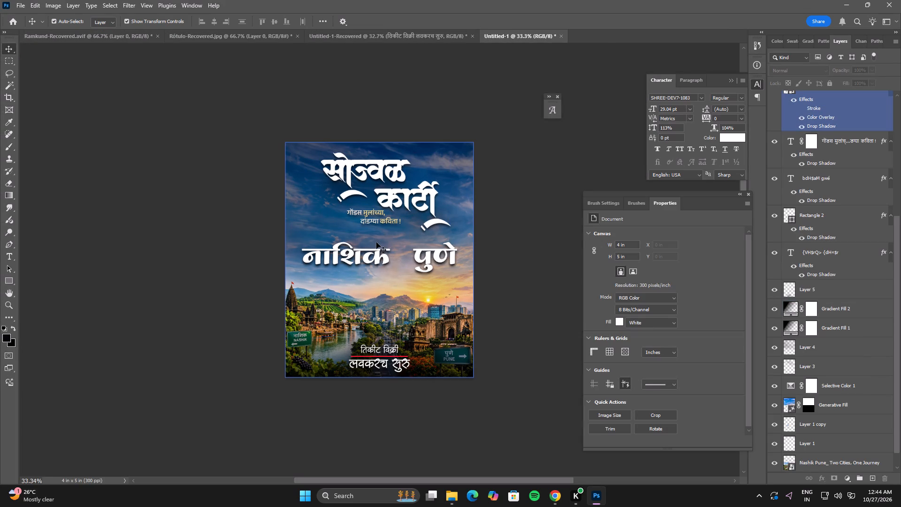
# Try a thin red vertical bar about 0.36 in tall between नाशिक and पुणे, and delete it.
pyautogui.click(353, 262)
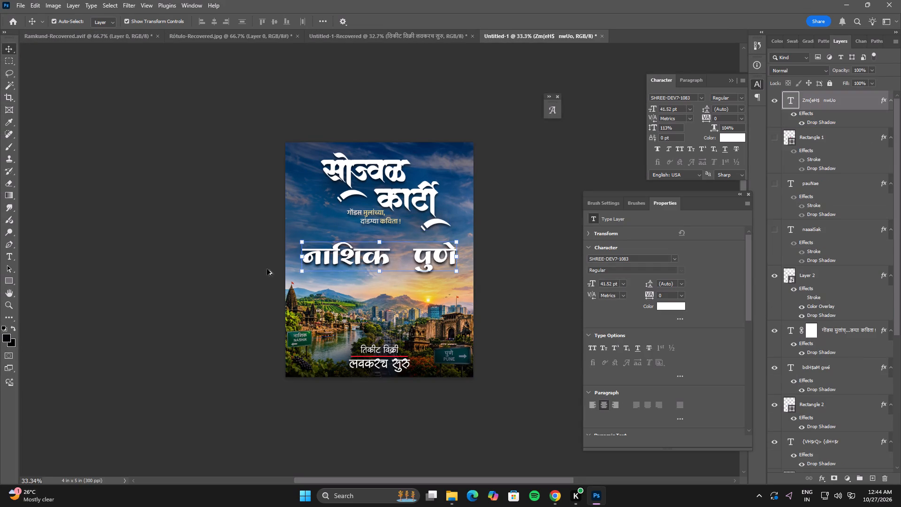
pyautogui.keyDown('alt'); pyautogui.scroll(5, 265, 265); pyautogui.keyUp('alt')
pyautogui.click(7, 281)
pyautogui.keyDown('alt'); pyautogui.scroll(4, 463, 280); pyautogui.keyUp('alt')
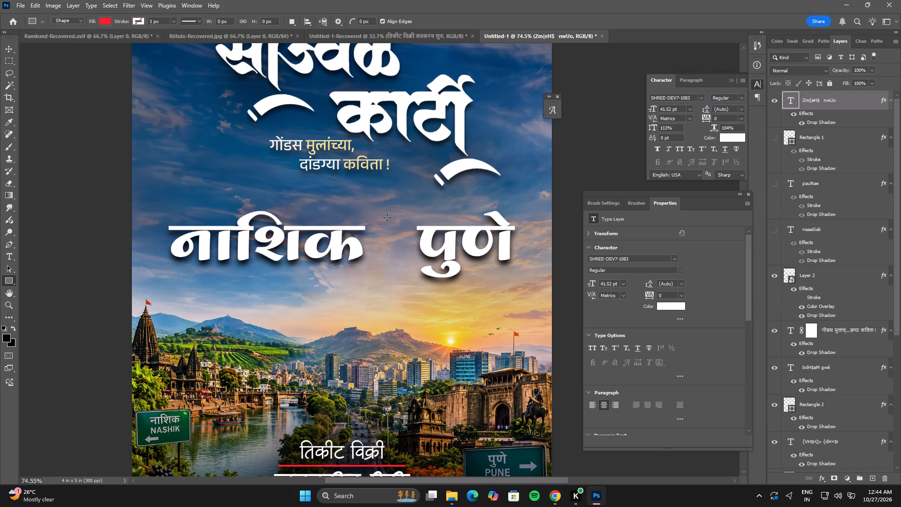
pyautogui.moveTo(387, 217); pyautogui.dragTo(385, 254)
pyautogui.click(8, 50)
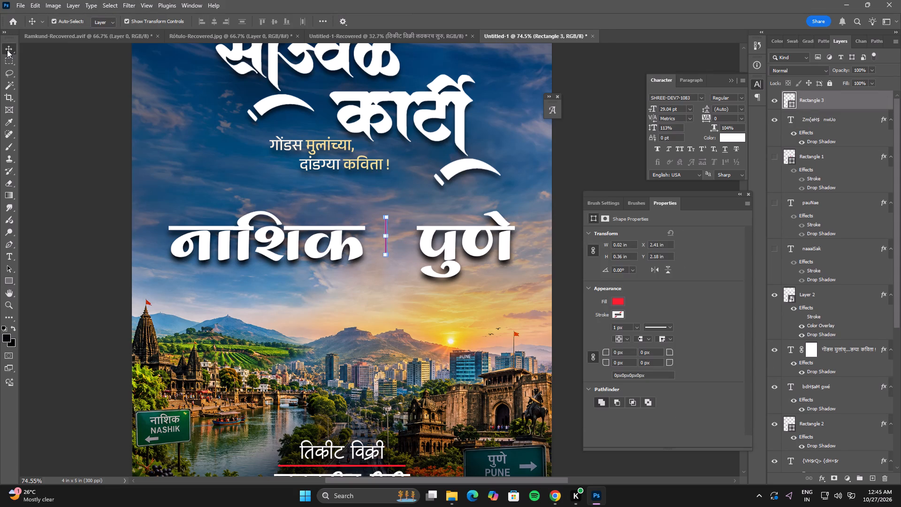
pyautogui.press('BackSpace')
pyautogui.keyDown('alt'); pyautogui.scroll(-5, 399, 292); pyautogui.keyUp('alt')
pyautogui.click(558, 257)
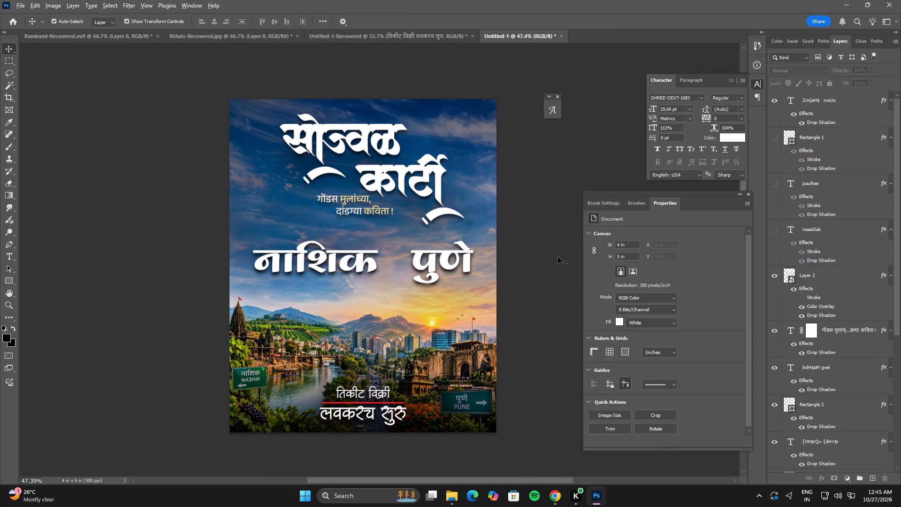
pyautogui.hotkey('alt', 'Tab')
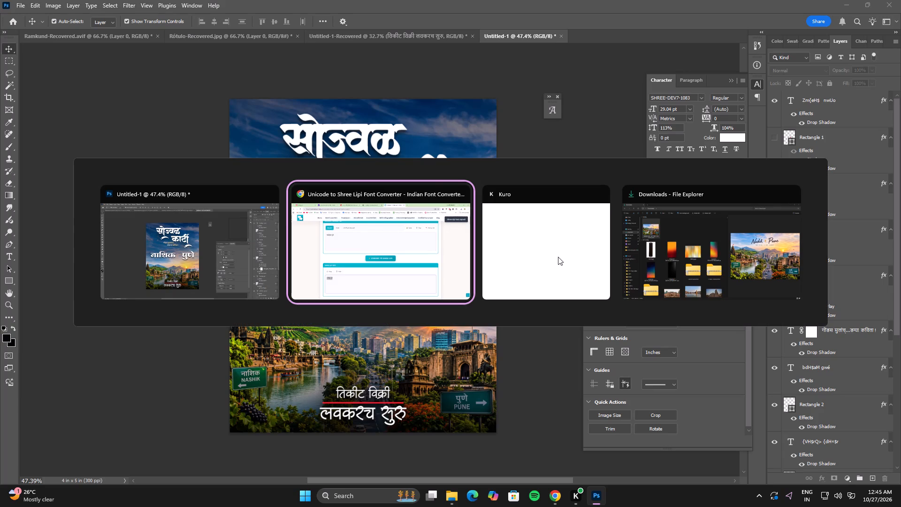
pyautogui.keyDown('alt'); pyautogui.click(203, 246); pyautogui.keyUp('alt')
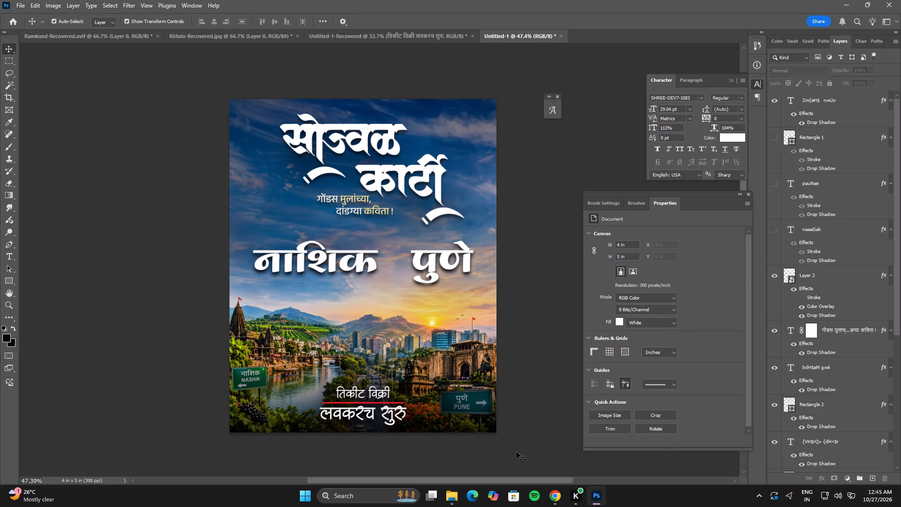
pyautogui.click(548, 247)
# Move the नाशिक पुणे text slightly up toward the tagline, keeping it centred on the poster.
pyautogui.click(412, 251)
pyautogui.keyDown('shift'); pyautogui.moveTo(420, 259); pyautogui.dragTo(420, 253); pyautogui.keyUp('shift')
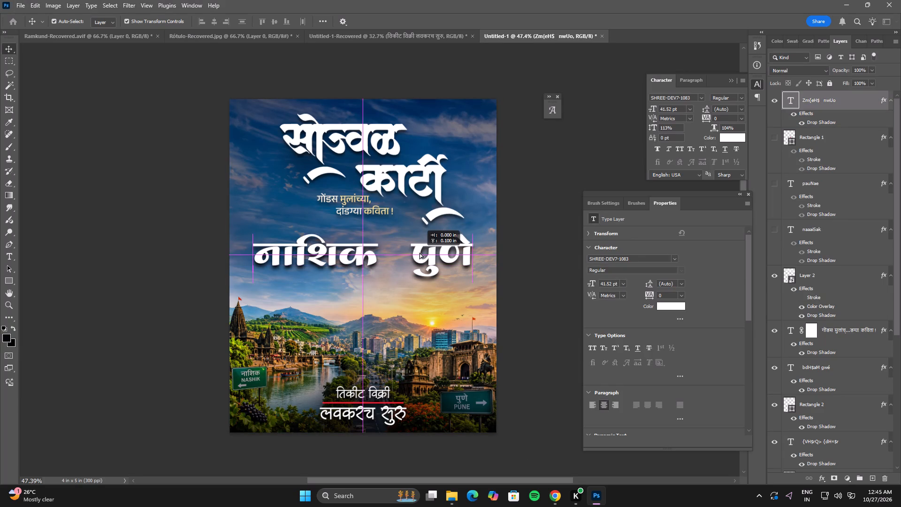
pyautogui.keyDown('shift'); pyautogui.moveTo(420, 253); pyautogui.dragTo(420, 249); pyautogui.keyUp('shift')
# Recolour the नाशिक पुणे text bright yellow #fffc00 after comparing yellow and orange hues.
pyautogui.keyDown('alt'); pyautogui.scroll(-2, 422, 238); pyautogui.keyUp('alt')
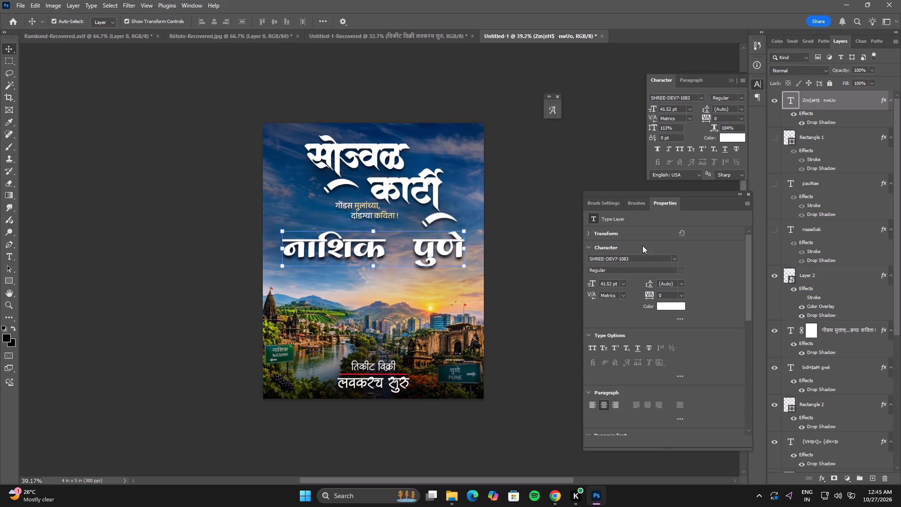
pyautogui.click(683, 307)
pyautogui.moveTo(750, 263); pyautogui.dragTo(803, 225)
pyautogui.click(783, 359)
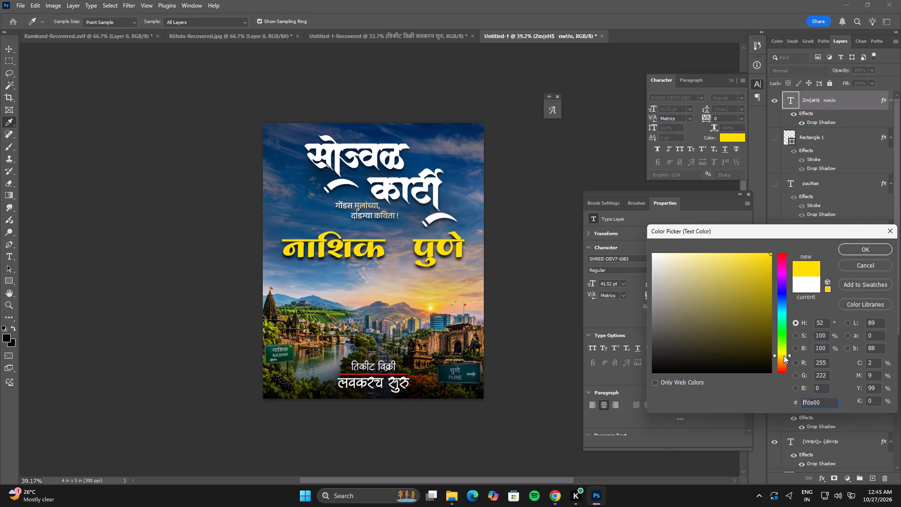
pyautogui.click(784, 355)
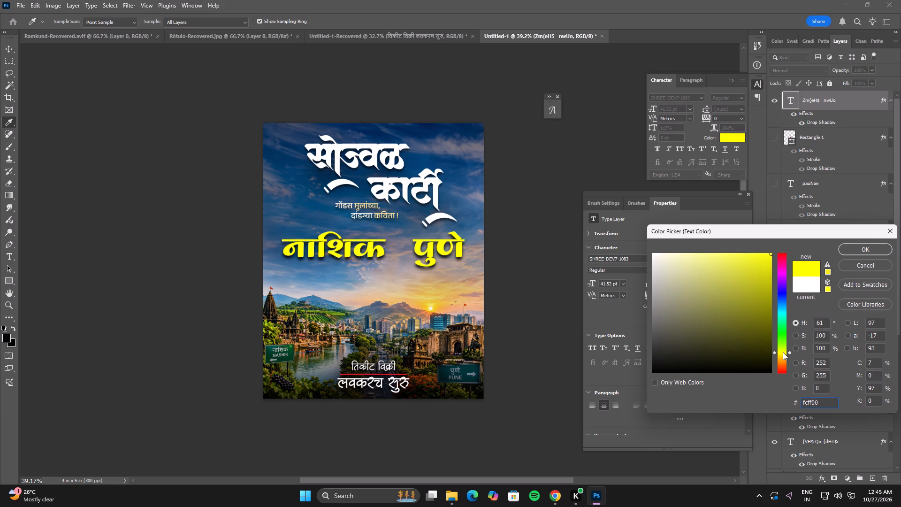
pyautogui.click(783, 352)
pyautogui.moveTo(783, 356); pyautogui.dragTo(783, 364)
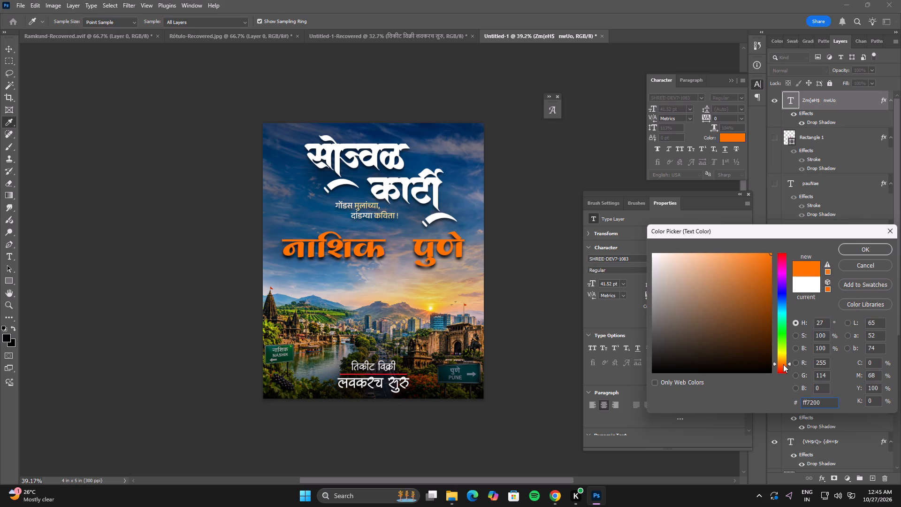
pyautogui.moveTo(784, 364); pyautogui.dragTo(784, 357)
pyautogui.click(784, 357)
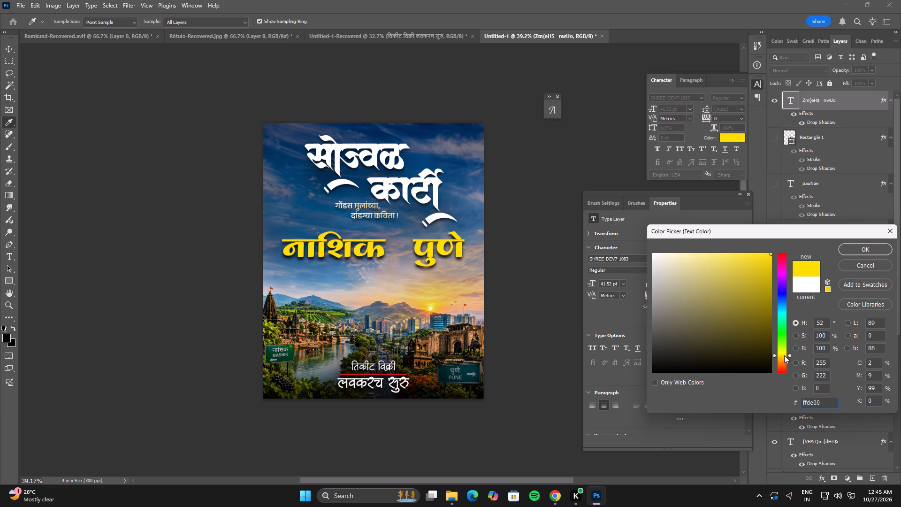
pyautogui.click(784, 356)
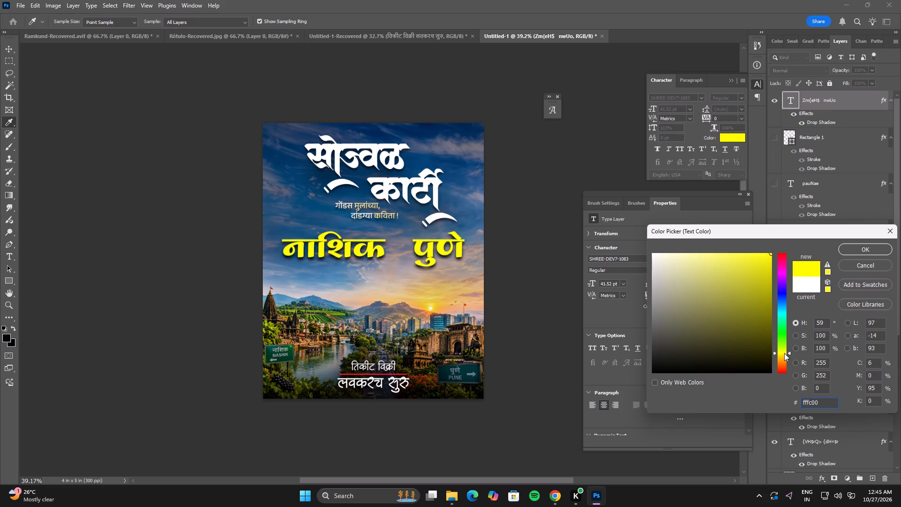
pyautogui.click(784, 353)
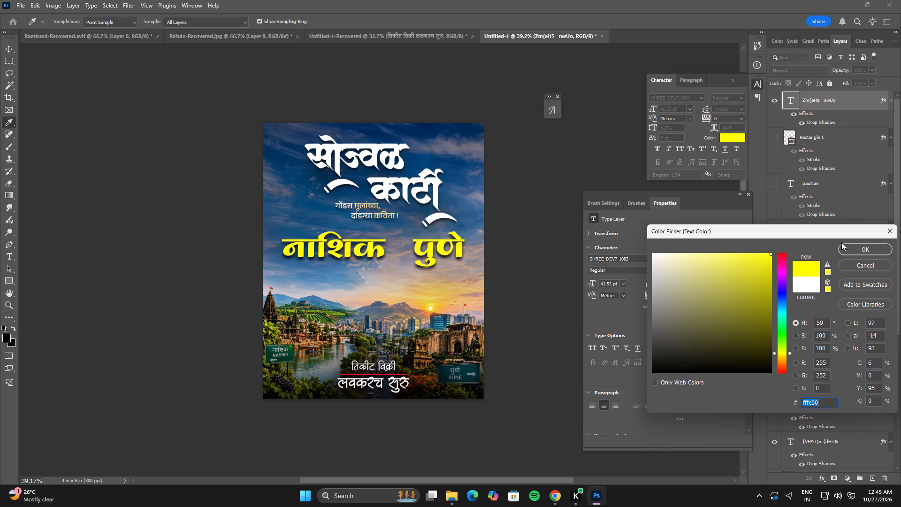
pyautogui.click(849, 246)
pyautogui.click(563, 270)
pyautogui.keyDown('alt'); pyautogui.scroll(-4, 514, 296); pyautogui.keyUp('alt')
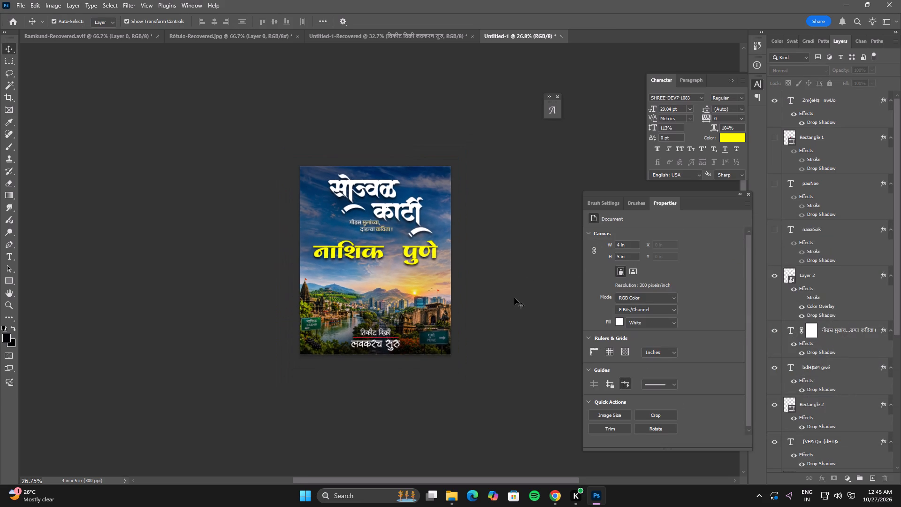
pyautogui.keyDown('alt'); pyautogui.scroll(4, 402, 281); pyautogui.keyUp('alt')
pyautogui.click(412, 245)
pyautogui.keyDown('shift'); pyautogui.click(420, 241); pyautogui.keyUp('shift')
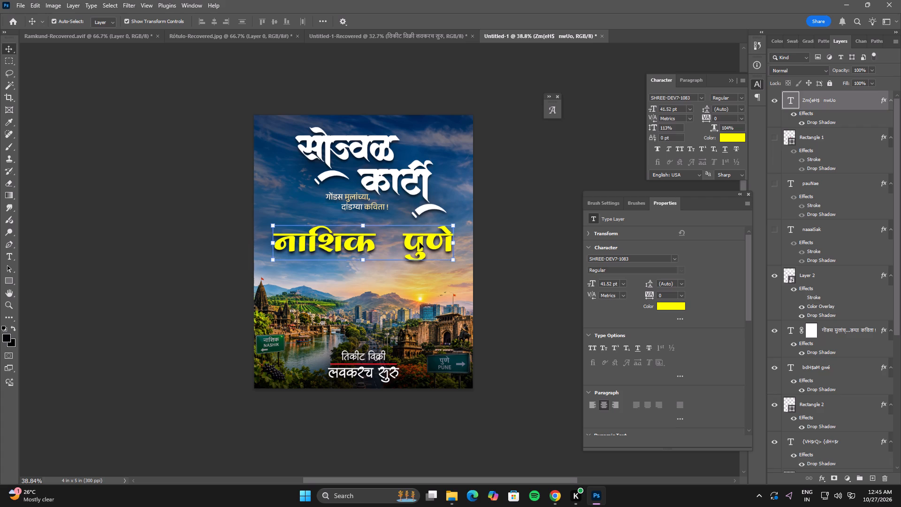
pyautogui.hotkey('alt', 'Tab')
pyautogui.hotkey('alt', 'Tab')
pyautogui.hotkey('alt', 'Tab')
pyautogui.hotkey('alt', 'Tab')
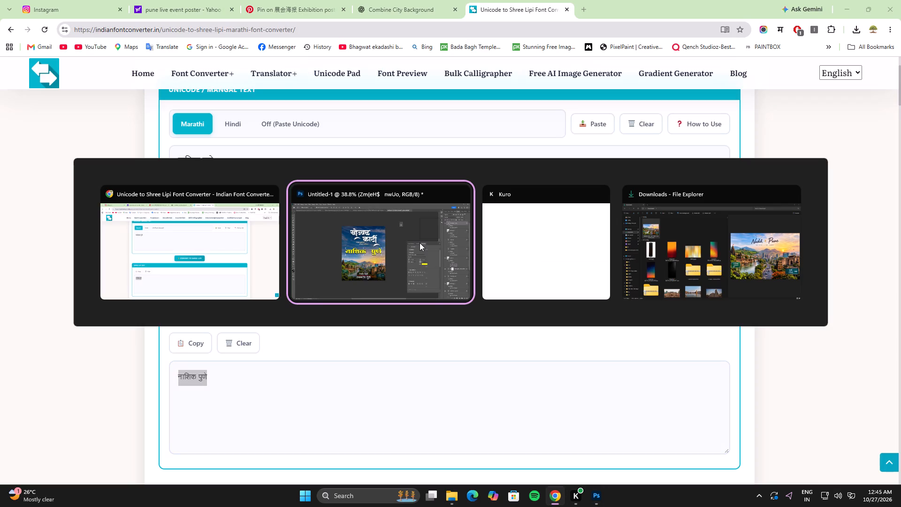
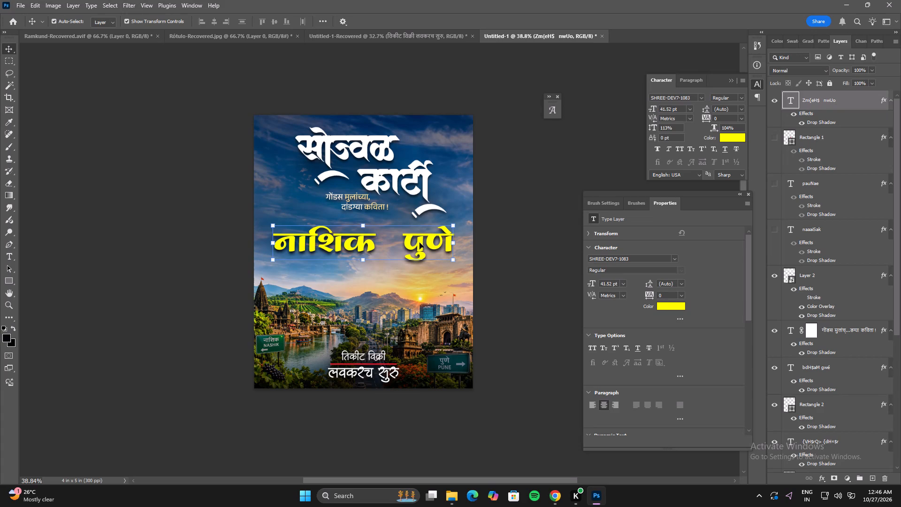
# Switch to Chrome and open a new blank browser tab.
pyautogui.hotkey('alt', 'Tab')
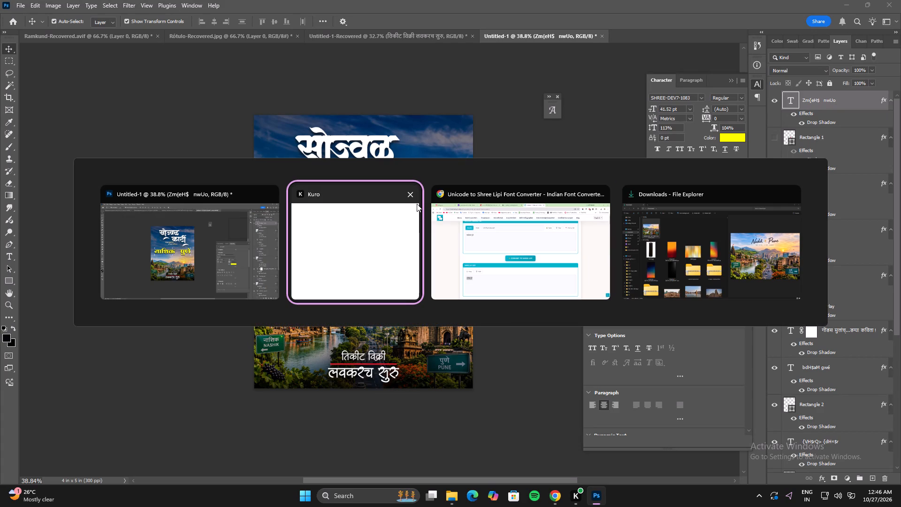
pyautogui.hotkey('alt', 'Tab')
pyautogui.click(585, 5)
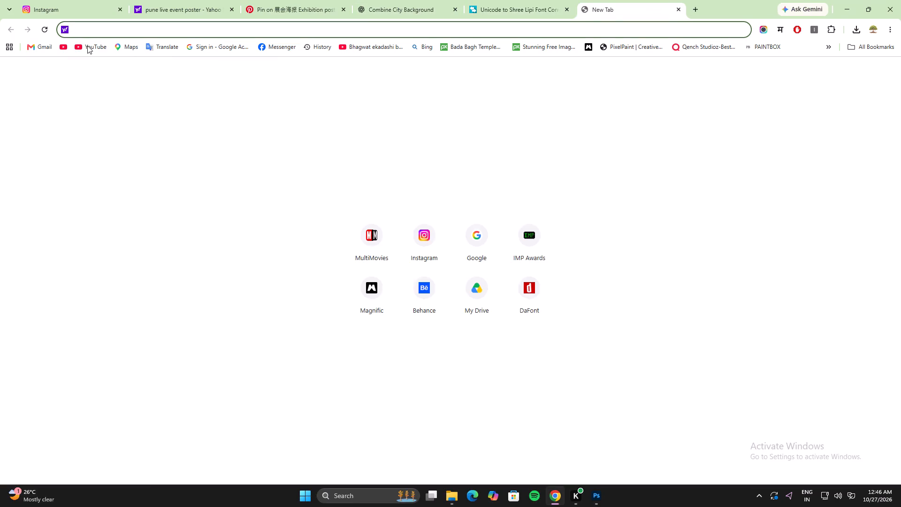
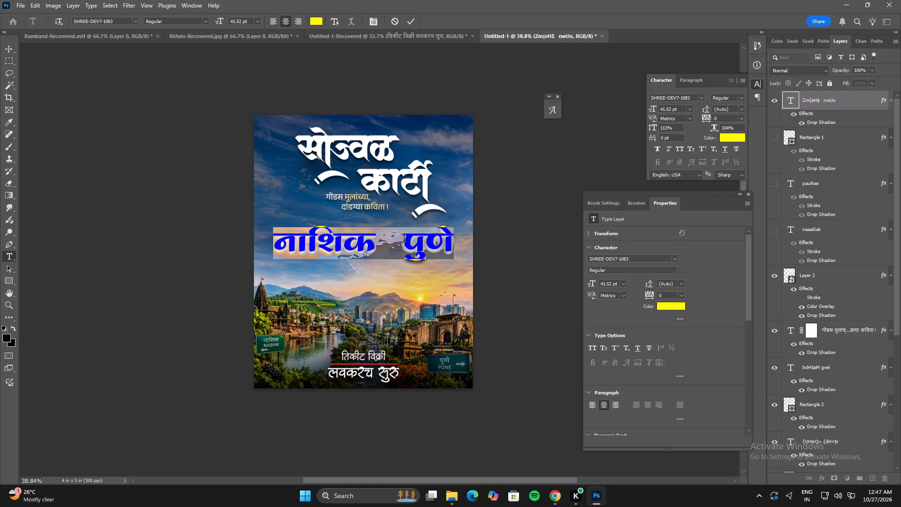
# Copy the word पुणे, delete it and the spaces before it from the yellow city text, and place the insertion point before नाशिक.
pyautogui.moveTo(404, 240); pyautogui.dragTo(472, 248)
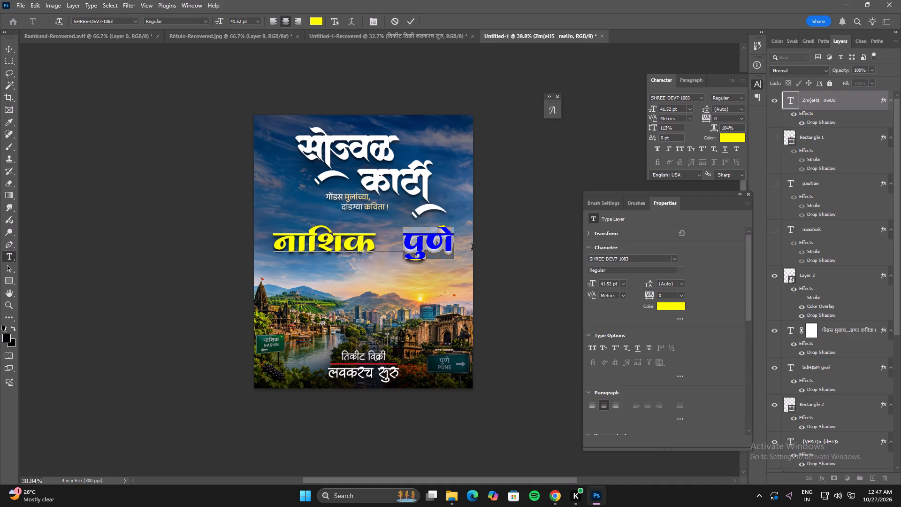
pyautogui.hotkey('ctrl', 'c')
pyautogui.press('BackSpace')
pyautogui.press('BackSpace')
pyautogui.press('BackSpace')
pyautogui.press('BackSpace')
pyautogui.press('BackSpace')
pyautogui.press('BackSpace')
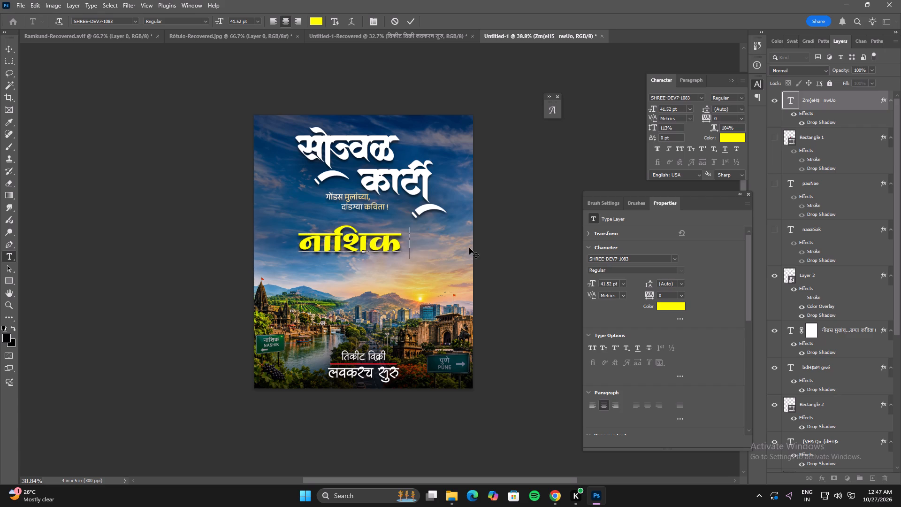
pyautogui.click(313, 246)
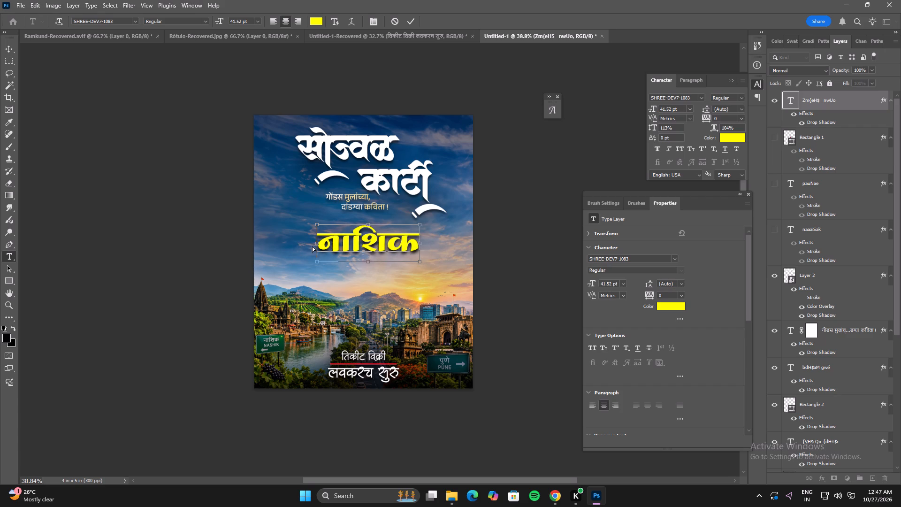
# Insert पुणे before नाशिक in the yellow city-name text, separated from it by two spaces.
pyautogui.hotkey('ctrl', 'v')
pyautogui.press('space')
pyautogui.press('space')
pyautogui.press('space')
pyautogui.press('space')
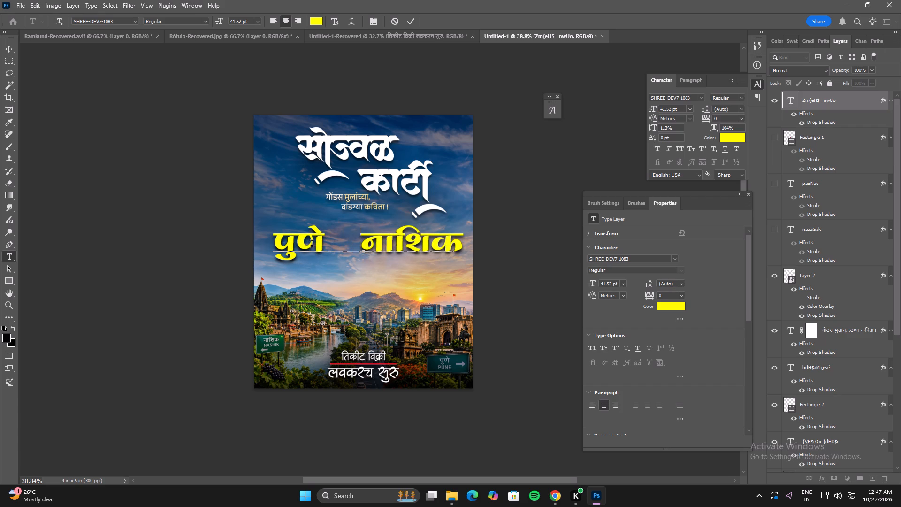
pyautogui.press('BackSpace')
pyautogui.press('BackSpace')
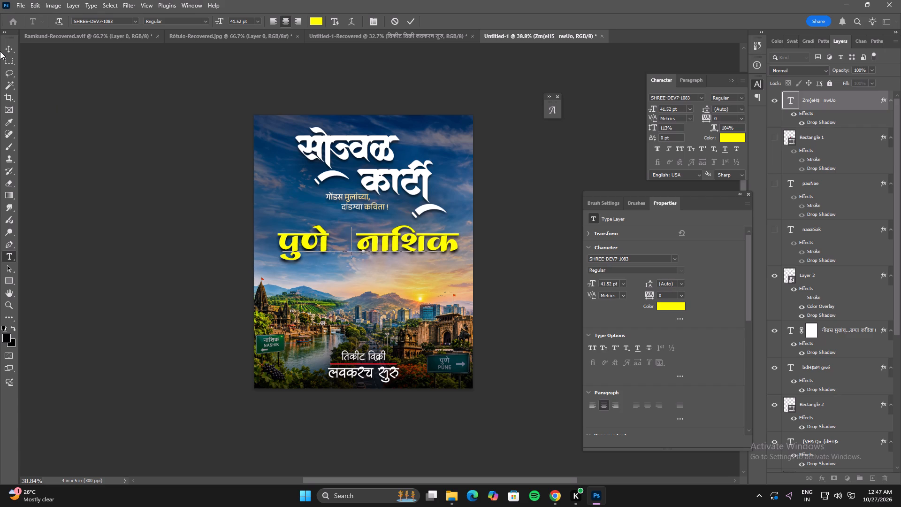
pyautogui.click(8, 50)
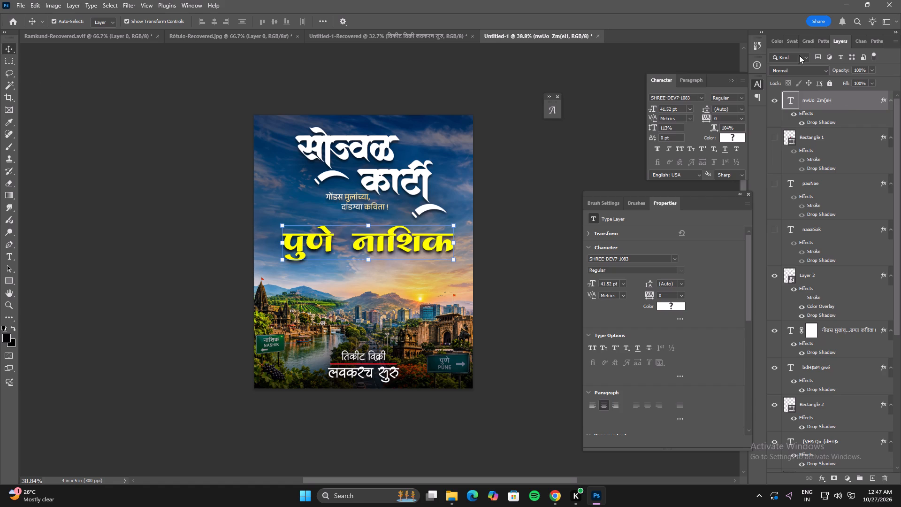
# Hide the yellow पुणे नाशिक text layer.
pyautogui.click(771, 102)
# Add a text layer reading "pune" in the middle of the poster, set in the Anton font and all caps.
pyautogui.keyDown('alt'); pyautogui.scroll(2, 346, 268); pyautogui.keyUp('alt')
pyautogui.press('t')
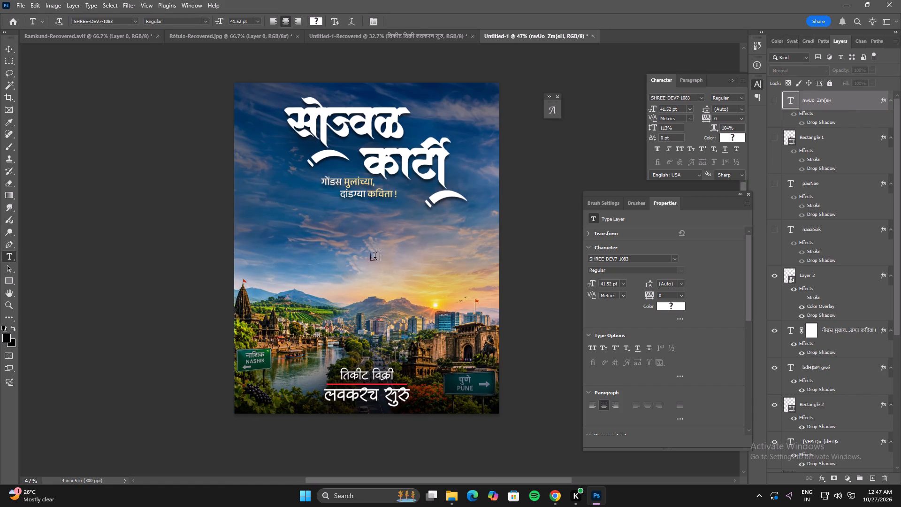
pyautogui.click(361, 254)
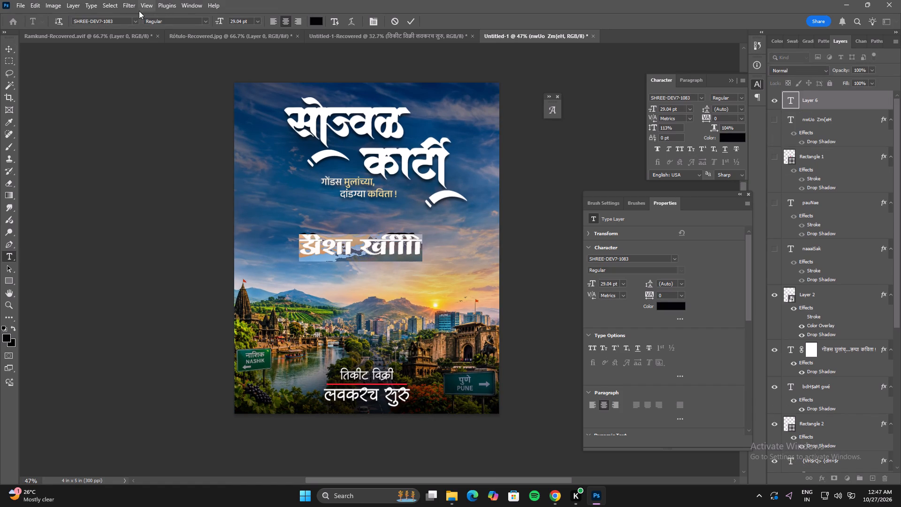
pyautogui.click(137, 19)
pyautogui.scroll(5, 193, 86)
pyautogui.scroll(3, 246, 146)
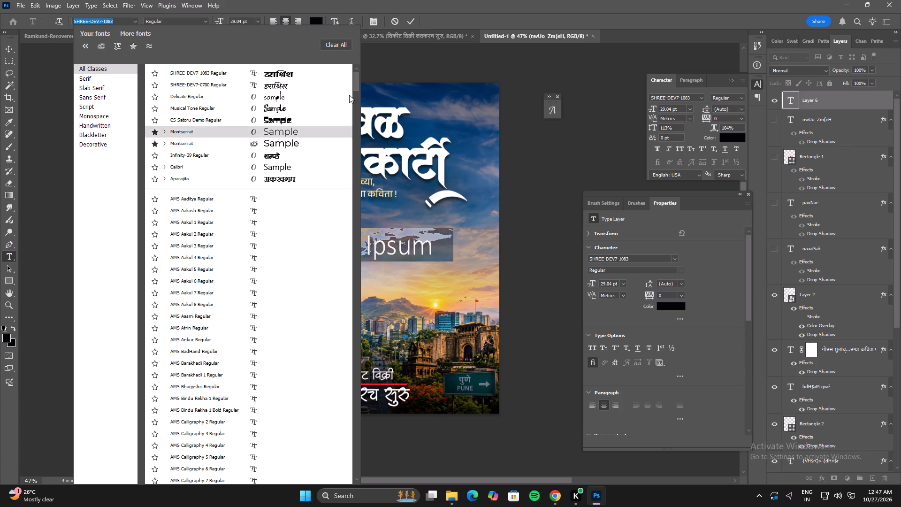
pyautogui.moveTo(356, 78); pyautogui.dragTo(352, 116)
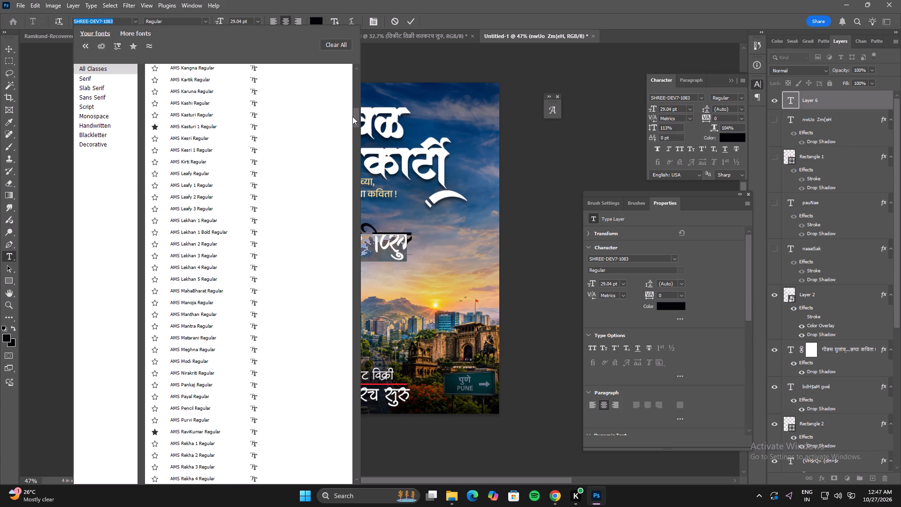
pyautogui.moveTo(352, 116); pyautogui.dragTo(351, 151)
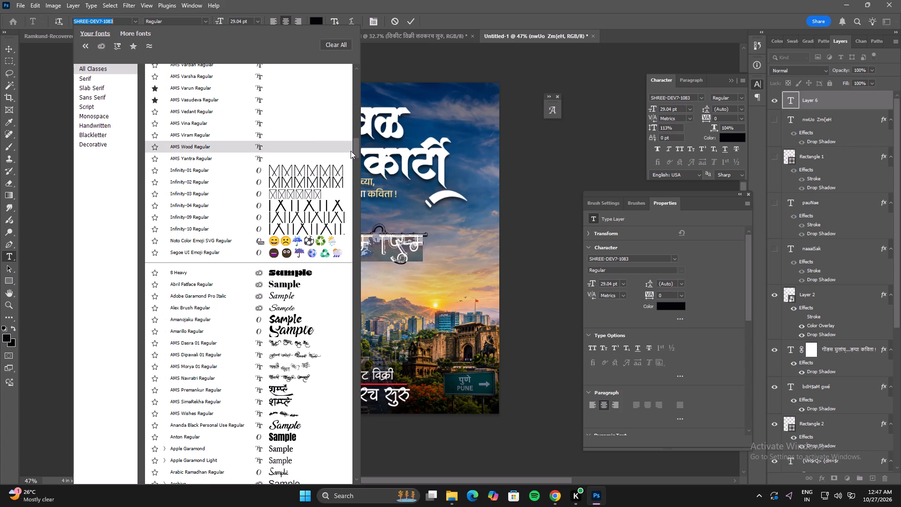
pyautogui.moveTo(351, 151); pyautogui.dragTo(350, 155)
pyautogui.click(313, 228)
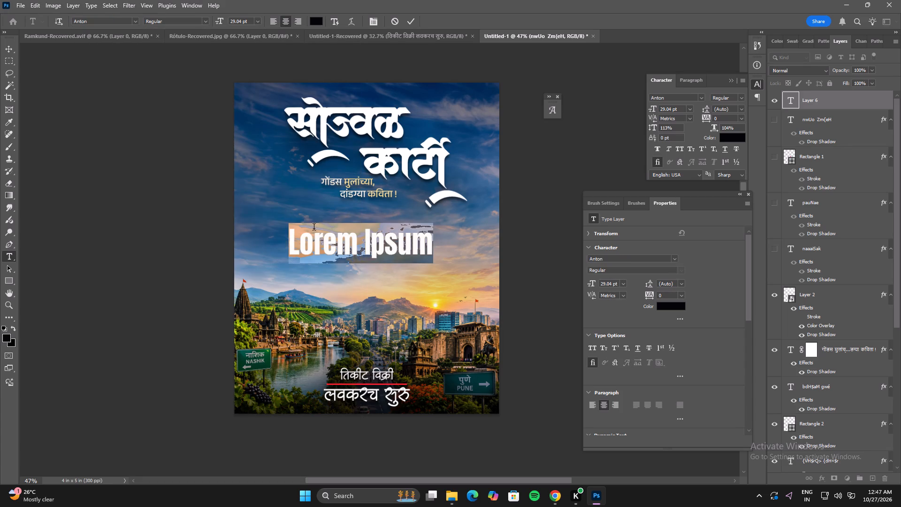
pyautogui.write('pune')
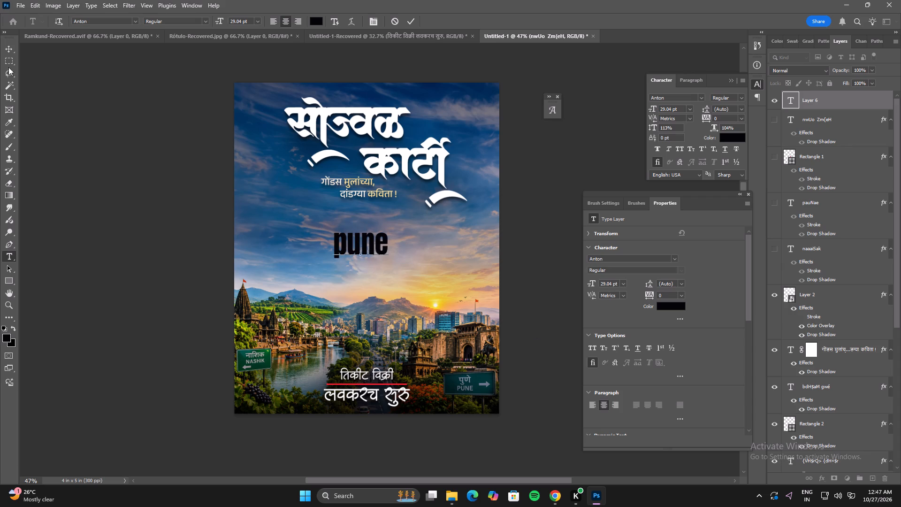
pyautogui.click(8, 52)
pyautogui.scroll(1, 555, 359)
pyautogui.click(594, 344)
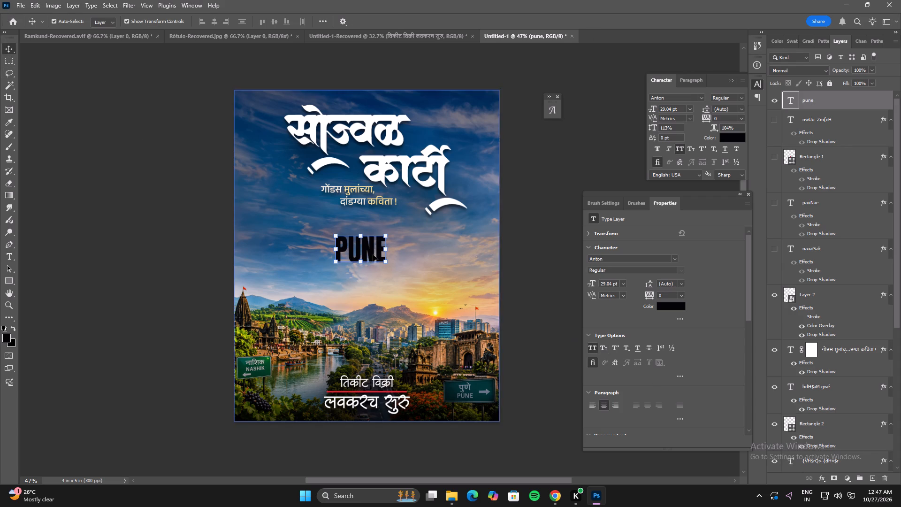
# Duplicate the PUNE text beside the original on the same line and change the copy to "nashik".
pyautogui.keyDown('alt'); pyautogui.moveTo(372, 253); pyautogui.dragTo(440, 253); pyautogui.keyUp('alt')
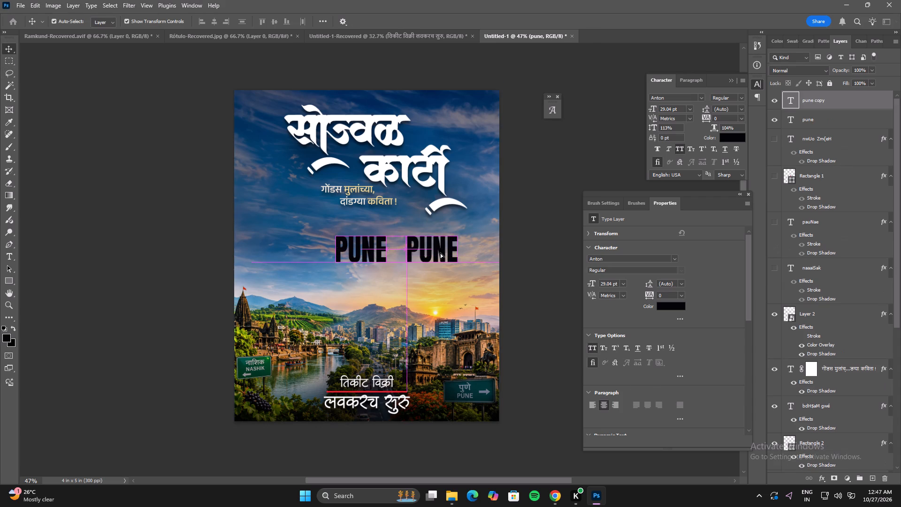
pyautogui.doubleClick(440, 253)
pyautogui.write('nashik')
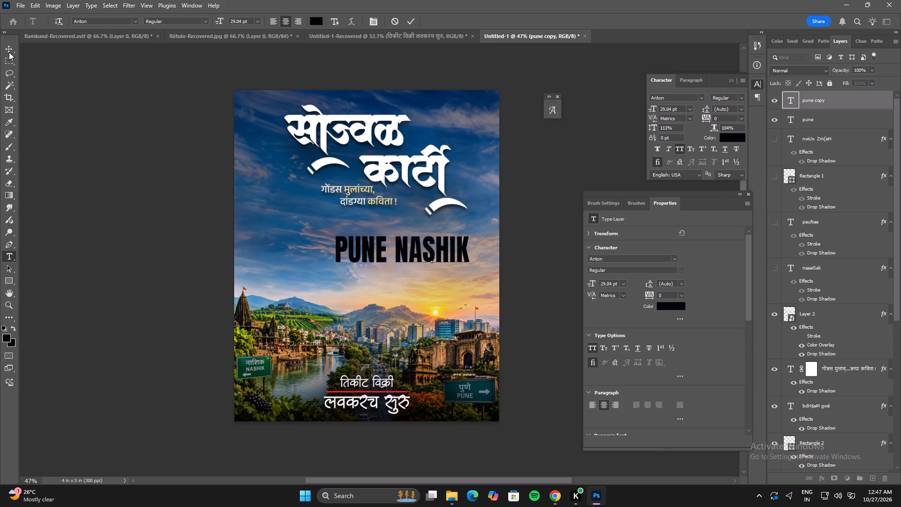
pyautogui.click(9, 52)
# Move the PUNE text away from NASHIK along the same baseline, leaving a clear gap between the two words.
pyautogui.click(368, 261)
pyautogui.keyDown('shift'); pyautogui.moveTo(373, 251); pyautogui.dragTo(310, 250); pyautogui.keyUp('shift')
pyautogui.keyDown('shift'); pyautogui.moveTo(302, 247); pyautogui.dragTo(314, 247); pyautogui.keyUp('shift')
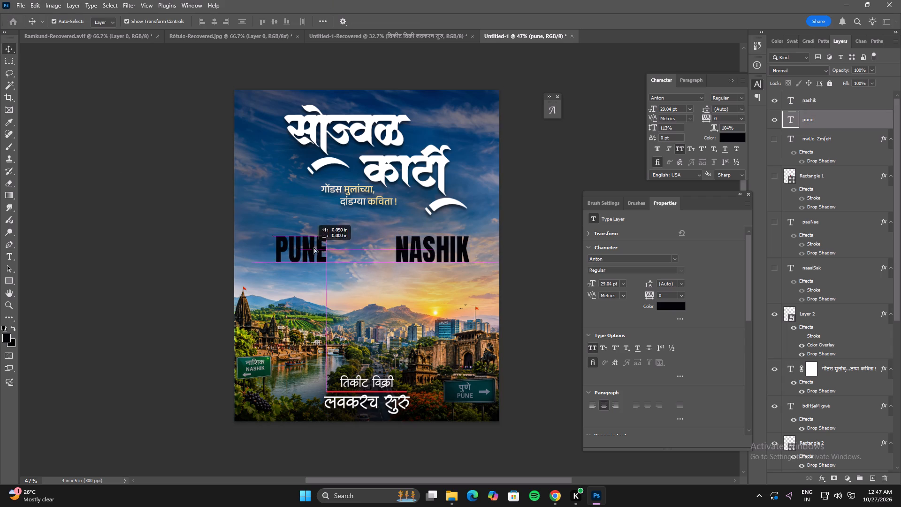
pyautogui.keyDown('shift'); pyautogui.moveTo(314, 247); pyautogui.dragTo(338, 246); pyautogui.keyUp('shift')
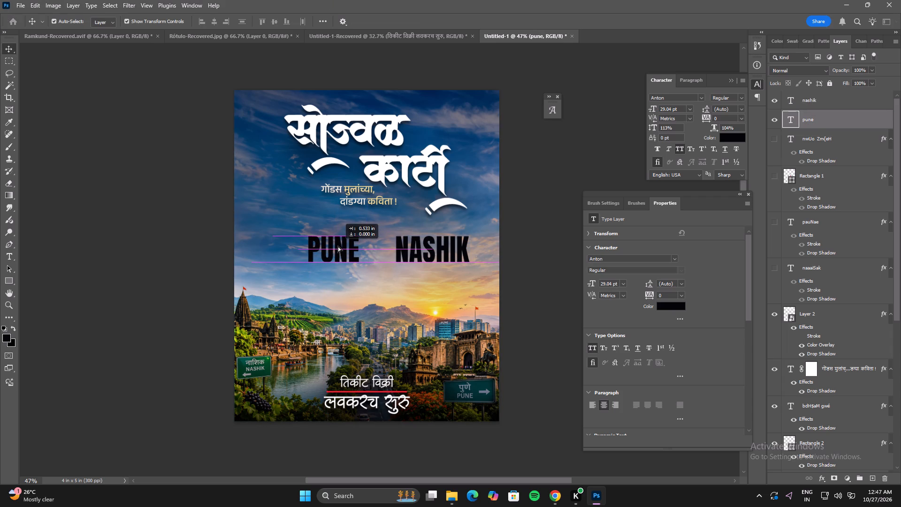
pyautogui.keyDown('shift'); pyautogui.moveTo(338, 246); pyautogui.dragTo(345, 246); pyautogui.keyUp('shift')
# Centre PUNE and NASHIK together on the poster below the tagline and enlarge both to about 35 pt.
pyautogui.keyDown('shift'); pyautogui.click(421, 249); pyautogui.keyUp('shift')
pyautogui.click(387, 235)
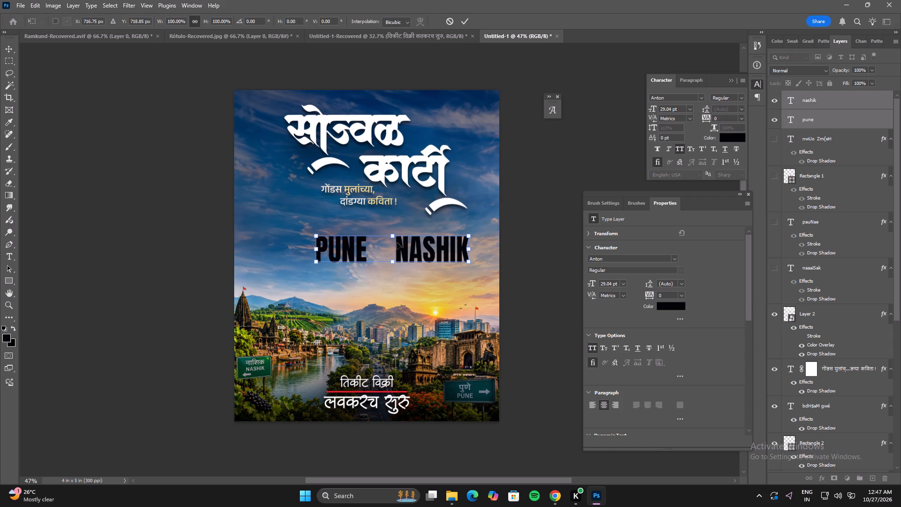
pyautogui.keyDown('shift'); pyautogui.moveTo(397, 243); pyautogui.dragTo(370, 242); pyautogui.keyUp('shift')
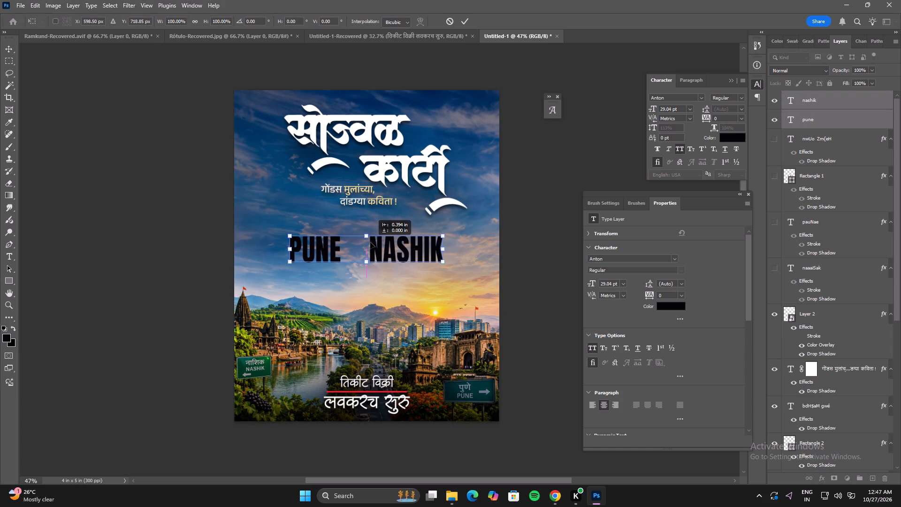
pyautogui.keyDown('shift'); pyautogui.moveTo(370, 242); pyautogui.dragTo(372, 242); pyautogui.keyUp('shift')
pyautogui.keyDown('alt'); pyautogui.moveTo(443, 233); pyautogui.dragTo(448, 231); pyautogui.keyUp('alt')
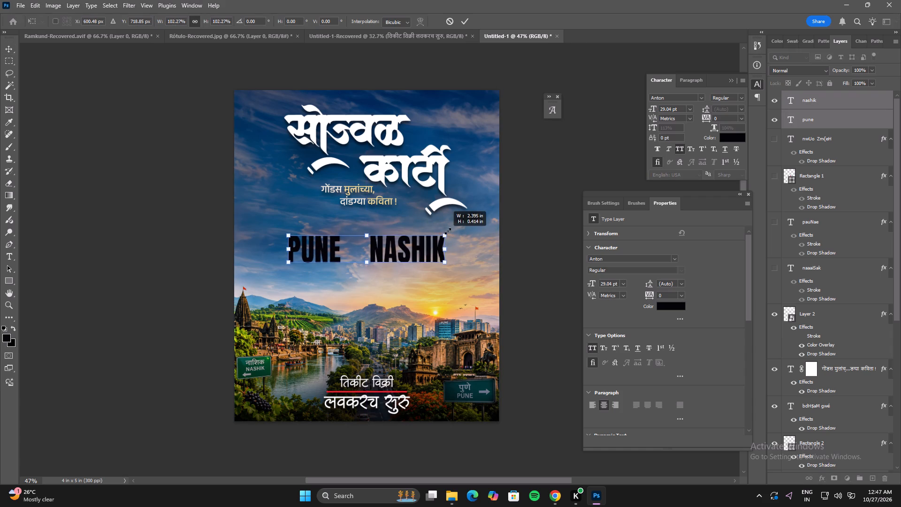
pyautogui.keyDown('alt'); pyautogui.moveTo(448, 231); pyautogui.dragTo(474, 216); pyautogui.keyUp('alt')
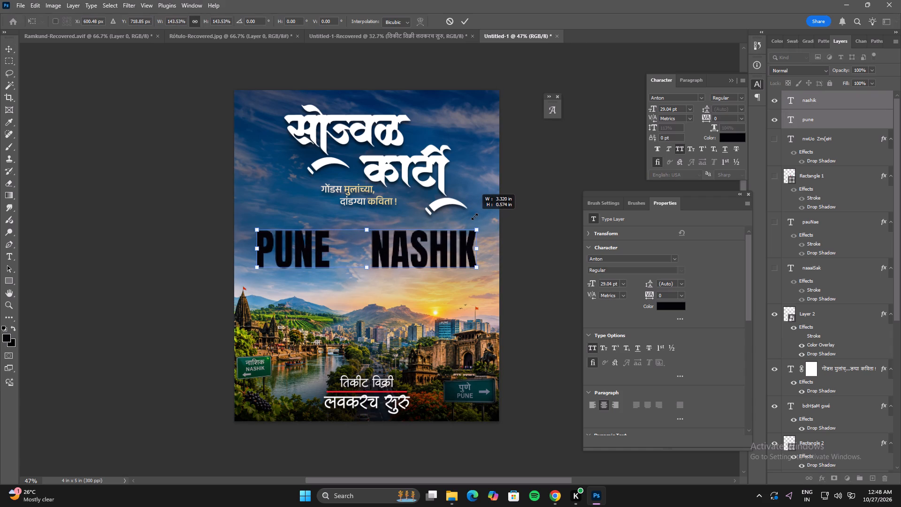
pyautogui.keyDown('alt'); pyautogui.moveTo(474, 216); pyautogui.dragTo(474, 219); pyautogui.keyUp('alt')
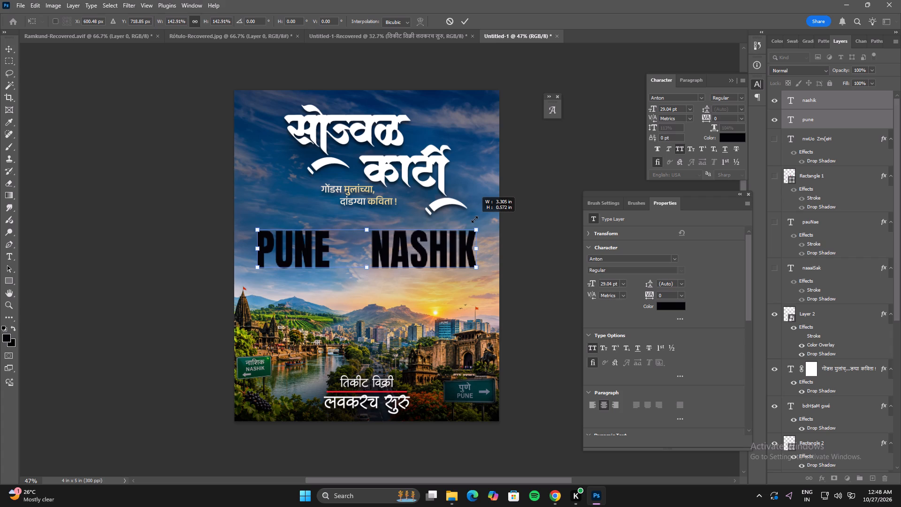
pyautogui.keyDown('alt'); pyautogui.moveTo(474, 219); pyautogui.dragTo(472, 220); pyautogui.keyUp('alt')
pyautogui.keyDown('shift'); pyautogui.click(408, 245); pyautogui.keyUp('shift')
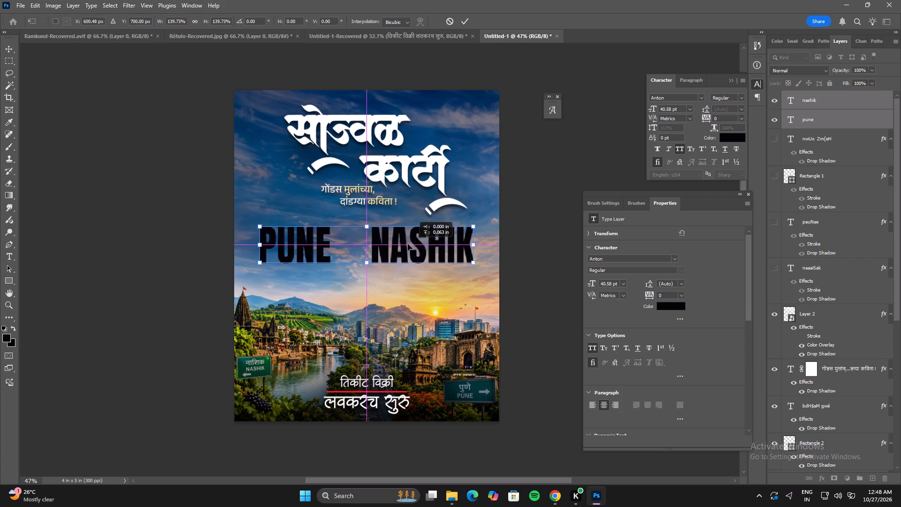
pyautogui.keyDown('alt'); pyautogui.moveTo(473, 226); pyautogui.dragTo(459, 232); pyautogui.keyUp('alt')
# Shift the enlarged PUNE and NASHIK pair slightly to the right of the poster's centre line.
pyautogui.keyDown('shift'); pyautogui.moveTo(409, 239); pyautogui.dragTo(413, 239); pyautogui.keyUp('shift')
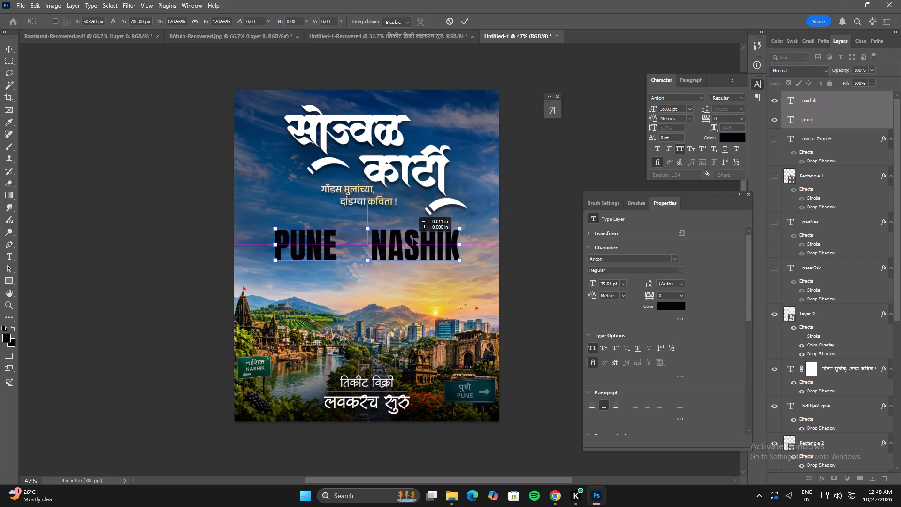
pyautogui.keyDown('shift'); pyautogui.moveTo(413, 239); pyautogui.dragTo(424, 238); pyautogui.keyUp('shift')
pyautogui.moveTo(402, 239); pyautogui.dragTo(396, 239)
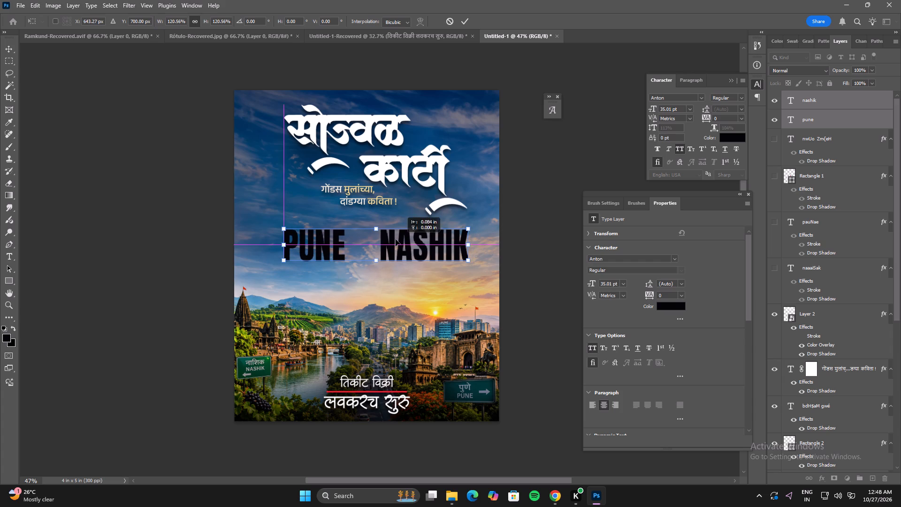
pyautogui.moveTo(396, 239); pyautogui.dragTo(387, 240)
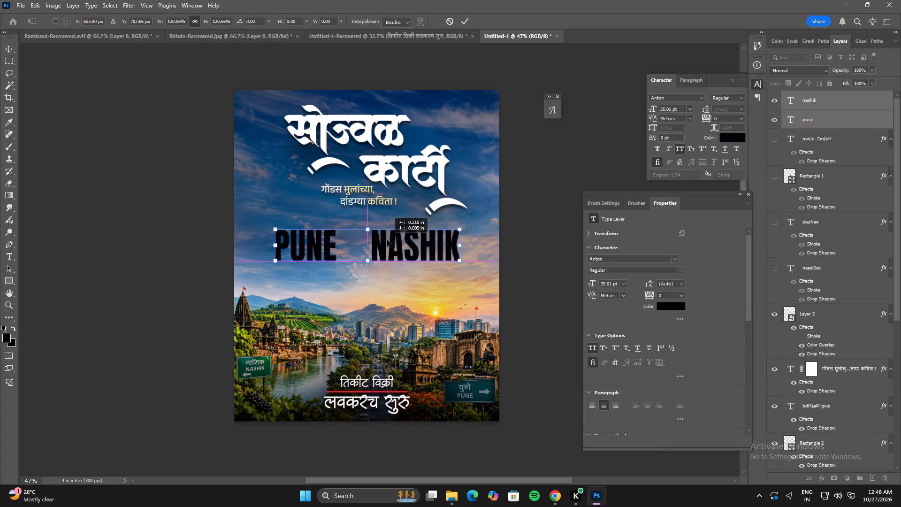
pyautogui.moveTo(387, 240); pyautogui.dragTo(387, 240)
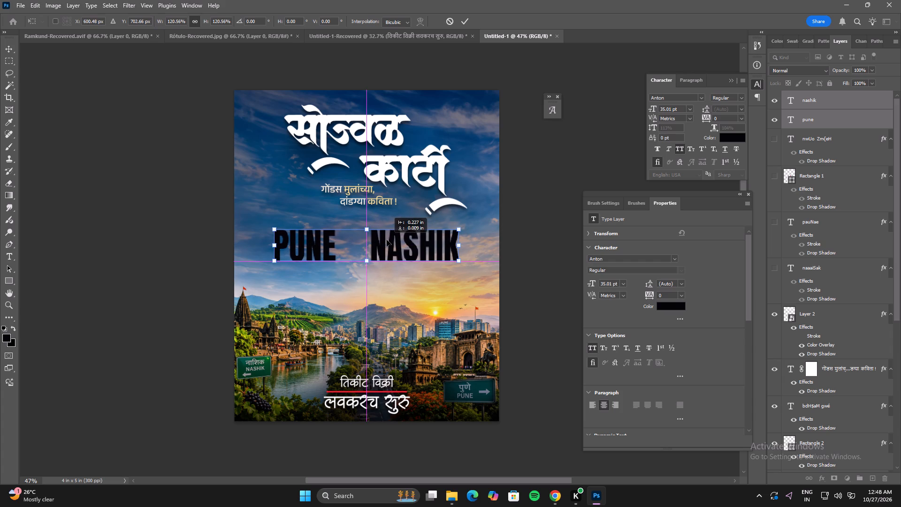
pyautogui.moveTo(387, 240); pyautogui.dragTo(389, 240)
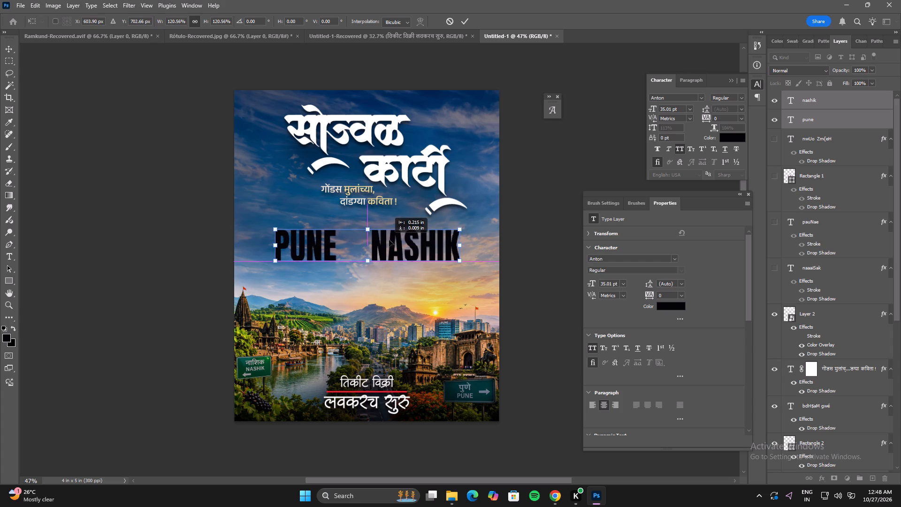
pyautogui.moveTo(389, 240); pyautogui.dragTo(397, 240)
pyautogui.doubleClick(397, 240)
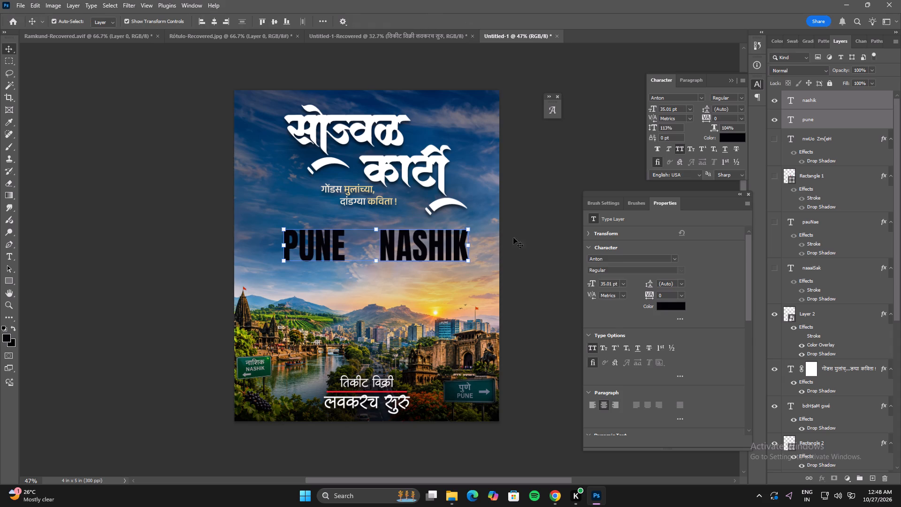
# Reposition PUNE alone along its baseline by placing it against the poster's left edge and nudging it inward to leave a side margin.
pyautogui.click(542, 234)
pyautogui.click(328, 247)
pyautogui.keyDown('shift'); pyautogui.moveTo(328, 245); pyautogui.dragTo(285, 244); pyautogui.keyUp('shift')
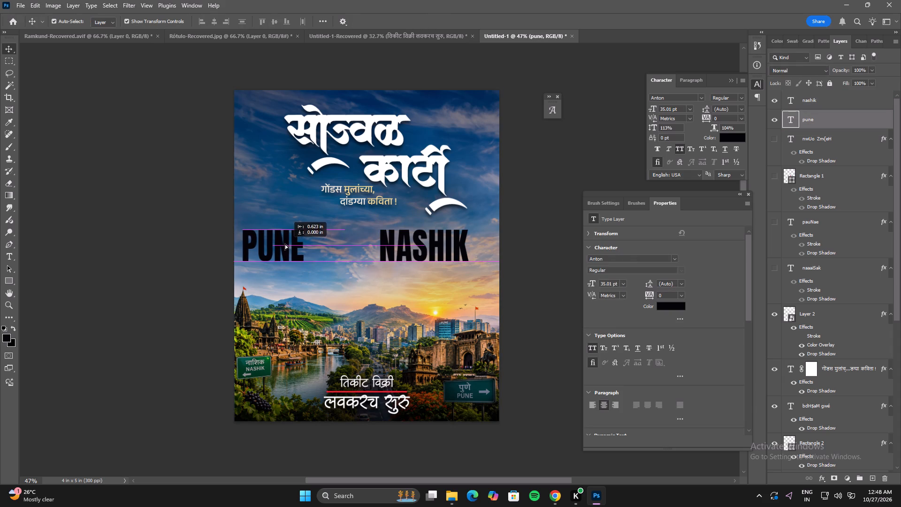
pyautogui.keyDown('shift'); pyautogui.moveTo(285, 244); pyautogui.dragTo(275, 241); pyautogui.keyUp('shift')
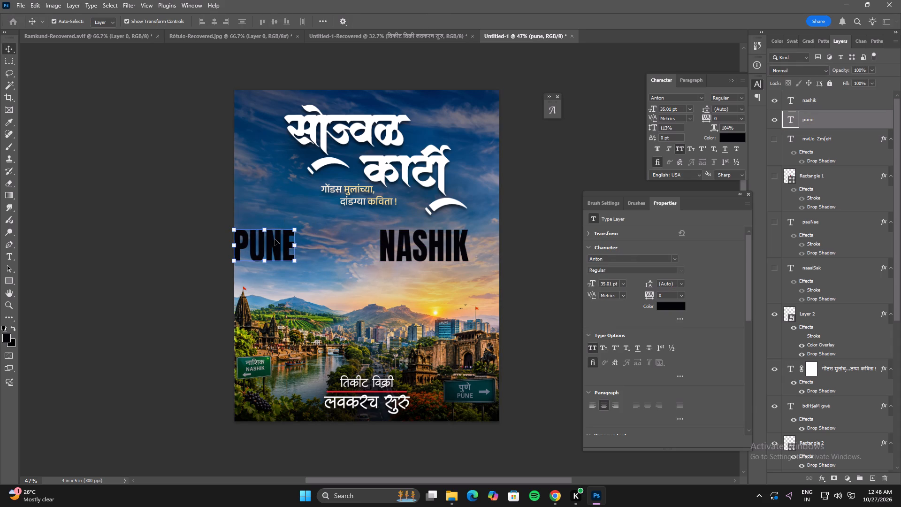
pyautogui.hotkey('shift', 'Right')
pyautogui.hotkey('shift', 'Right')
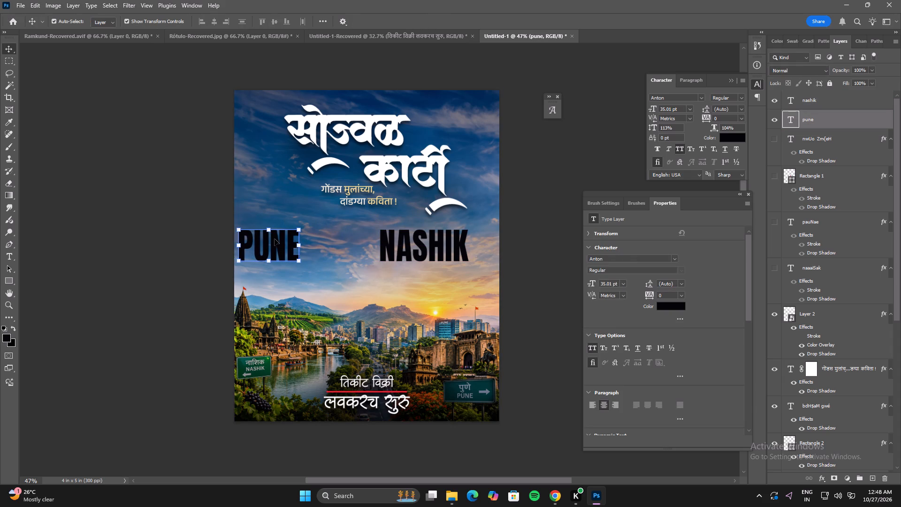
pyautogui.hotkey('shift', 'Right')
pyautogui.hotkey('shift', 'Right')
pyautogui.hotkey('shift', 'Right')
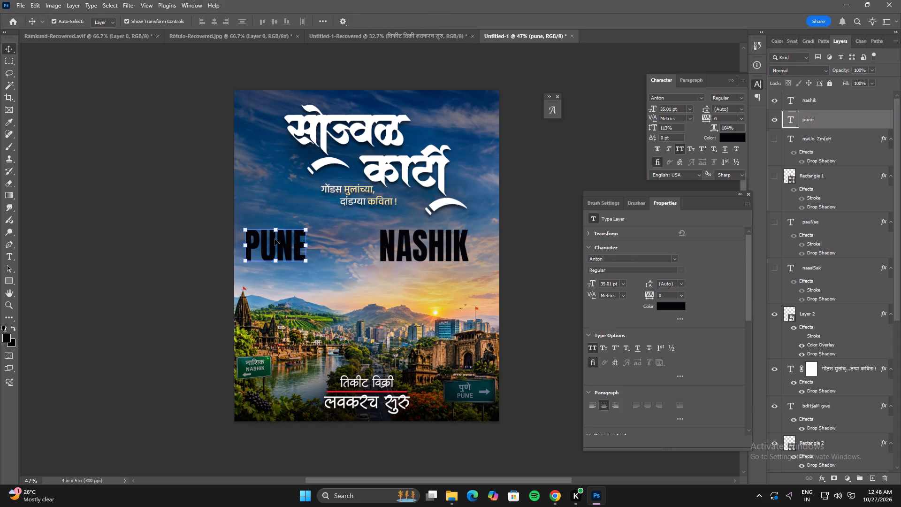
pyautogui.hotkey('shift', 'Right')
pyautogui.hotkey('shift', 'Right')
pyautogui.hotkey('shift', 'Right')
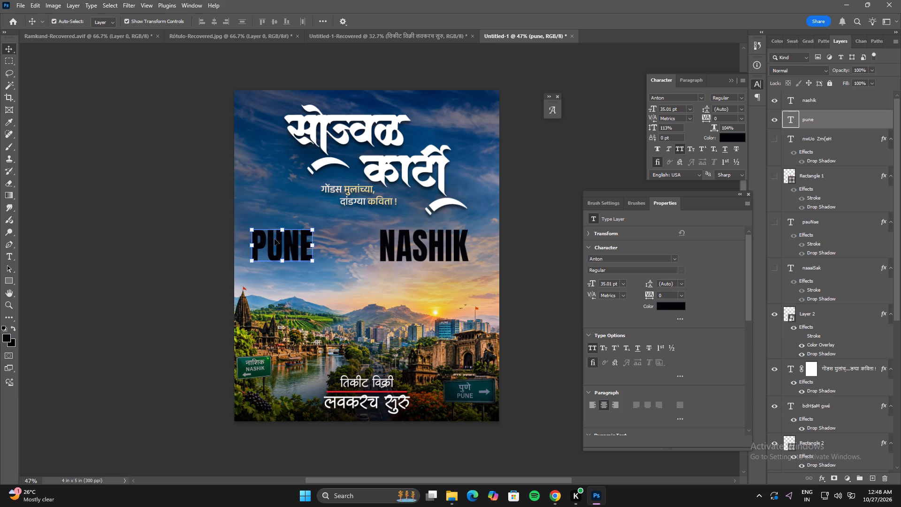
pyautogui.hotkey('shift', 'Right')
pyautogui.hotkey('shift', 'Right')
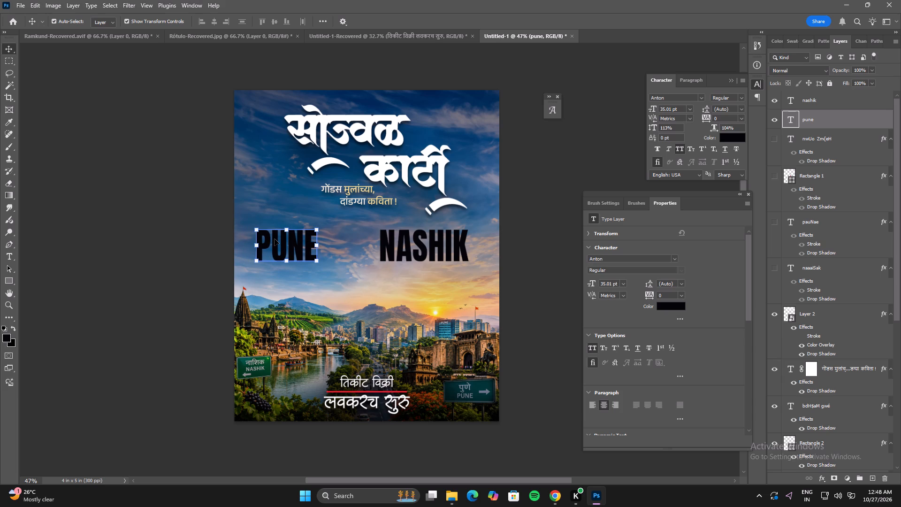
pyautogui.hotkey('shift', 'Right')
pyautogui.hotkey('shift', 'Right')
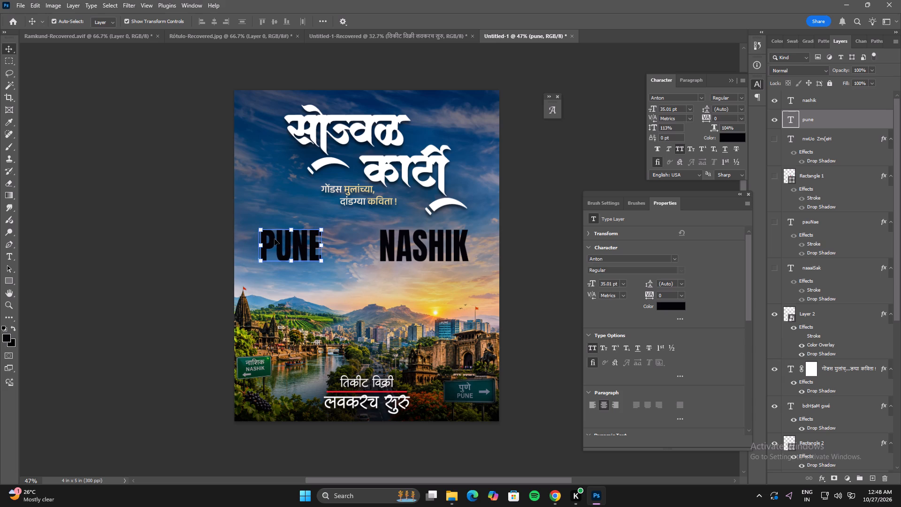
pyautogui.hotkey('shift', 'Right')
pyautogui.hotkey('shift', 'Right')
pyautogui.hotkey('shift', 'Right')
pyautogui.hotkey('shift', 'Right')
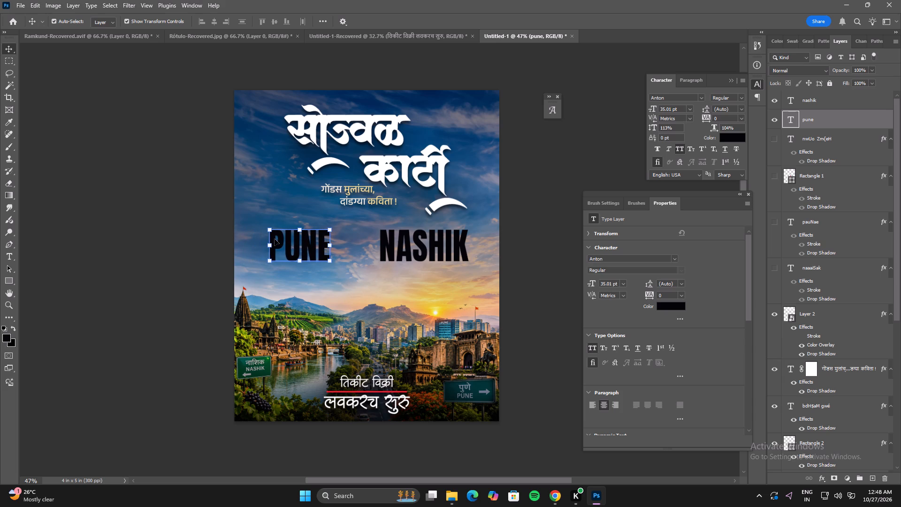
pyautogui.hotkey('shift', 'Right')
pyautogui.hotkey('shift', 'Right')
# Place NASHIK against the poster's right edge on the same baseline and nudge it inward to leave a side margin.
pyautogui.click(390, 246)
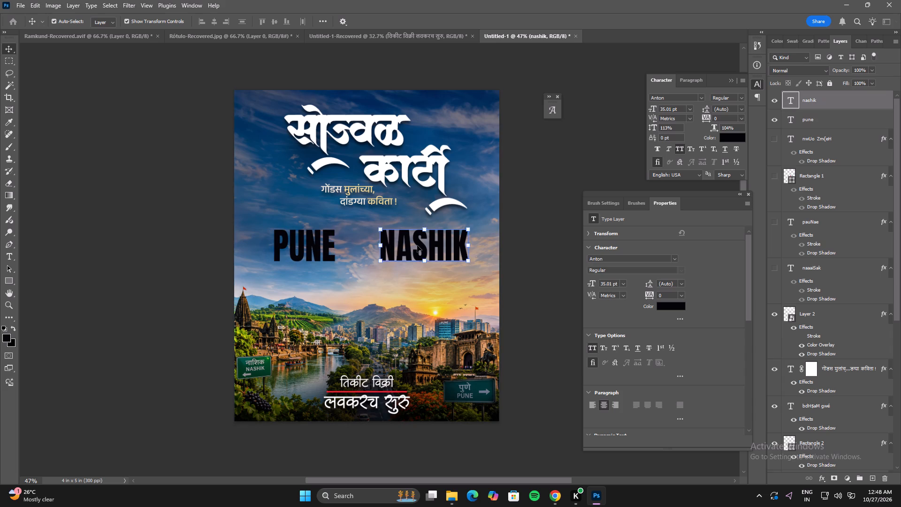
pyautogui.keyDown('shift'); pyautogui.moveTo(417, 246); pyautogui.dragTo(450, 246); pyautogui.keyUp('shift')
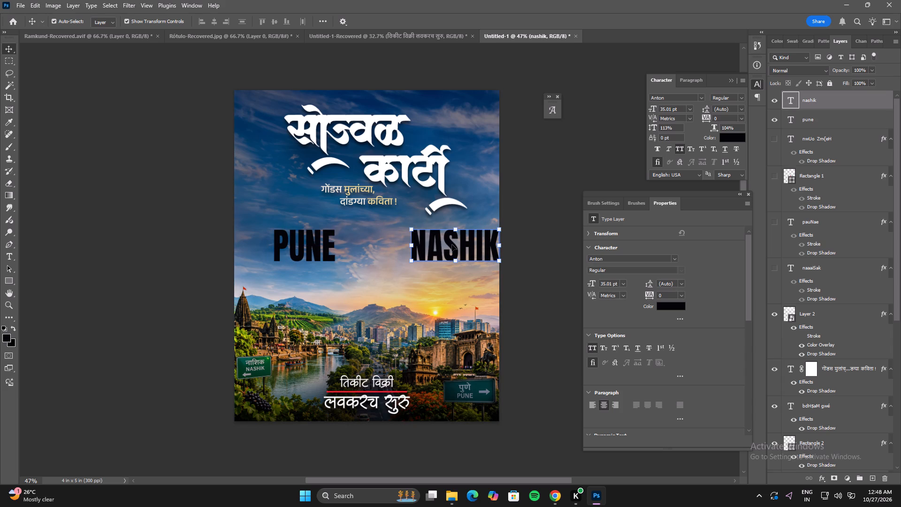
pyautogui.hotkey('shift', 'Left')
pyautogui.hotkey('shift', 'Left')
pyautogui.hotkey('shift', 'Left')
pyautogui.hotkey('shift', 'Left')
pyautogui.hotkey('shift', 'Left')
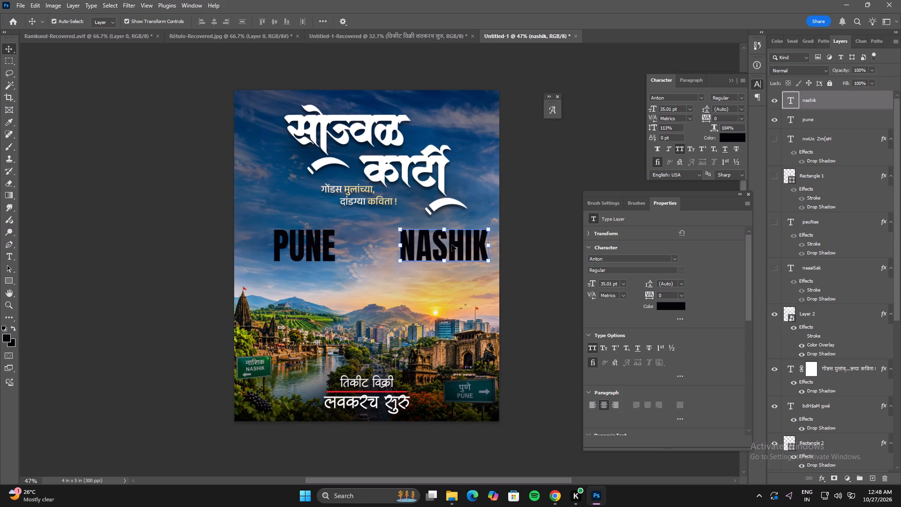
pyautogui.hotkey('shift', 'Left')
pyautogui.hotkey('shift', 'Left')
pyautogui.hotkey('shift', 'Left')
pyautogui.hotkey('shift', 'Left')
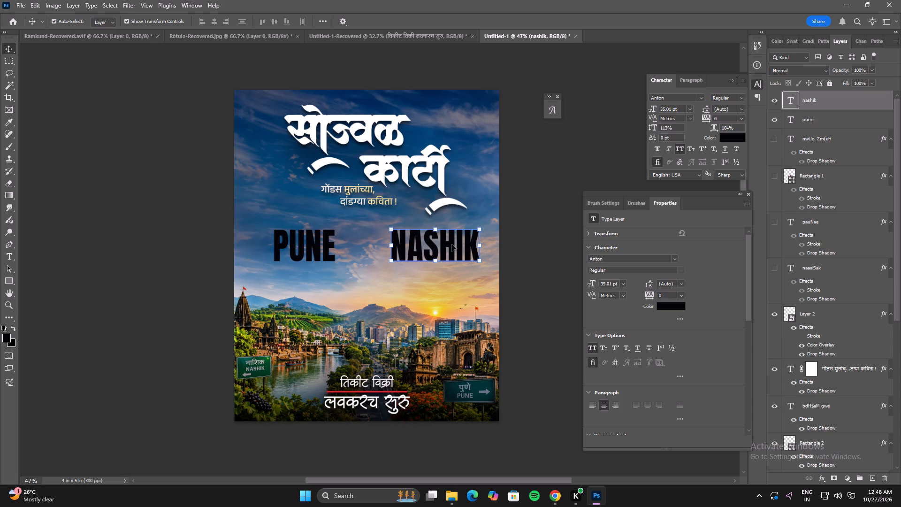
pyautogui.hotkey('shift', 'Left')
pyautogui.hotkey('shift', 'Left')
pyautogui.hotkey('shift', 'Left')
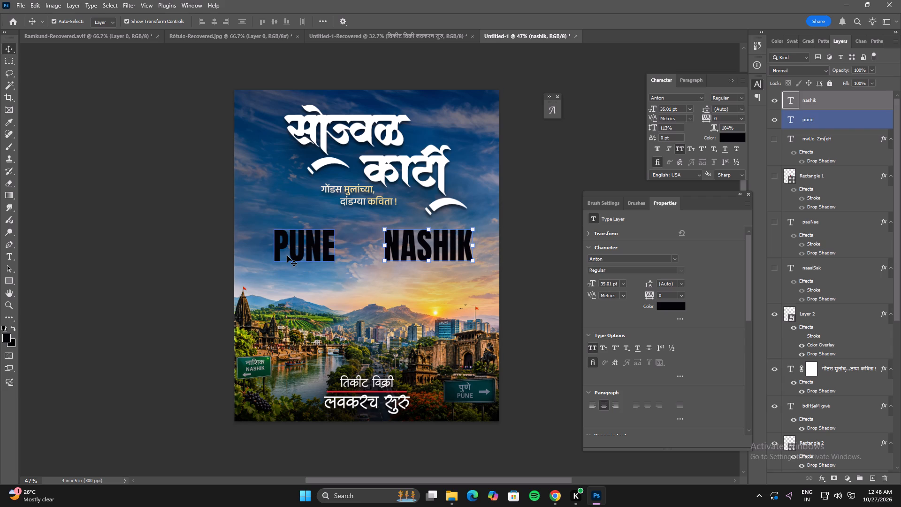
pyautogui.hotkey('shift', 'Left')
pyautogui.hotkey('shift', 'Left')
pyautogui.hotkey('shift', 'Right')
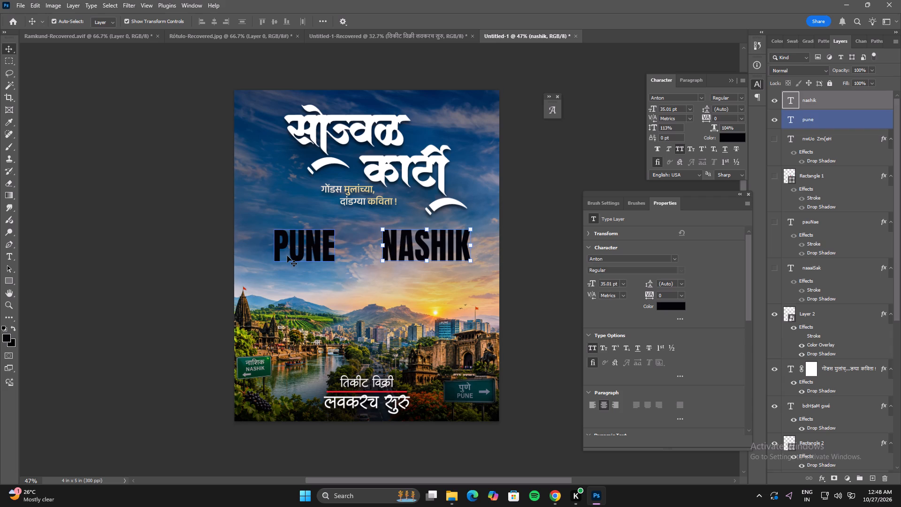
# Change the text colour of both PUNE and NASHIK to white (#ffffff).
pyautogui.keyDown('shift'); pyautogui.click(289, 256); pyautogui.keyUp('shift')
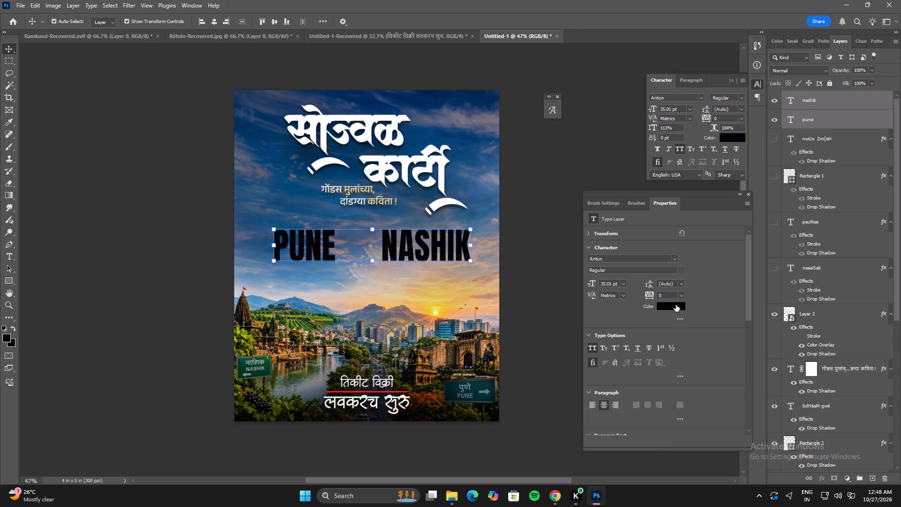
pyautogui.click(675, 305)
pyautogui.moveTo(700, 290); pyautogui.dragTo(610, 217)
pyautogui.click(852, 245)
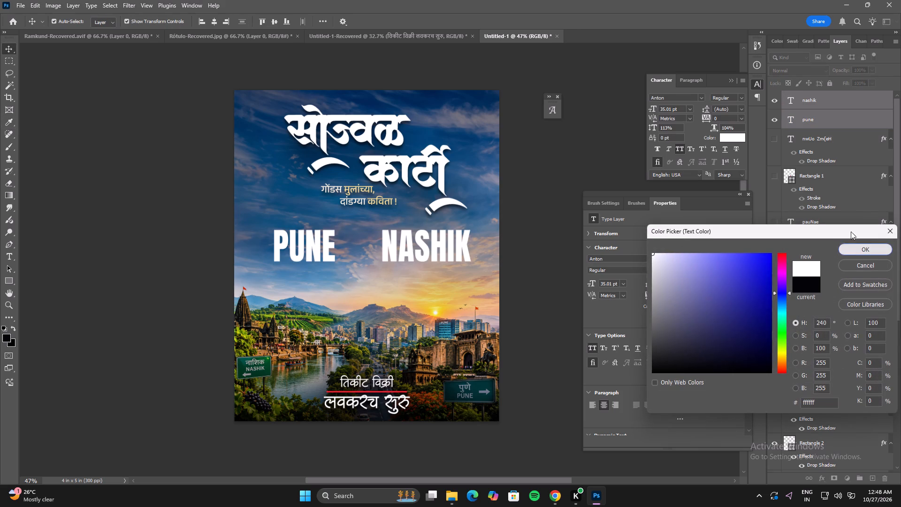
# Add a black drop shadow at 100% opacity, 13 px distance and 19 px size to PUNE and copy it to NASHIK.
pyautogui.doubleClick(832, 117)
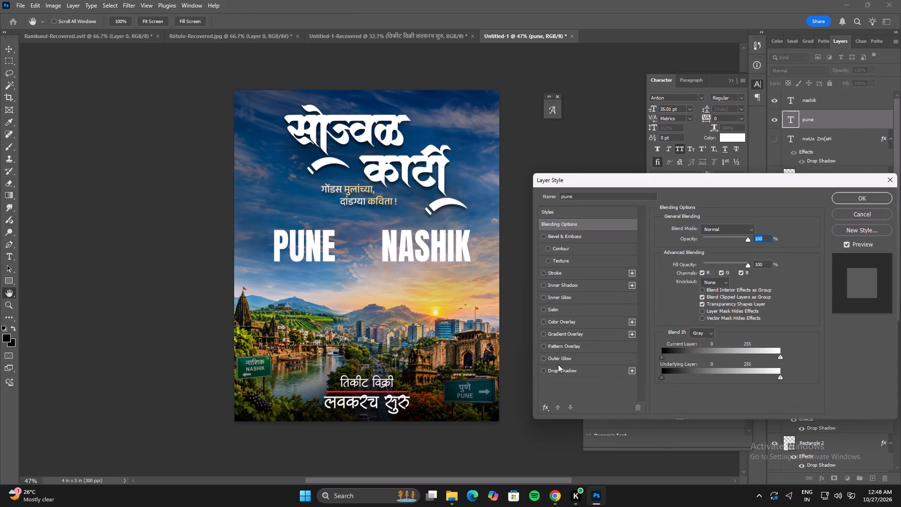
pyautogui.click(557, 368)
pyautogui.click(856, 195)
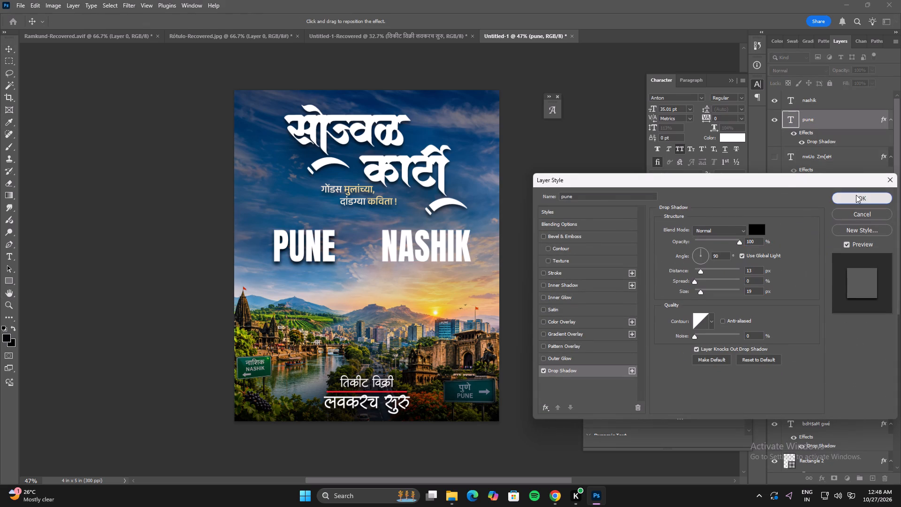
pyautogui.click(428, 249)
pyautogui.keyDown('alt'); pyautogui.moveTo(821, 141); pyautogui.dragTo(819, 104); pyautogui.keyUp('alt')
pyautogui.click(525, 307)
# Duplicate the red divider line from the ticket-sale text and place the copy just beneath PUNE.
pyautogui.write('ff')
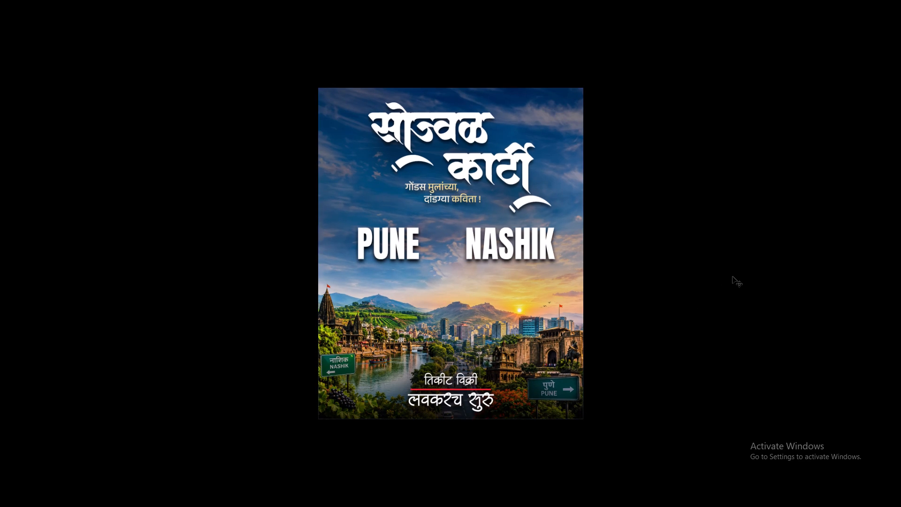
pyautogui.press('f')
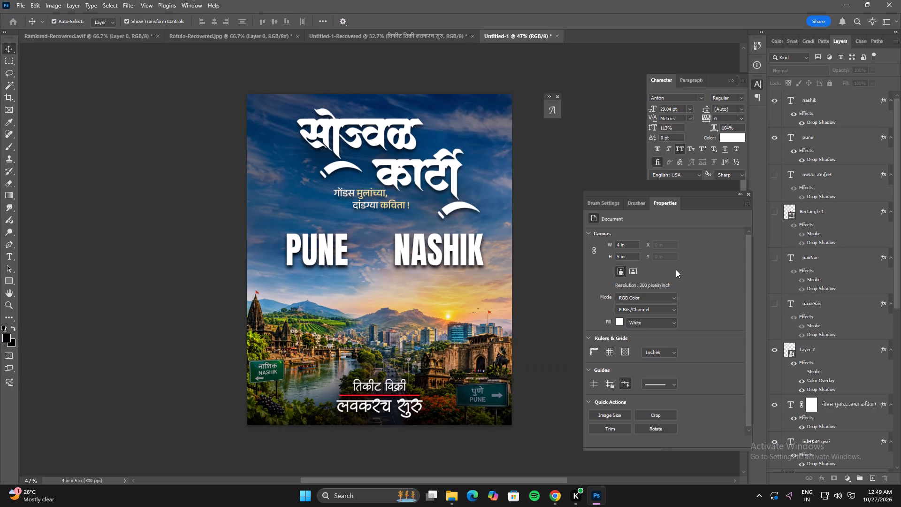
pyautogui.keyDown('alt'); pyautogui.scroll(5, 327, 277); pyautogui.keyUp('alt')
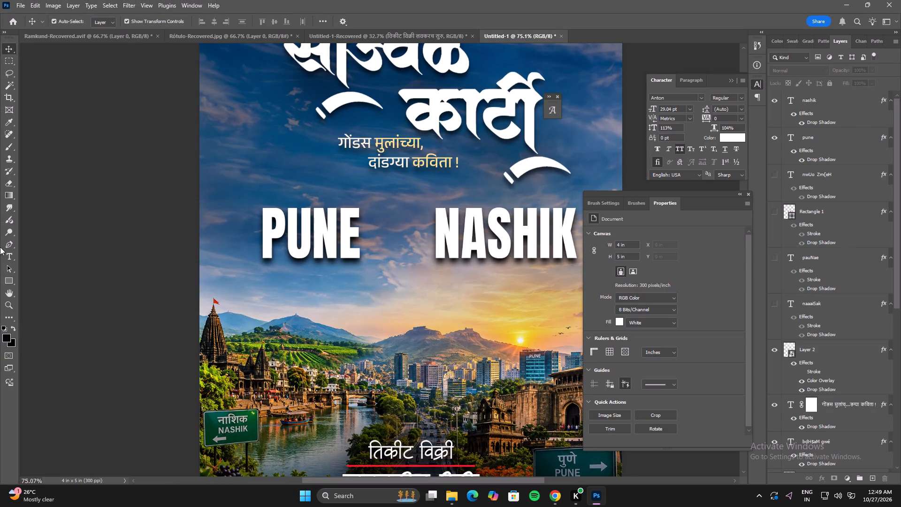
pyautogui.click(10, 284)
pyautogui.click(9, 52)
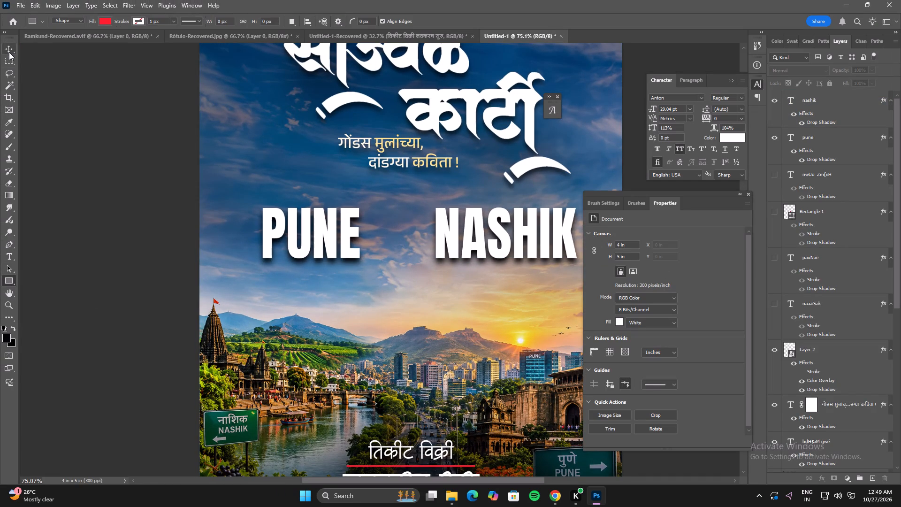
pyautogui.scroll(1, 328, 348)
pyautogui.scroll(-5, 446, 410)
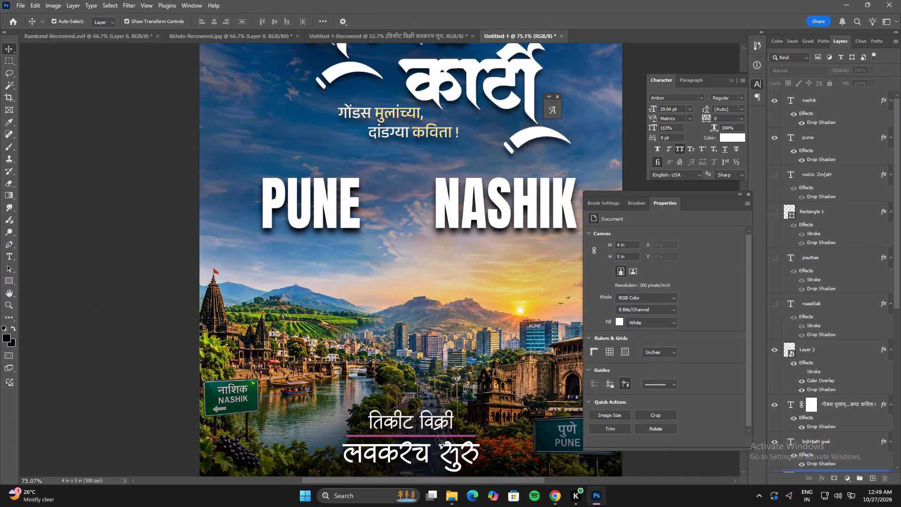
pyautogui.keyDown('alt'); pyautogui.moveTo(435, 436); pyautogui.dragTo(330, 238); pyautogui.keyUp('alt')
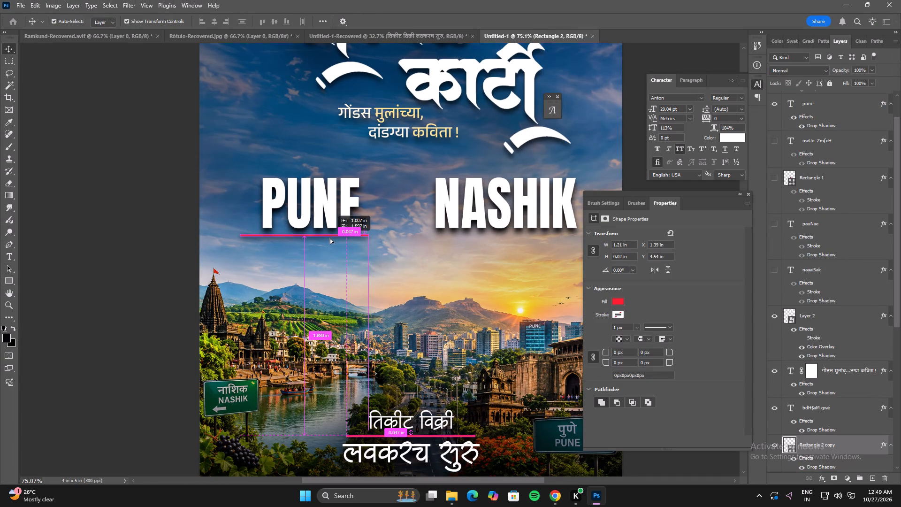
pyautogui.keyDown('alt'); pyautogui.moveTo(330, 238); pyautogui.dragTo(330, 239); pyautogui.keyUp('alt')
pyautogui.keyDown('alt'); pyautogui.click(330, 240); pyautogui.keyUp('alt')
pyautogui.moveTo(326, 239); pyautogui.dragTo(363, 253)
pyautogui.hotkey('ctrl', 'z')
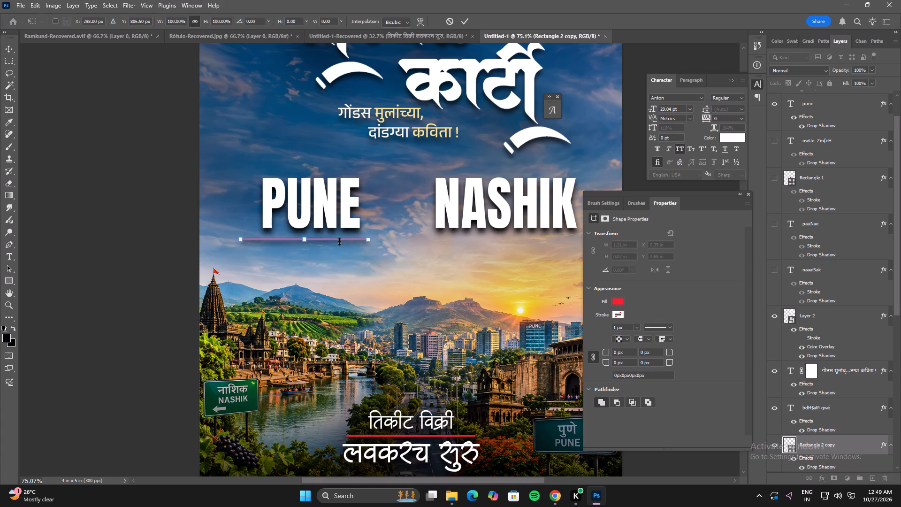
pyautogui.doubleClick(339, 241)
pyautogui.doubleClick(336, 238)
# Duplicate PUNE's red underline beneath NASHIK and widen the copy to match the word, about 1.34 in.
pyautogui.keyDown('alt'); pyautogui.moveTo(331, 238); pyautogui.dragTo(527, 240); pyautogui.keyUp('alt')
pyautogui.press('space')
pyautogui.press('space')
pyautogui.press('space')
pyautogui.press('space')
pyautogui.press('space')
pyautogui.press('space')
pyautogui.press('space')
pyautogui.press('space')
pyautogui.press('space')
pyautogui.moveTo(554, 265); pyautogui.dragTo(468, 301)
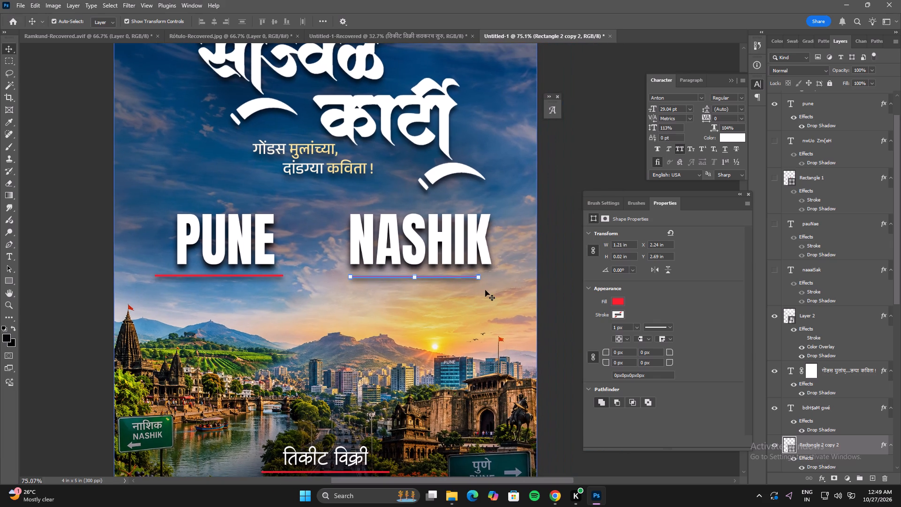
pyautogui.keyDown('shift'); pyautogui.moveTo(479, 277); pyautogui.dragTo(494, 276); pyautogui.keyUp('shift')
pyautogui.doubleClick(486, 277)
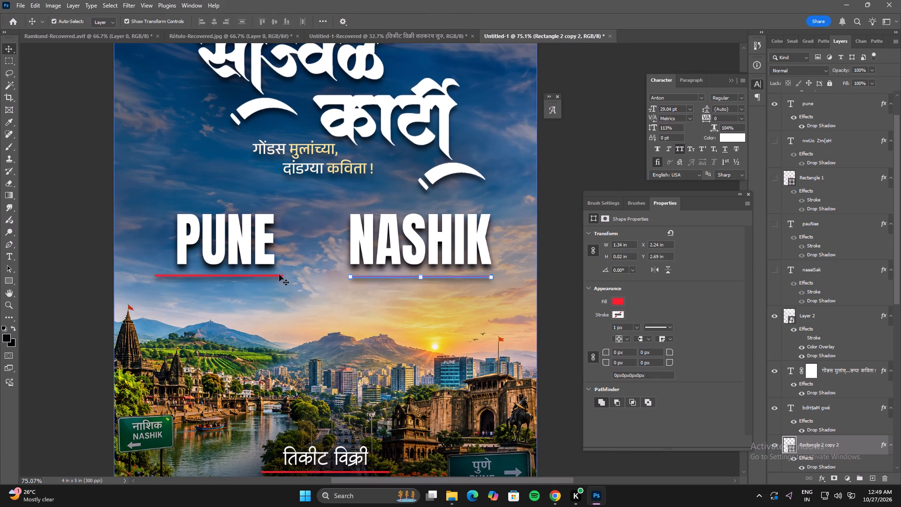
# Shorten the red underline beneath PUNE from both ends to match the word's width, about 0.92 in.
pyautogui.click(278, 276)
pyautogui.keyDown('shift'); pyautogui.moveTo(285, 276); pyautogui.dragTo(275, 274); pyautogui.keyUp('shift')
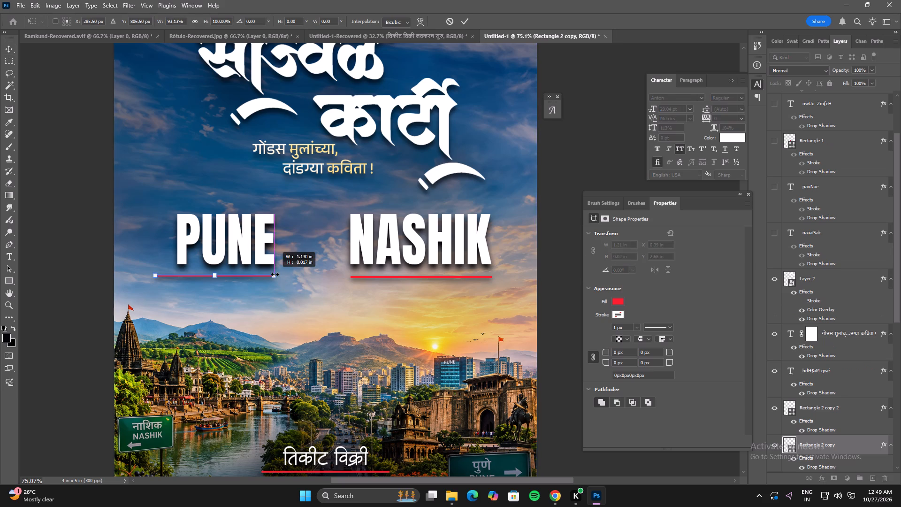
pyautogui.keyDown('shift'); pyautogui.moveTo(275, 274); pyautogui.dragTo(275, 274); pyautogui.keyUp('shift')
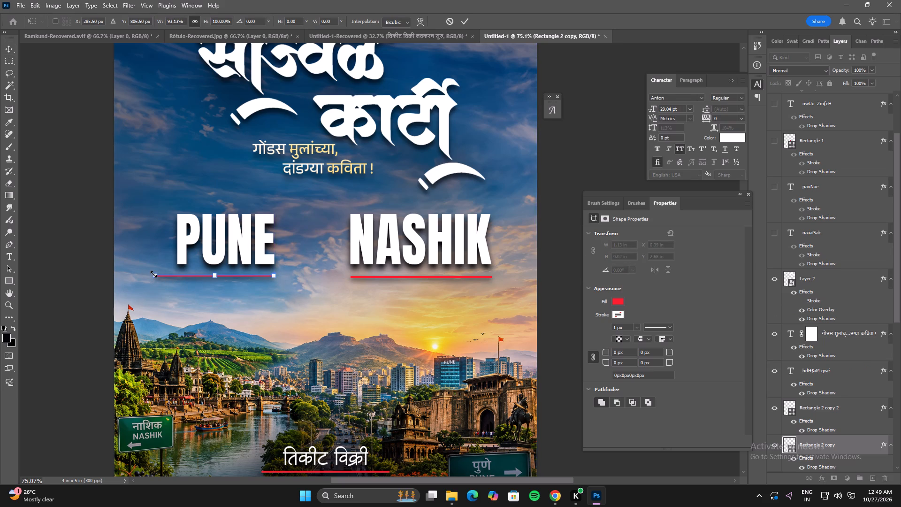
pyautogui.keyDown('shift'); pyautogui.moveTo(152, 275); pyautogui.dragTo(181, 273); pyautogui.keyUp('shift')
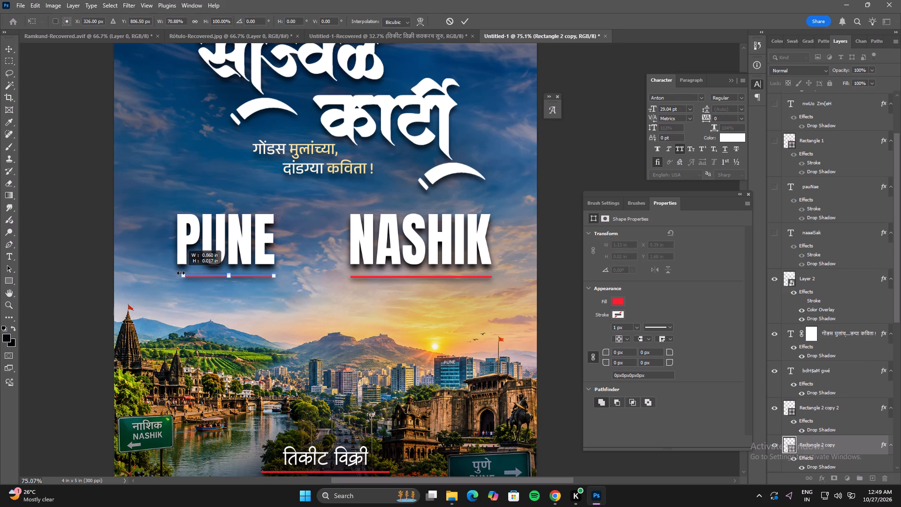
pyautogui.keyDown('shift'); pyautogui.moveTo(181, 273); pyautogui.dragTo(175, 273); pyautogui.keyUp('shift')
pyautogui.doubleClick(193, 277)
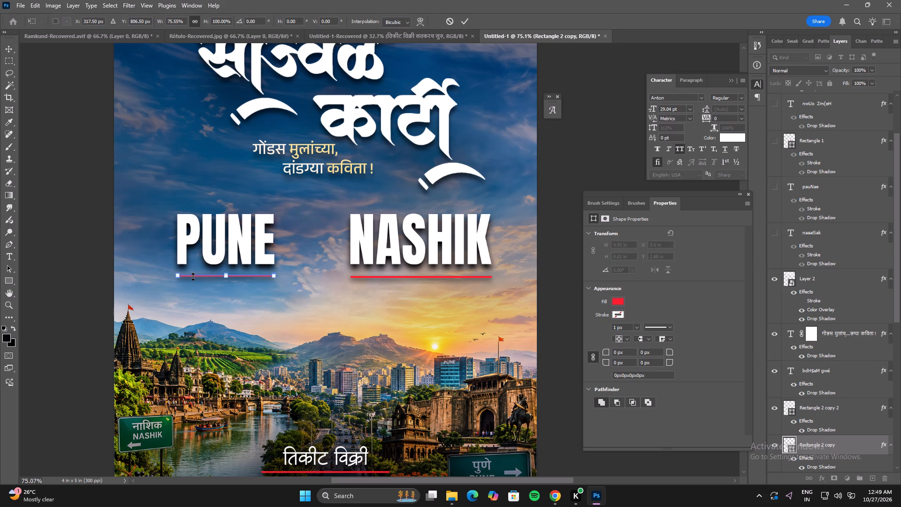
pyautogui.doubleClick(195, 277)
pyautogui.doubleClick(192, 276)
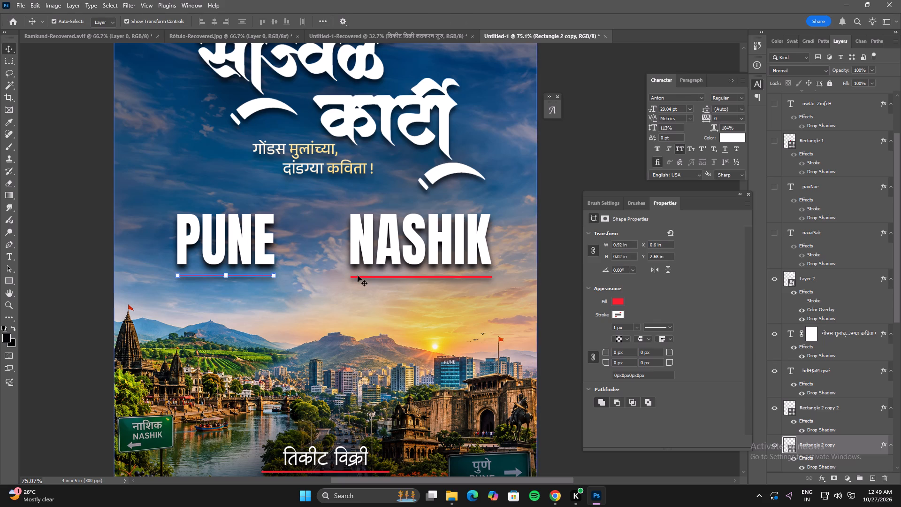
# Align the two red underlines beneath PUNE and NASHIK by their vertical centres.
pyautogui.keyDown('shift'); pyautogui.click(364, 277); pyautogui.keyUp('shift')
pyautogui.click(275, 23)
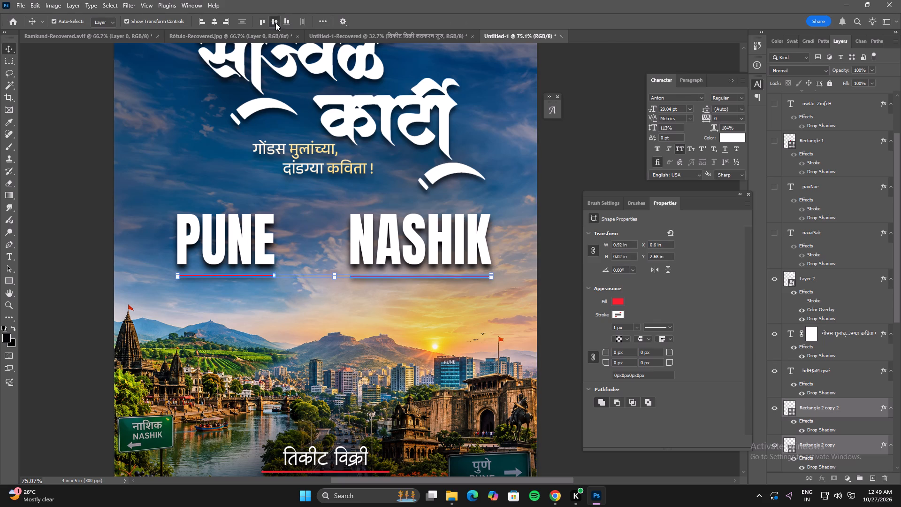
pyautogui.click(553, 206)
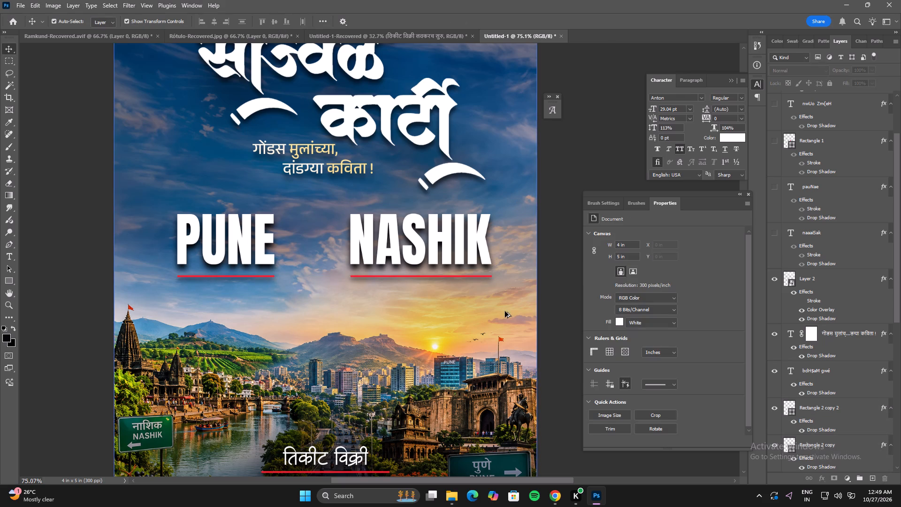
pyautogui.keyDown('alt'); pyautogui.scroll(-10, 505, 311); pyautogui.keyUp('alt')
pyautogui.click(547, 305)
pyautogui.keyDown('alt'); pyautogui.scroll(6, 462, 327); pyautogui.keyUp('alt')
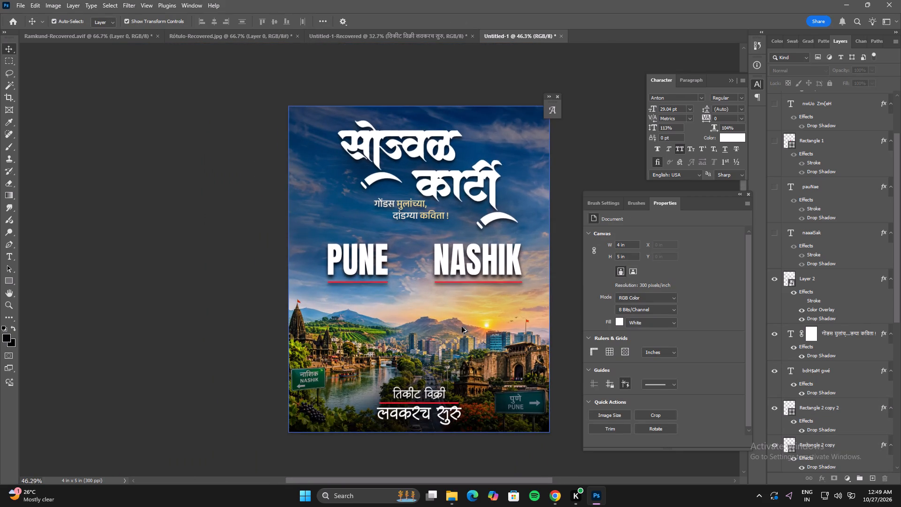
# Thicken the two red underlines beneath PUNE and NASHIK together to about 0.04 in high.
pyautogui.keyDown('alt'); pyautogui.scroll(18, 386, 291); pyautogui.keyUp('alt')
pyautogui.click(366, 272)
pyautogui.press('space')
pyautogui.press('space')
pyautogui.press('space')
pyautogui.press('space')
pyautogui.press('space')
pyautogui.press('space')
pyautogui.press('space')
pyautogui.press('space')
pyautogui.press('space')
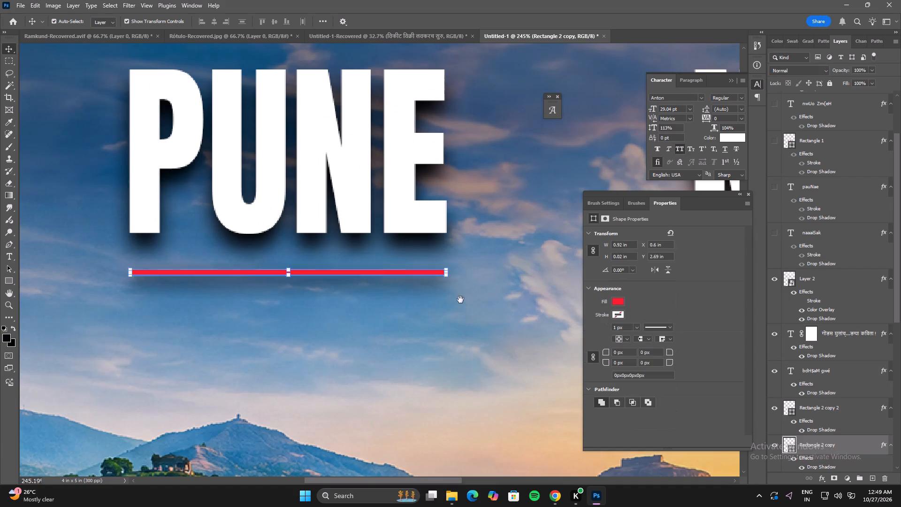
pyautogui.moveTo(504, 309); pyautogui.dragTo(211, 388)
pyautogui.keyDown('shift'); pyautogui.click(435, 351); pyautogui.keyUp('shift')
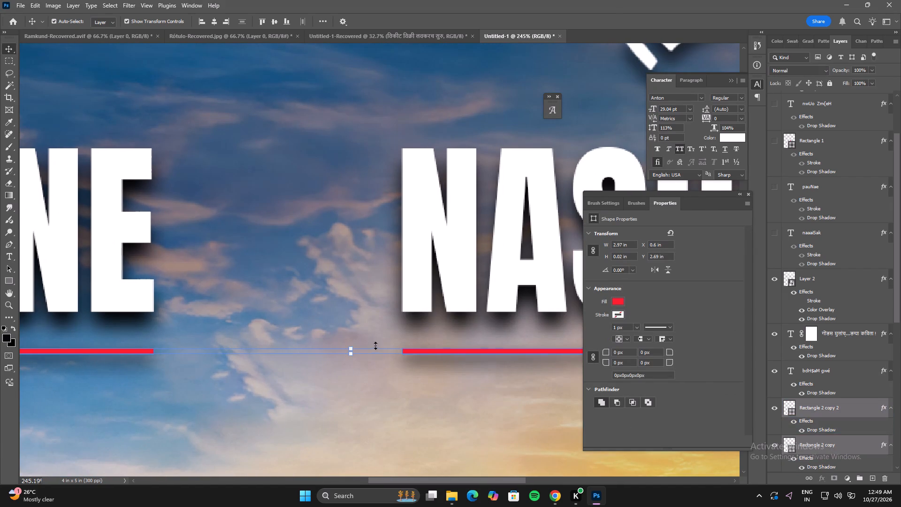
pyautogui.keyDown('shift'); pyautogui.moveTo(351, 347); pyautogui.dragTo(350, 341); pyautogui.keyUp('shift')
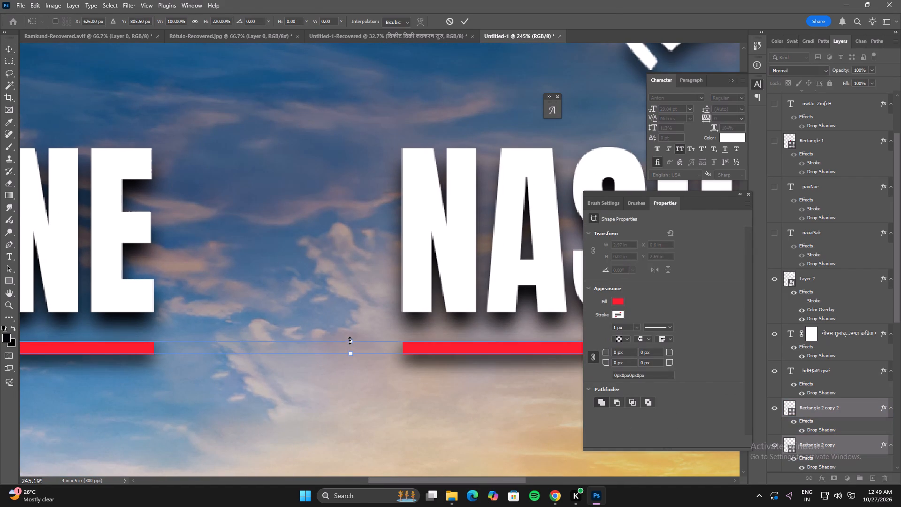
pyautogui.doubleClick(364, 346)
pyautogui.keyDown('alt'); pyautogui.scroll(-15, 363, 346); pyautogui.keyUp('alt')
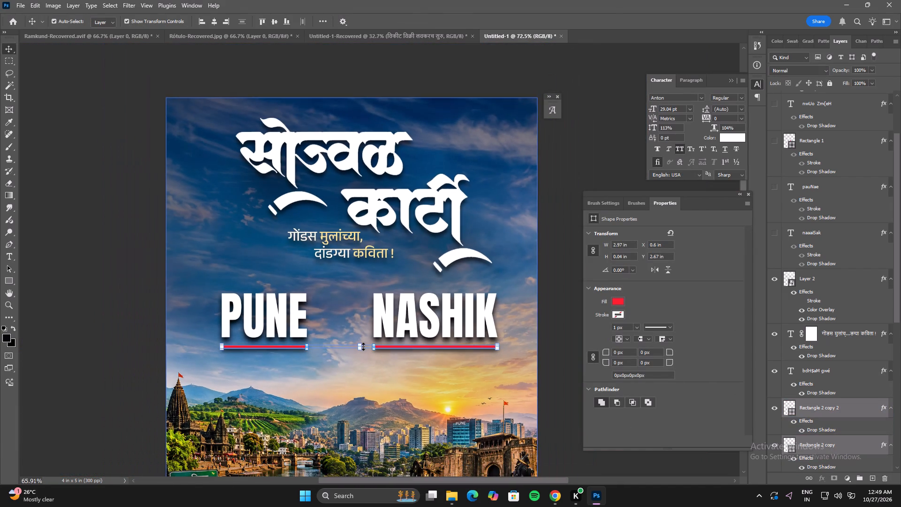
pyautogui.keyDown('alt'); pyautogui.scroll(-2, 363, 346); pyautogui.keyUp('alt')
pyautogui.click(127, 317)
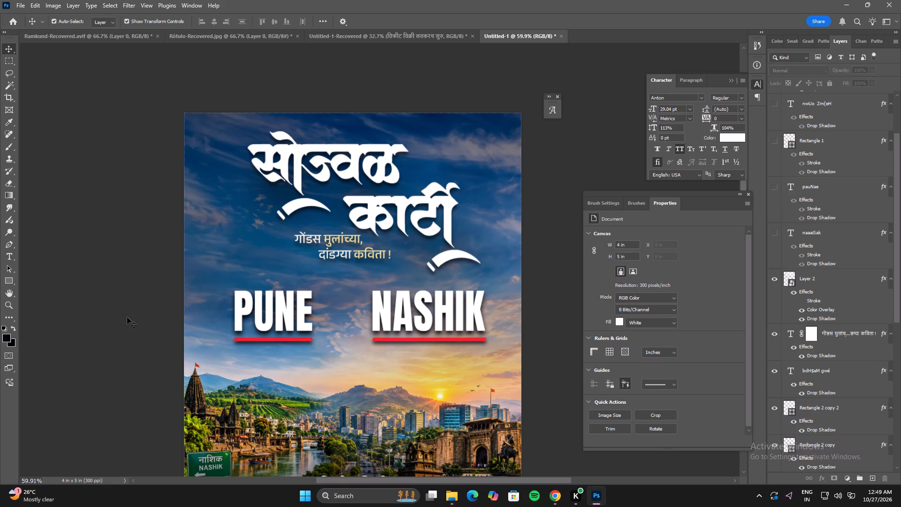
# Duplicate the PUNE text just below its red underline and change the copy to read 22 NOV.
pyautogui.keyDown('alt'); pyautogui.scroll(-6, 344, 338); pyautogui.keyUp('alt')
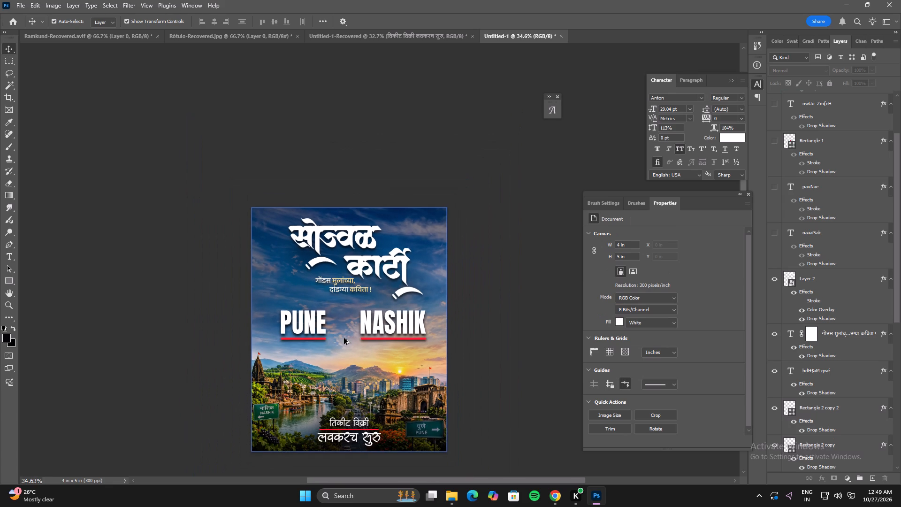
pyautogui.keyDown('alt'); pyautogui.scroll(12, 327, 381); pyautogui.keyUp('alt')
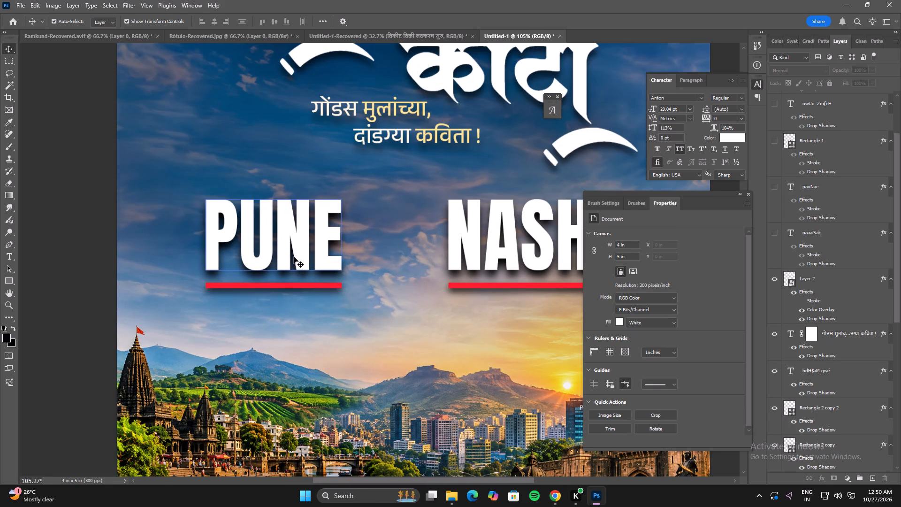
pyautogui.click(294, 257)
pyautogui.keyDown('alt'); pyautogui.moveTo(295, 228); pyautogui.dragTo(295, 322); pyautogui.keyUp('alt')
pyautogui.doubleClick(295, 322)
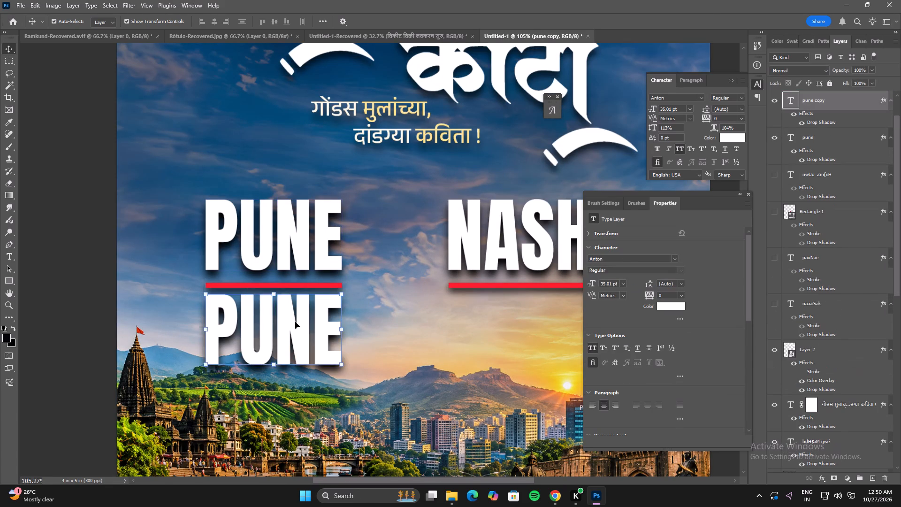
pyautogui.write('22')
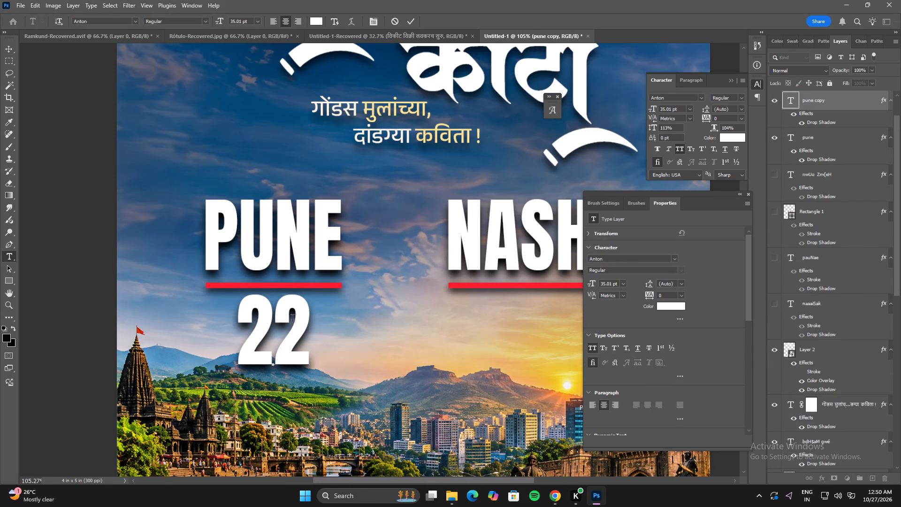
pyautogui.press('space')
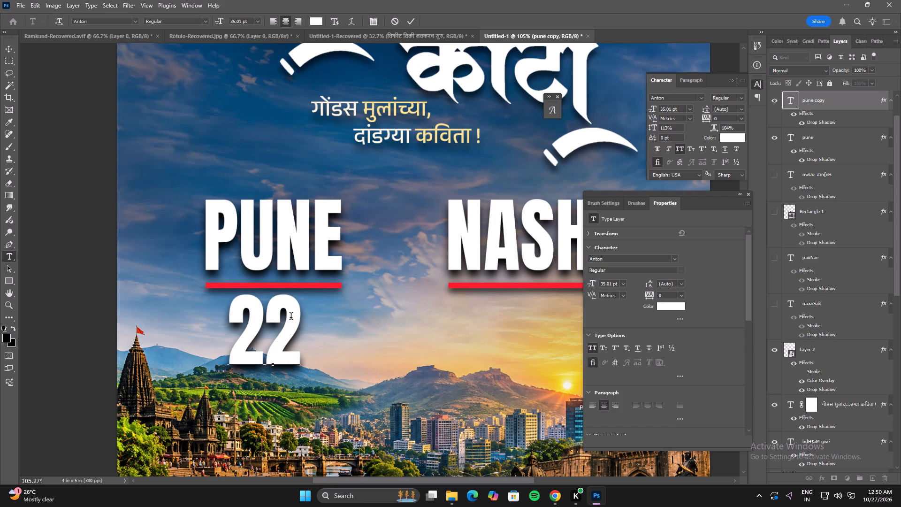
pyautogui.press('n')
pyautogui.write('ov')
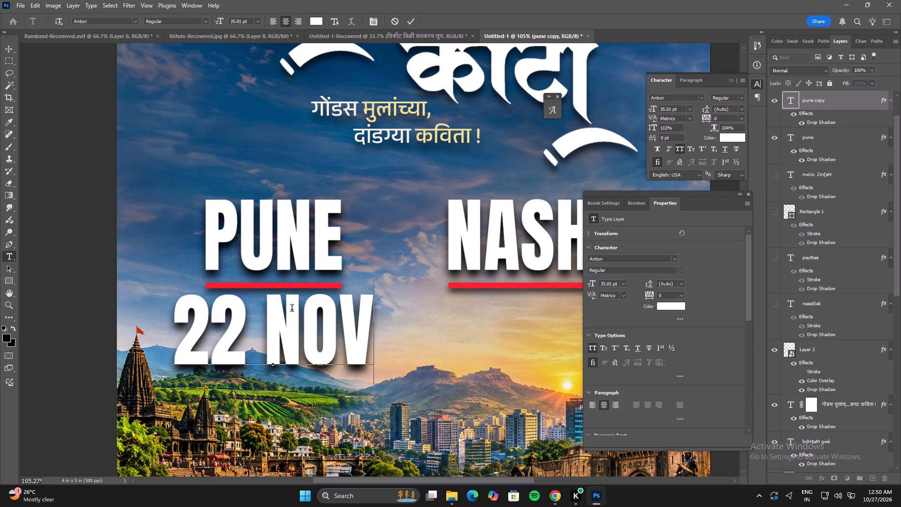
pyautogui.click(3, 50)
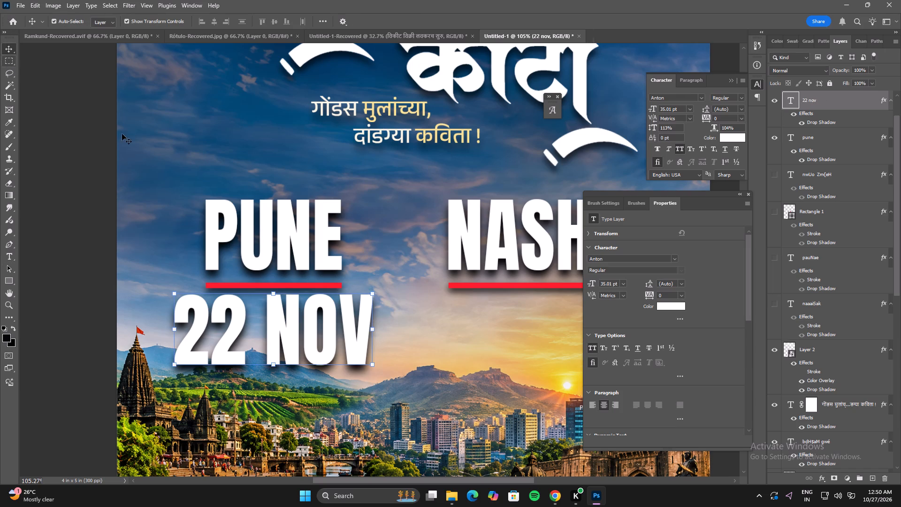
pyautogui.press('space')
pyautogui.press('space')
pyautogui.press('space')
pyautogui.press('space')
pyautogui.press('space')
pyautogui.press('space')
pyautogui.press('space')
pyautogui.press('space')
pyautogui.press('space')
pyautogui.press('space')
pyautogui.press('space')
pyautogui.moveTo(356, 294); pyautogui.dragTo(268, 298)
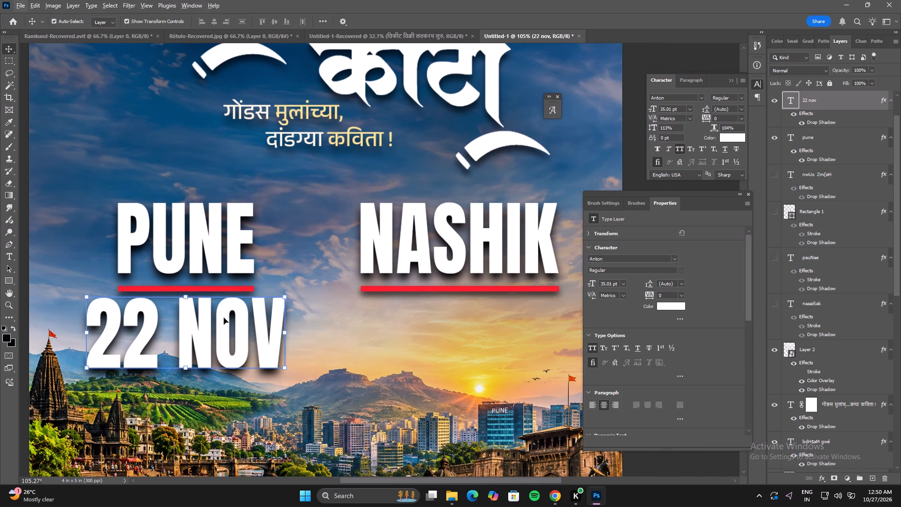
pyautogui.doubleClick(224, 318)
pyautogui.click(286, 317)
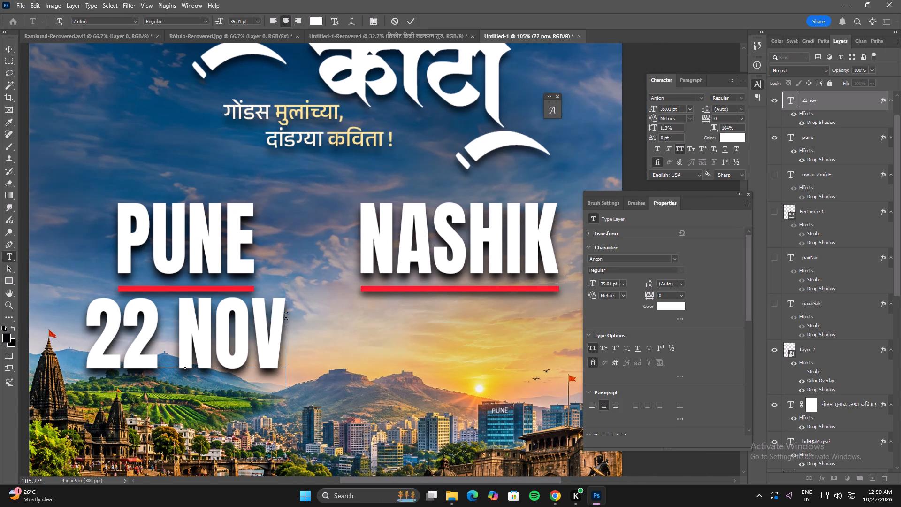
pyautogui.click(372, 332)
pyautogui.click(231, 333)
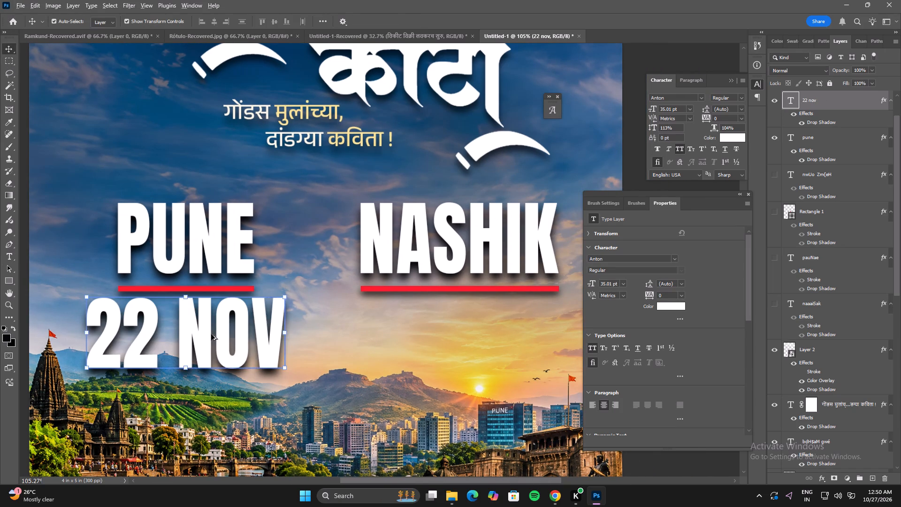
# Duplicate the 22 NOV text beneath NASHIK's underline and change the copy to read 26 NOV.
pyautogui.keyDown('alt'); pyautogui.moveTo(211, 334); pyautogui.dragTo(490, 333); pyautogui.keyUp('alt')
pyautogui.doubleClick(490, 333)
pyautogui.moveTo(435, 332); pyautogui.dragTo(418, 330)
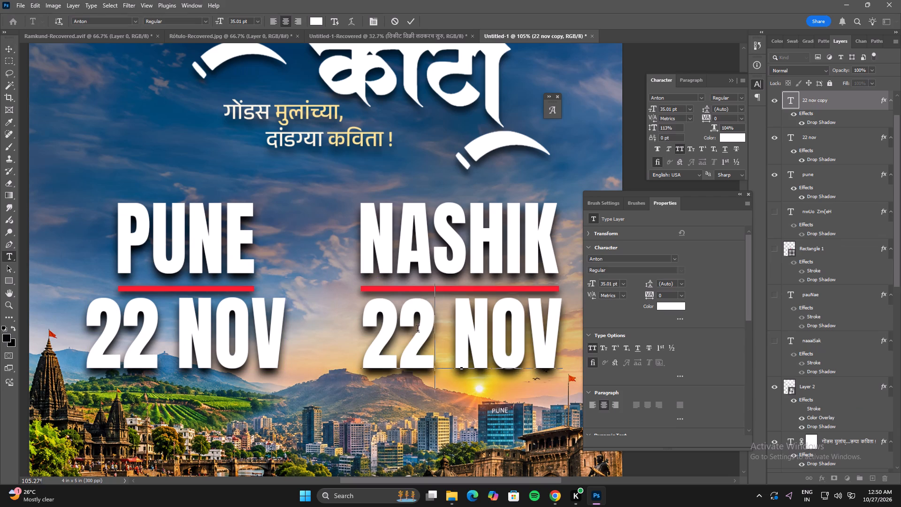
pyautogui.moveTo(418, 330); pyautogui.dragTo(412, 329)
pyautogui.press('6')
pyautogui.click(4, 47)
# Reduce the font size of the 22 NOV and 26 NOV texts together to 23 pt.
pyautogui.keyDown('shift'); pyautogui.click(245, 318); pyautogui.keyUp('shift')
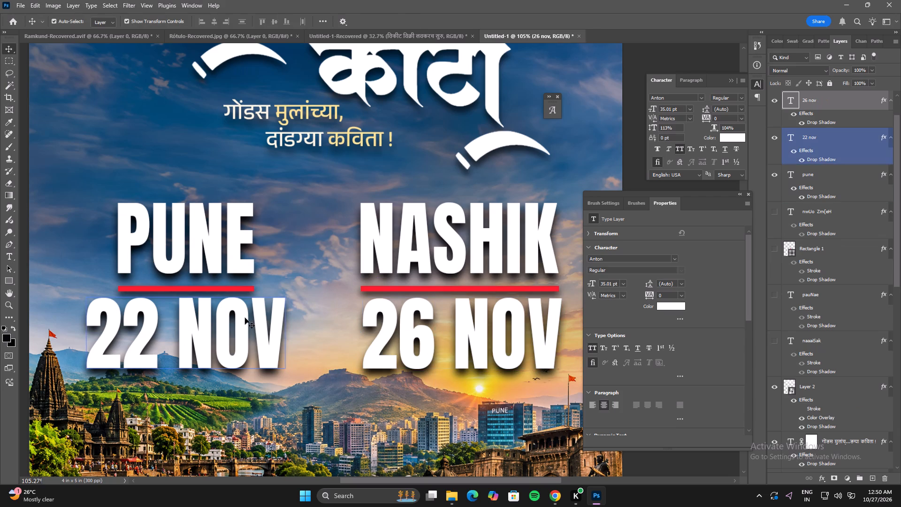
pyautogui.click(475, 430)
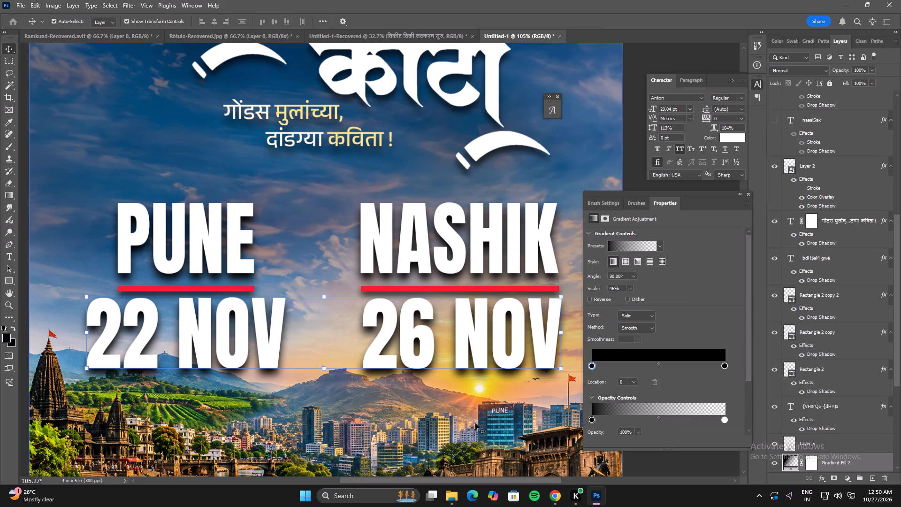
pyautogui.click(458, 337)
pyautogui.keyDown('shift'); pyautogui.click(260, 332); pyautogui.keyUp('shift')
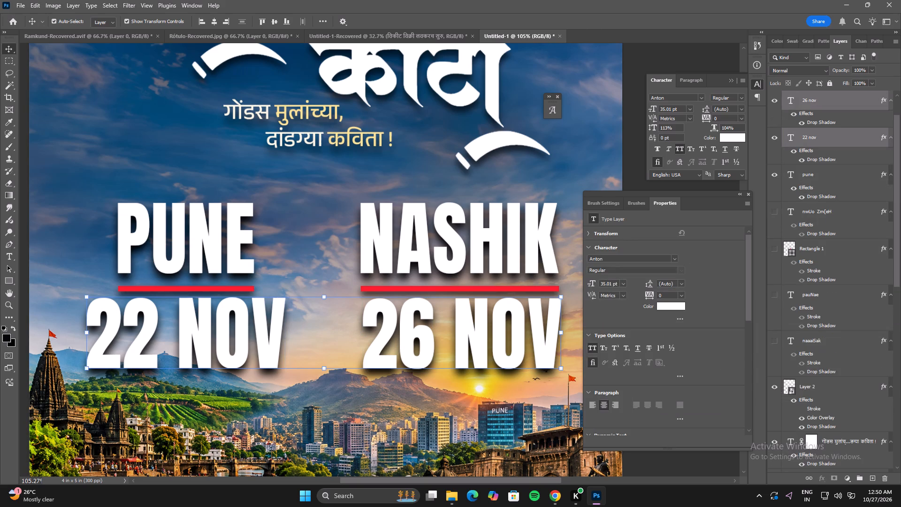
pyautogui.moveTo(591, 282); pyautogui.dragTo(584, 282)
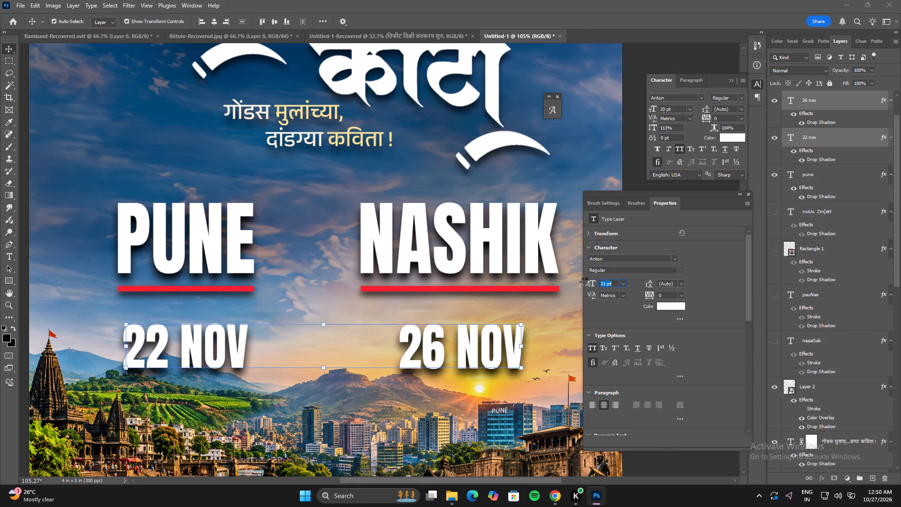
pyautogui.moveTo(584, 282); pyautogui.dragTo(586, 282)
pyautogui.click(403, 403)
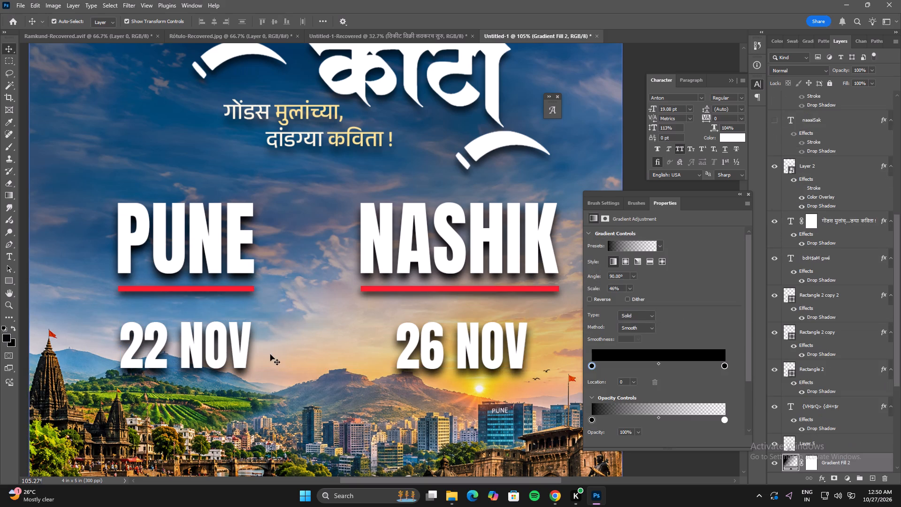
# Move 22 NOV and 26 NOV straight up to sit just beneath their red underlines, level with each other.
pyautogui.click(235, 345)
pyautogui.keyDown('shift'); pyautogui.moveTo(221, 346); pyautogui.dragTo(221, 325); pyautogui.keyUp('shift')
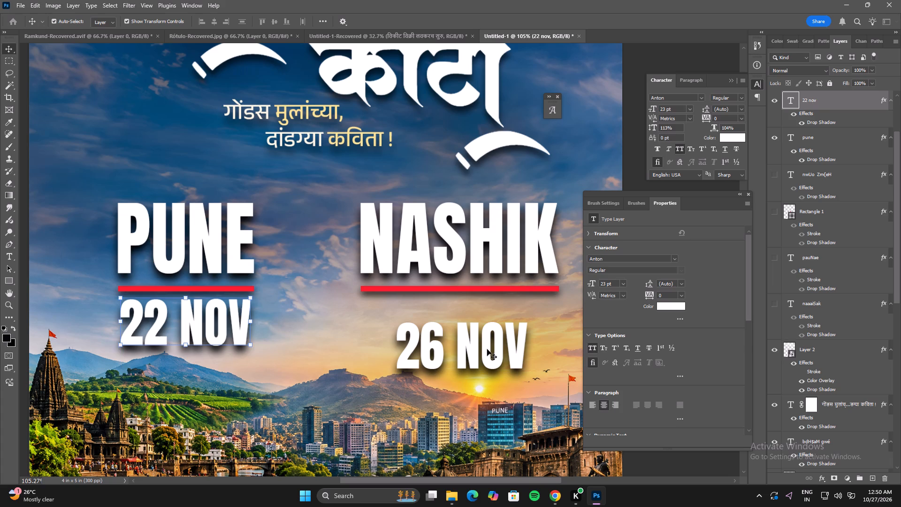
pyautogui.click(489, 351)
pyautogui.keyDown('shift'); pyautogui.moveTo(489, 350); pyautogui.dragTo(486, 327); pyautogui.keyUp('shift')
pyautogui.click(566, 328)
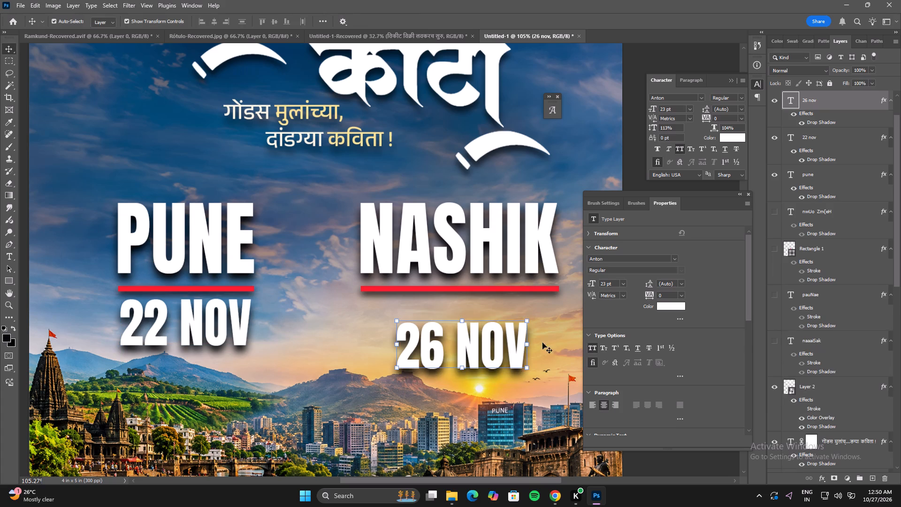
pyautogui.keyDown('shift'); pyautogui.moveTo(499, 346); pyautogui.dragTo(498, 325); pyautogui.keyUp('shift')
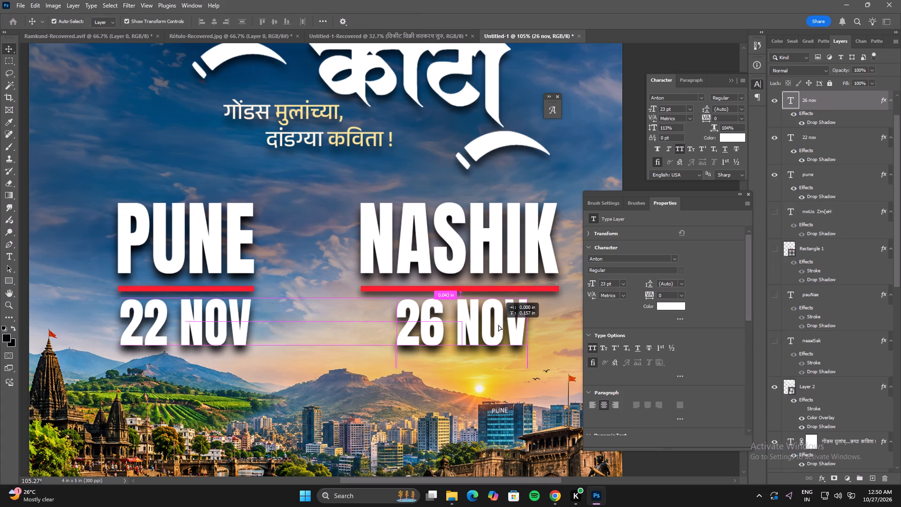
pyautogui.keyDown('shift'); pyautogui.moveTo(498, 325); pyautogui.dragTo(498, 324); pyautogui.keyUp('shift')
# Shorten the red underline beneath NASHIK evenly from both ends to roughly the width of 26 NOV.
pyautogui.click(548, 289)
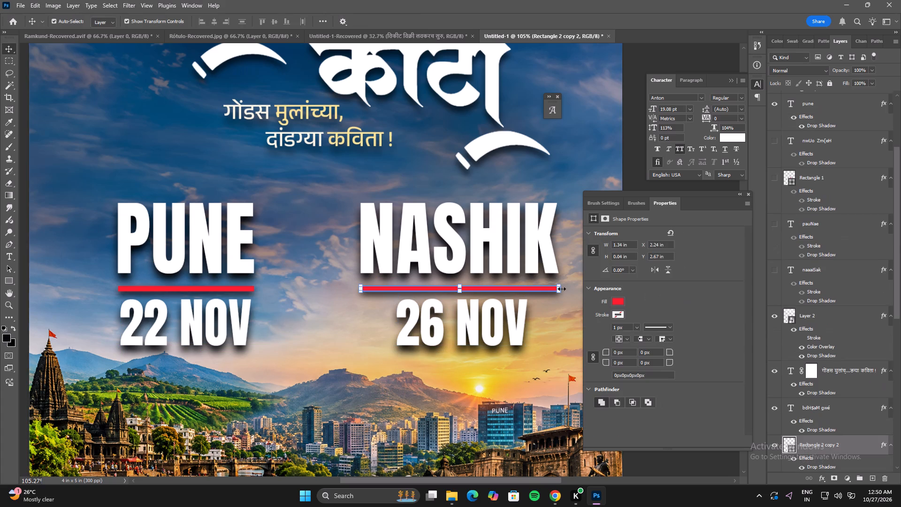
pyautogui.keyDown('alt'); pyautogui.keyDown('shift'); pyautogui.moveTo(561, 288); pyautogui.dragTo(531, 289); pyautogui.keyUp('shift'); pyautogui.keyUp('alt')
pyautogui.doubleClick(518, 289)
pyautogui.click(320, 350)
# Move both city names, their red underlines and both dates up together about 0.13 in and very slightly right.
pyautogui.keyDown('alt'); pyautogui.scroll(-11, 300, 386); pyautogui.keyUp('alt')
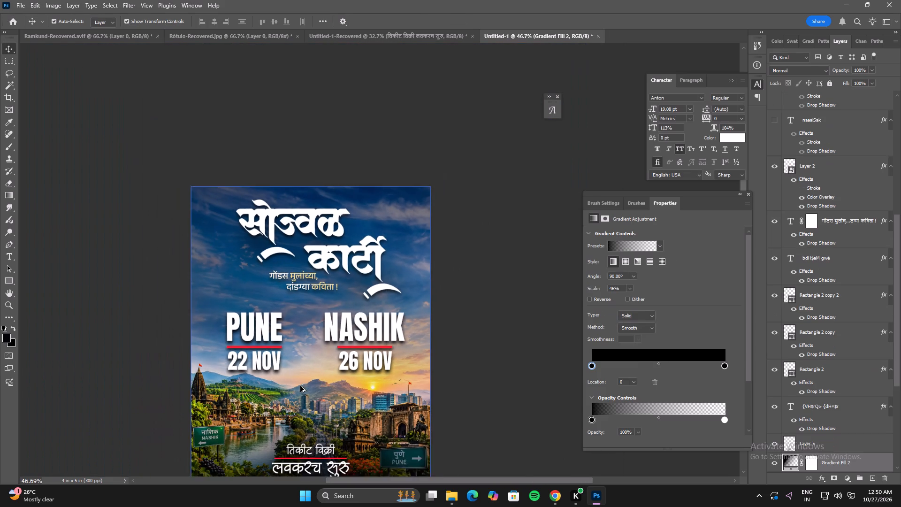
pyautogui.click(512, 355)
pyautogui.press('space')
pyautogui.press('space')
pyautogui.press('space')
pyautogui.press('space')
pyautogui.press('space')
pyautogui.press('space')
pyautogui.press('space')
pyautogui.press('space')
pyautogui.press('space')
pyautogui.press('space')
pyautogui.press('space')
pyautogui.press('space')
pyautogui.press('space')
pyautogui.press('space')
pyautogui.moveTo(494, 387); pyautogui.dragTo(549, 315)
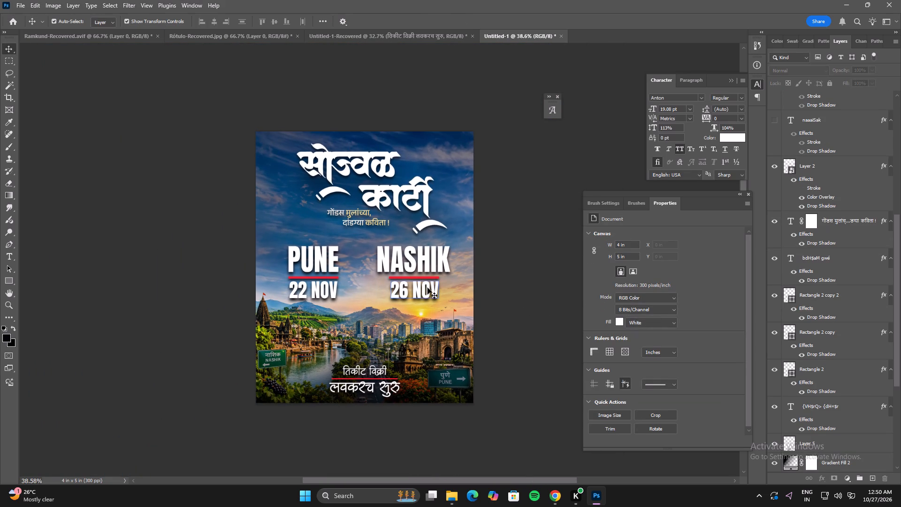
pyautogui.click(310, 292)
pyautogui.keyDown('shift'); pyautogui.click(317, 254); pyautogui.keyUp('shift')
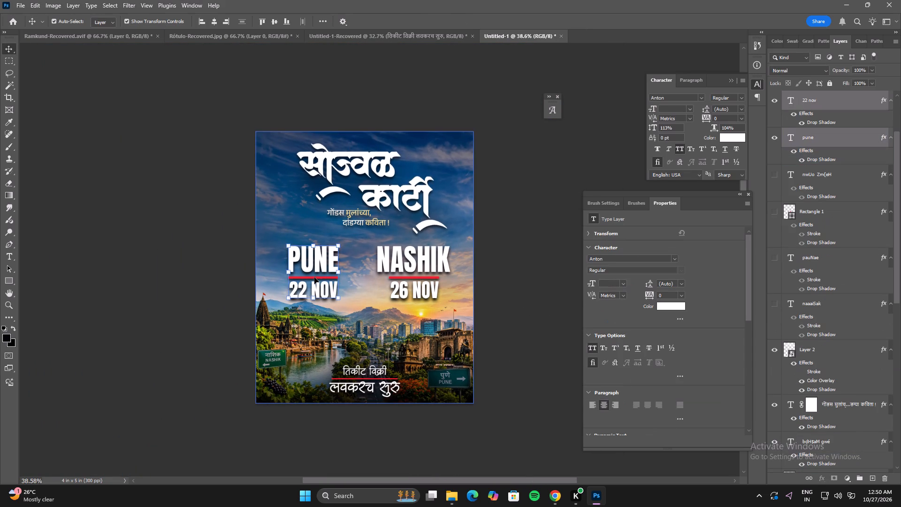
pyautogui.keyDown('shift'); pyautogui.click(314, 277); pyautogui.keyUp('shift')
pyautogui.keyDown('shift'); pyautogui.click(419, 277); pyautogui.keyUp('shift')
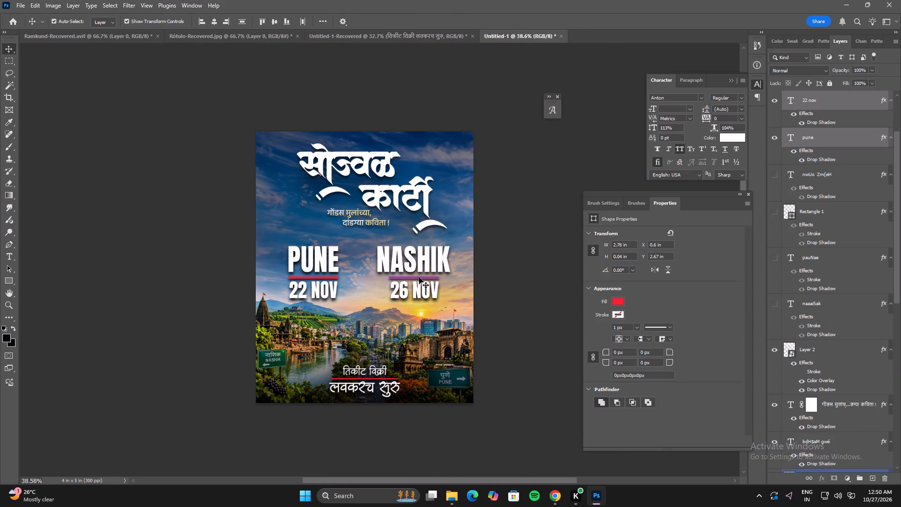
pyautogui.keyDown('shift'); pyautogui.click(418, 261); pyautogui.keyUp('shift')
pyautogui.keyDown('shift'); pyautogui.click(418, 290); pyautogui.keyUp('shift')
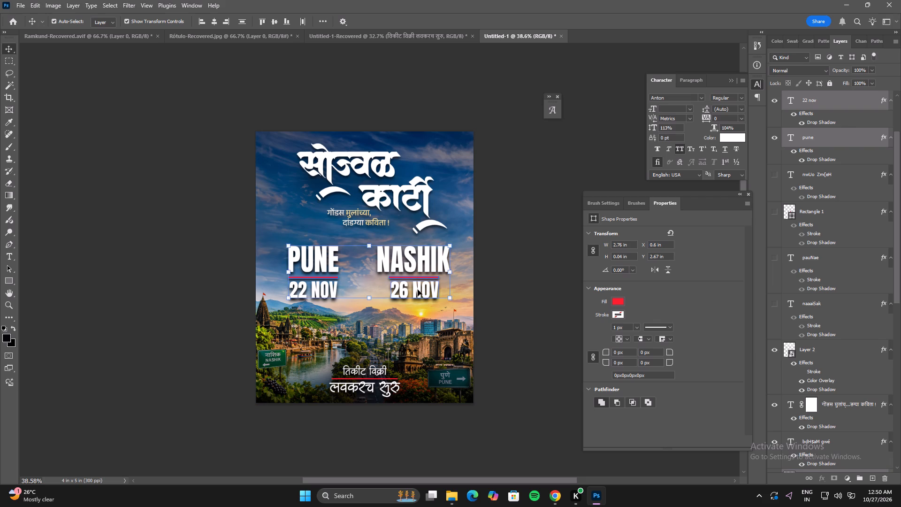
pyautogui.hotkey('shift', 'Up')
pyautogui.hotkey('shift', 'Up')
pyautogui.hotkey('shift', 'Up')
pyautogui.hotkey('shift', 'Up')
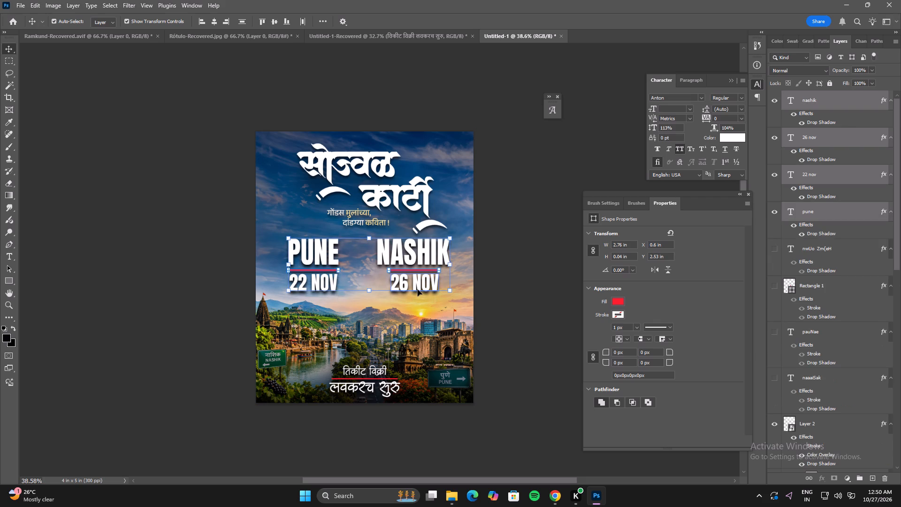
pyautogui.press('Up')
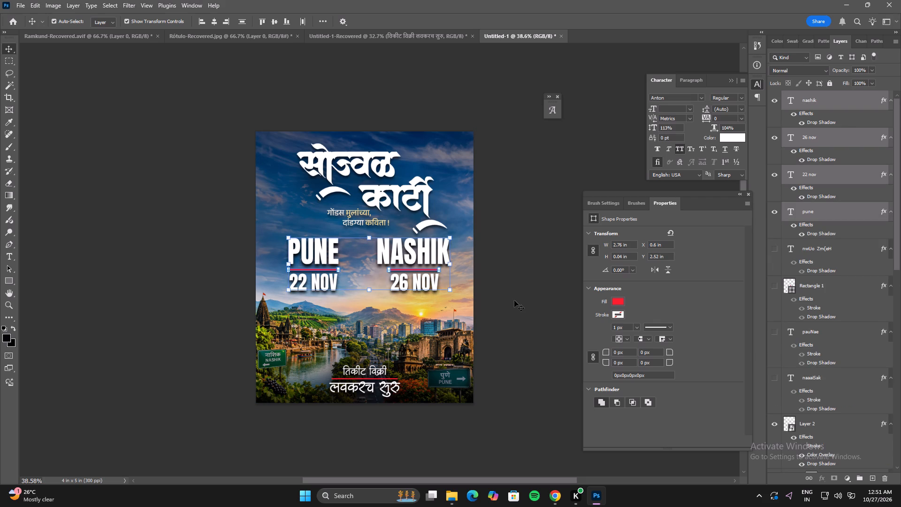
pyautogui.press('Right')
pyautogui.press('Down')
pyautogui.press('Down')
pyautogui.press('Down')
pyautogui.press('Down')
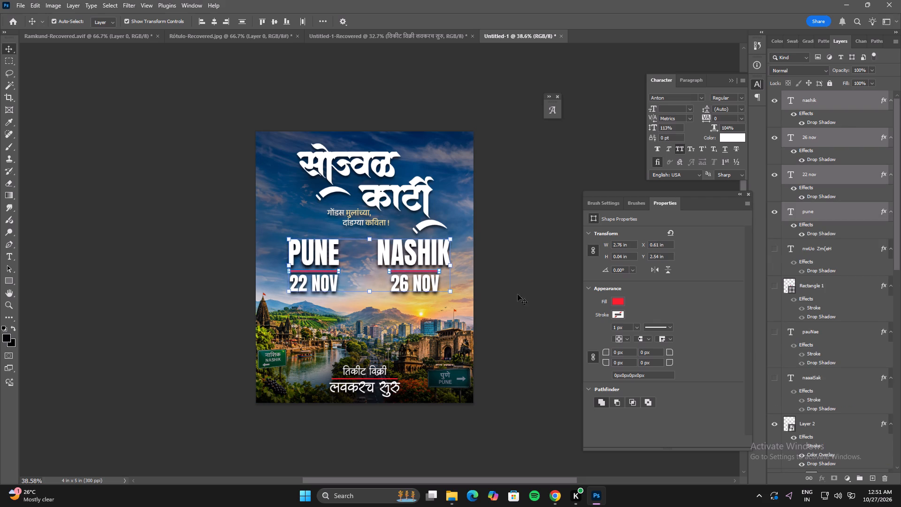
pyautogui.click(524, 288)
# Nudge the tagline गोंडस मुलांच्या, दांडग्या कविता ! slightly down beneath the title.
pyautogui.click(374, 219)
pyautogui.press('Down')
pyautogui.press('Down')
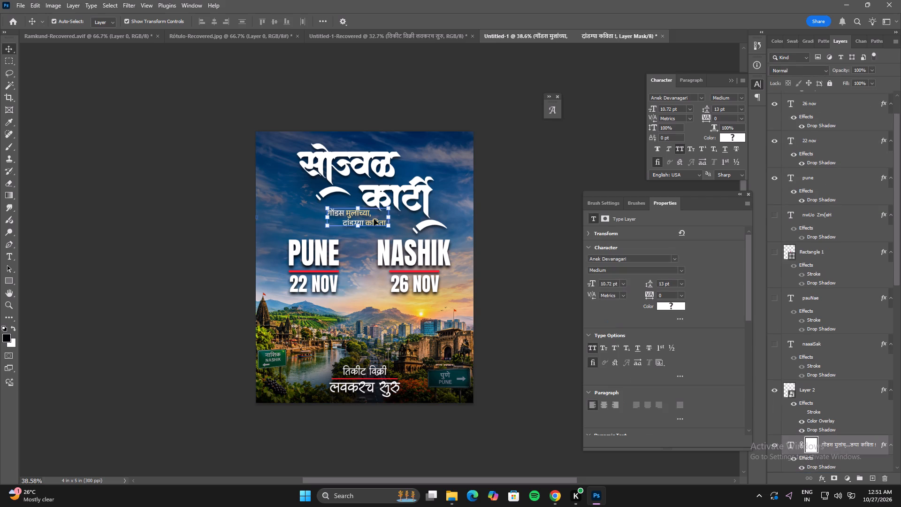
# Nudge the tagline गोंडस मुलांच्या, दांडग्या कविता ! a little further down and deselect it.
pyautogui.press('Down')
pyautogui.press('Down')
pyautogui.click(547, 227)
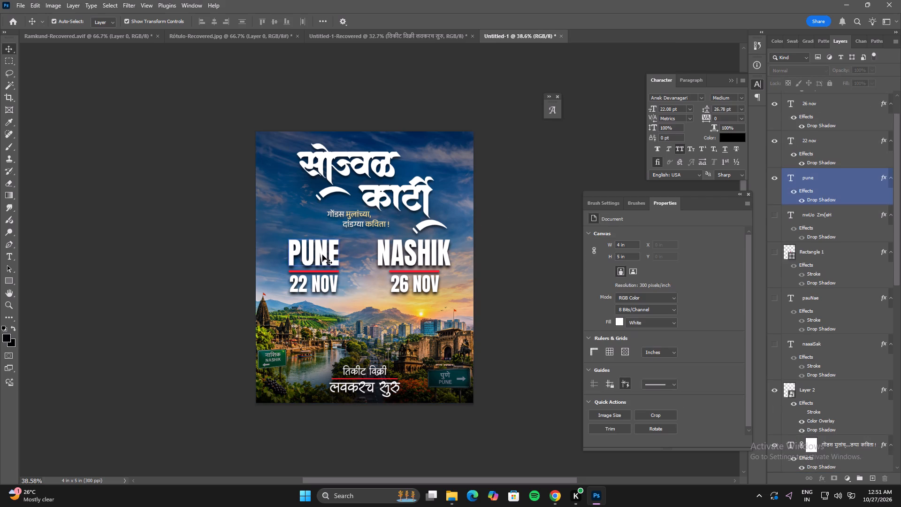
# Recolour the PUNE and NASHIK city names to bright yellow #ffea00.
pyautogui.click(325, 284)
pyautogui.keyDown('shift'); pyautogui.click(414, 282); pyautogui.keyUp('shift')
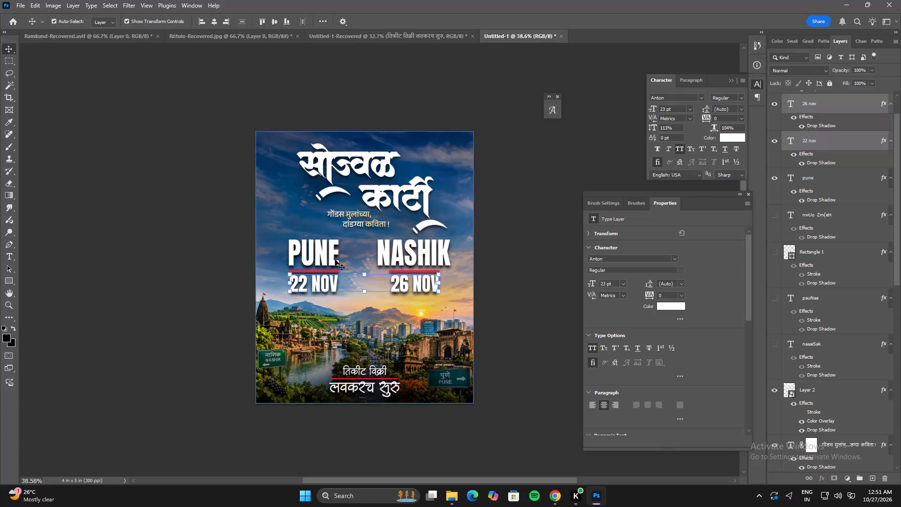
pyautogui.click(323, 255)
pyautogui.keyDown('shift'); pyautogui.click(419, 246); pyautogui.keyUp('shift')
pyautogui.click(676, 308)
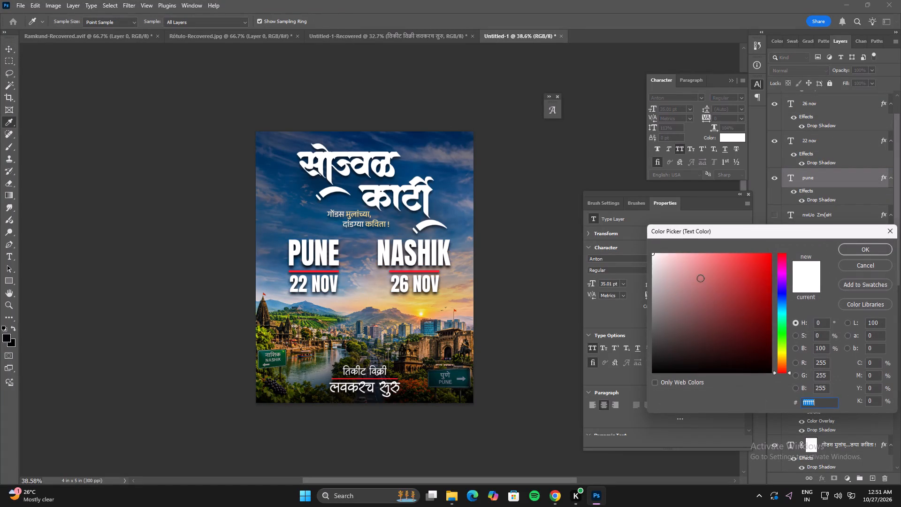
pyautogui.moveTo(760, 265); pyautogui.dragTo(796, 241)
pyautogui.click(784, 356)
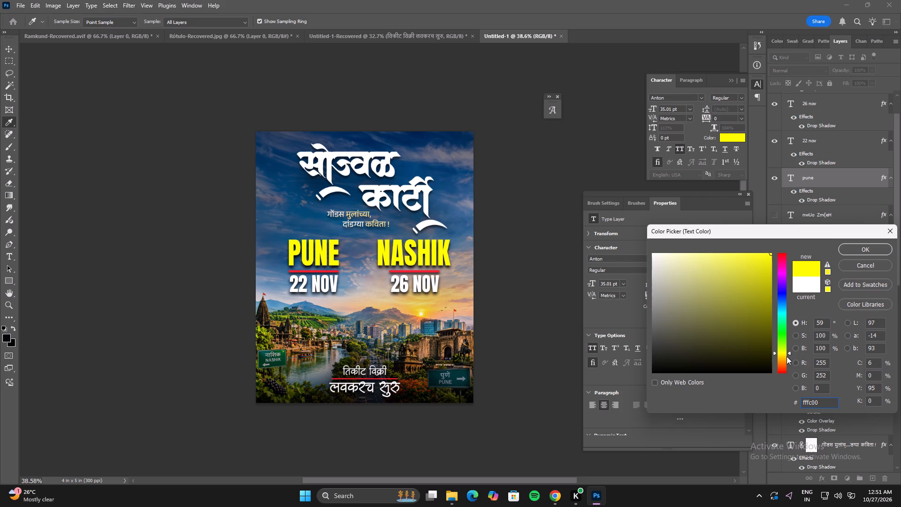
pyautogui.click(782, 354)
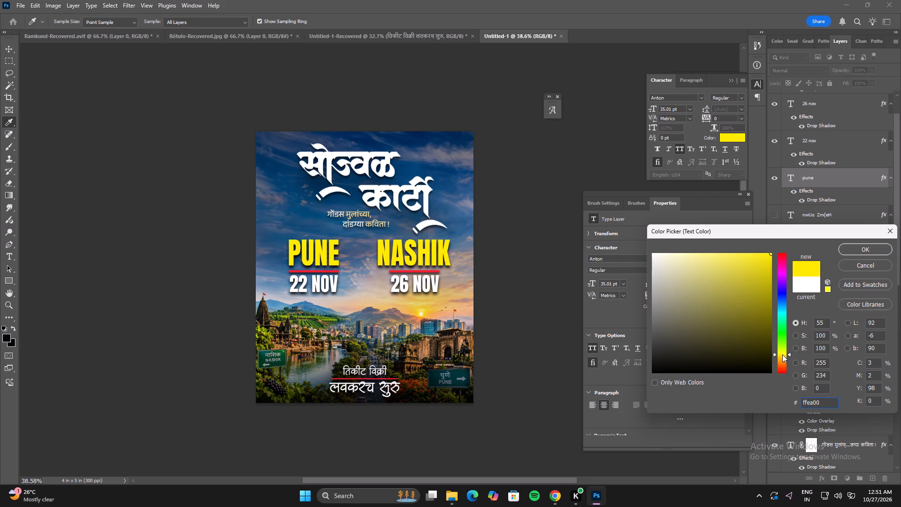
pyautogui.click(855, 246)
pyautogui.click(554, 170)
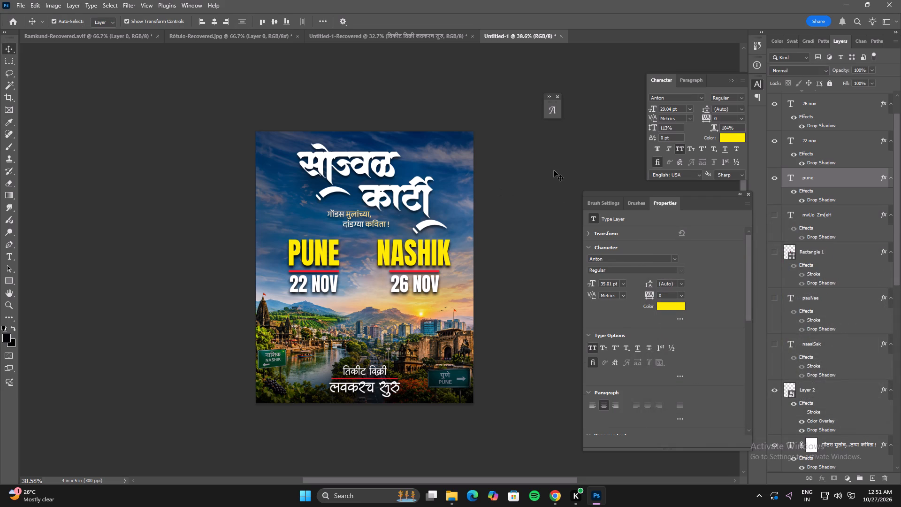
# Add a Black & White adjustment layer directly above Layer 4, beneath the gradient fills.
pyautogui.click(469, 193)
pyautogui.scroll(-4, 840, 446)
pyautogui.click(833, 342)
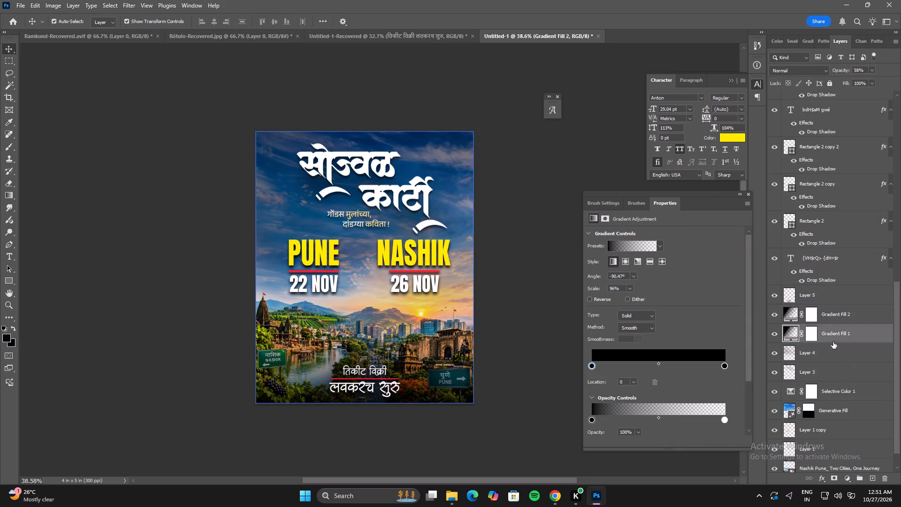
pyautogui.click(833, 350)
pyautogui.click(847, 477)
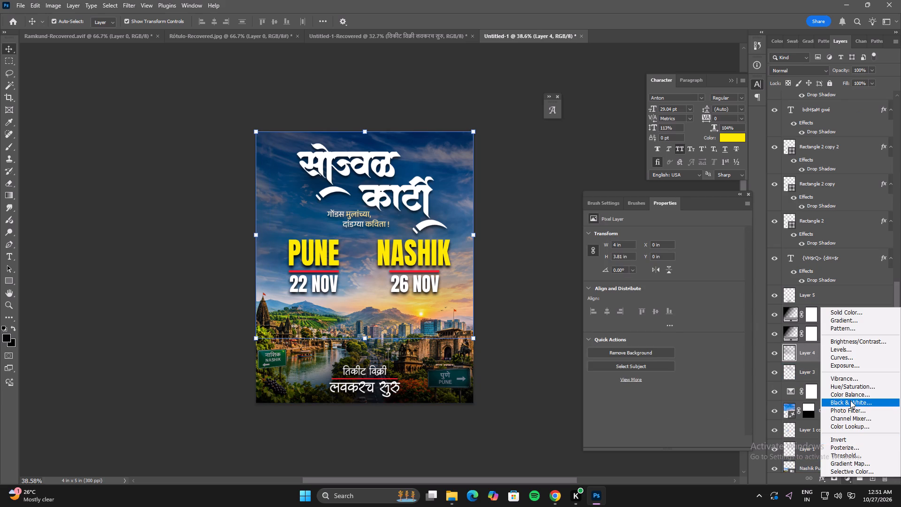
pyautogui.click(850, 400)
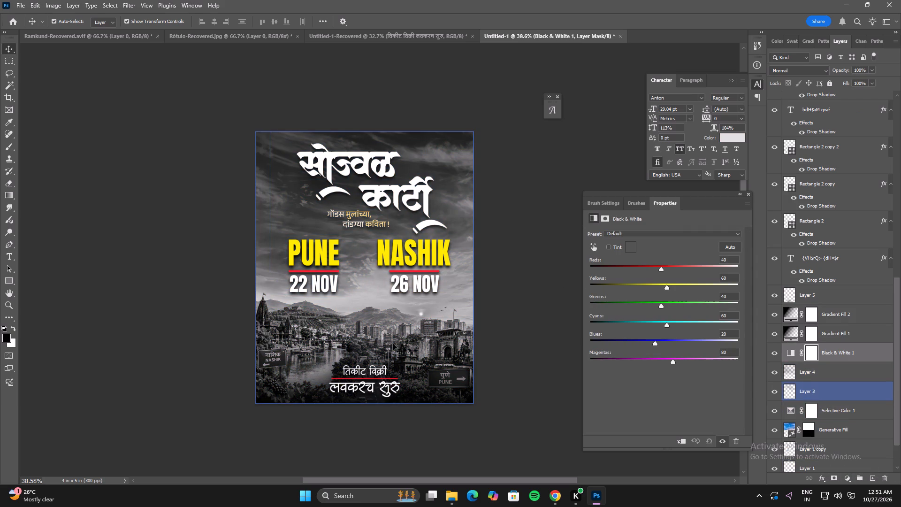
# Using a rough textured brush at 1500 px and 86% opacity, paint black on the Black & White mask over the lower-left cityscape.
pyautogui.press('b')
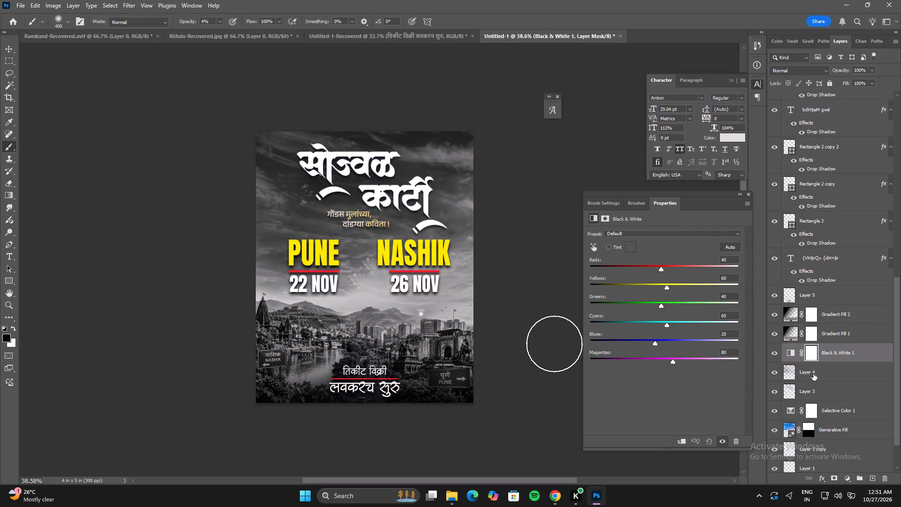
pyautogui.rightClick(384, 341)
pyautogui.click(431, 395)
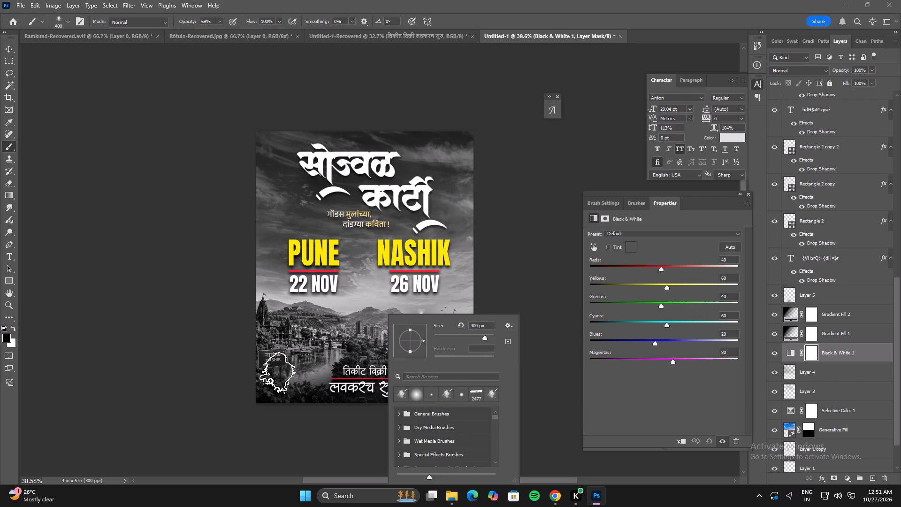
pyautogui.click(179, 350)
pyautogui.press(']')
pyautogui.press(']')
pyautogui.press(']')
pyautogui.press(']')
pyautogui.press(']')
pyautogui.press(']')
pyautogui.press(']')
pyautogui.press(']')
pyautogui.press(']')
pyautogui.press(']')
pyautogui.press(']')
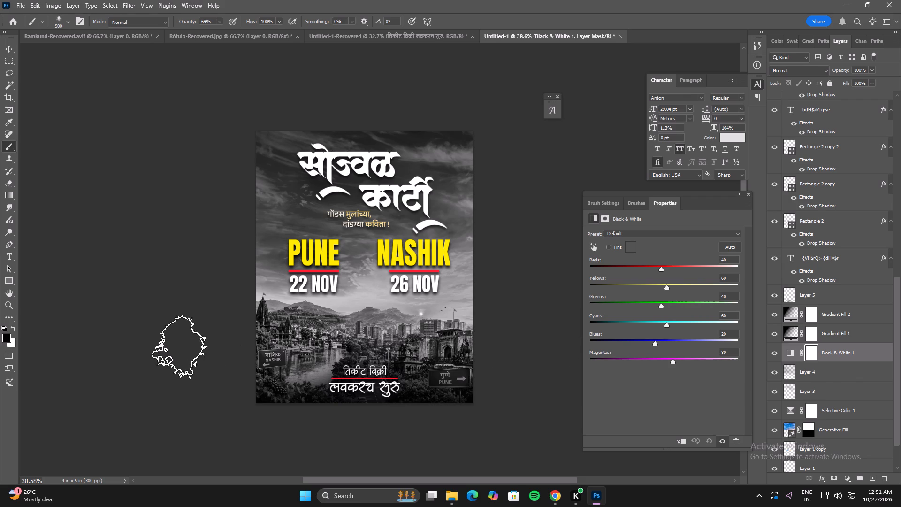
pyautogui.moveTo(181, 25); pyautogui.dragTo(208, 25)
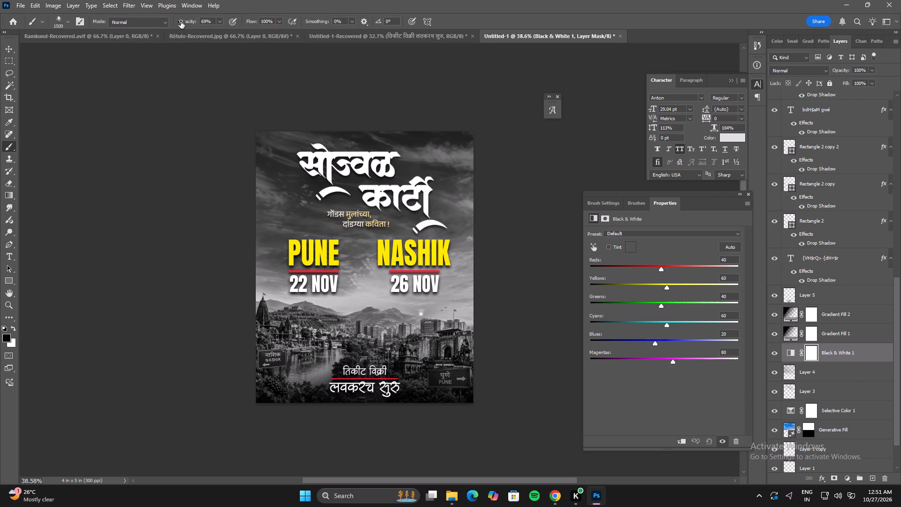
pyautogui.moveTo(181, 22); pyautogui.dragTo(189, 24)
pyautogui.click(258, 391)
pyautogui.click(243, 356)
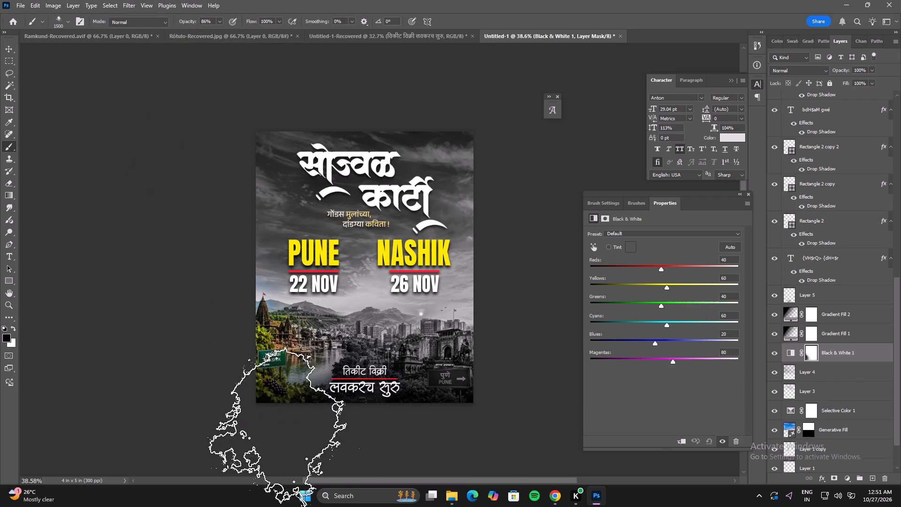
pyautogui.click(340, 385)
pyautogui.click(303, 378)
pyautogui.moveTo(284, 367); pyautogui.dragTo(284, 373)
# Enlarge the brush to 1800 px and mask the Black & White effect off the rest of the cityscape towards the right edge.
pyautogui.press(']')
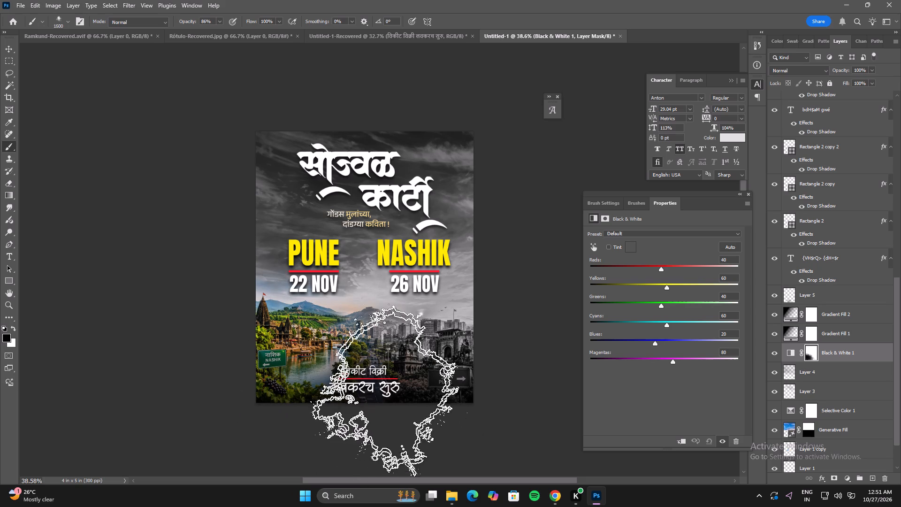
pyautogui.click(359, 378)
pyautogui.click(403, 382)
pyautogui.click(428, 387)
pyautogui.press(']')
pyautogui.press(']')
pyautogui.click(477, 372)
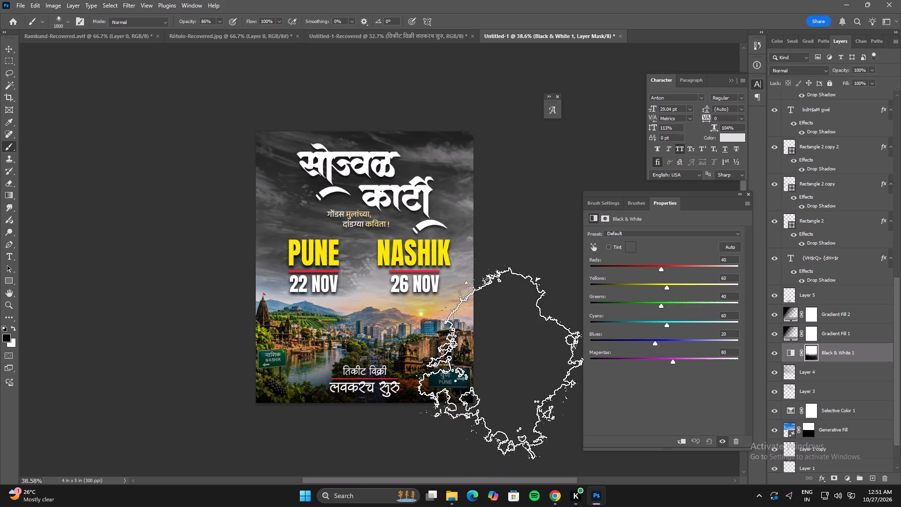
# Paint repeatedly along the poster's bottom edge on the Black & White mask to bring back full colour there.
pyautogui.moveTo(498, 403); pyautogui.dragTo(492, 423)
pyautogui.click(425, 444)
pyautogui.click(382, 412)
pyautogui.moveTo(365, 422); pyautogui.dragTo(351, 424)
pyautogui.click(309, 422)
pyautogui.moveTo(357, 440); pyautogui.dragTo(383, 438)
pyautogui.moveTo(370, 436); pyautogui.dragTo(277, 440)
pyautogui.click(255, 423)
pyautogui.moveTo(244, 420); pyautogui.dragTo(254, 440)
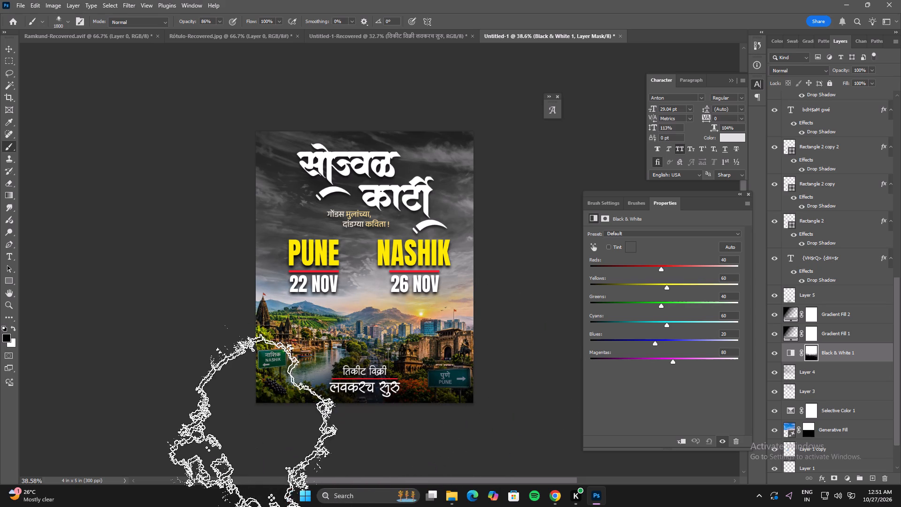
pyautogui.moveTo(254, 440); pyautogui.dragTo(266, 447)
pyautogui.moveTo(323, 452); pyautogui.dragTo(344, 445)
pyautogui.moveTo(297, 436); pyautogui.dragTo(268, 429)
pyautogui.moveTo(267, 428); pyautogui.dragTo(342, 455)
pyautogui.moveTo(458, 453); pyautogui.dragTo(474, 436)
pyautogui.moveTo(485, 423); pyautogui.dragTo(414, 428)
pyautogui.moveTo(301, 424); pyautogui.dragTo(279, 422)
pyautogui.moveTo(266, 414); pyautogui.dragTo(440, 441)
pyautogui.moveTo(477, 432); pyautogui.dragTo(475, 422)
pyautogui.moveTo(467, 409); pyautogui.dragTo(463, 422)
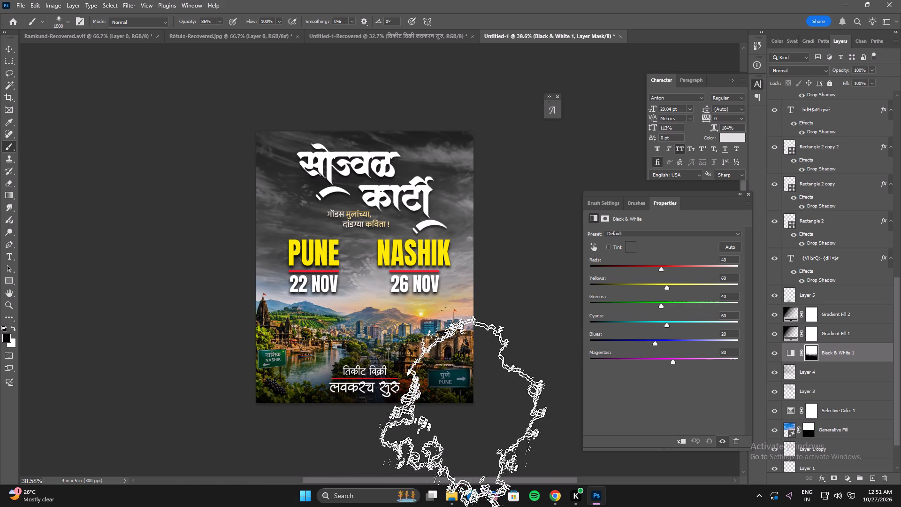
pyautogui.moveTo(463, 422); pyautogui.dragTo(462, 427)
pyautogui.moveTo(452, 451); pyautogui.dragTo(446, 460)
pyautogui.moveTo(405, 444); pyautogui.dragTo(390, 445)
pyautogui.moveTo(382, 440); pyautogui.dragTo(439, 453)
# Add a new empty layer directly above the Black & White adjustment.
pyautogui.click(852, 354)
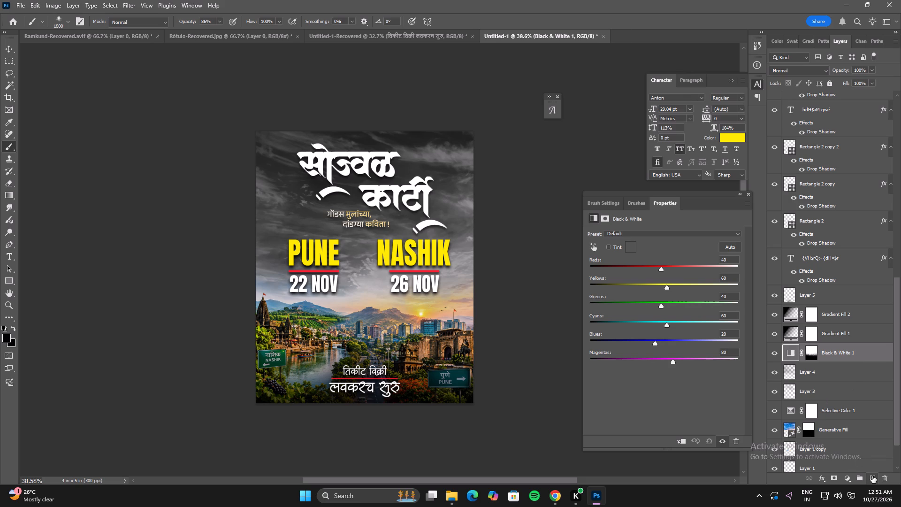
pyautogui.click(872, 476)
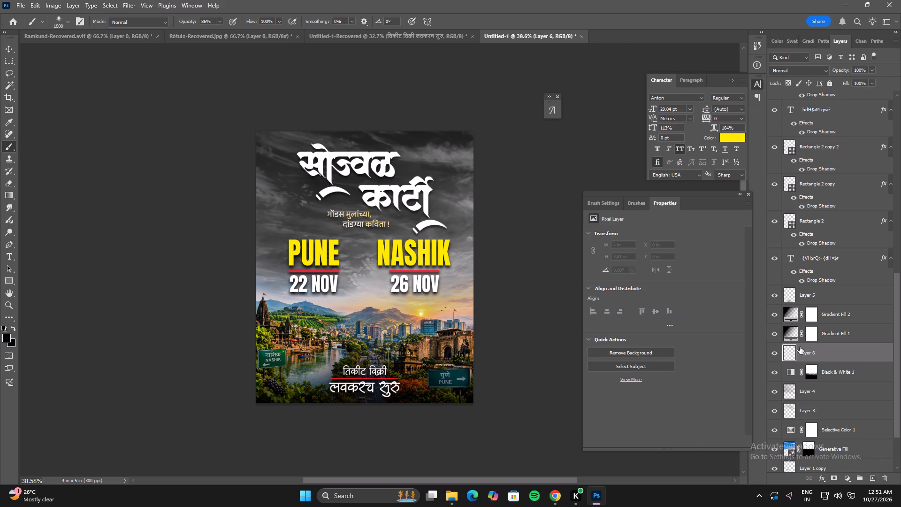
# Adjust the Black & White settings to Reds -12 and Cyans about 59.
pyautogui.doubleClick(793, 374)
pyautogui.moveTo(659, 268); pyautogui.dragTo(649, 269)
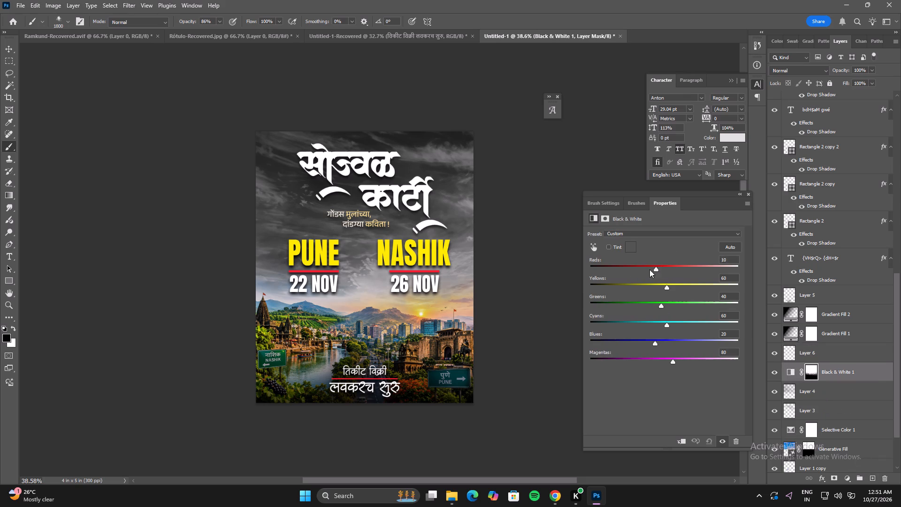
pyautogui.moveTo(649, 269); pyautogui.dragTo(646, 270)
pyautogui.moveTo(665, 322); pyautogui.dragTo(659, 323)
pyautogui.moveTo(659, 323); pyautogui.dragTo(671, 324)
pyautogui.click(672, 326)
# Add another layer above the Black & White adjustment and paint black over the sky behind the title and city names.
pyautogui.click(876, 476)
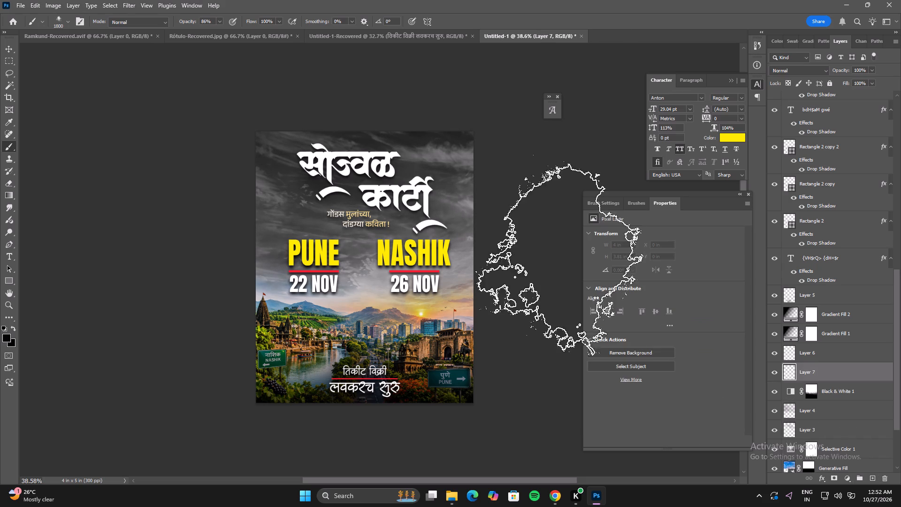
pyautogui.press('n')
pyautogui.click(409, 183)
pyautogui.click(398, 197)
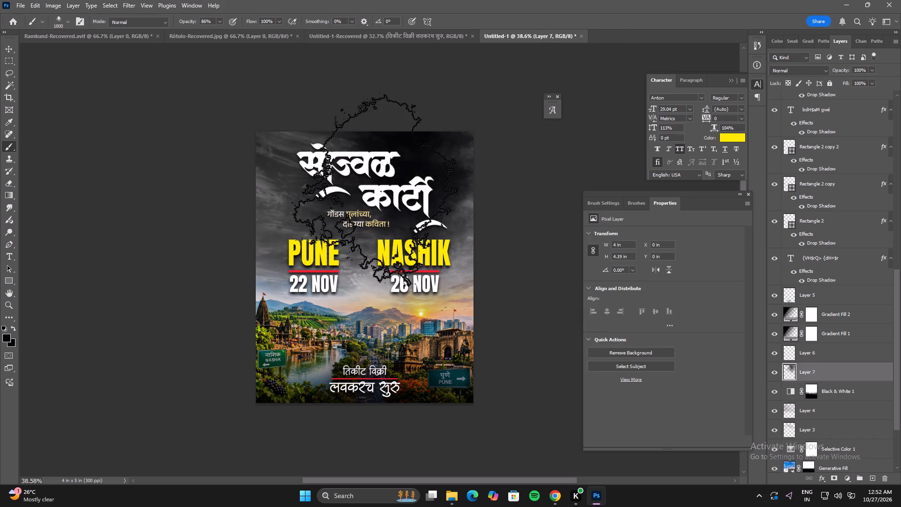
pyautogui.moveTo(321, 200); pyautogui.dragTo(314, 200)
pyautogui.click(282, 193)
pyautogui.click(356, 215)
pyautogui.moveTo(447, 220); pyautogui.dragTo(451, 226)
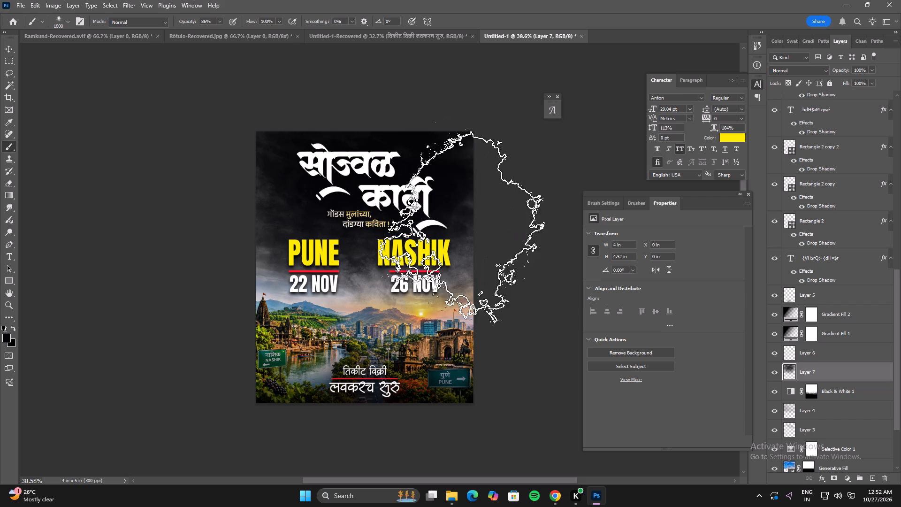
pyautogui.moveTo(476, 238); pyautogui.dragTo(513, 237)
pyautogui.moveTo(288, 207); pyautogui.dragTo(254, 215)
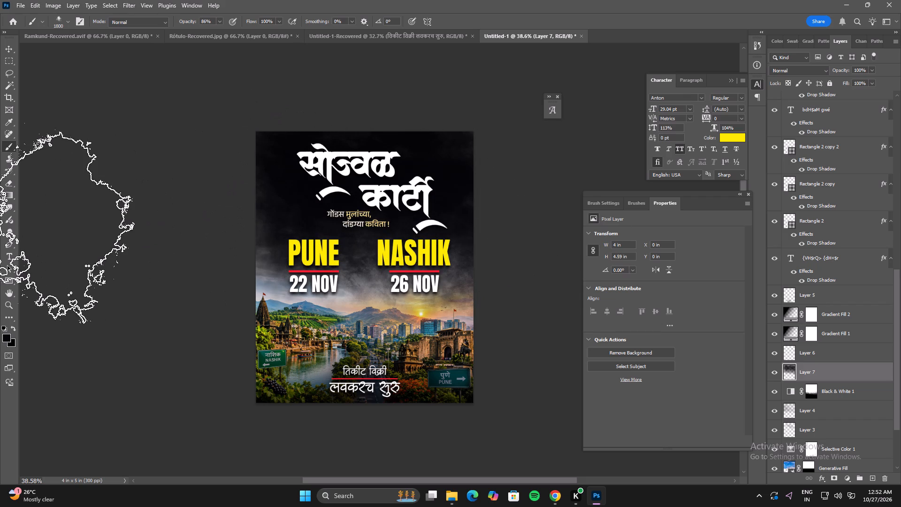
# Switch to full-screen mode and deepen the black sky on both sides of the title with more textured brush strokes.
pyautogui.write('ggfff')
pyautogui.press('f')
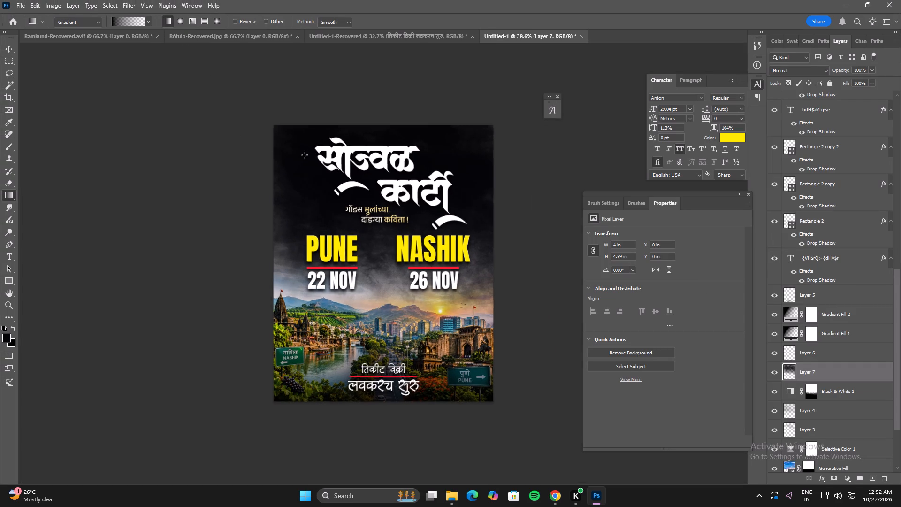
pyautogui.press('b')
pyautogui.click(373, 167)
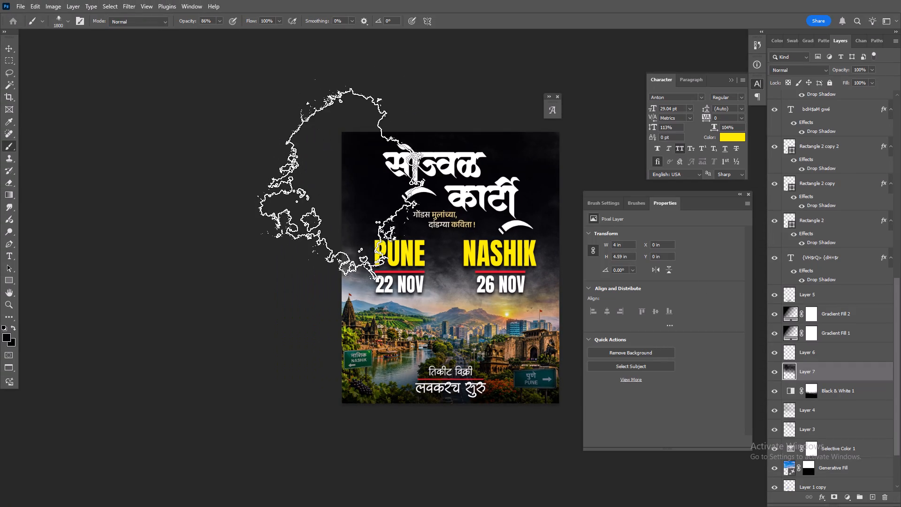
pyautogui.click(336, 211)
pyautogui.click(505, 169)
pyautogui.click(541, 219)
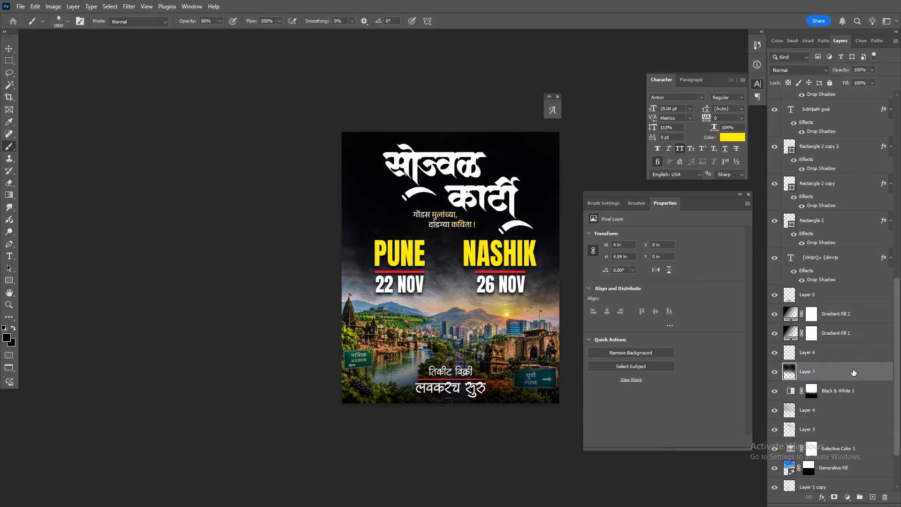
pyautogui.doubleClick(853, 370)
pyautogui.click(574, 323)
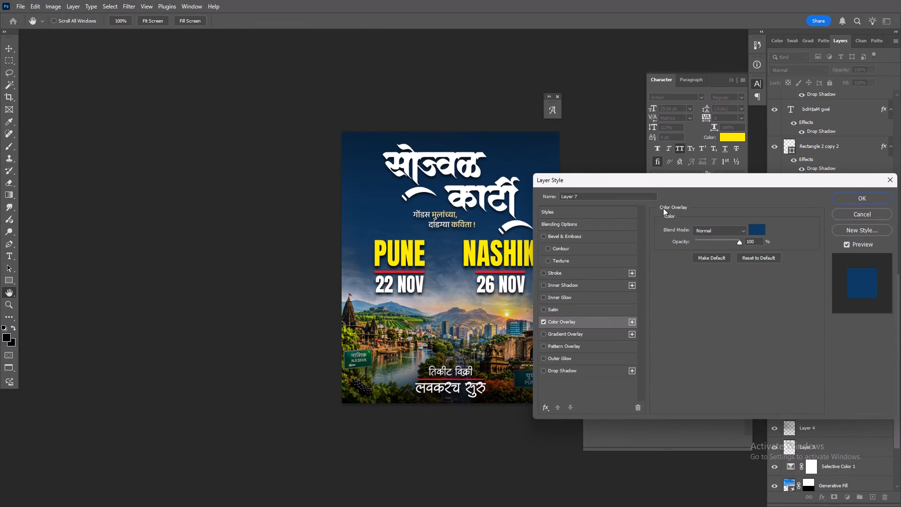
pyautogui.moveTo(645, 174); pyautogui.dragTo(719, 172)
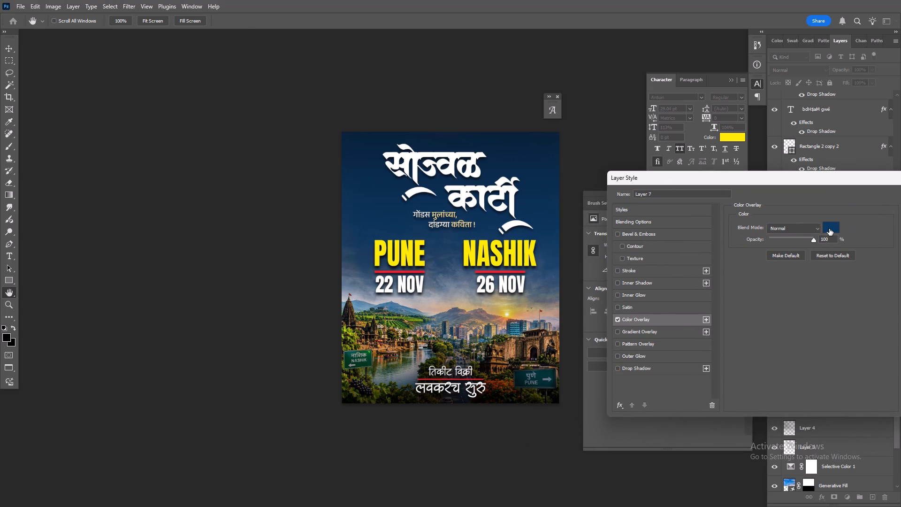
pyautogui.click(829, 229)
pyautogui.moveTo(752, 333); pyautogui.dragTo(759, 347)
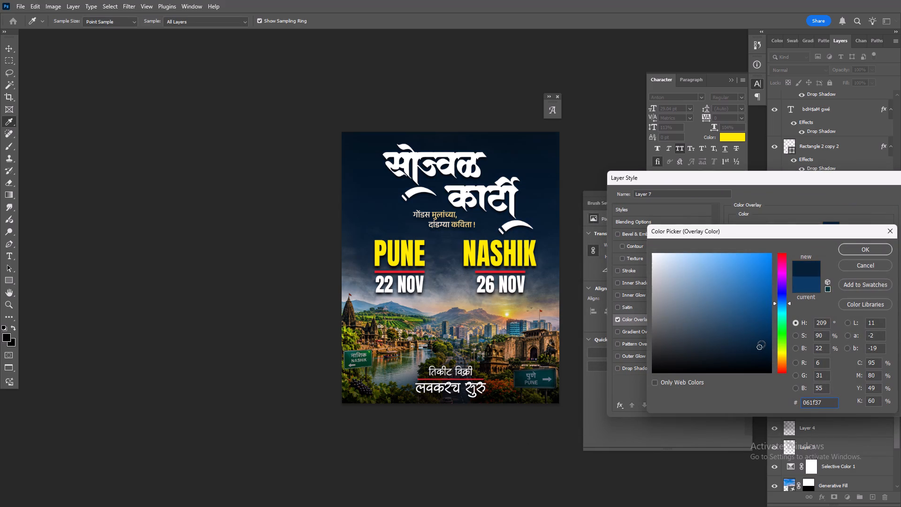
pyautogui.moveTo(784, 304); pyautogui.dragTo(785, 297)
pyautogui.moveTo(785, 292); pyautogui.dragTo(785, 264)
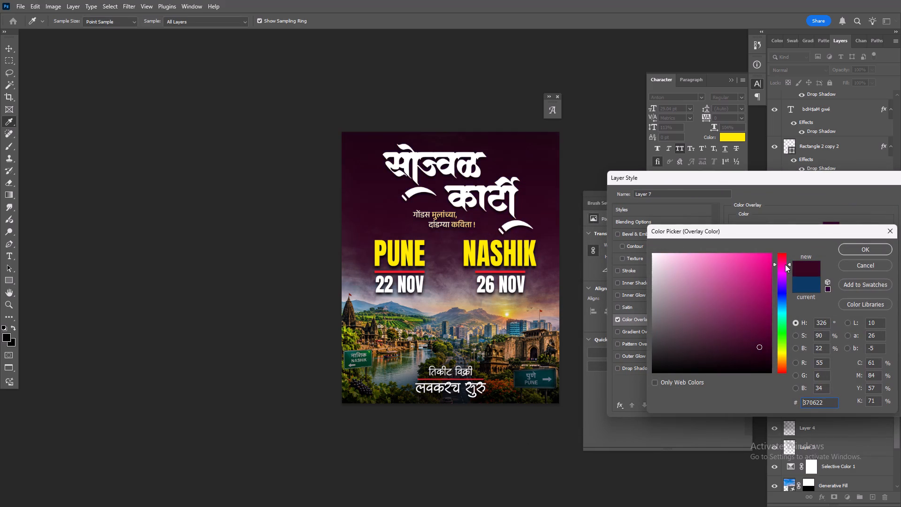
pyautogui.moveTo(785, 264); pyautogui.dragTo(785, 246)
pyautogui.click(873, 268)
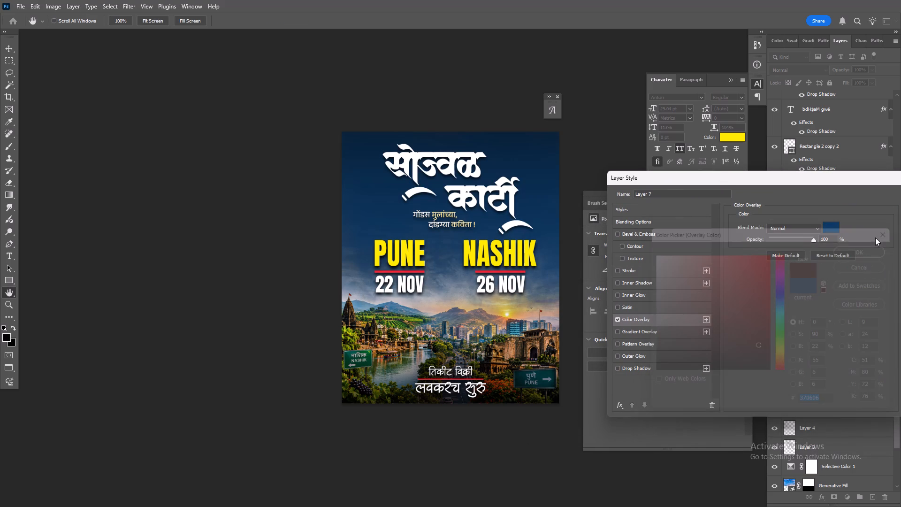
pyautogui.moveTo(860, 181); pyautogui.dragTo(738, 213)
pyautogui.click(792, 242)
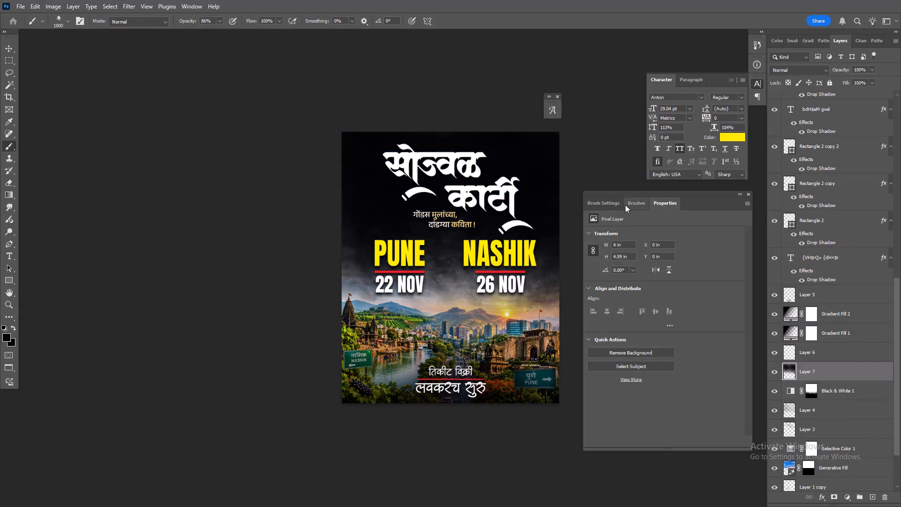
# Place the orange-and-dark-red gradient image from Downloads above Layer 7, rotated 180°, and clip it to that layer.
pyautogui.click(863, 366)
pyautogui.hotkey('alt', 'Tab')
pyautogui.hotkey('alt', 'Tab')
pyautogui.hotkey('alt', 'Tab')
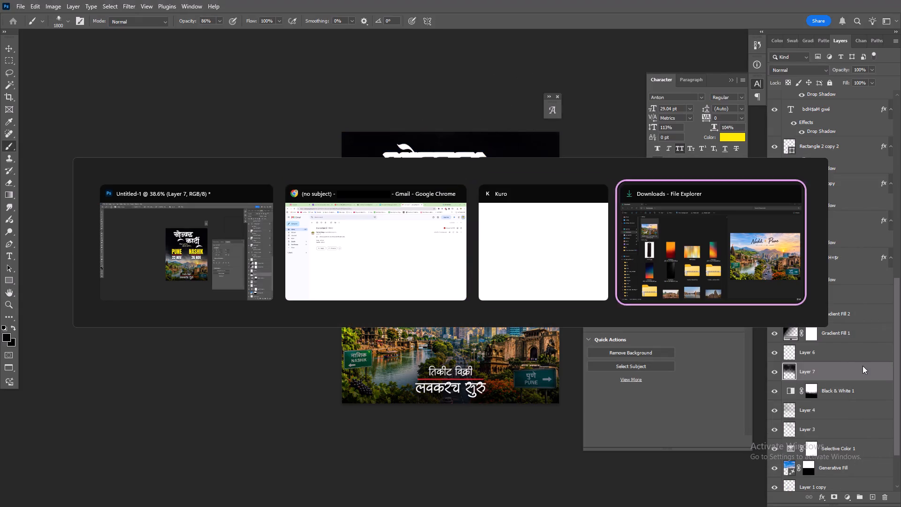
pyautogui.click(260, 224)
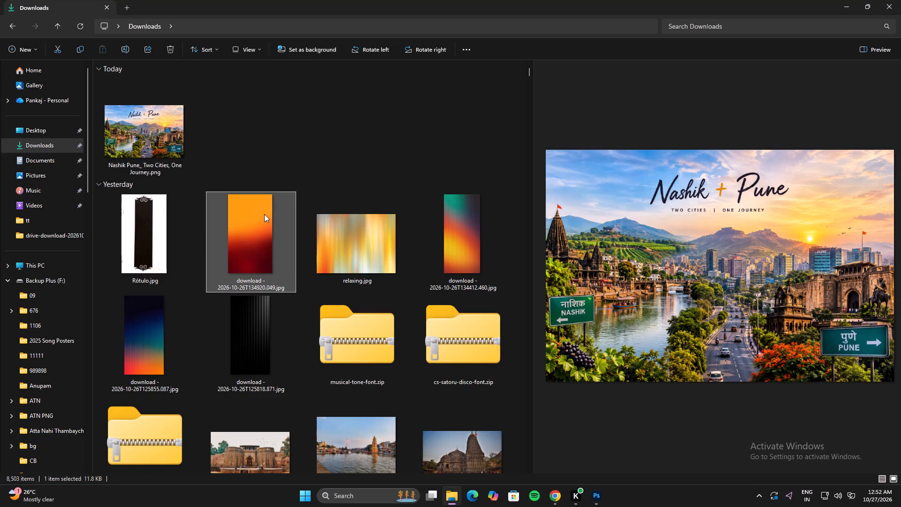
pyautogui.moveTo(264, 214); pyautogui.dragTo(410, 312)
pyautogui.hotkey('alt', 'Tab')
pyautogui.rightClick(444, 246)
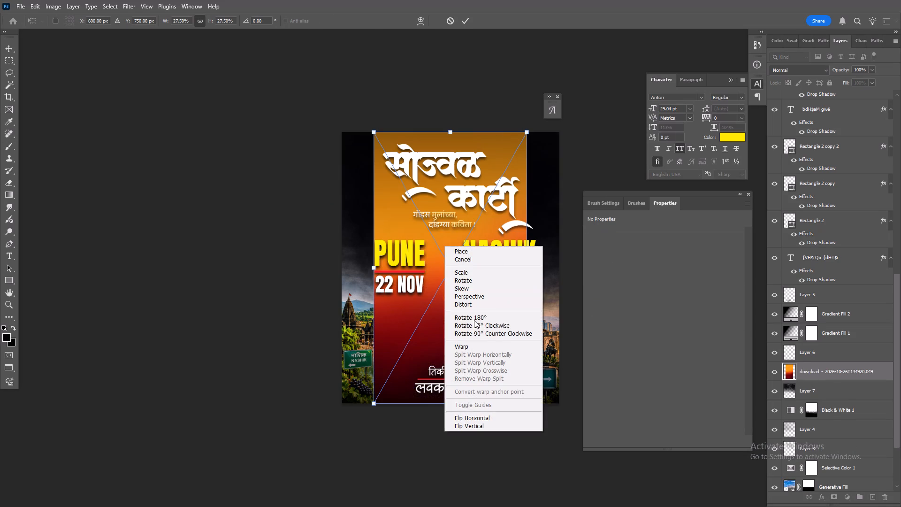
pyautogui.click(480, 321)
pyautogui.doubleClick(466, 370)
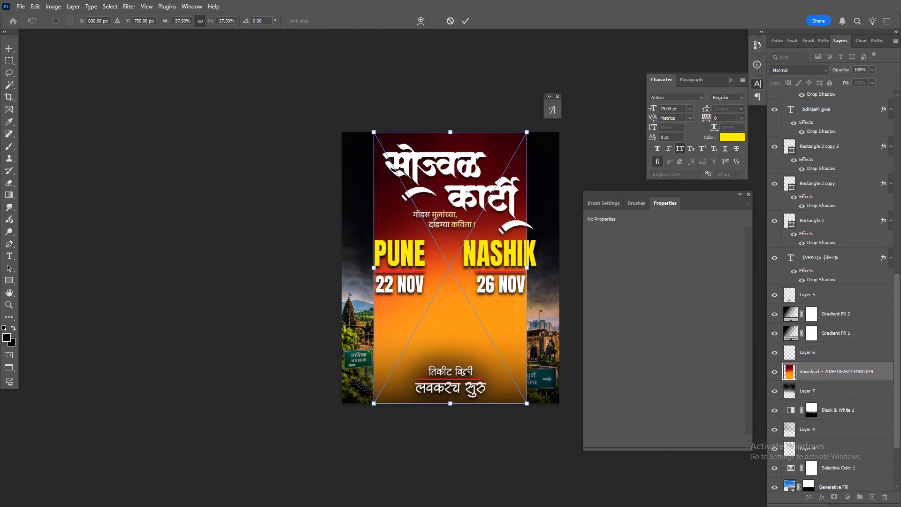
pyautogui.keyDown('alt'); pyautogui.click(852, 383); pyautogui.keyUp('alt')
# Scale the clipped red-orange gradient about its centre to about 39% so it spans the poster's full width.
pyautogui.keyDown('alt'); pyautogui.scroll(-3, 582, 386); pyautogui.keyUp('alt')
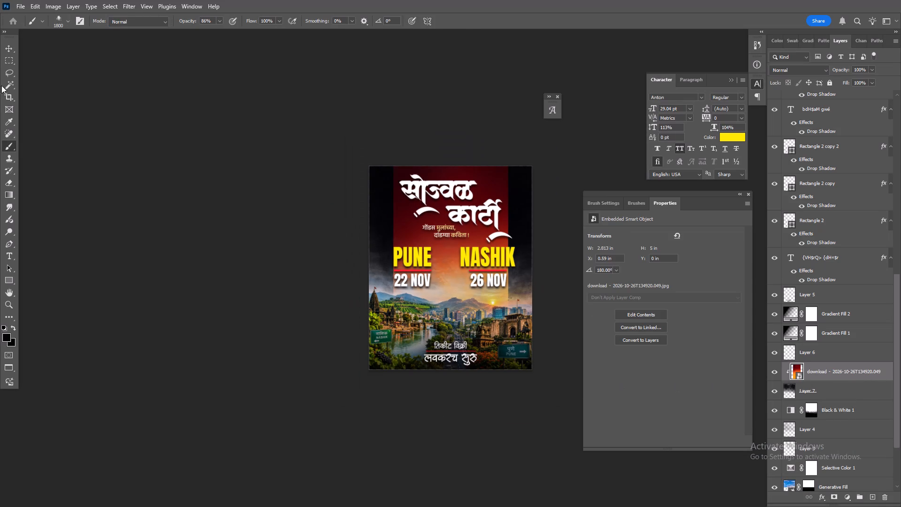
pyautogui.click(9, 46)
pyautogui.keyDown('alt'); pyautogui.moveTo(510, 270); pyautogui.dragTo(532, 267); pyautogui.keyUp('alt')
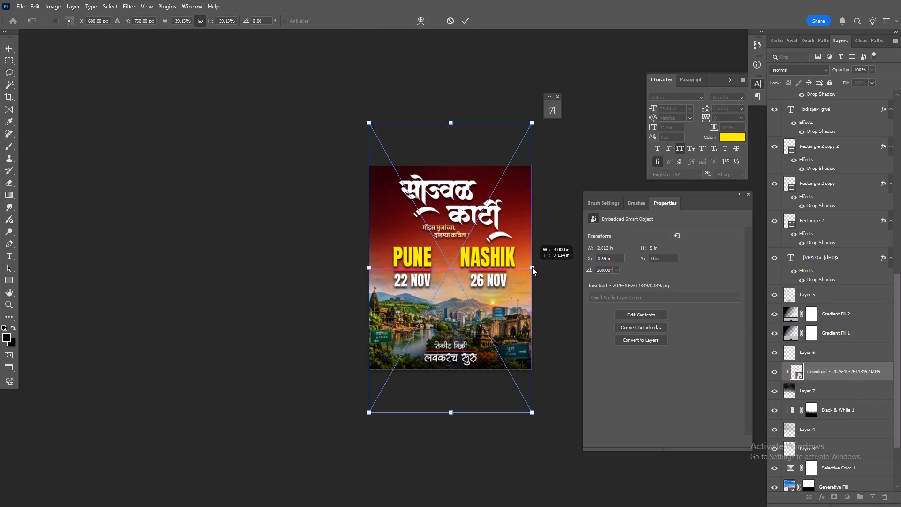
pyautogui.keyDown('alt'); pyautogui.moveTo(532, 267); pyautogui.dragTo(533, 267); pyautogui.keyUp('alt')
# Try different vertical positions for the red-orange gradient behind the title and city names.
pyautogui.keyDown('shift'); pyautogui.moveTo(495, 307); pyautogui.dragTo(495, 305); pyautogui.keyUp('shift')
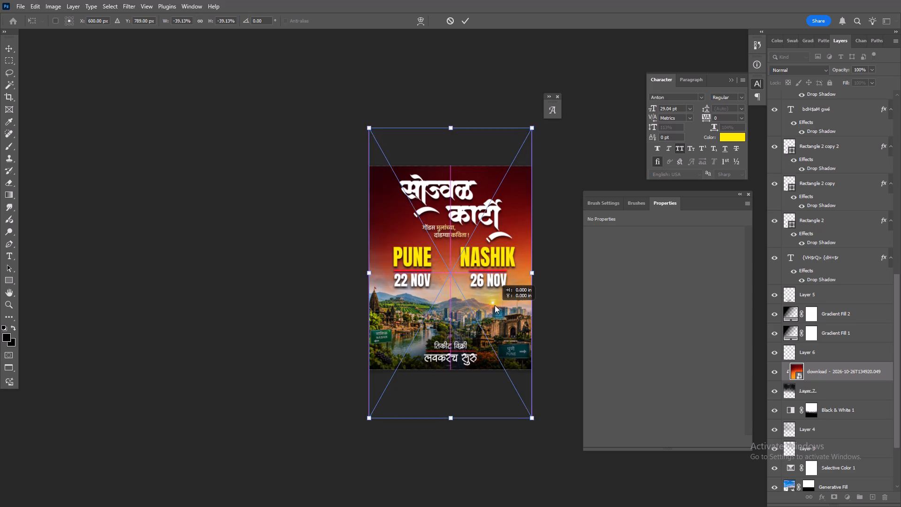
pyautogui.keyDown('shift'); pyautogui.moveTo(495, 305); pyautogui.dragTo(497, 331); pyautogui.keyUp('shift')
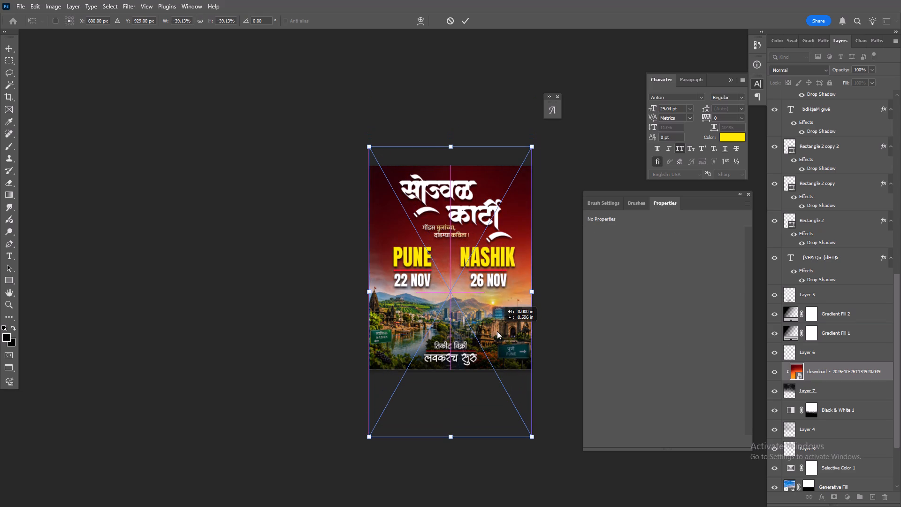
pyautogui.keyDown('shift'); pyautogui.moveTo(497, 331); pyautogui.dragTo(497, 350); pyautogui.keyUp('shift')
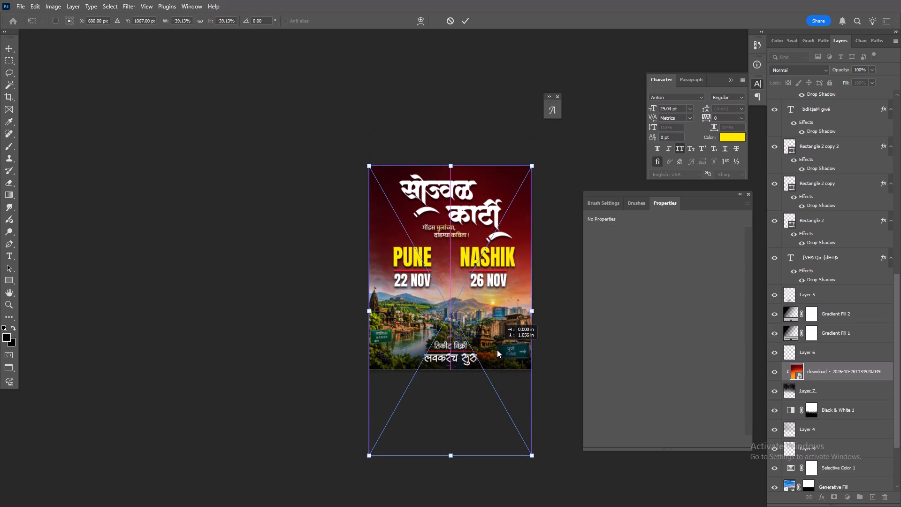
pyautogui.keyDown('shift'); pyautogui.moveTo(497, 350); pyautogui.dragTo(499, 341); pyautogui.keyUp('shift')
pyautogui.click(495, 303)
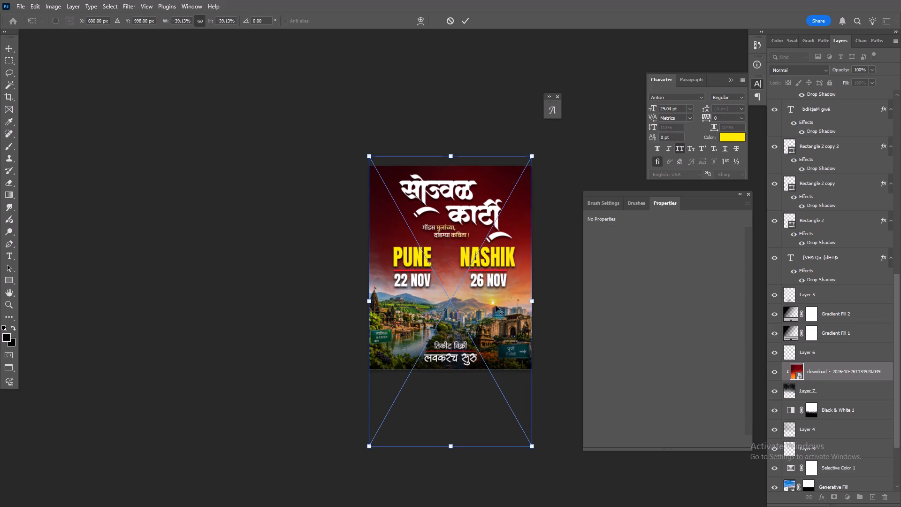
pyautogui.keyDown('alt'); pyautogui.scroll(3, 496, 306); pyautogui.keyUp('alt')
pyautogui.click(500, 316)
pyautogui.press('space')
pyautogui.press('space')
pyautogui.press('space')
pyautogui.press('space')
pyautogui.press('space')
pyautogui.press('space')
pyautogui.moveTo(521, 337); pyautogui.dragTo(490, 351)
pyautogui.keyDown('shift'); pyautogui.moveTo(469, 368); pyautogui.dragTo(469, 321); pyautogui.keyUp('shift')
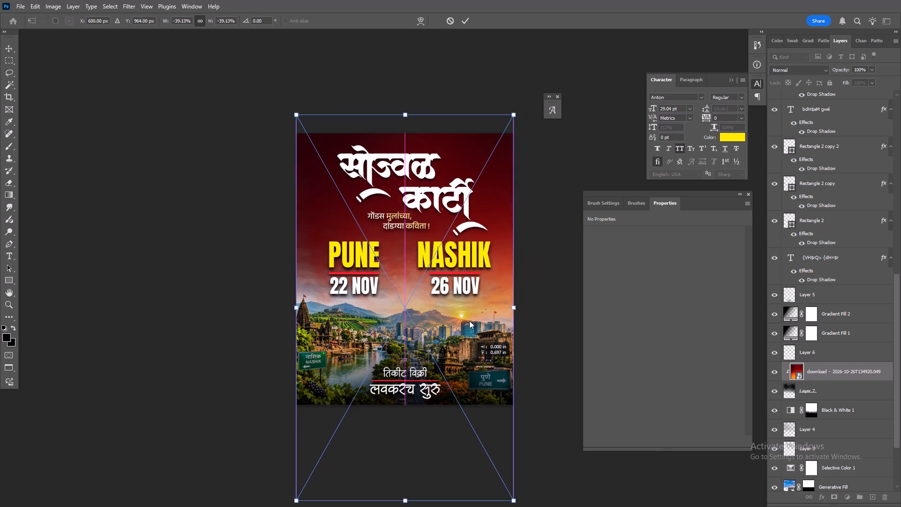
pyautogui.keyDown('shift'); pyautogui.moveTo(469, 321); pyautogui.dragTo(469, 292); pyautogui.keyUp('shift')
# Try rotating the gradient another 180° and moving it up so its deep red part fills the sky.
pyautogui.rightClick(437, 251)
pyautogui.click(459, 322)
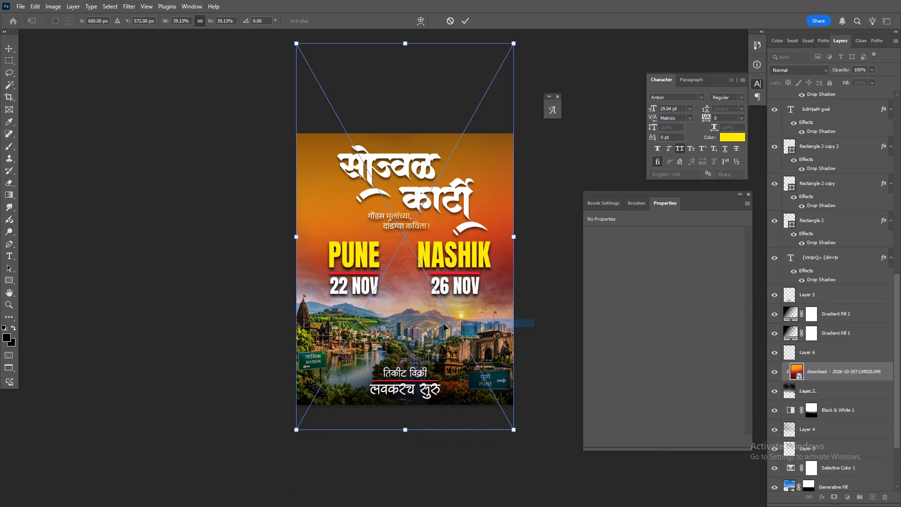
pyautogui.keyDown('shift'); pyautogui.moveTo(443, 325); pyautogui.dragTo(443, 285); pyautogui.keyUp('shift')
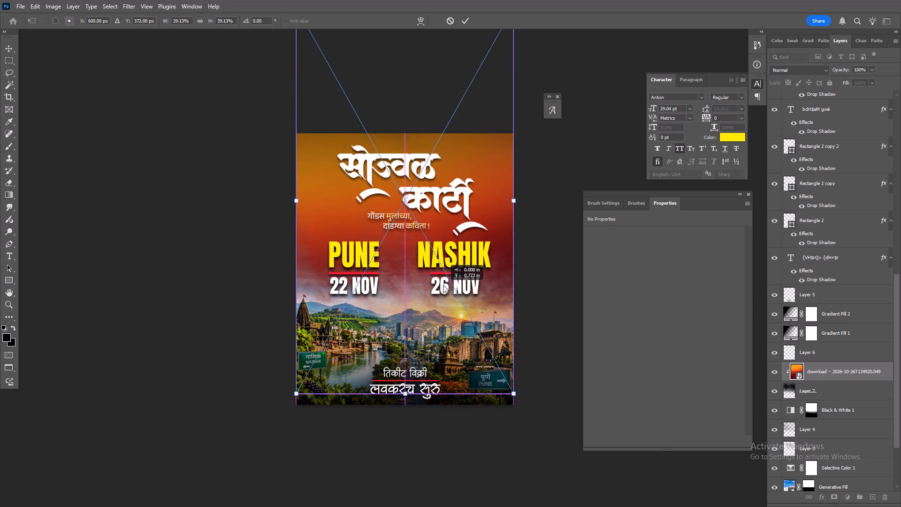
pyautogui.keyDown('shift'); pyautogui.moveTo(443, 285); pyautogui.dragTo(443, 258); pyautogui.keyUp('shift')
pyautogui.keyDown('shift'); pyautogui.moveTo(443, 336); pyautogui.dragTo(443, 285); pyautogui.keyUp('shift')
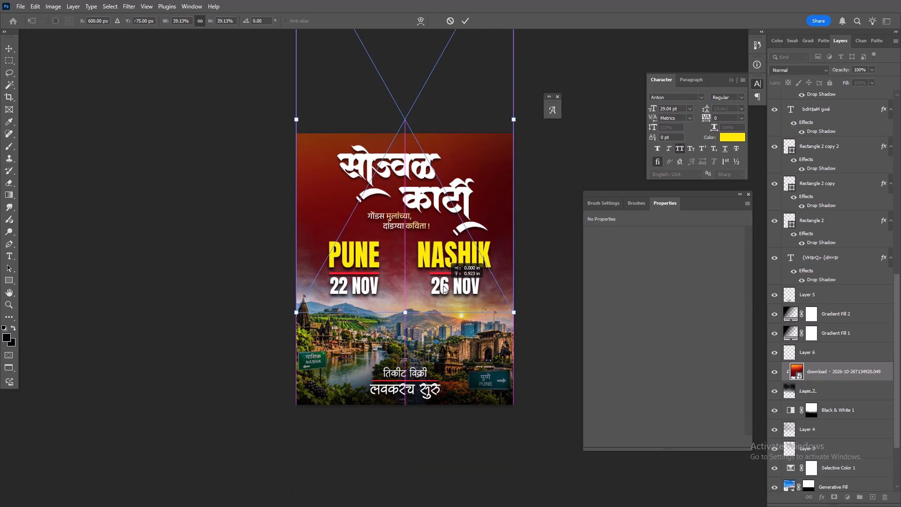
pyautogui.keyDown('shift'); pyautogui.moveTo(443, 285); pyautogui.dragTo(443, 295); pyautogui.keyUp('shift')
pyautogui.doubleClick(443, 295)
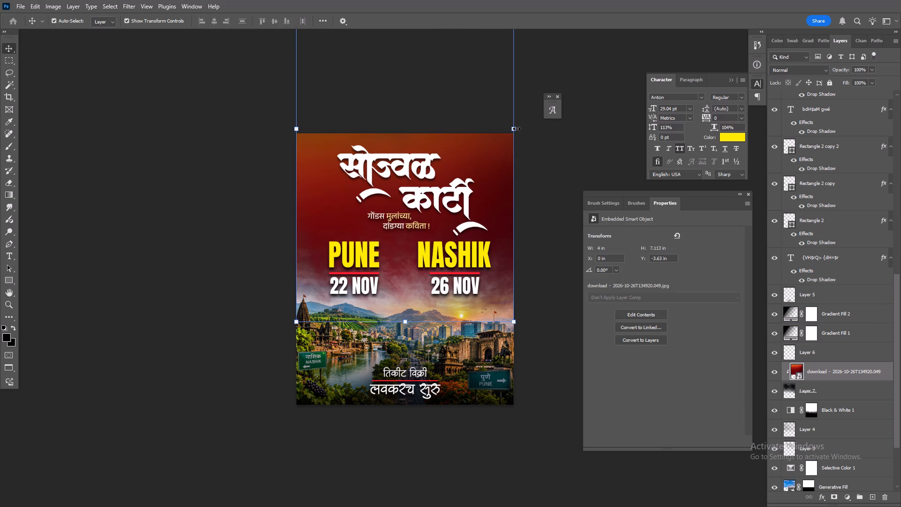
# Rotate the gradient 180° again and position it at about Y -1 in, running from dark red behind the title to orange above the cityscape.
pyautogui.click(517, 129)
pyautogui.rightClick(474, 166)
pyautogui.click(505, 240)
pyautogui.keyDown('shift'); pyautogui.moveTo(438, 239); pyautogui.dragTo(438, 302); pyautogui.keyUp('shift')
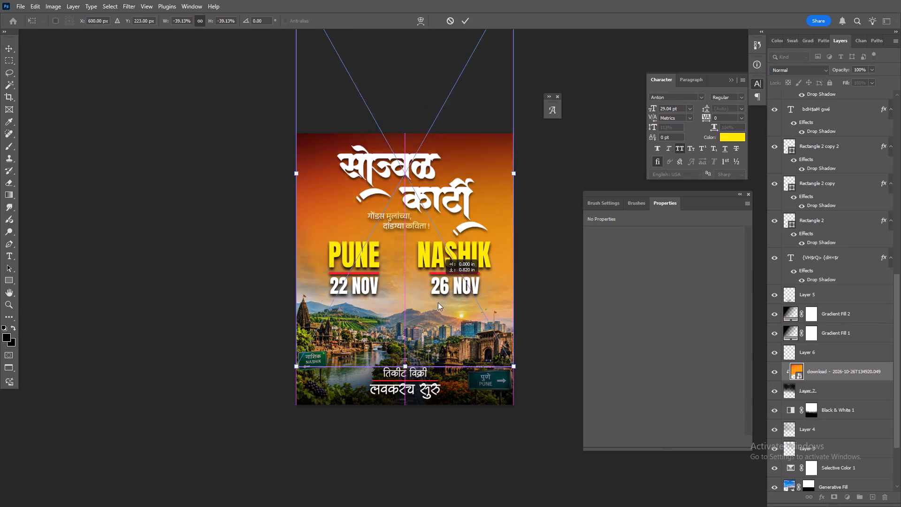
pyautogui.keyDown('shift'); pyautogui.moveTo(438, 302); pyautogui.dragTo(438, 375); pyautogui.keyUp('shift')
pyautogui.keyDown('shift'); pyautogui.click(441, 361); pyautogui.keyUp('shift')
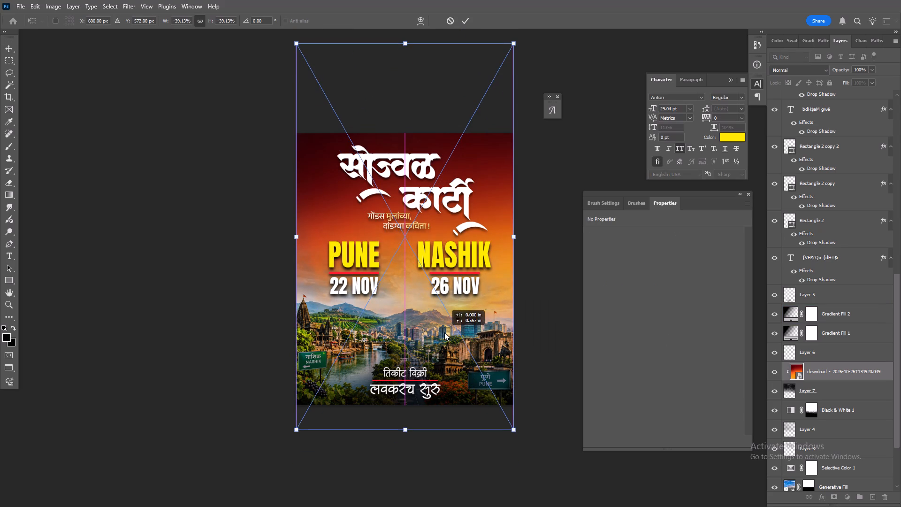
pyautogui.keyDown('shift'); pyautogui.click(446, 345); pyautogui.keyUp('shift')
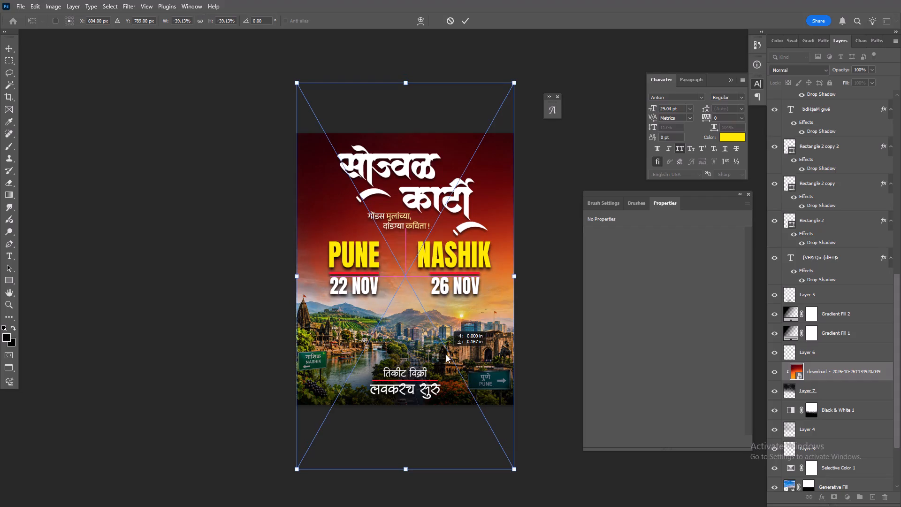
pyautogui.keyDown('shift'); pyautogui.doubleClick(448, 348); pyautogui.keyUp('shift')
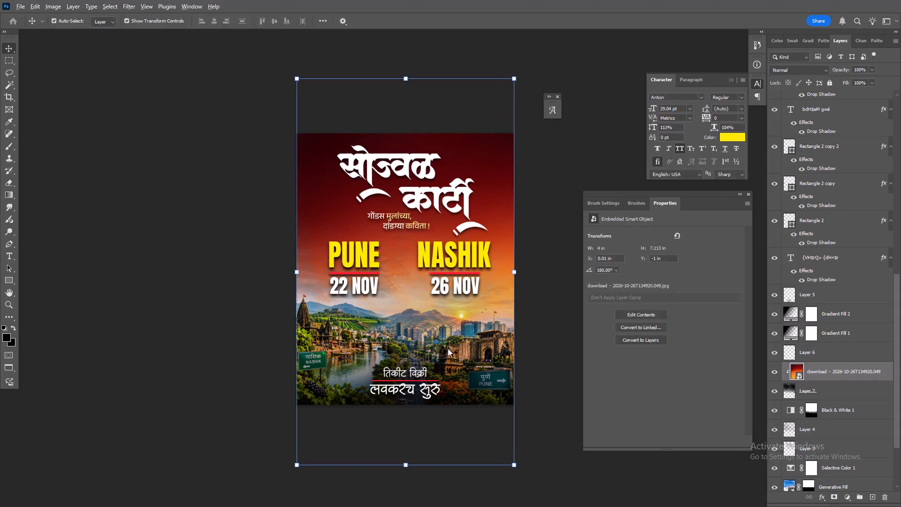
# Place the navy-to-orange gradient image from Downloads above the red-orange gradient and clip it to the same painted sky layer.
pyautogui.hotkey('alt', 'Tab')
pyautogui.click(160, 332)
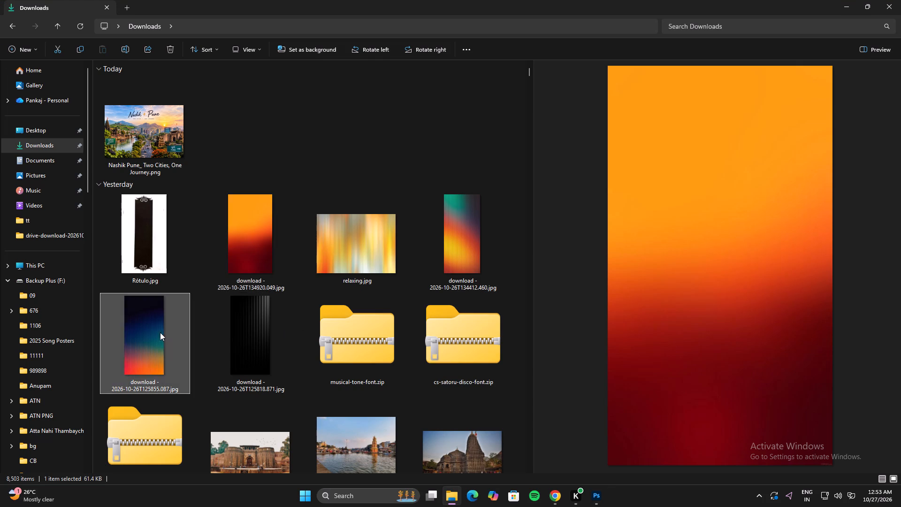
pyautogui.moveTo(143, 313); pyautogui.dragTo(323, 360)
pyautogui.hotkey('alt', 'Tab')
pyautogui.doubleClick(429, 318)
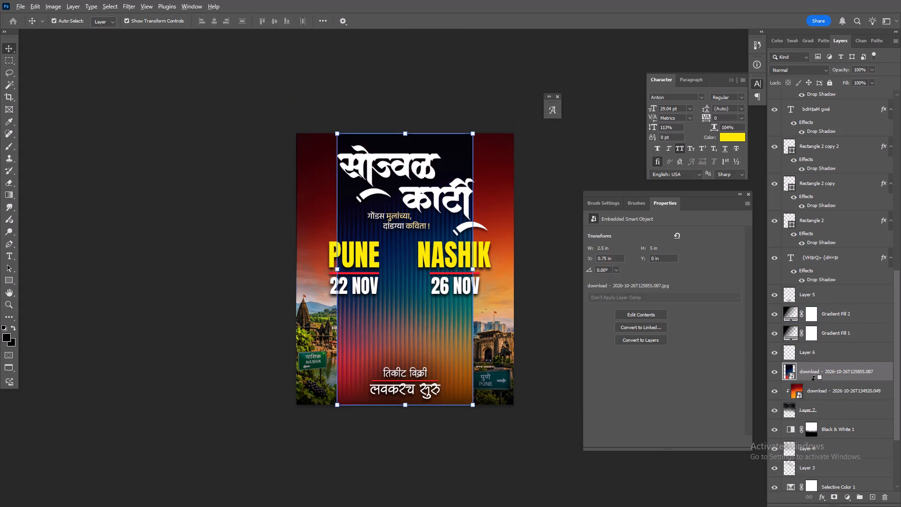
pyautogui.keyDown('alt'); pyautogui.click(815, 383); pyautogui.keyUp('alt')
# Scale the clipped navy gradient about its centre to about 39.4% so it covers the poster's full width.
pyautogui.keyDown('alt'); pyautogui.moveTo(473, 272); pyautogui.dragTo(498, 272); pyautogui.keyUp('alt')
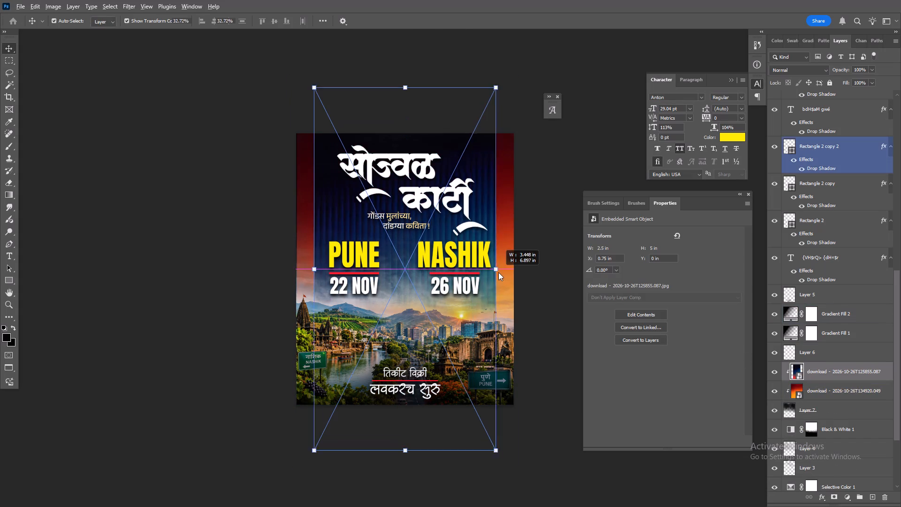
pyautogui.keyDown('alt'); pyautogui.moveTo(498, 272); pyautogui.dragTo(514, 272); pyautogui.keyUp('alt')
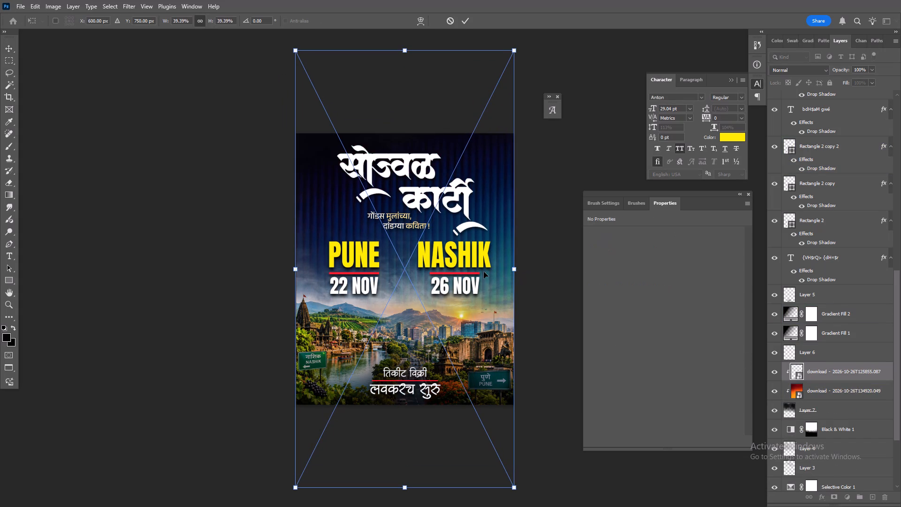
pyautogui.doubleClick(484, 272)
pyautogui.click(167, 285)
# Return to the standard screen mode and set the text colour of both PUNE and NASHIK to white, ffffff.
pyautogui.write('ff')
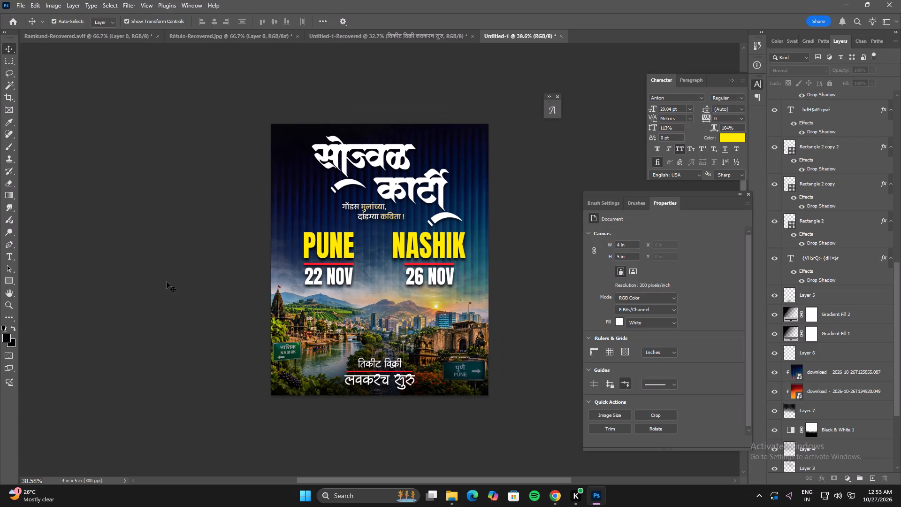
pyautogui.click(335, 247)
pyautogui.keyDown('shift'); pyautogui.click(426, 246); pyautogui.keyUp('shift')
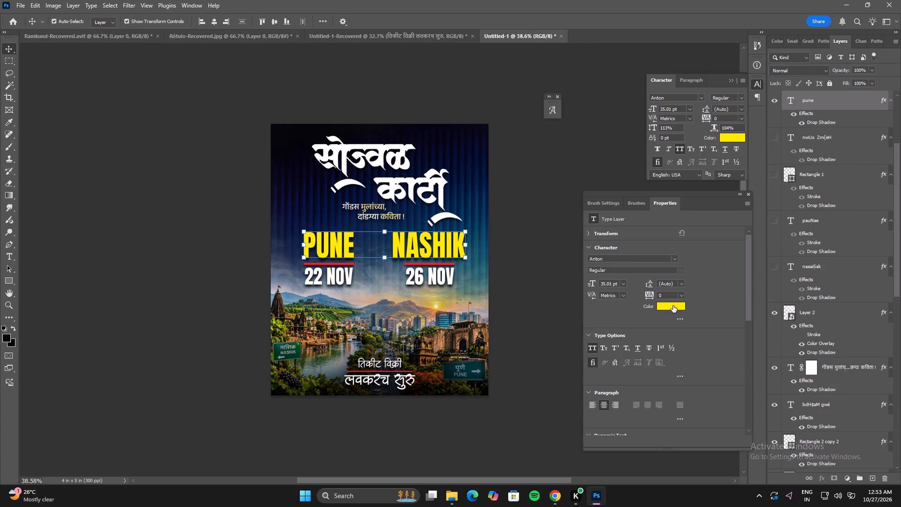
pyautogui.click(673, 306)
pyautogui.moveTo(691, 294); pyautogui.dragTo(560, 210)
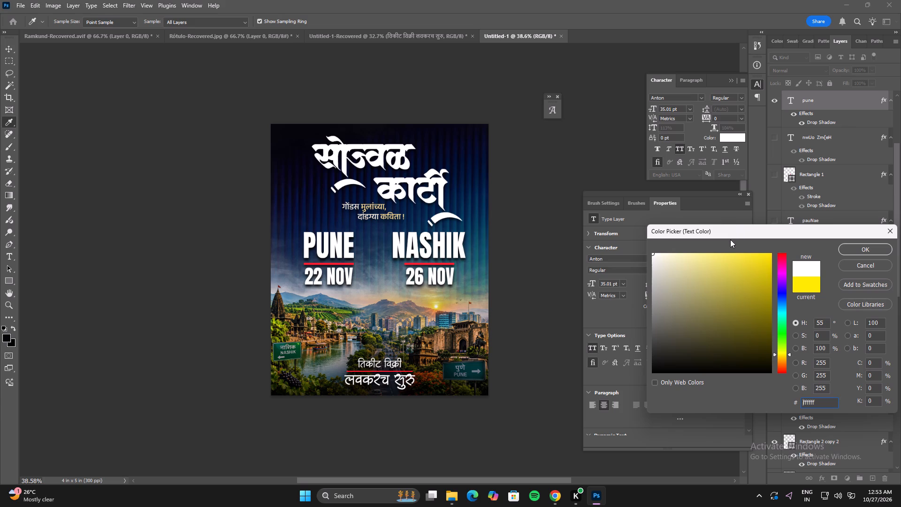
pyautogui.click(851, 250)
pyautogui.click(512, 280)
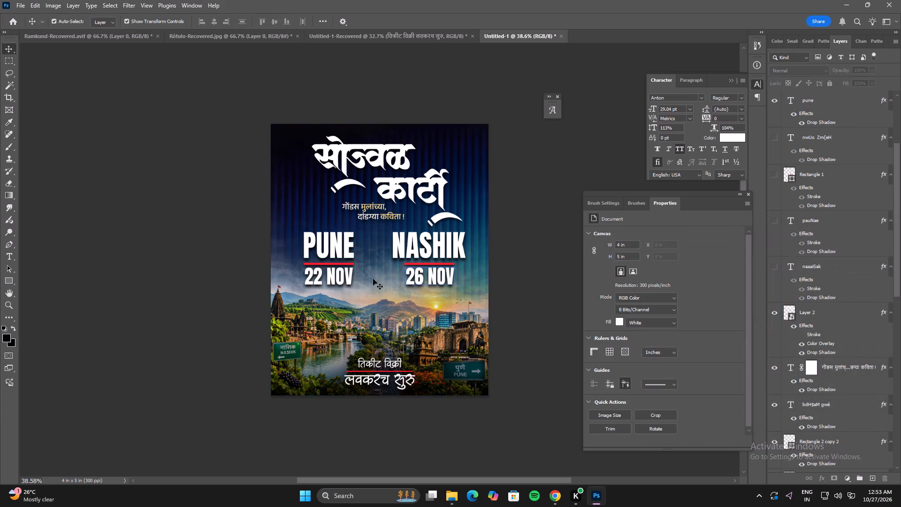
# Set the text colour of the number 22 in PUNE's date to yellow, ffd800.
pyautogui.doubleClick(326, 276)
pyautogui.moveTo(325, 273); pyautogui.dragTo(297, 274)
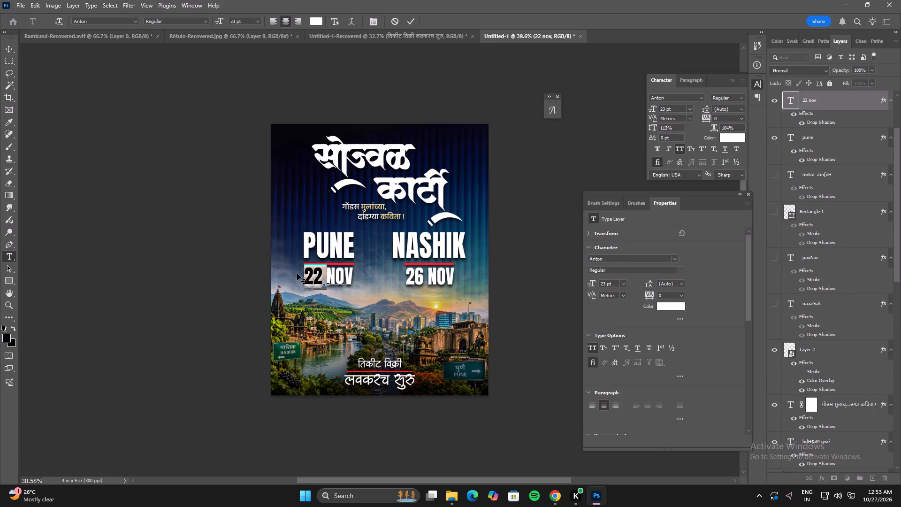
pyautogui.click(666, 307)
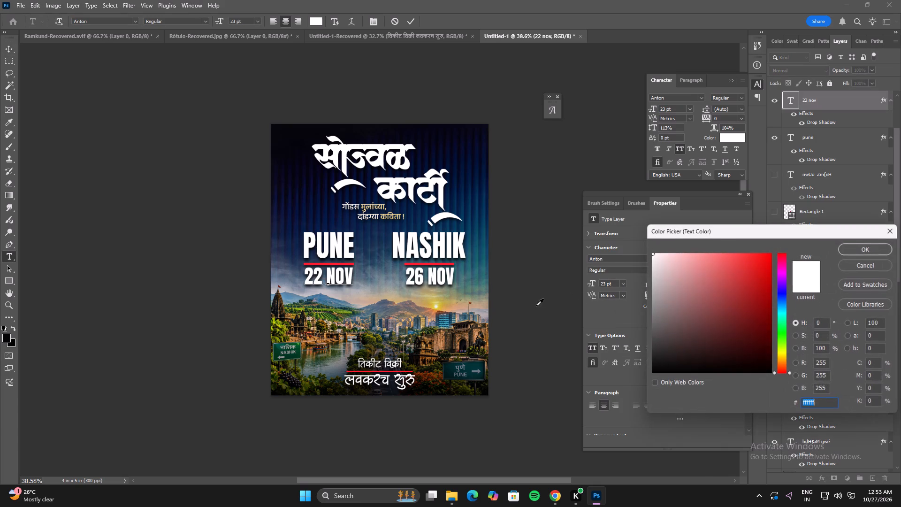
pyautogui.moveTo(707, 288); pyautogui.dragTo(776, 238)
pyautogui.moveTo(781, 351); pyautogui.dragTo(781, 356)
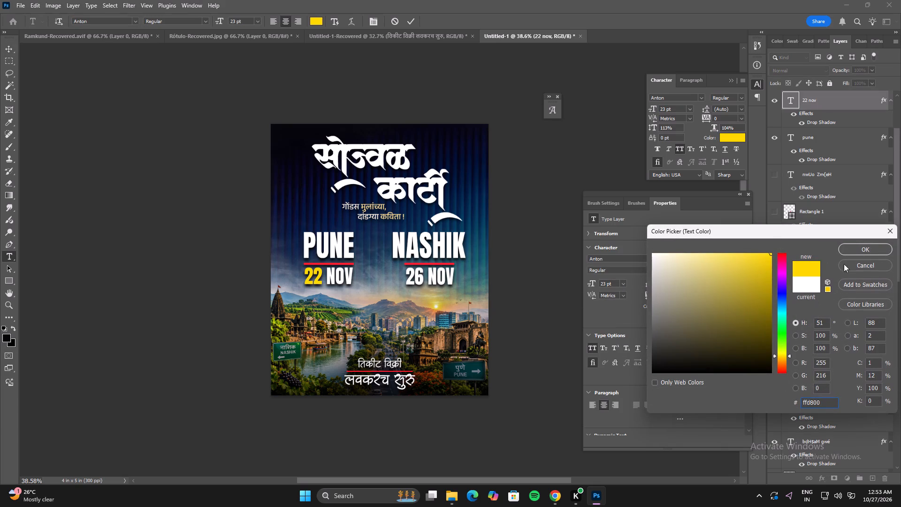
pyautogui.click(867, 243)
pyautogui.click(482, 225)
# Colour the number 26 in NASHIK's date yellow, fbd401, by sampling the 22 in PUNE's date.
pyautogui.doubleClick(444, 274)
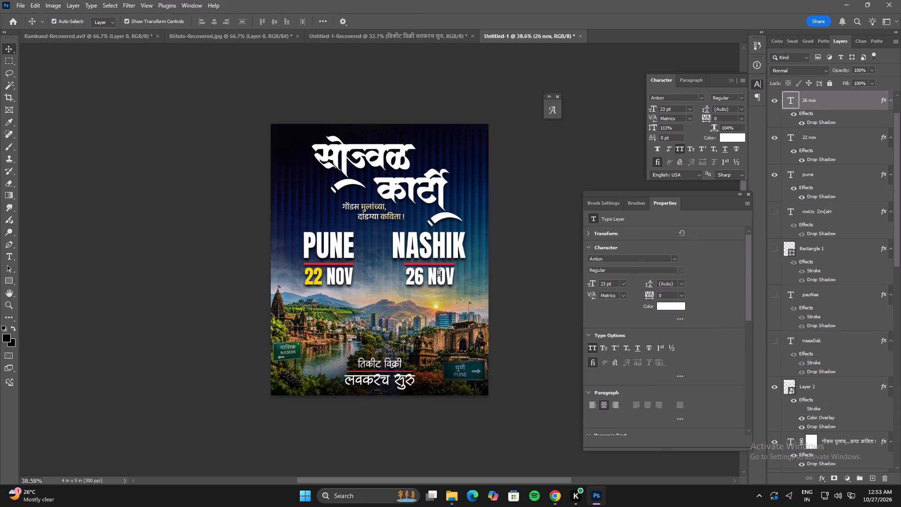
pyautogui.click(416, 274)
pyautogui.moveTo(421, 276); pyautogui.dragTo(402, 280)
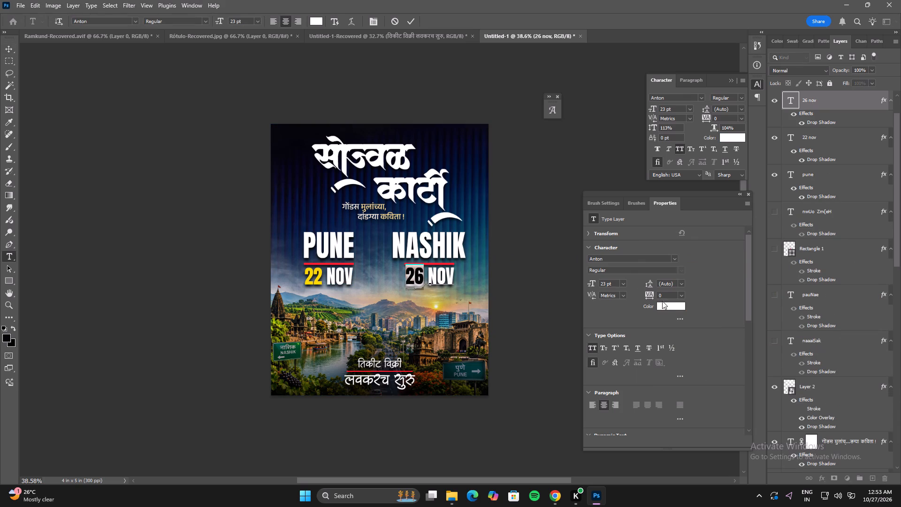
pyautogui.click(663, 301)
pyautogui.click(663, 305)
pyautogui.click(319, 270)
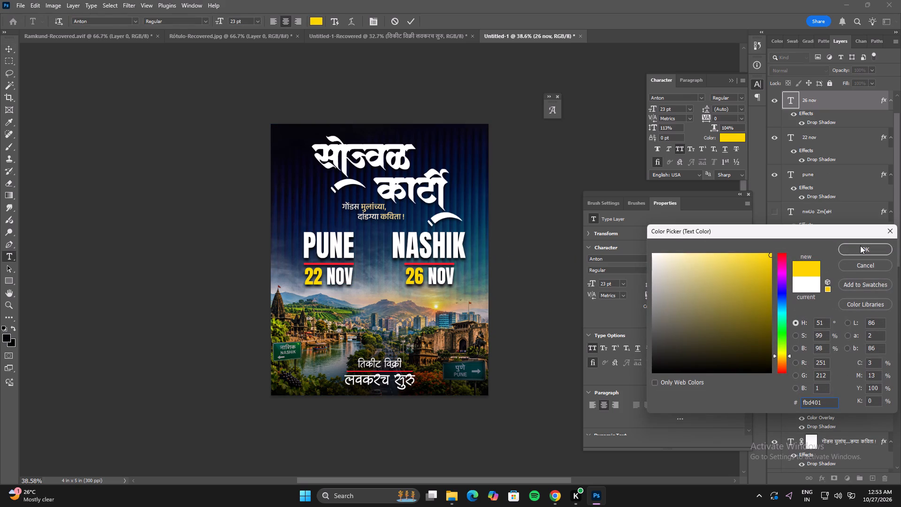
pyautogui.click(861, 246)
pyautogui.click(574, 265)
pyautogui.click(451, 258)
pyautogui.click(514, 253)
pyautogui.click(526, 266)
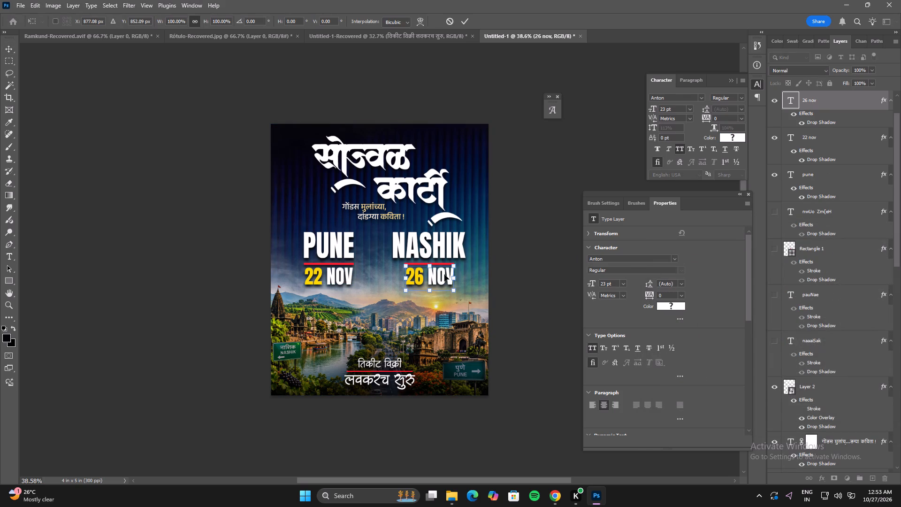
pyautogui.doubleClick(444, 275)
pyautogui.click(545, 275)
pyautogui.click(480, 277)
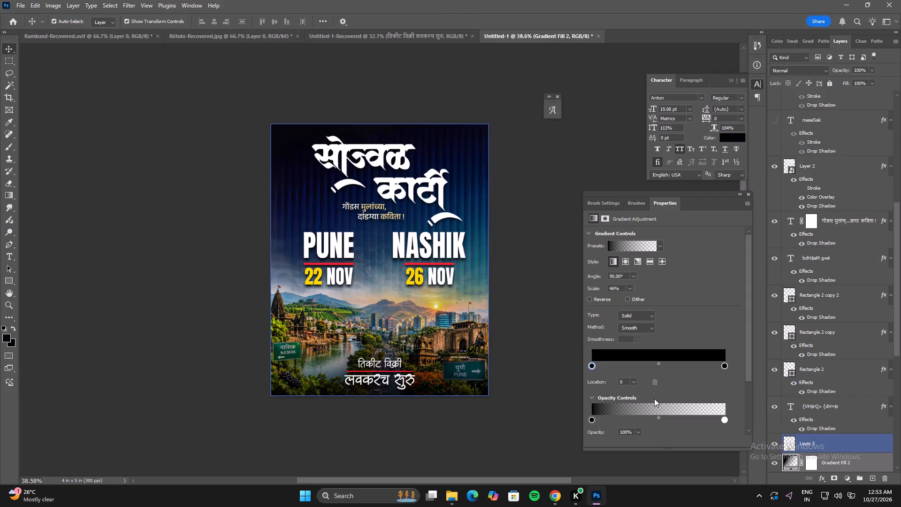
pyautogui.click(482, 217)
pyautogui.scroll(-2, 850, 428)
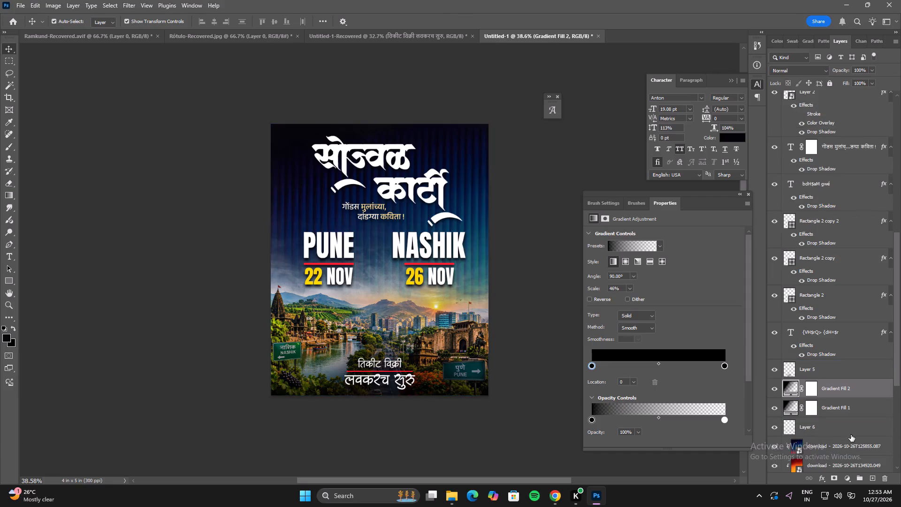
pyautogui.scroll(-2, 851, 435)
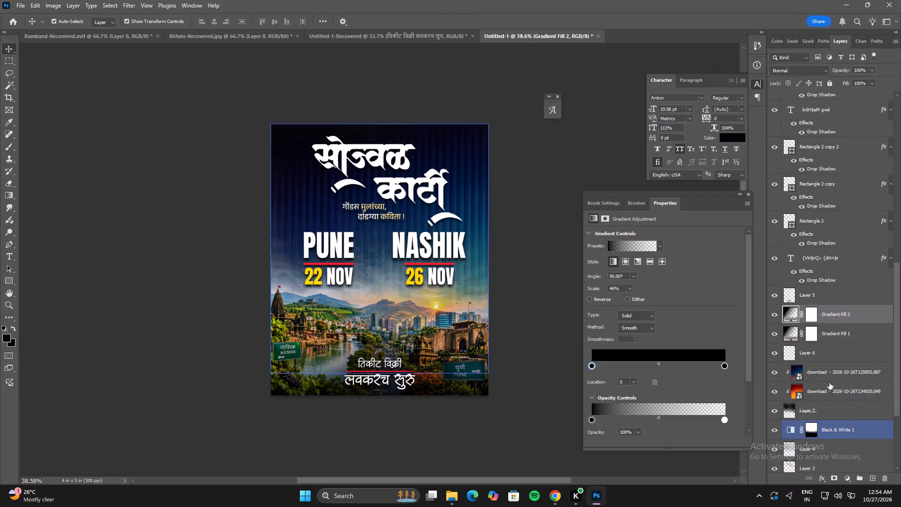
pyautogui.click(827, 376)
# Find Pune City Tour Packages.jpg in Downloads and open it in Photoshop as a separate document.
pyautogui.hotkey('alt', 'Tab')
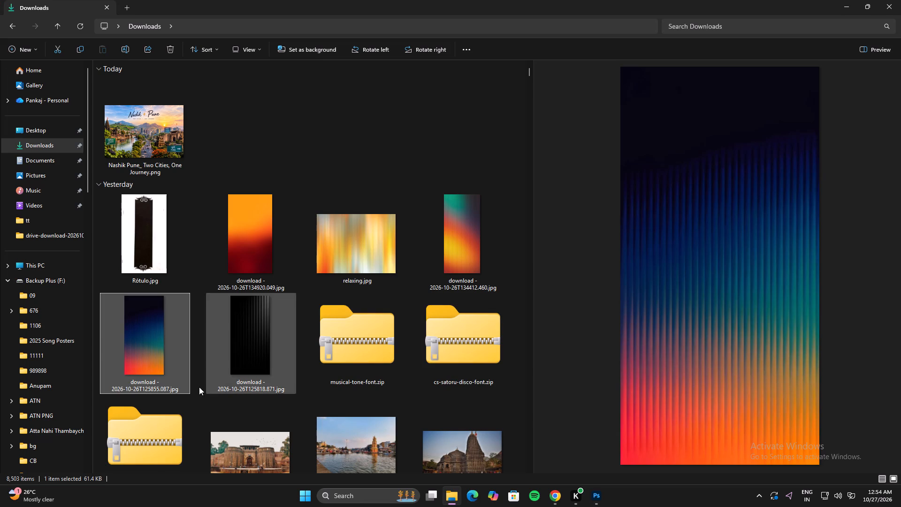
pyautogui.scroll(-3, 450, 321)
pyautogui.scroll(-2, 449, 359)
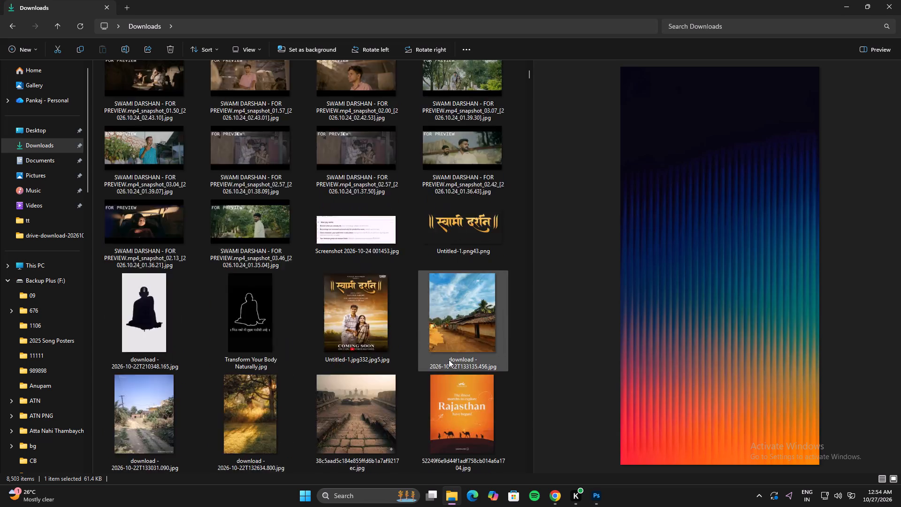
pyautogui.scroll(-5, 449, 360)
pyautogui.scroll(2, 449, 360)
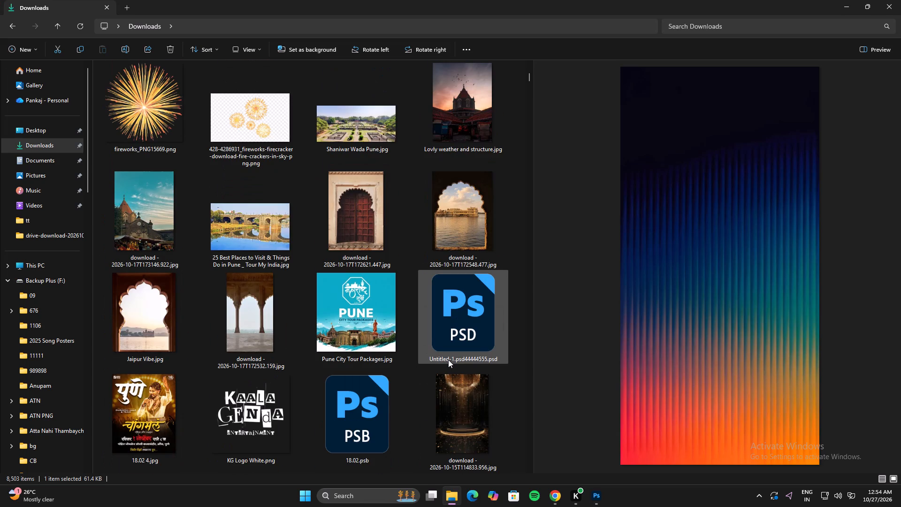
pyautogui.click(343, 292)
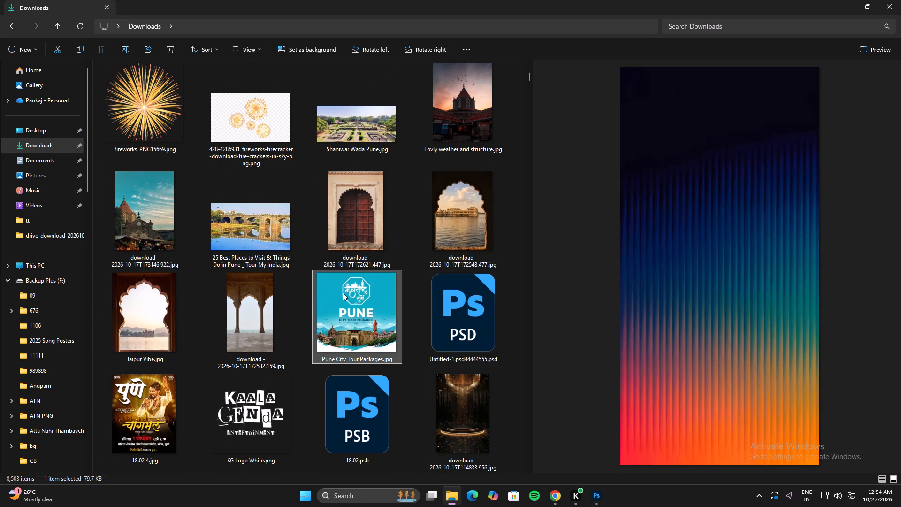
pyautogui.hotkey('alt', 'Tab')
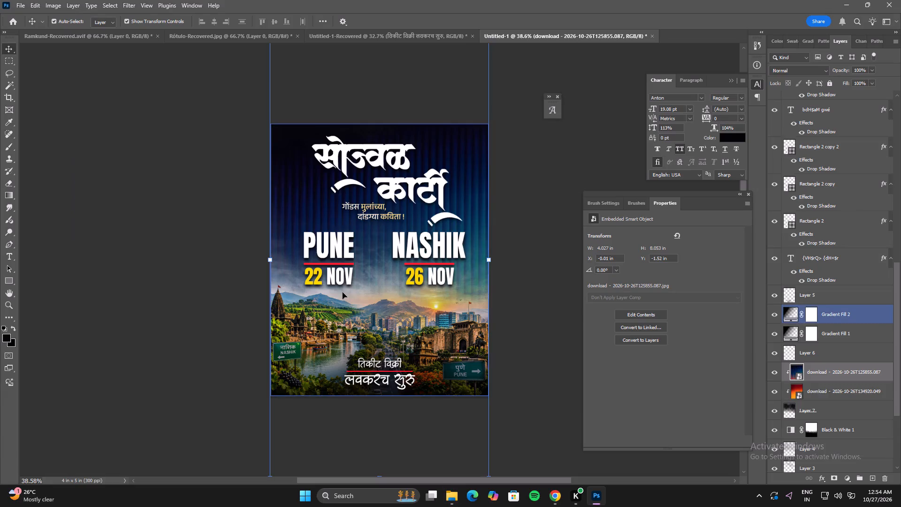
pyautogui.hotkey('alt', 'Tab')
pyautogui.hotkey('alt', 'Tab')
pyautogui.hotkey('alt', 'Tab')
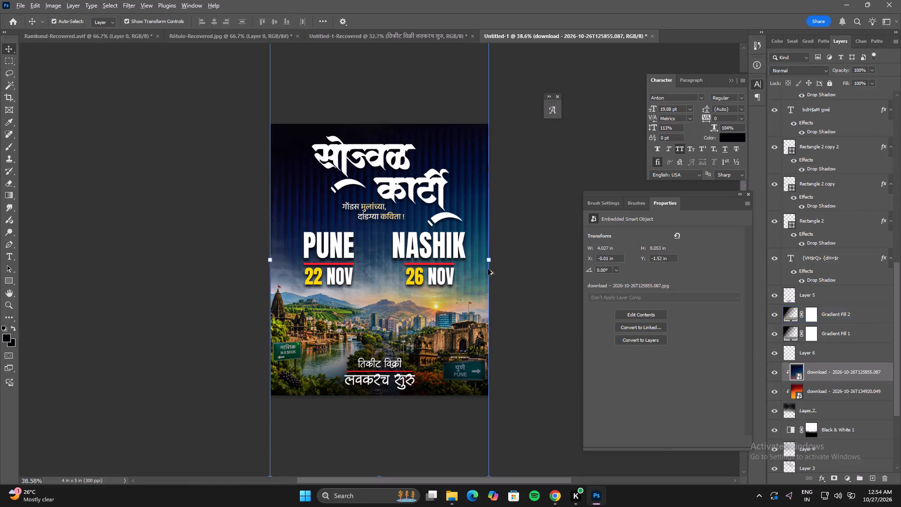
pyautogui.moveTo(361, 307); pyautogui.dragTo(572, 22)
pyautogui.hotkey('alt', 'Tab')
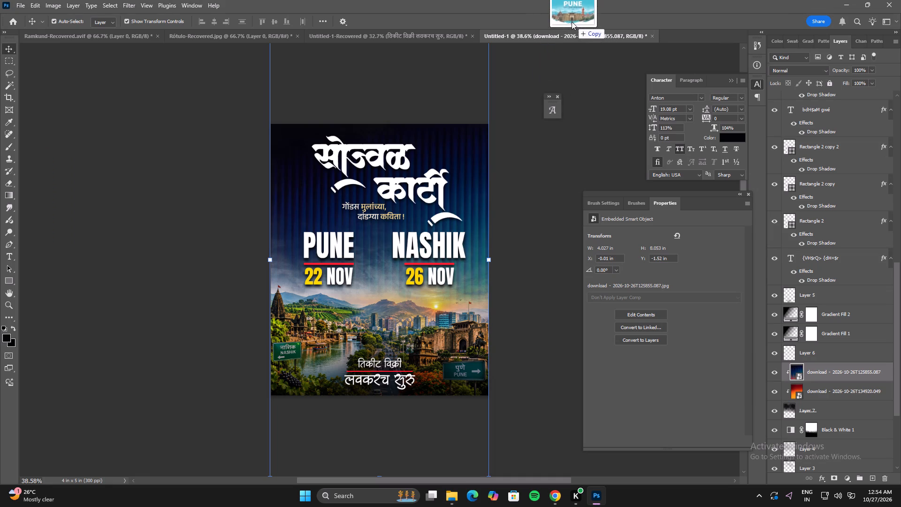
pyautogui.moveTo(572, 22); pyautogui.dragTo(569, 19)
# Set the foreground colour to cyan 09aac6 sampled from the Pune tour image's background, and return to the poster document.
pyautogui.click(8, 336)
pyautogui.click(259, 172)
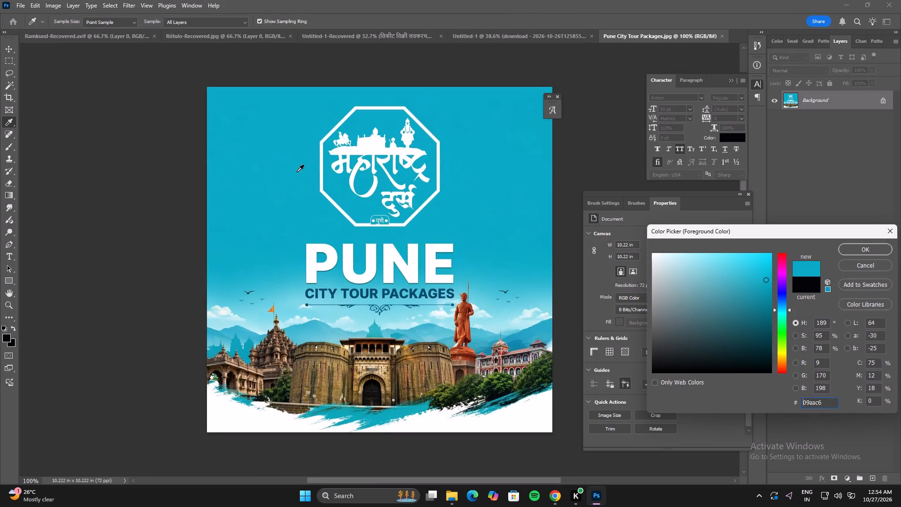
pyautogui.click(868, 250)
pyautogui.click(559, 35)
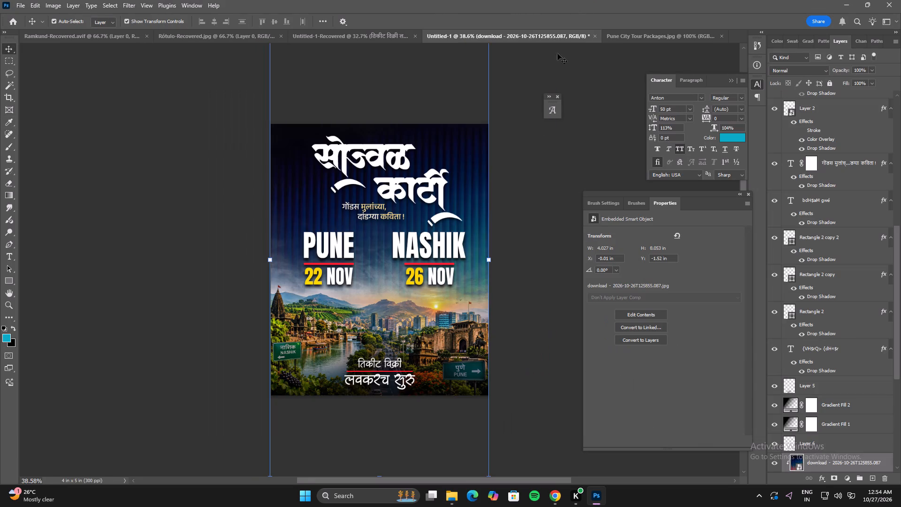
# Hide the clipped navy and red-orange gradient images and Layer 6 above them.
pyautogui.click(466, 205)
pyautogui.moveTo(776, 406); pyautogui.dragTo(775, 425)
pyautogui.moveTo(775, 425); pyautogui.dragTo(773, 404)
pyautogui.scroll(-3, 794, 430)
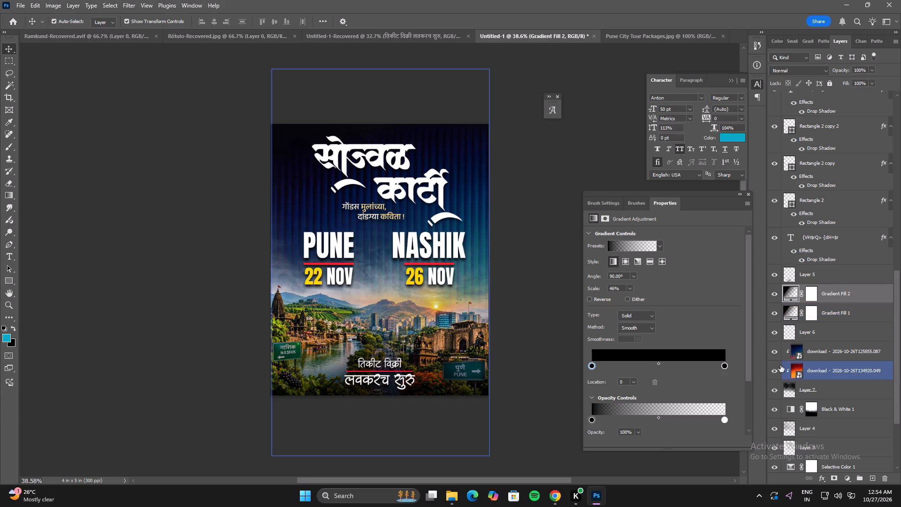
pyautogui.moveTo(775, 372); pyautogui.dragTo(775, 340)
# Add a Color Overlay effect to the painted sky layer in Normal mode at 100% opacity.
pyautogui.click(825, 396)
pyautogui.click(832, 395)
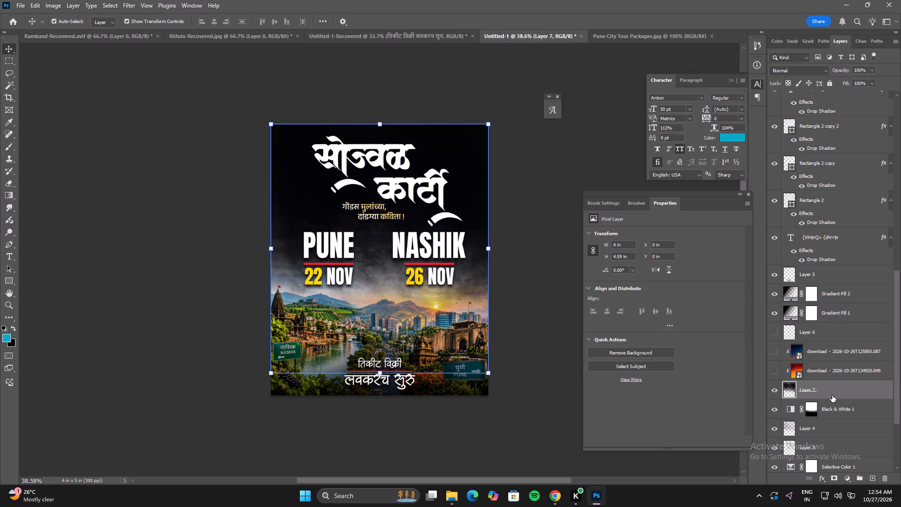
pyautogui.doubleClick(848, 392)
pyautogui.click(532, 353)
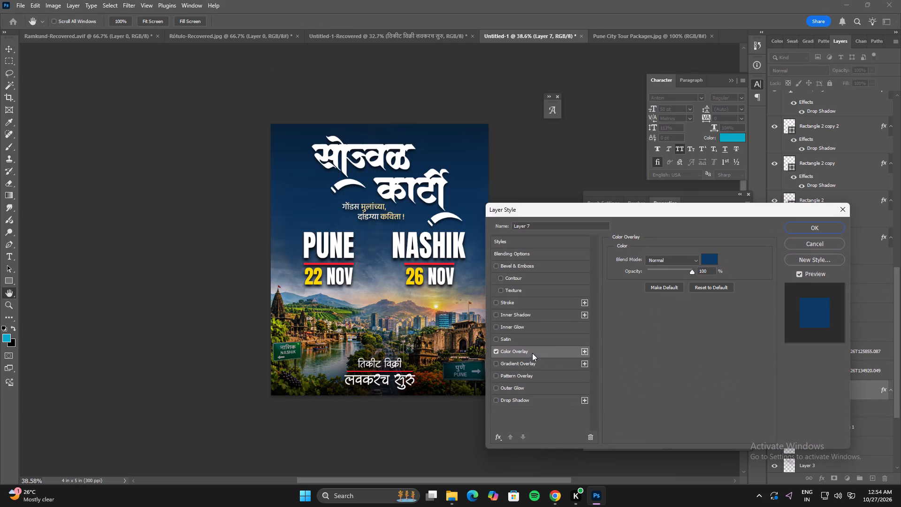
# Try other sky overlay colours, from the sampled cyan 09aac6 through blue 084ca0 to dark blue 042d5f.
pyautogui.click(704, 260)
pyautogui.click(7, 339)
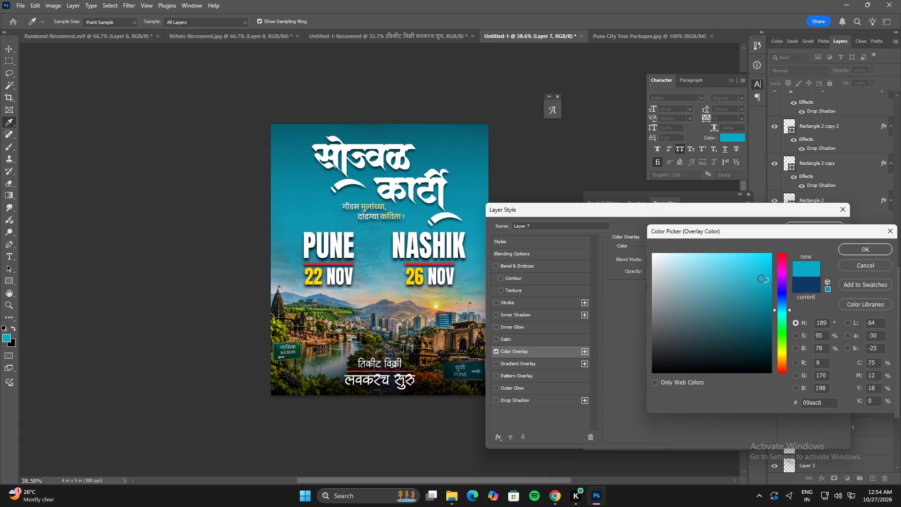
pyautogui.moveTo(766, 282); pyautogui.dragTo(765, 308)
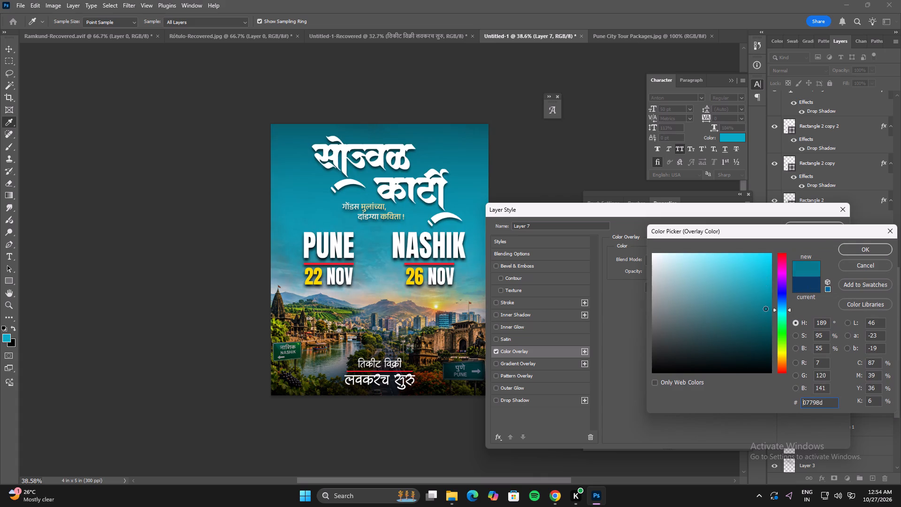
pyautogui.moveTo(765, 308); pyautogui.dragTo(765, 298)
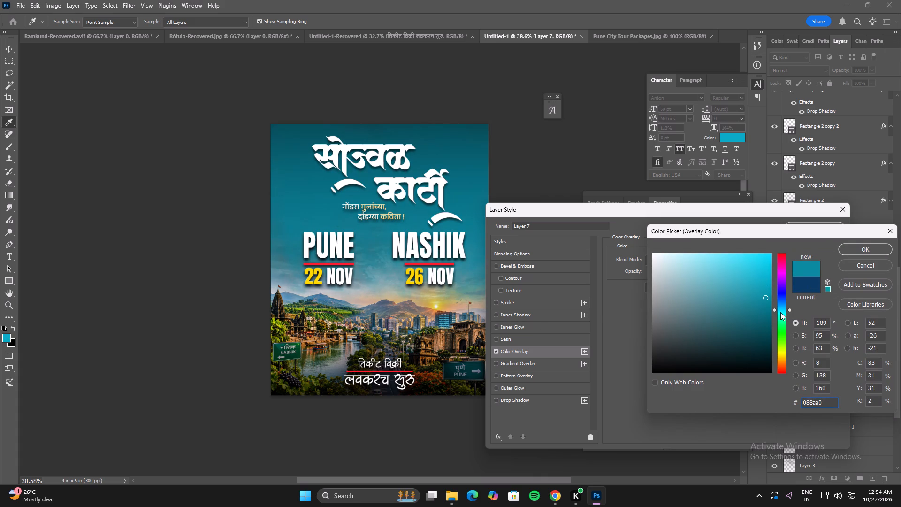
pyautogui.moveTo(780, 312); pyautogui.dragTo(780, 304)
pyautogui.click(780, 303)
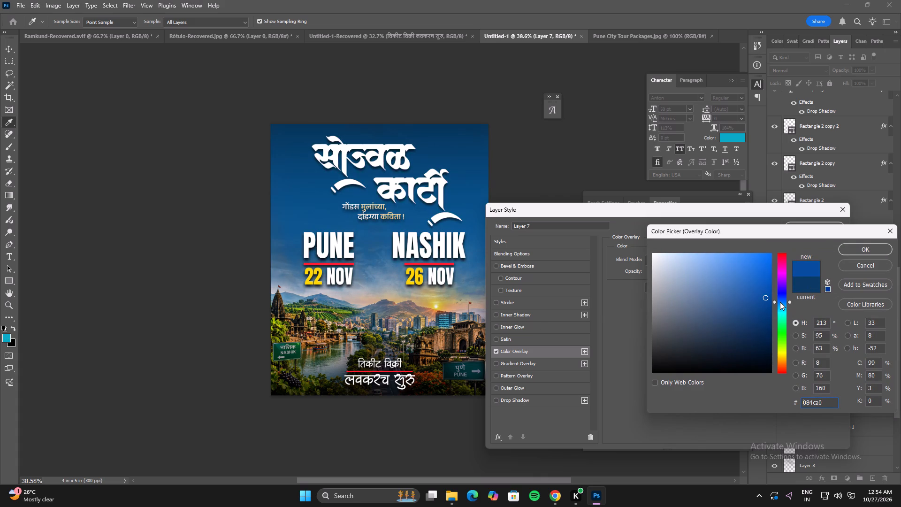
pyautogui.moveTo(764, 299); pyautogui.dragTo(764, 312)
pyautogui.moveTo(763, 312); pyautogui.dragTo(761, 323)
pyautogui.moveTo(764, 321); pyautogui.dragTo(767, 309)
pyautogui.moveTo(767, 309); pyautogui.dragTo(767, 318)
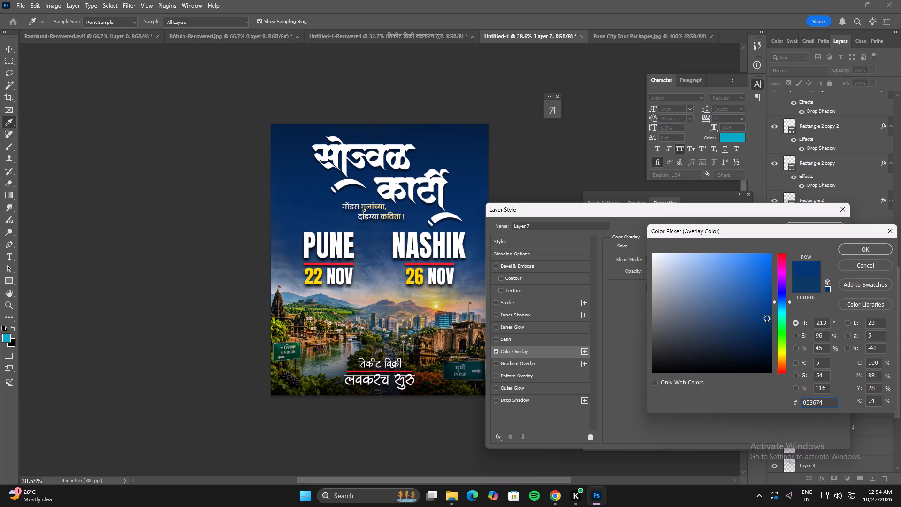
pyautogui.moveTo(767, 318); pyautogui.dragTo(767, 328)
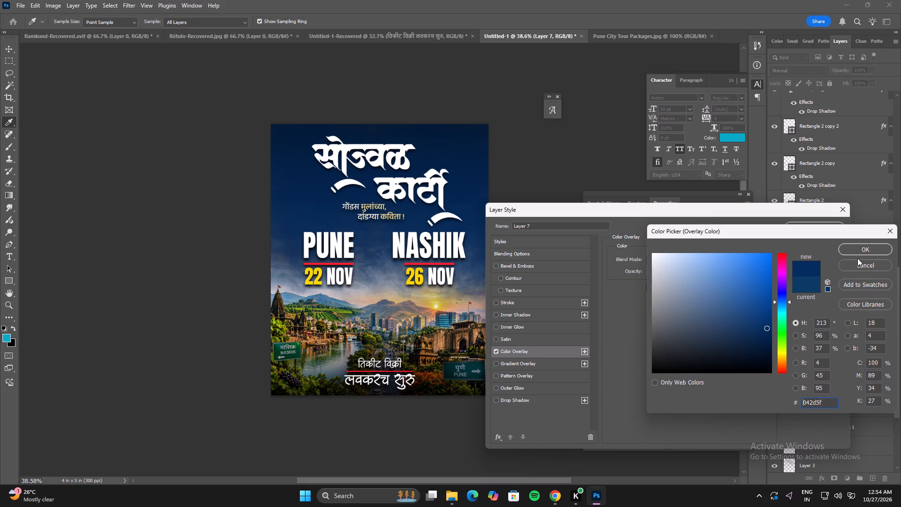
# Revert the sky overlay colour to navy 0c3a66 and apply the layer style.
pyautogui.click(802, 283)
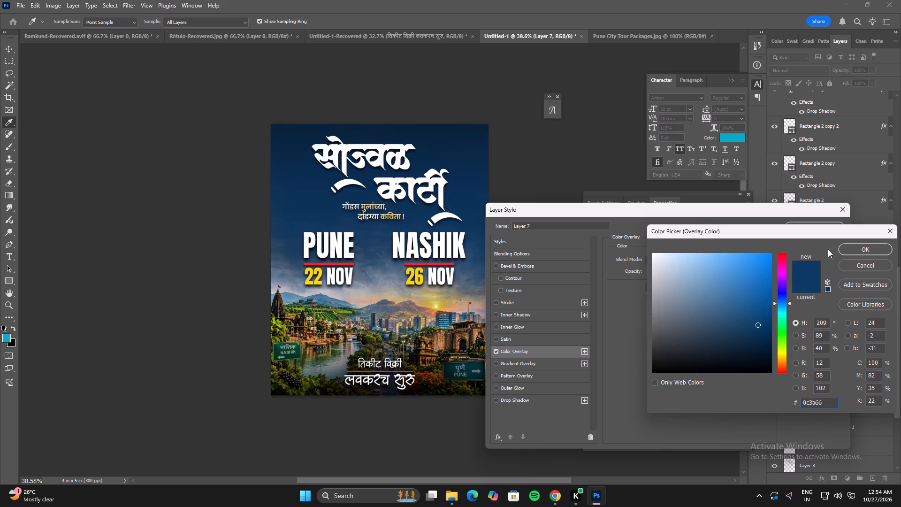
pyautogui.click(857, 249)
pyautogui.click(821, 230)
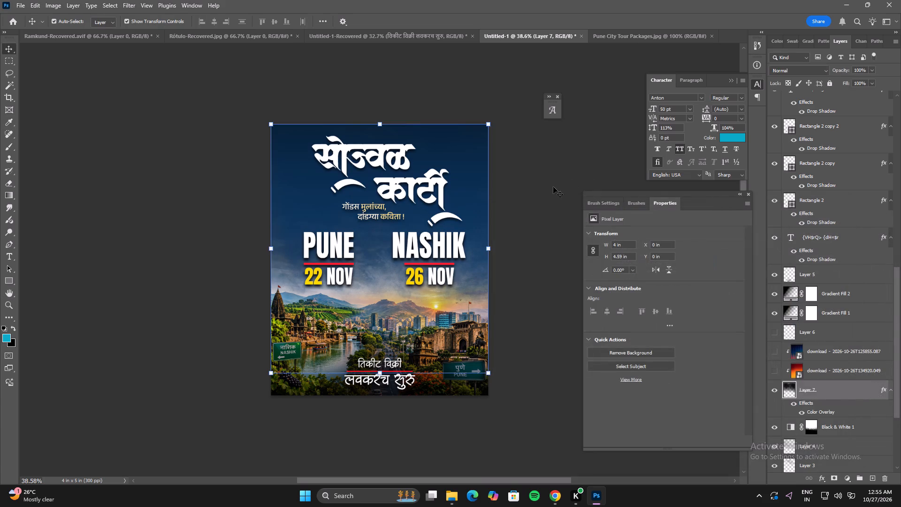
# Preview the poster full screen, and change the fill of the red underlines beneath PUNE and NASHIK to cyan-blue.
pyautogui.click(553, 187)
pyautogui.press('f')
pyautogui.press('f')
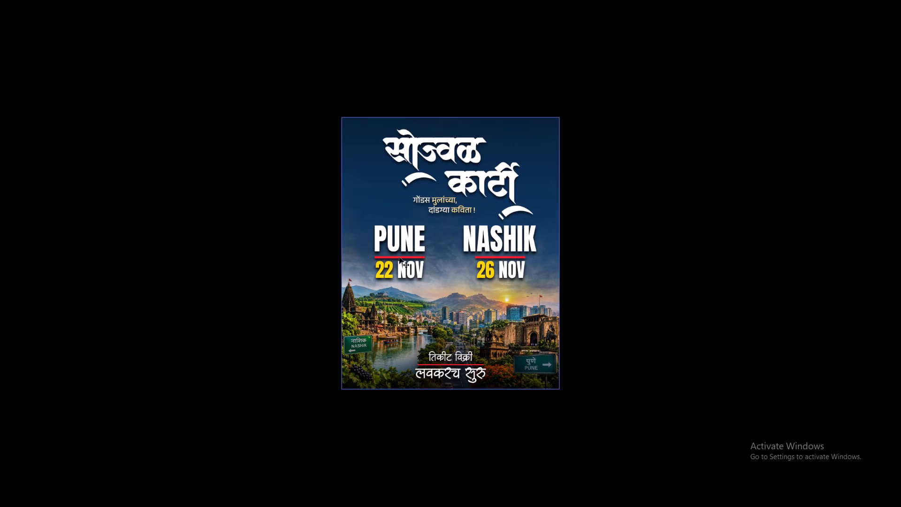
pyautogui.click(401, 258)
pyautogui.press('f')
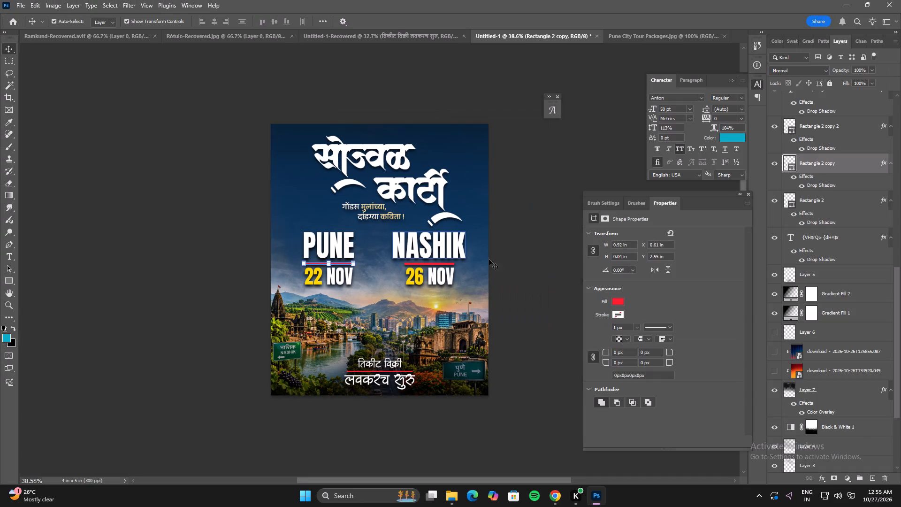
pyautogui.keyDown('shift'); pyautogui.click(451, 263); pyautogui.keyUp('shift')
pyautogui.click(618, 303)
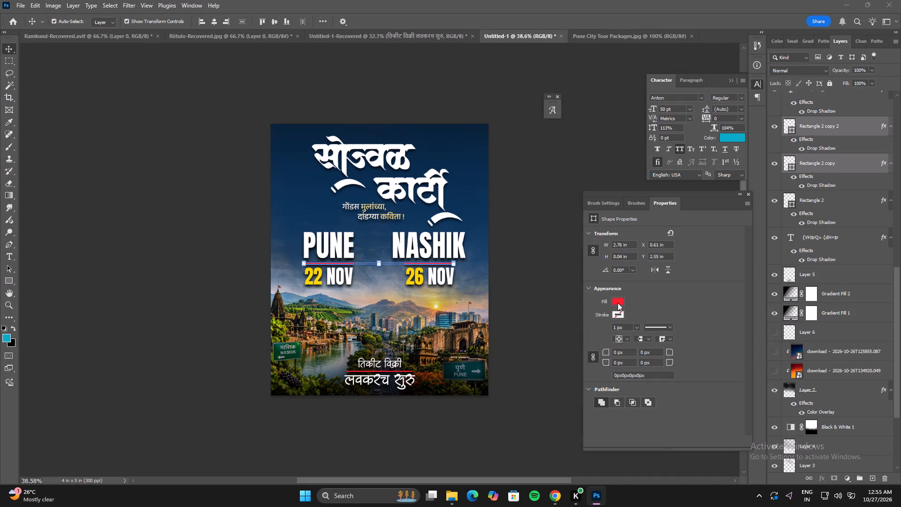
pyautogui.click(612, 353)
pyautogui.click(551, 325)
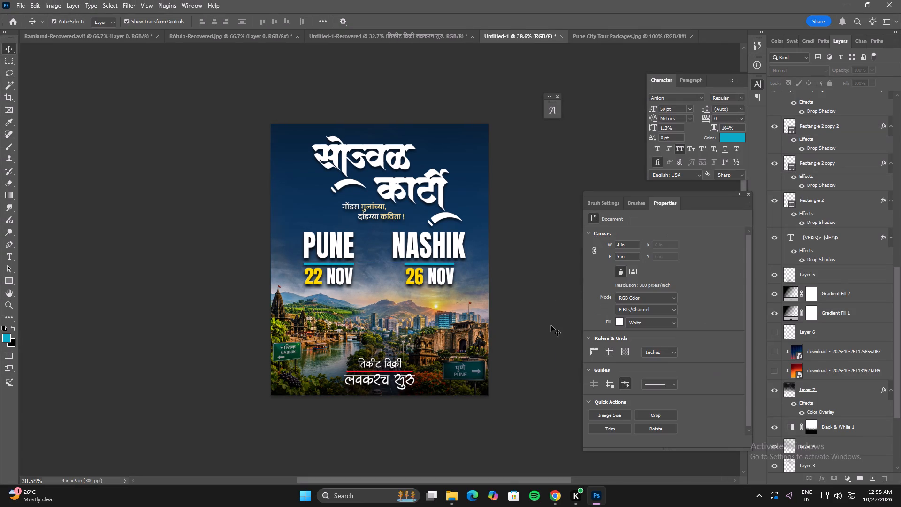
# Recolour both date texts, 22 NOV and 26 NOV, entirely white to remove the yellow accents.
pyautogui.click(324, 280)
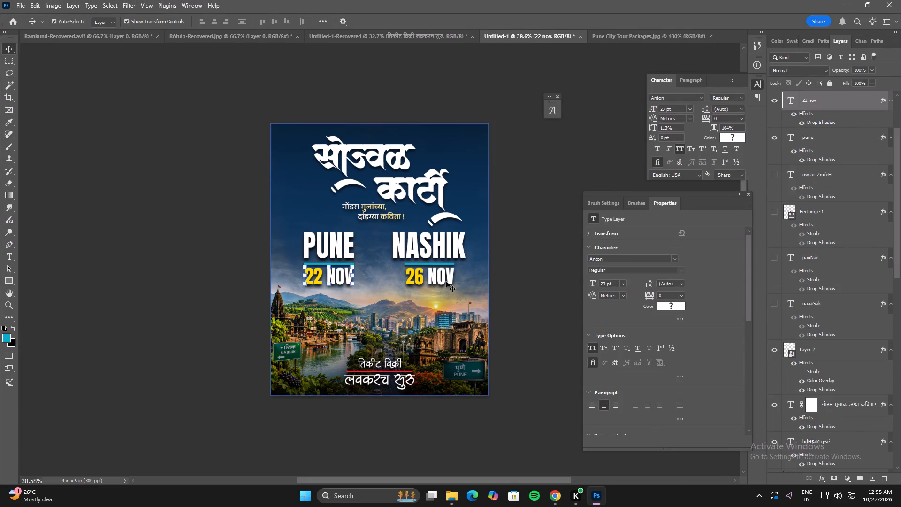
pyautogui.keyDown('shift'); pyautogui.click(446, 281); pyautogui.keyUp('shift')
pyautogui.click(661, 306)
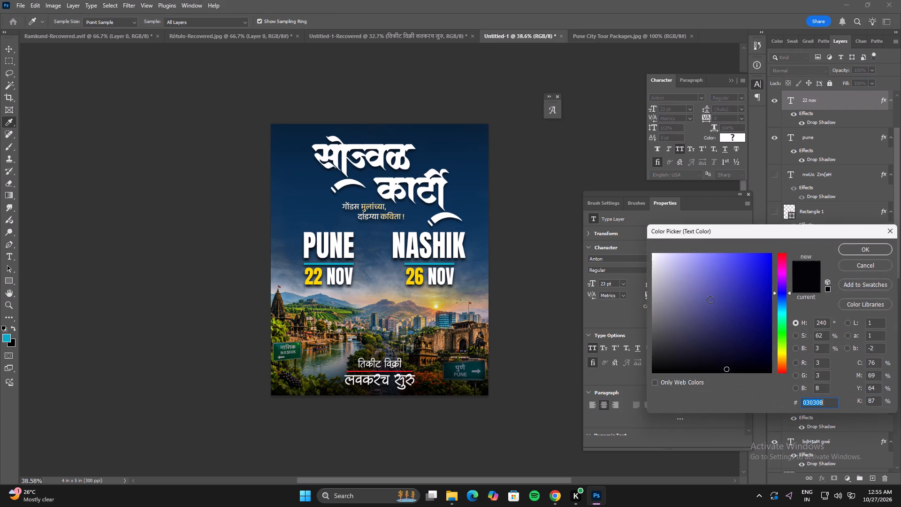
pyautogui.moveTo(710, 295); pyautogui.dragTo(586, 226)
pyautogui.click(884, 246)
pyautogui.click(517, 297)
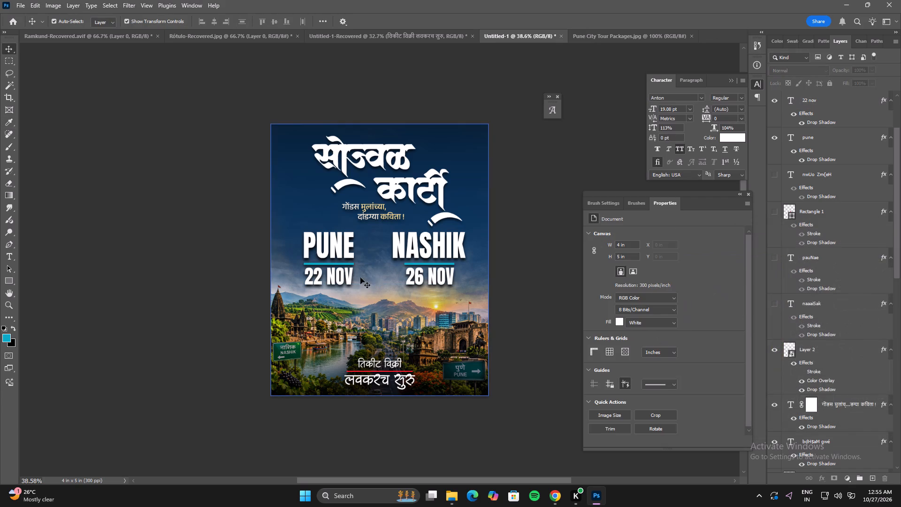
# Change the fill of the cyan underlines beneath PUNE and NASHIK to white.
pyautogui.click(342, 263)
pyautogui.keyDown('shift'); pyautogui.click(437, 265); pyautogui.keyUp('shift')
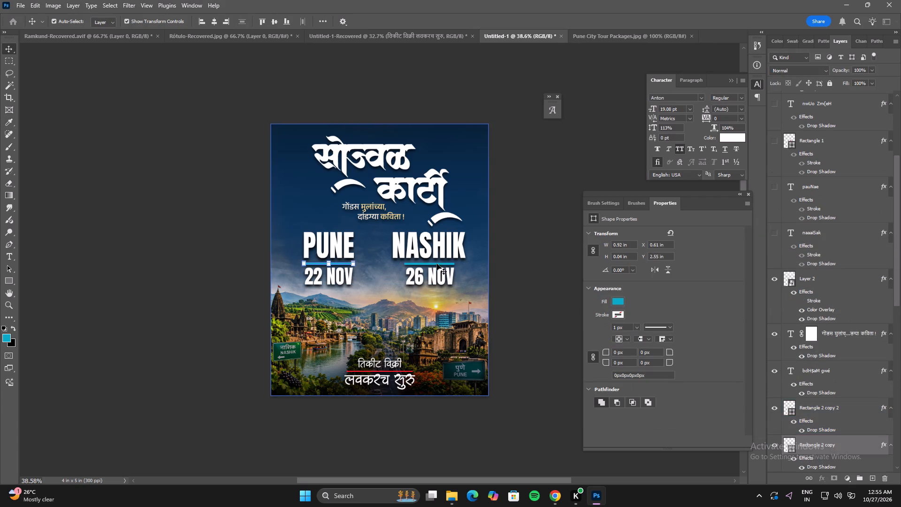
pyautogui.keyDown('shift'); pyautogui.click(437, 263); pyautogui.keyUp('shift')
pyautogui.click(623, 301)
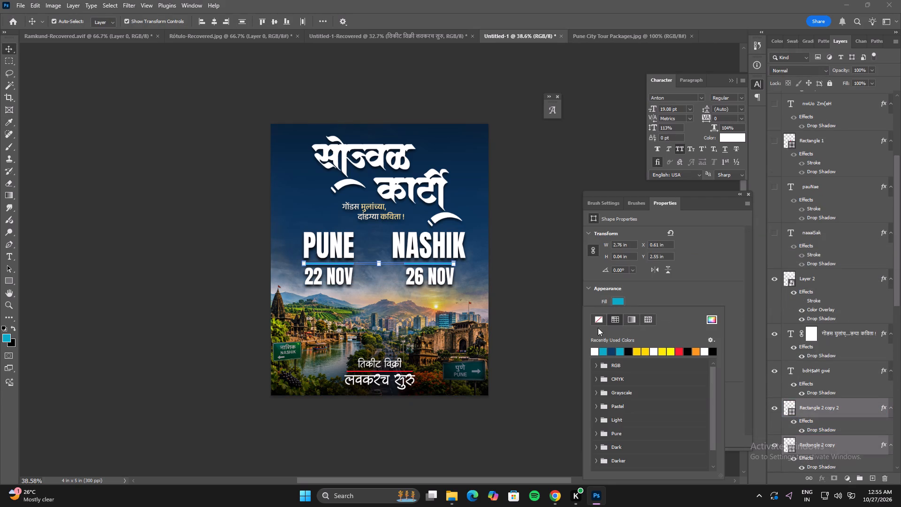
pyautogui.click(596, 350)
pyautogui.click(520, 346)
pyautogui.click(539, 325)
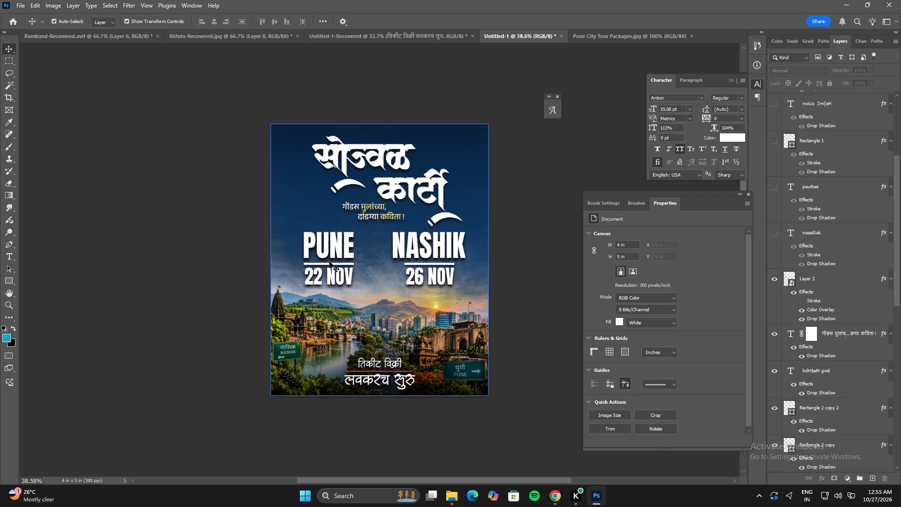
# Delete both underline shapes beneath PUNE and NASHIK.
pyautogui.click(330, 263)
pyautogui.keyDown('shift'); pyautogui.click(446, 264); pyautogui.keyUp('shift')
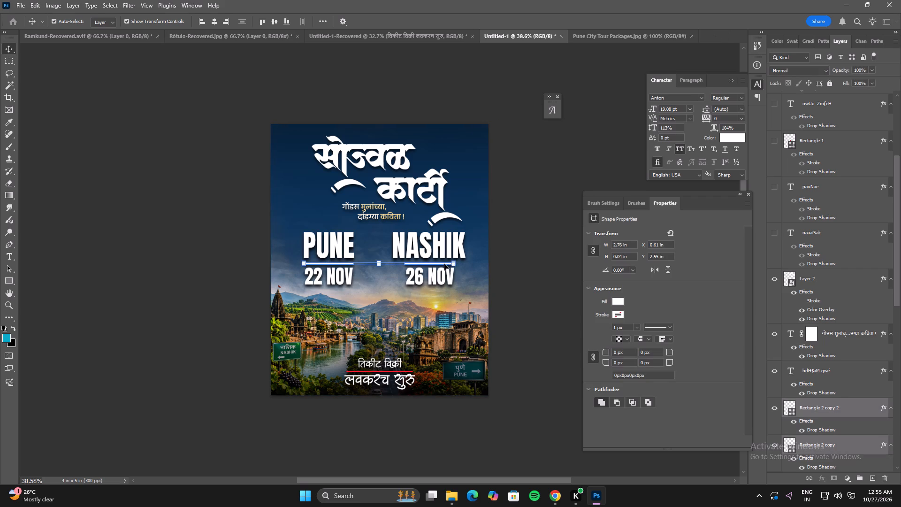
pyautogui.press('BackSpace')
pyautogui.click(517, 271)
# Extend the Nashik date text to read 26 NOVEMBER.
pyautogui.doubleClick(445, 276)
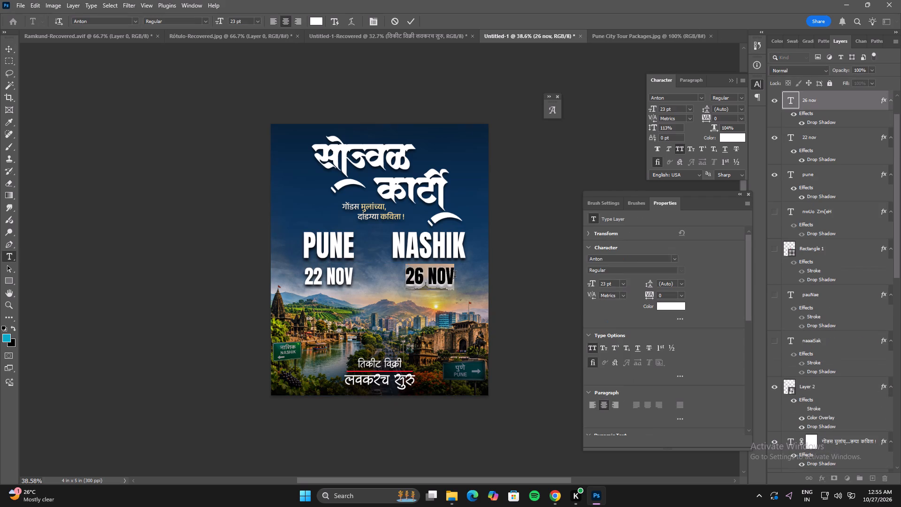
pyautogui.click(455, 276)
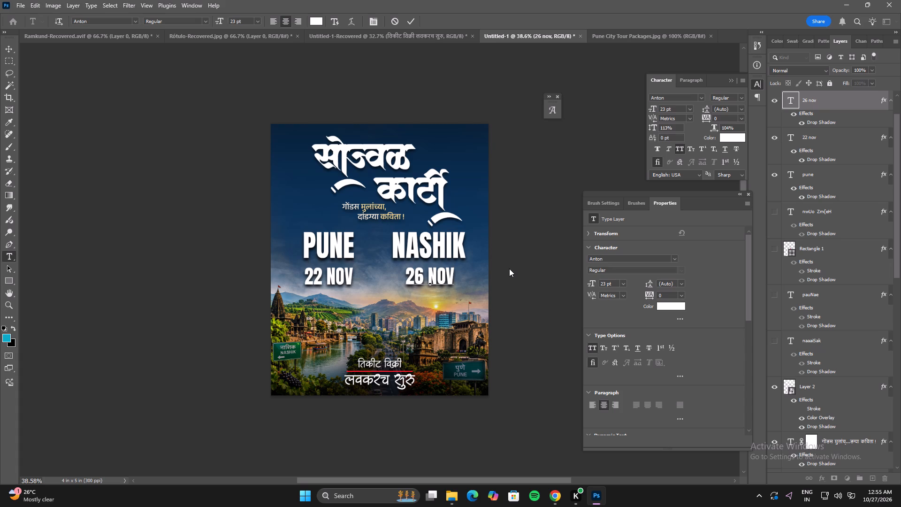
pyautogui.press('e')
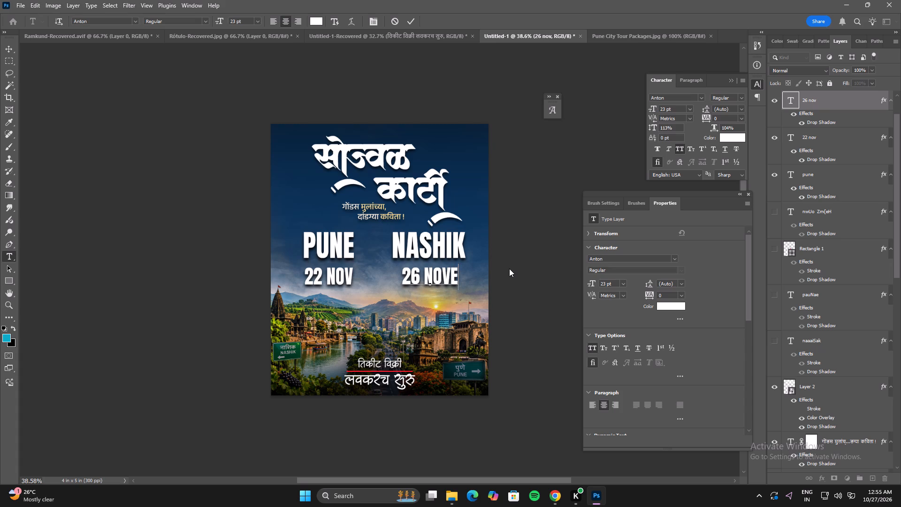
pyautogui.press('m')
pyautogui.write('ber')
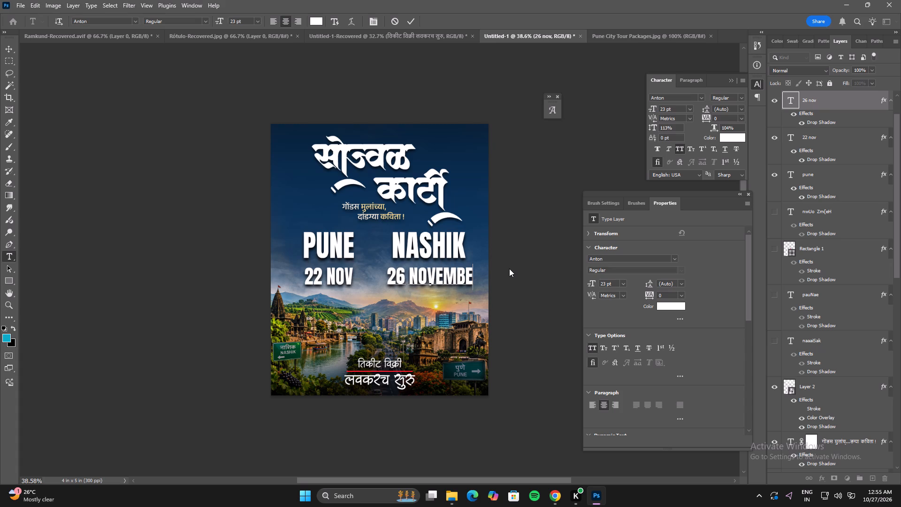
pyautogui.click(524, 296)
pyautogui.click(579, 288)
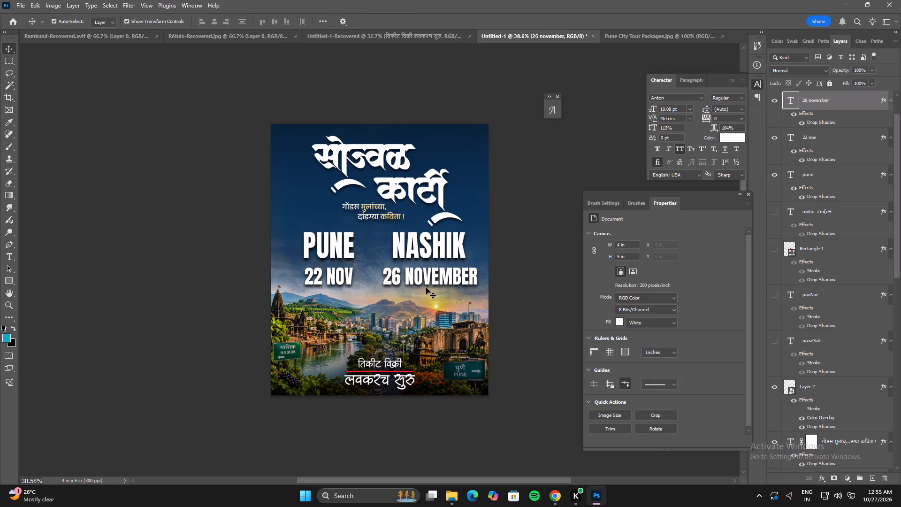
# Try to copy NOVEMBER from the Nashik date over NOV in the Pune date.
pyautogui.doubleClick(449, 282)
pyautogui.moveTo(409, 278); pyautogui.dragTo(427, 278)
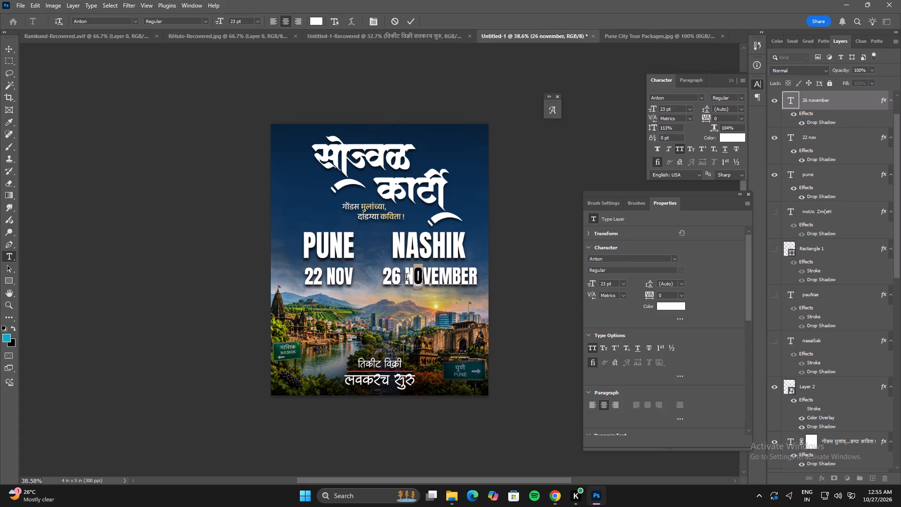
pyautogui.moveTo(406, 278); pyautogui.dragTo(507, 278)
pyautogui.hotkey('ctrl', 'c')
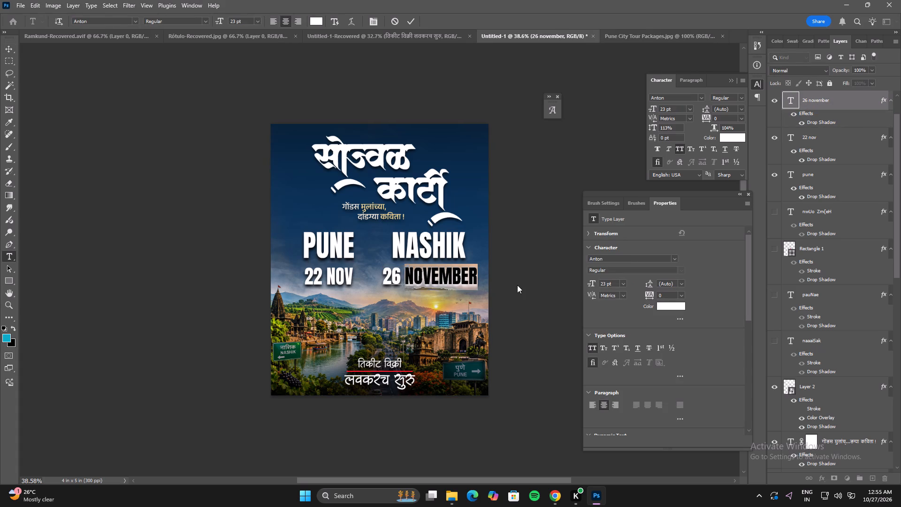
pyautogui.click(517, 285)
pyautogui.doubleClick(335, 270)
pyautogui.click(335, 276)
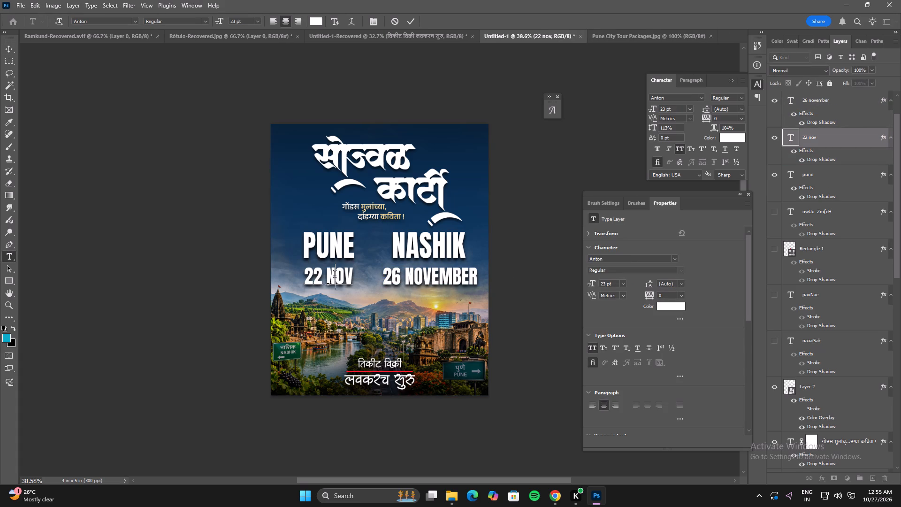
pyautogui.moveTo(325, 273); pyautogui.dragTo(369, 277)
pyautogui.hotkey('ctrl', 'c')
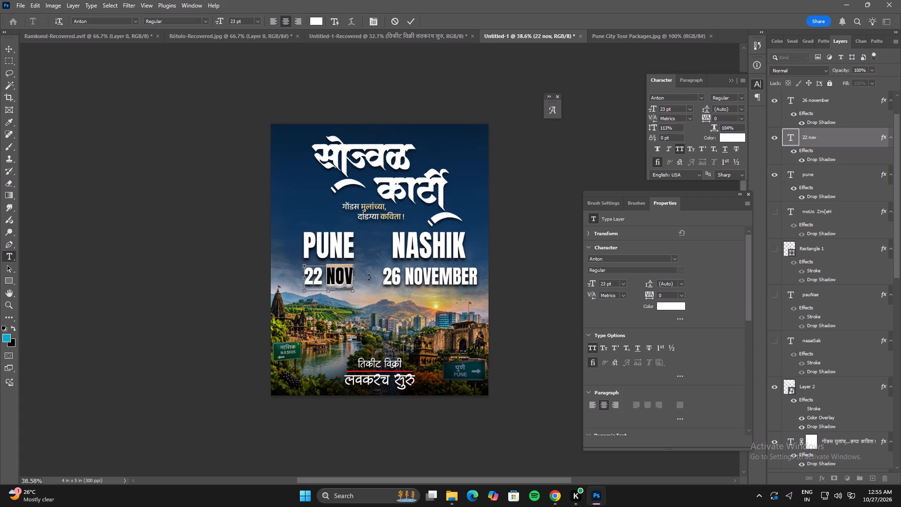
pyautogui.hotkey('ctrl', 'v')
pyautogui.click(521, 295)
# Copy NOVEMBER from the Nashik date and replace NOV with it, so the Pune date reads 22 NOVEMBER.
pyautogui.doubleClick(438, 278)
pyautogui.moveTo(406, 276); pyautogui.dragTo(490, 280)
pyautogui.hotkey('ctrl', 'c')
pyautogui.click(506, 272)
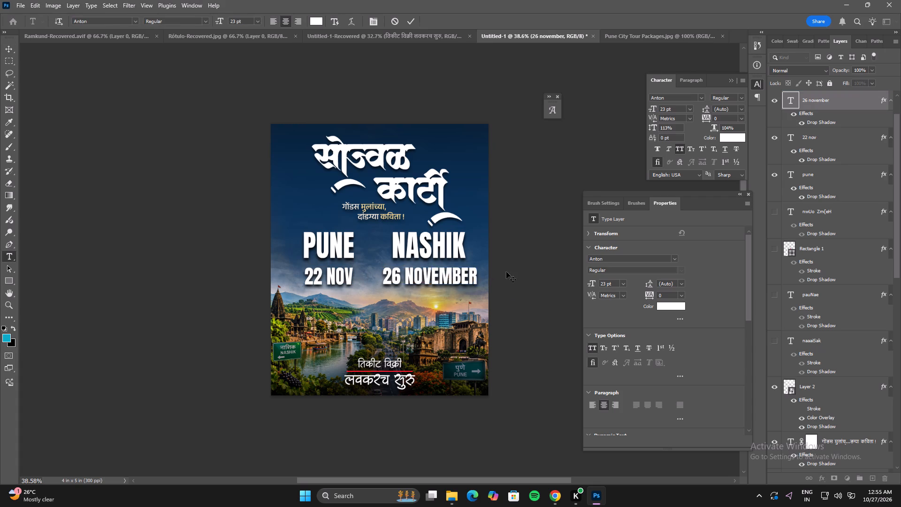
pyautogui.doubleClick(327, 276)
pyautogui.moveTo(327, 277); pyautogui.dragTo(379, 283)
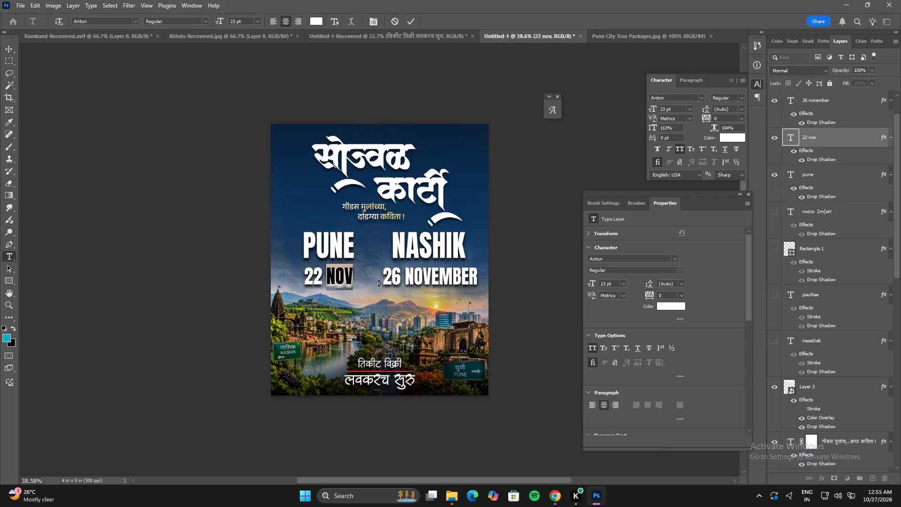
pyautogui.hotkey('ctrl', 'v')
pyautogui.click(555, 279)
pyautogui.click(559, 271)
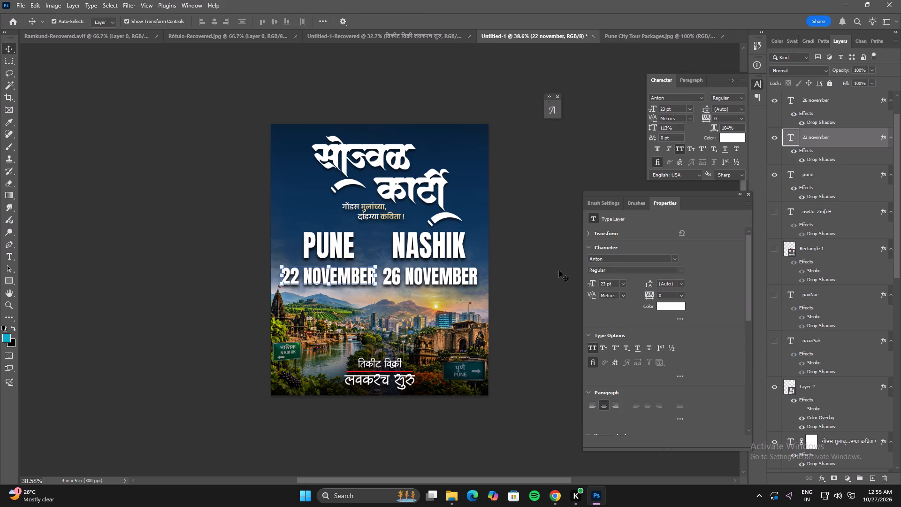
# Scale both date texts down together to about 18.62 pt, keeping their shared centre.
pyautogui.keyDown('alt'); pyautogui.scroll(4, 393, 271); pyautogui.keyUp('alt')
pyautogui.click(321, 275)
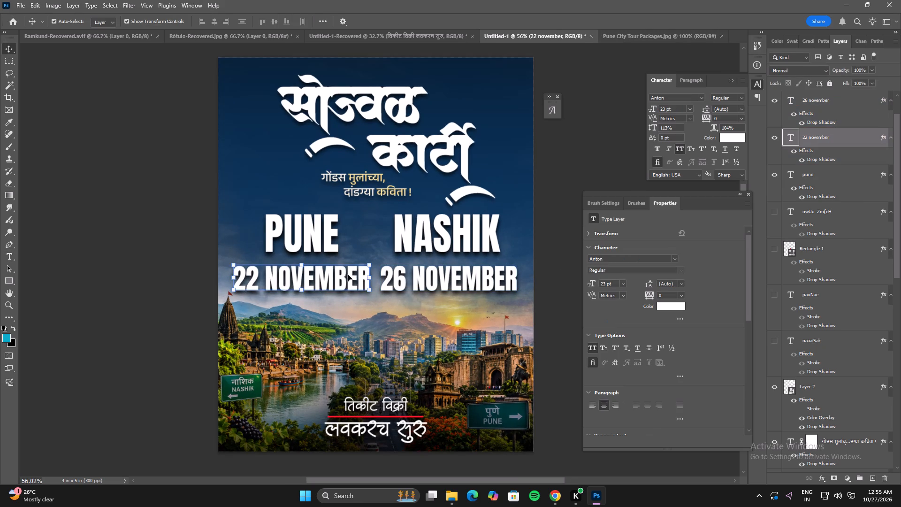
pyautogui.keyDown('shift'); pyautogui.click(438, 277); pyautogui.keyUp('shift')
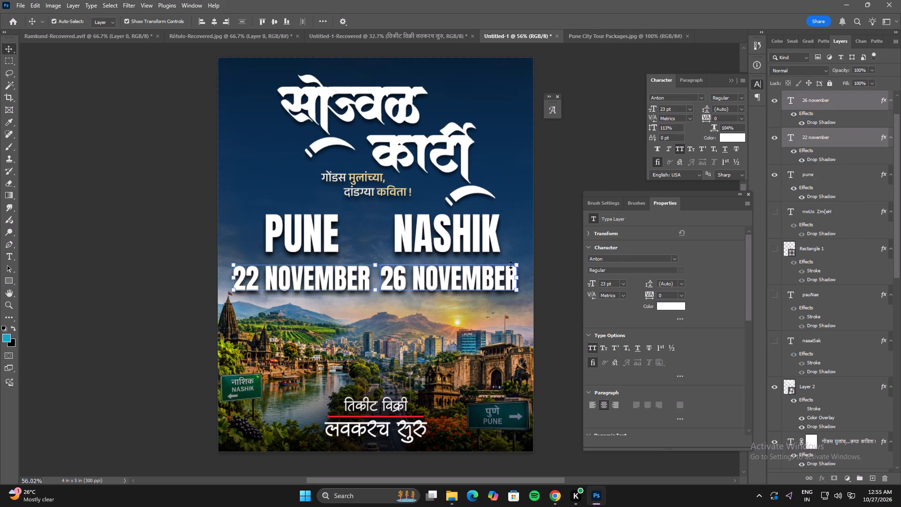
pyautogui.keyDown('alt'); pyautogui.moveTo(521, 266); pyautogui.dragTo(494, 271); pyautogui.keyUp('alt')
pyautogui.doubleClick(425, 277)
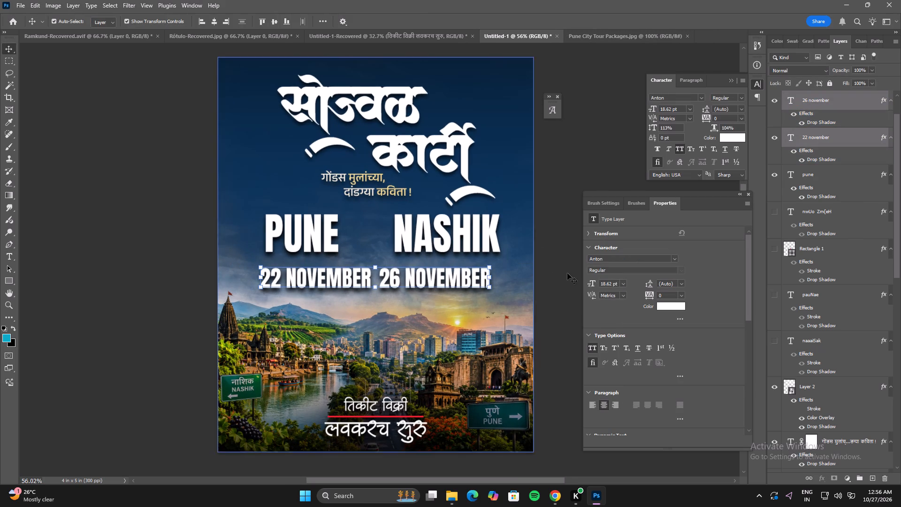
pyautogui.click(568, 273)
# Shift the 22 NOVEMBER text away from the Nashik date so it sits beneath PUNE.
pyautogui.click(460, 277)
pyautogui.click(350, 276)
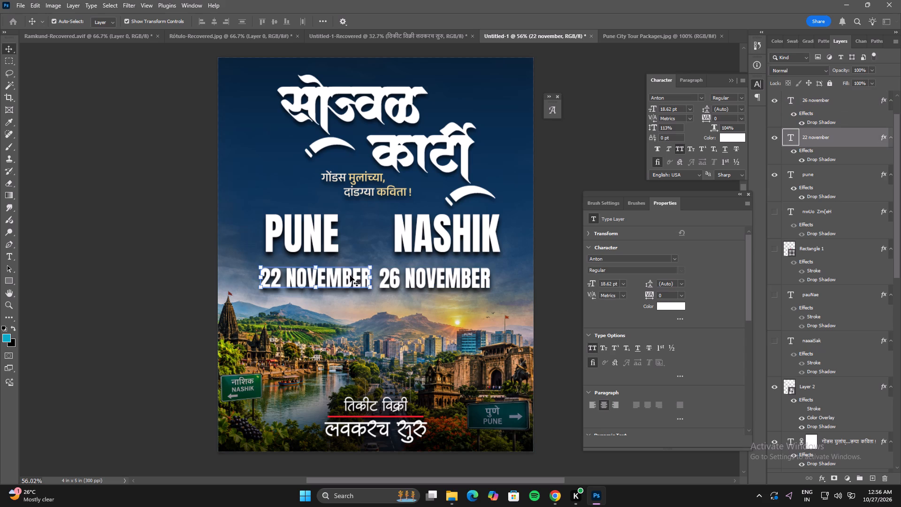
pyautogui.keyDown('shift'); pyautogui.moveTo(351, 277); pyautogui.dragTo(335, 275); pyautogui.keyUp('shift')
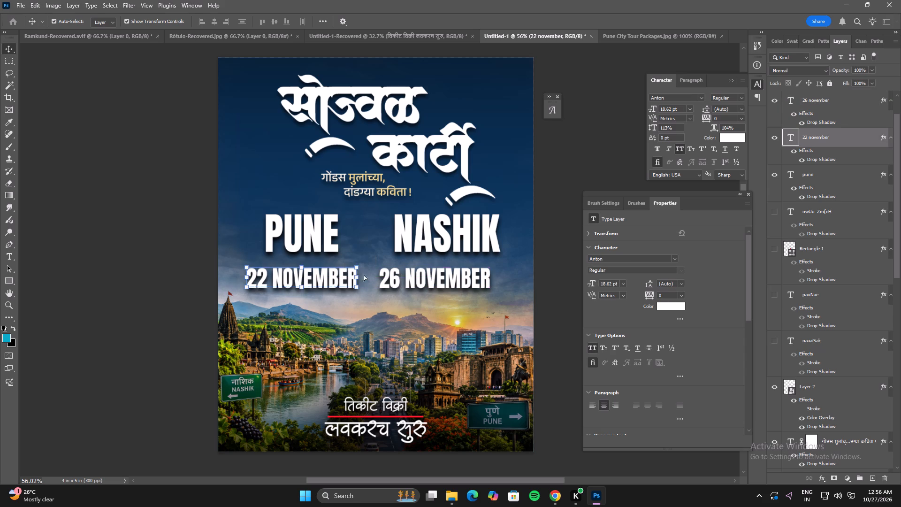
# Align the horizontal centres of 26 NOVEMBER with NASHIK and of 22 NOVEMBER with PUNE.
pyautogui.click(415, 275)
pyautogui.keyDown('shift'); pyautogui.click(443, 238); pyautogui.keyUp('shift')
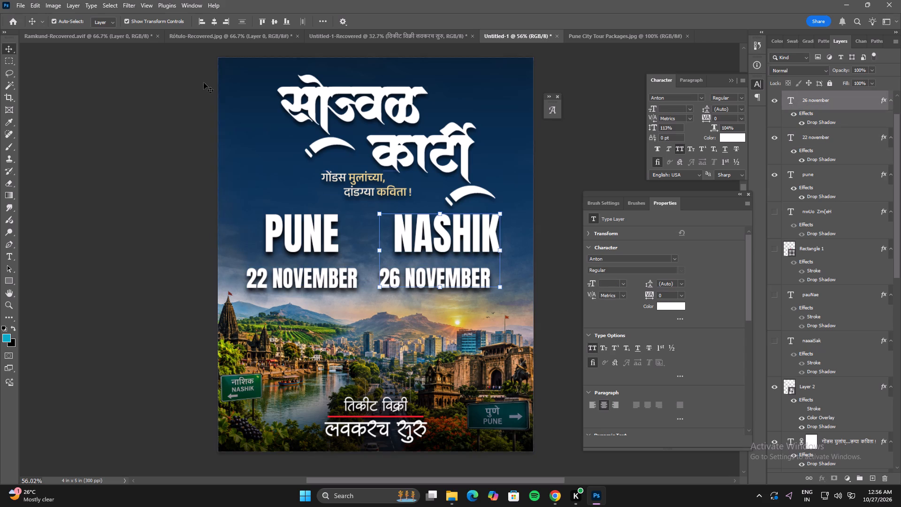
pyautogui.click(211, 23)
pyautogui.click(305, 273)
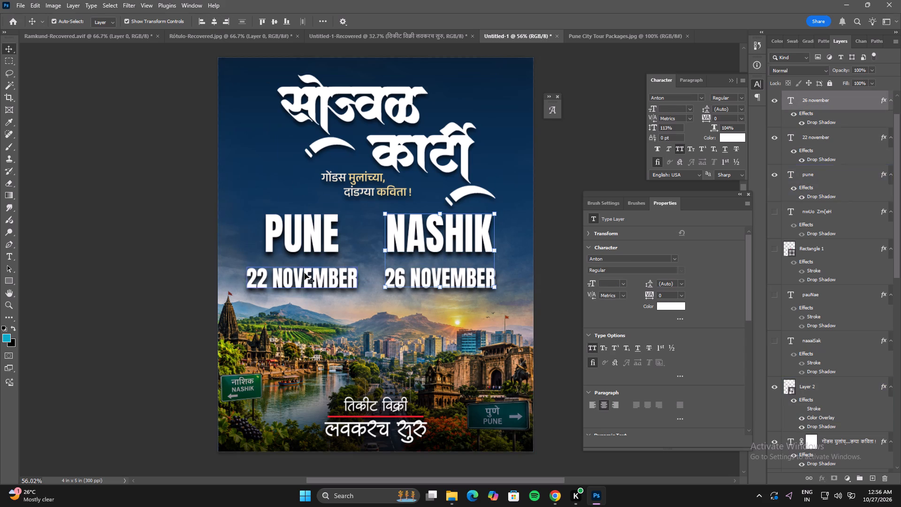
pyautogui.keyDown('shift'); pyautogui.click(305, 226); pyautogui.keyUp('shift')
pyautogui.click(210, 20)
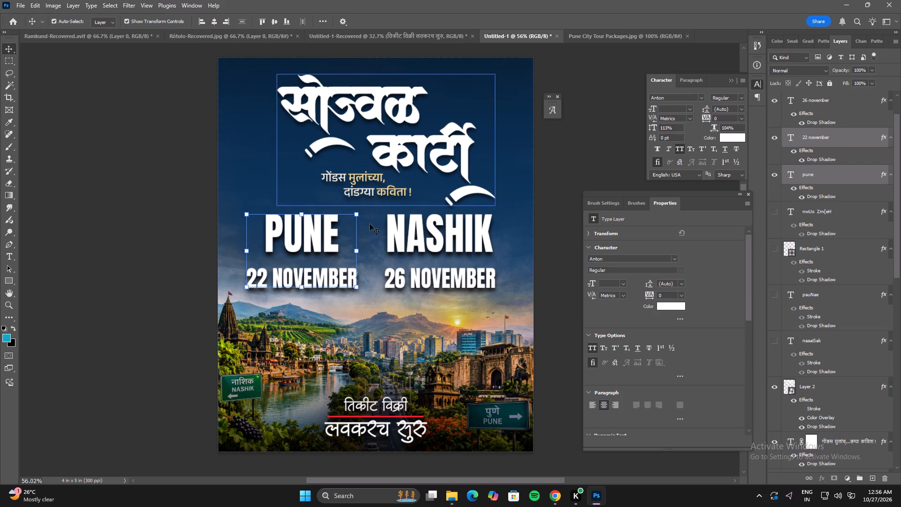
pyautogui.click(345, 332)
# Move both date texts up together, closer beneath the city names.
pyautogui.click(318, 285)
pyautogui.keyDown('shift'); pyautogui.click(389, 281); pyautogui.keyUp('shift')
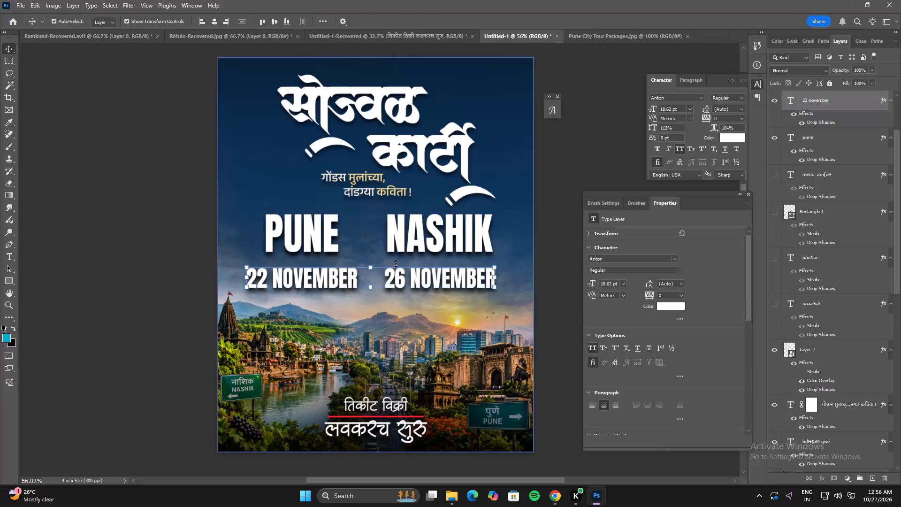
pyautogui.click(396, 263)
pyautogui.keyDown('shift'); pyautogui.moveTo(397, 272); pyautogui.dragTo(397, 265); pyautogui.keyUp('shift')
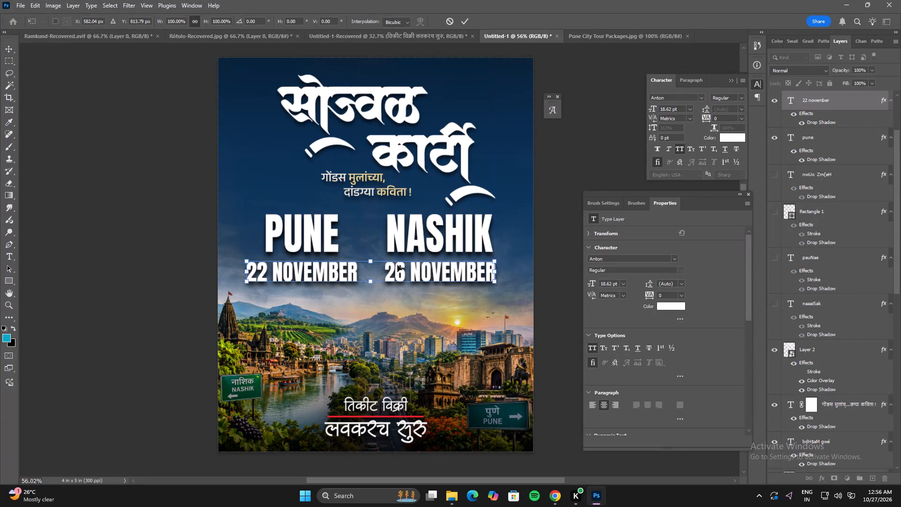
pyautogui.doubleClick(397, 265)
# Move the city names and dates down together as one block and centre the block on the canvas.
pyautogui.keyDown('shift'); pyautogui.click(324, 234); pyautogui.keyUp('shift')
pyautogui.keyDown('shift'); pyautogui.click(410, 232); pyautogui.keyUp('shift')
pyautogui.click(373, 212)
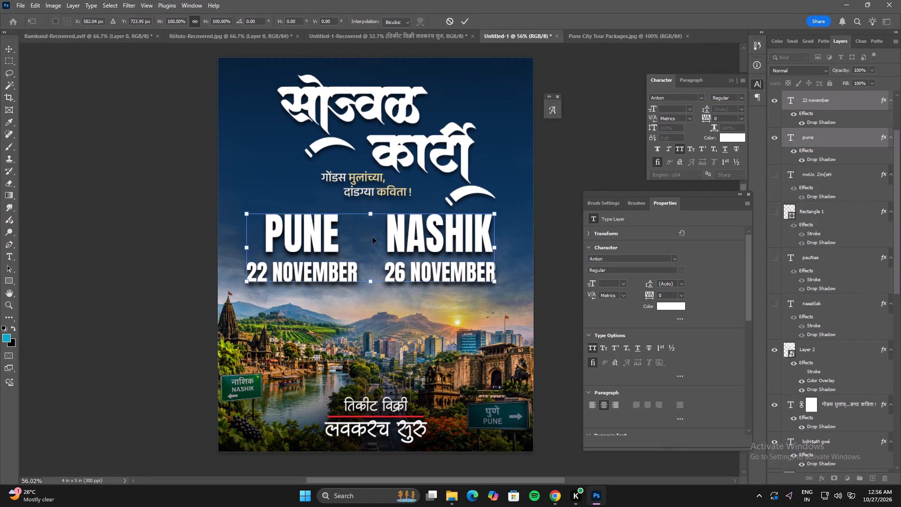
pyautogui.keyDown('shift'); pyautogui.moveTo(373, 237); pyautogui.dragTo(373, 244); pyautogui.keyUp('shift')
pyautogui.keyDown('shift'); pyautogui.moveTo(376, 239); pyautogui.dragTo(384, 238); pyautogui.keyUp('shift')
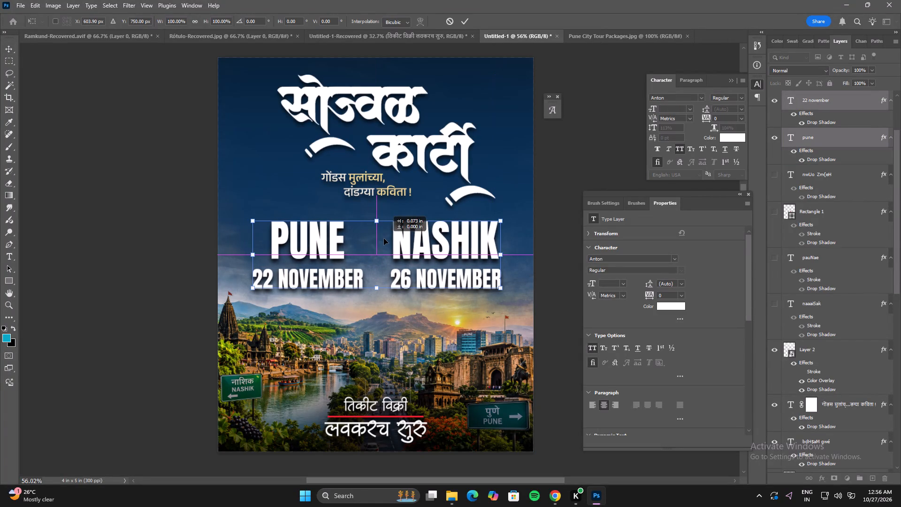
pyautogui.keyDown('shift'); pyautogui.moveTo(384, 238); pyautogui.dragTo(381, 239); pyautogui.keyUp('shift')
pyautogui.doubleClick(381, 239)
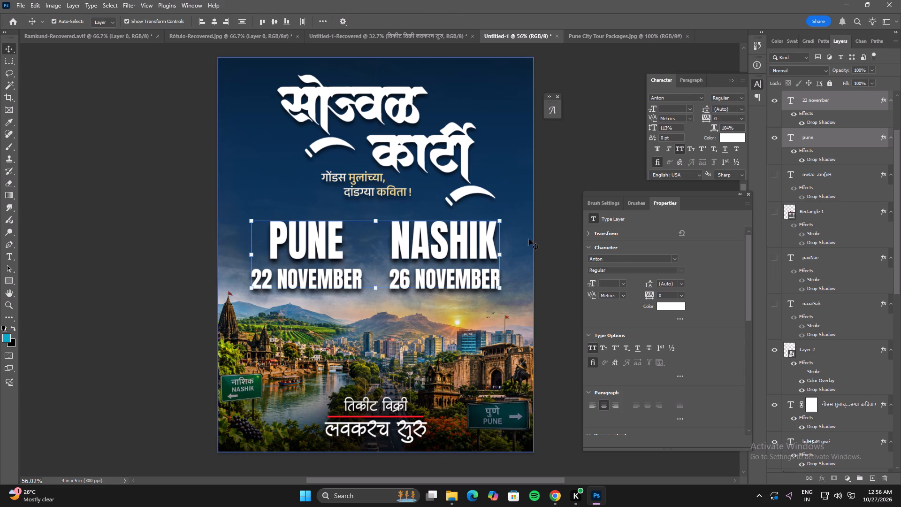
pyautogui.click(546, 239)
# Extend the dark bottom gradient, Gradient Fill 2, further up over the cityscape to a scale of about 52%.
pyautogui.keyDown('alt'); pyautogui.scroll(-4, 550, 263); pyautogui.keyUp('alt')
pyautogui.press('space')
pyautogui.press('space')
pyautogui.press('space')
pyautogui.press('space')
pyautogui.press('space')
pyautogui.press('space')
pyautogui.press('space')
pyautogui.press('space')
pyautogui.press('space')
pyautogui.moveTo(539, 234); pyautogui.dragTo(533, 253)
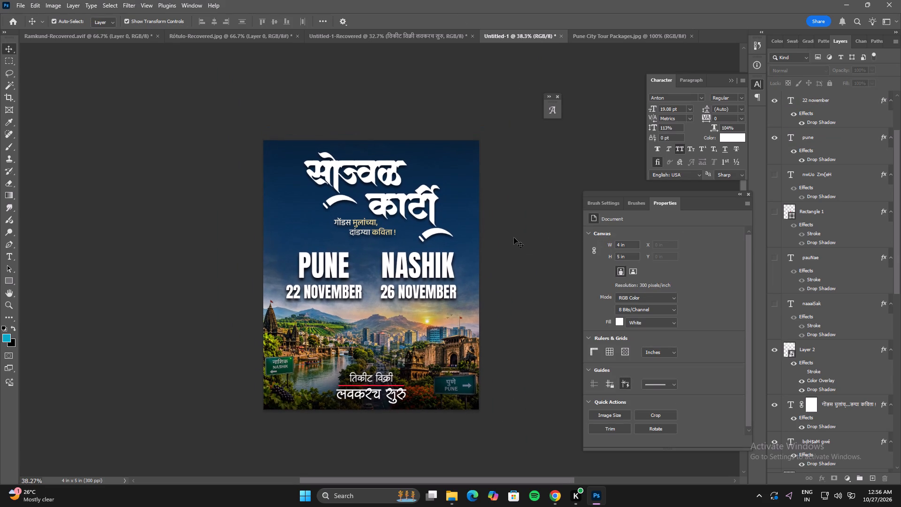
pyautogui.click(456, 172)
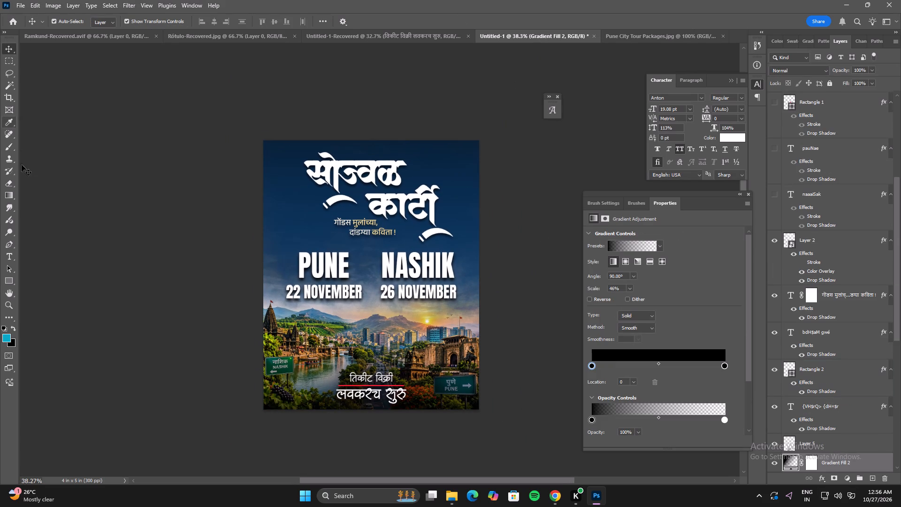
pyautogui.click(12, 195)
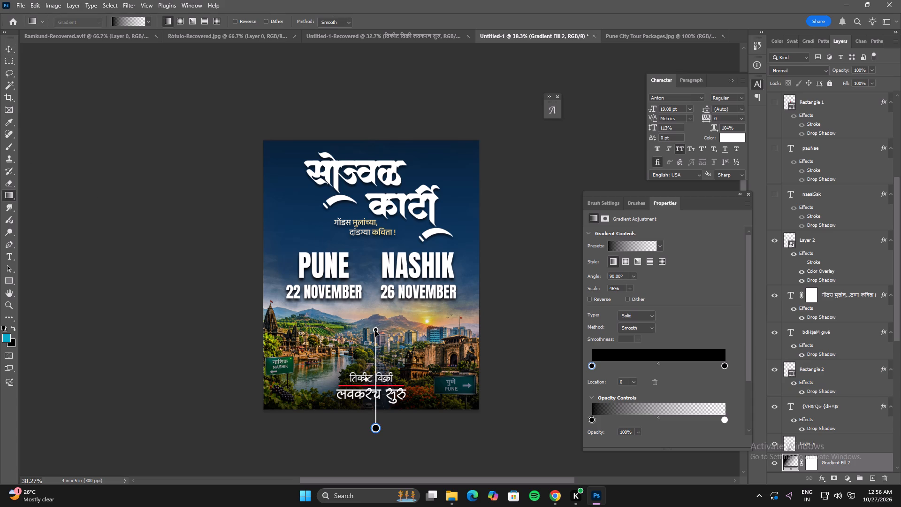
pyautogui.moveTo(375, 330); pyautogui.dragTo(376, 316)
# Shift the top gradient, Gradient Fill 1, lower over the sky with a scale of about 85%.
pyautogui.scroll(-3, 834, 430)
pyautogui.click(789, 372)
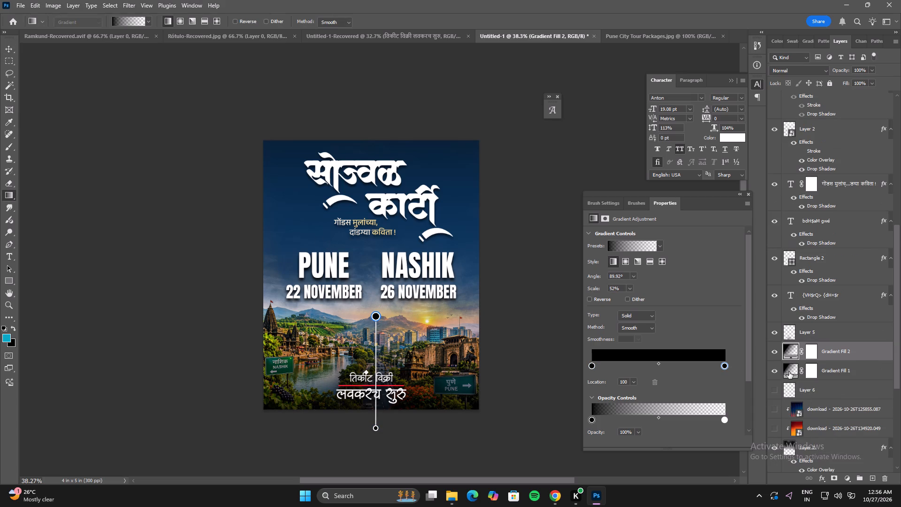
pyautogui.moveTo(367, 104); pyautogui.dragTo(365, 120)
pyautogui.moveTo(365, 120); pyautogui.dragTo(364, 136)
pyautogui.moveTo(364, 313); pyautogui.dragTo(362, 318)
pyautogui.click(11, 47)
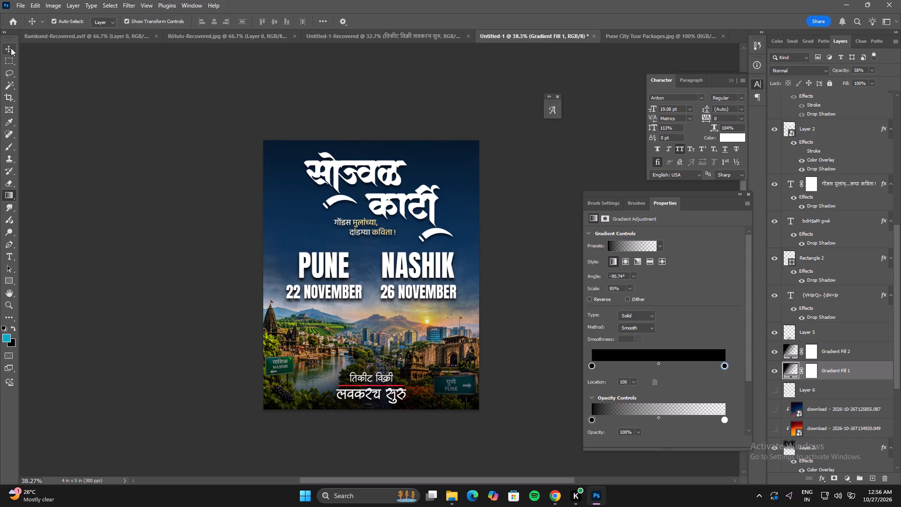
# Add a layer mask to the sky colour layer, Layer 7.
pyautogui.click(470, 188)
pyautogui.scroll(-3, 810, 384)
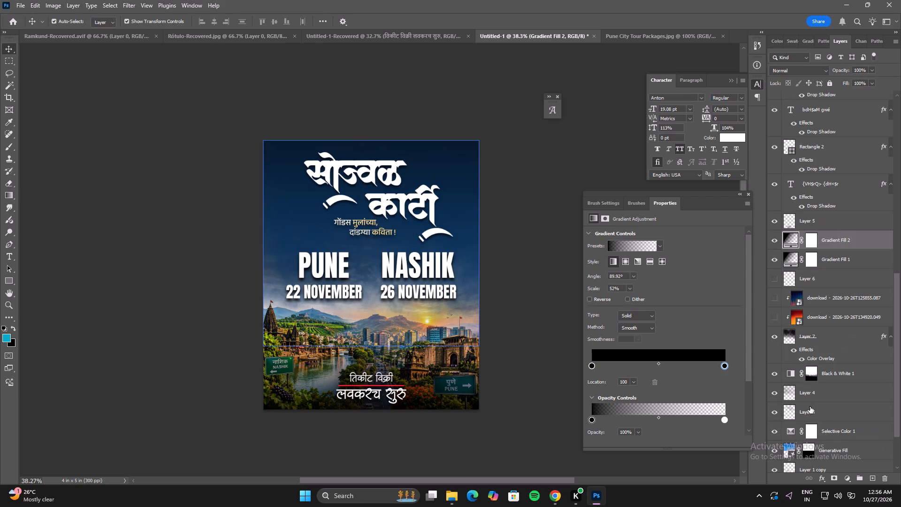
pyautogui.scroll(-1, 810, 427)
pyautogui.scroll(-1, 828, 390)
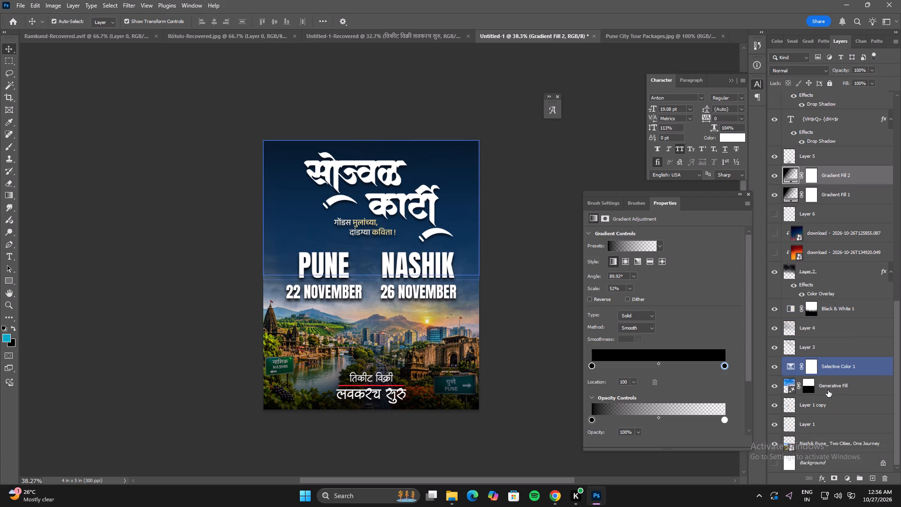
pyautogui.click(825, 279)
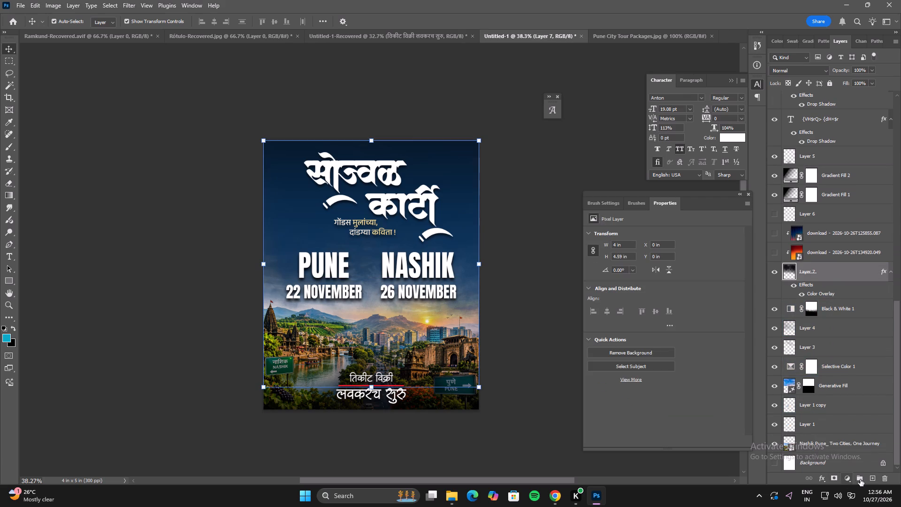
pyautogui.click(836, 474)
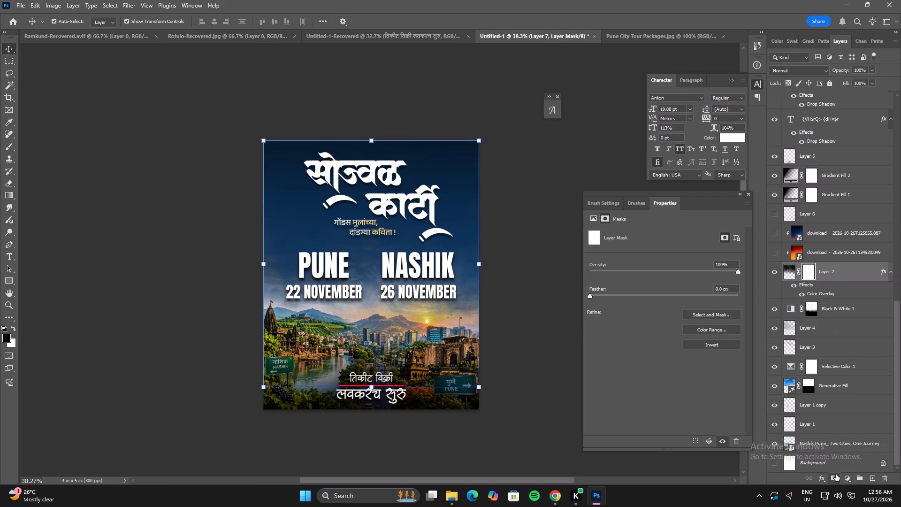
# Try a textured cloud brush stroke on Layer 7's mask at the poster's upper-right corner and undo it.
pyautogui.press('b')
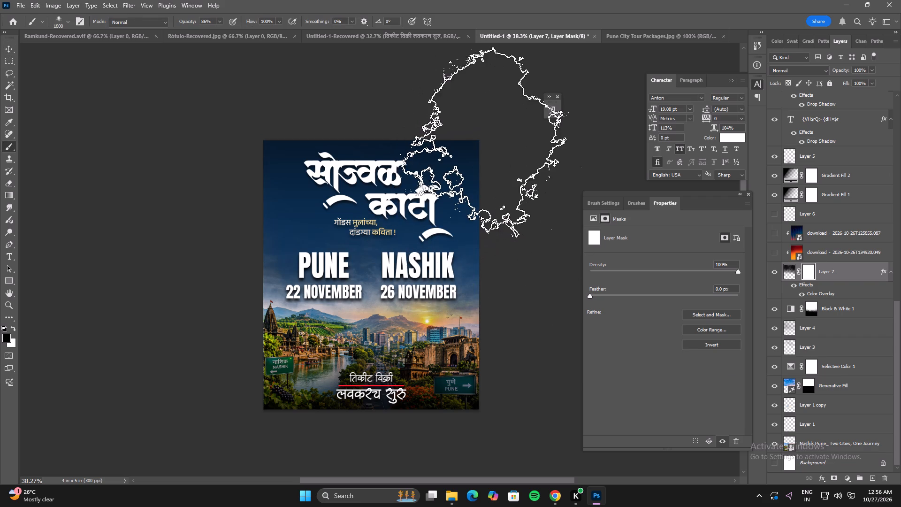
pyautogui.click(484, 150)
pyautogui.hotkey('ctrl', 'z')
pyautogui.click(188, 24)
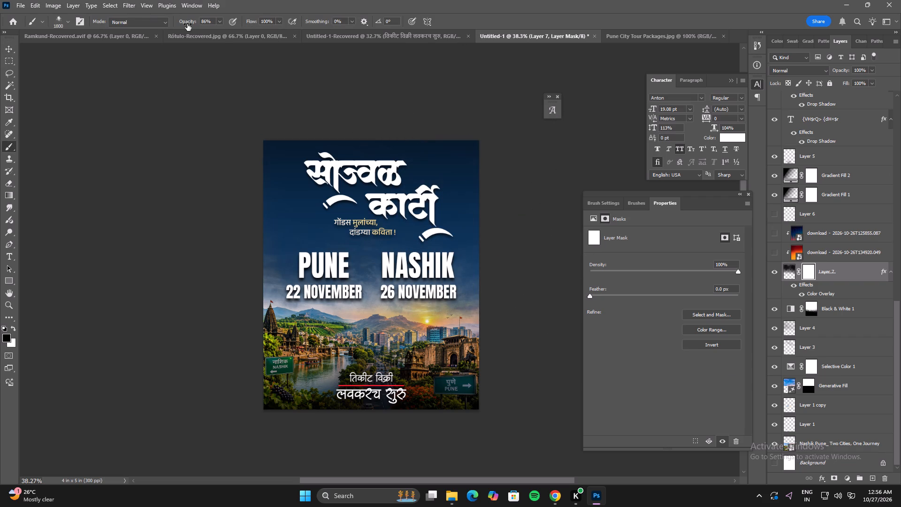
# Add a clipped layer above Layer 7 and paint pale cyan #cdf8ff cloud texture over the upper-right sky.
pyautogui.click(872, 479)
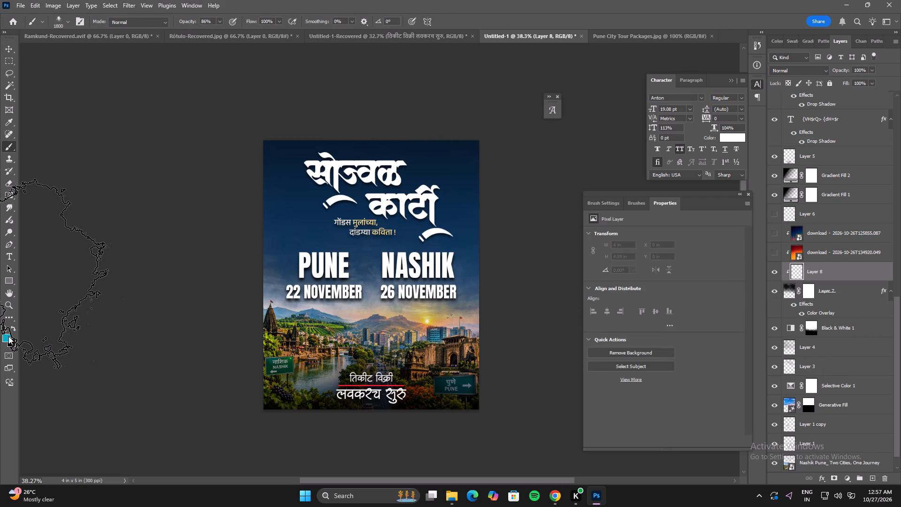
pyautogui.click(8, 336)
pyautogui.moveTo(665, 269); pyautogui.dragTo(675, 243)
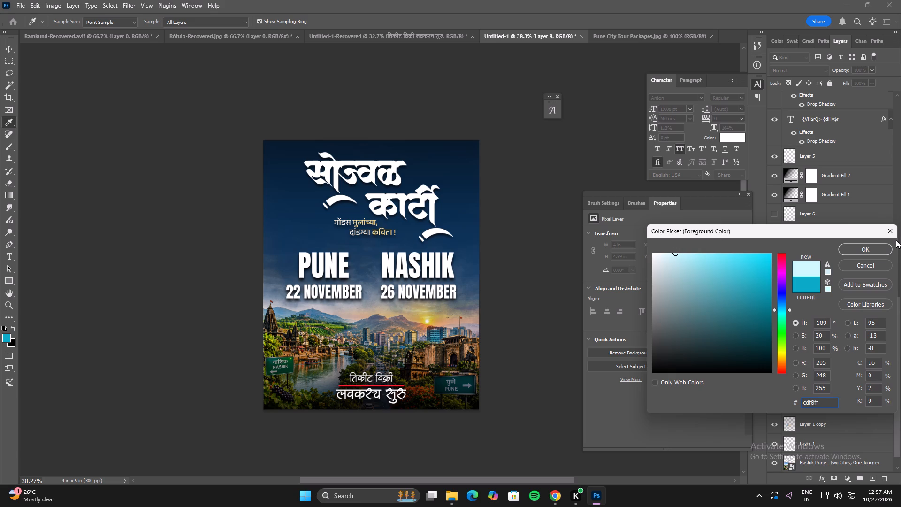
pyautogui.click(879, 249)
pyautogui.click(509, 202)
pyautogui.click(474, 165)
pyautogui.click(489, 160)
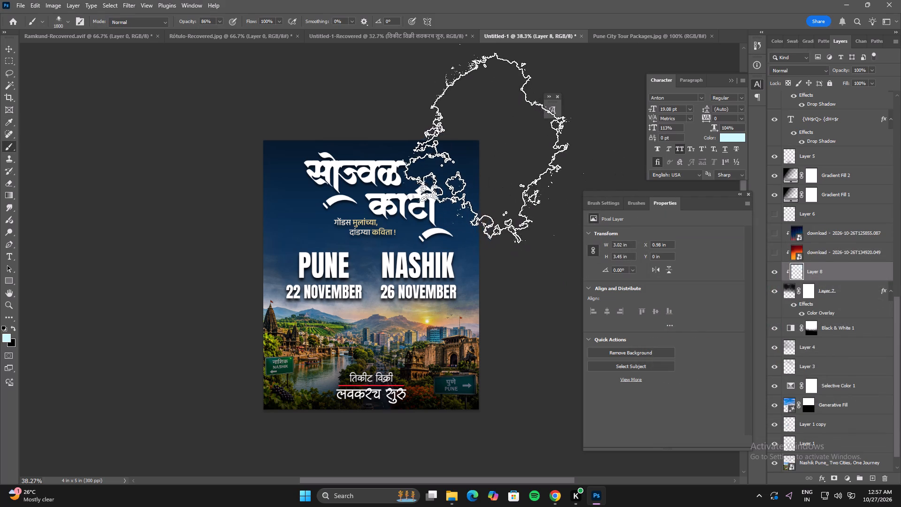
pyautogui.moveTo(487, 155); pyautogui.dragTo(490, 161)
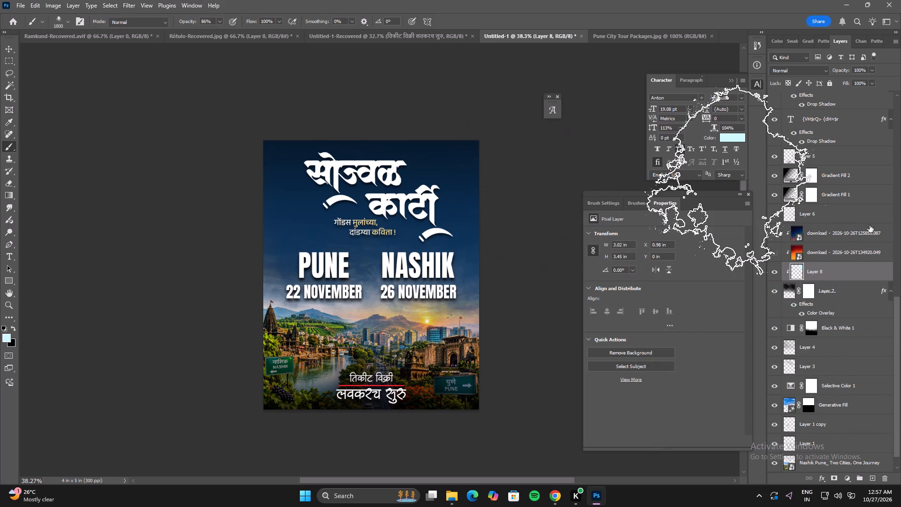
# Create a new layer above Layer 6 and stamp pale cyan cloud texture along the poster's upper-right edge.
pyautogui.click(848, 230)
pyautogui.click(833, 219)
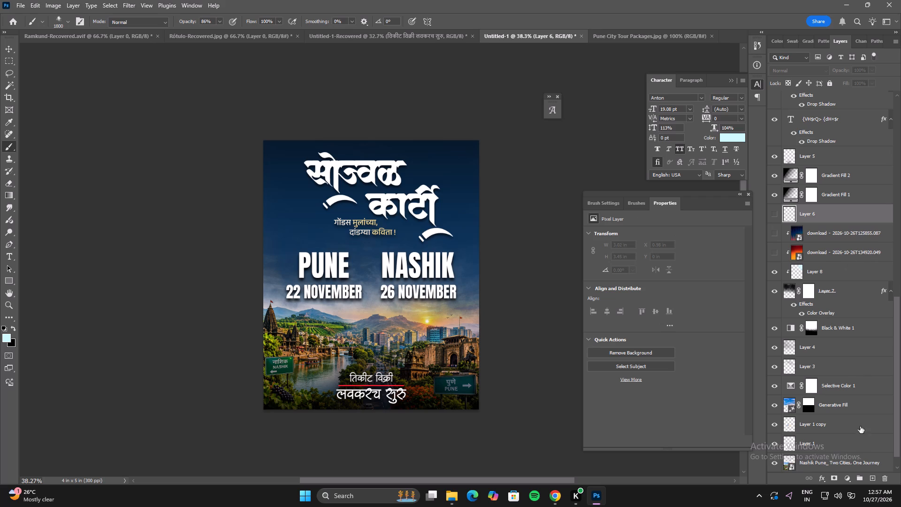
pyautogui.click(874, 476)
pyautogui.click(519, 202)
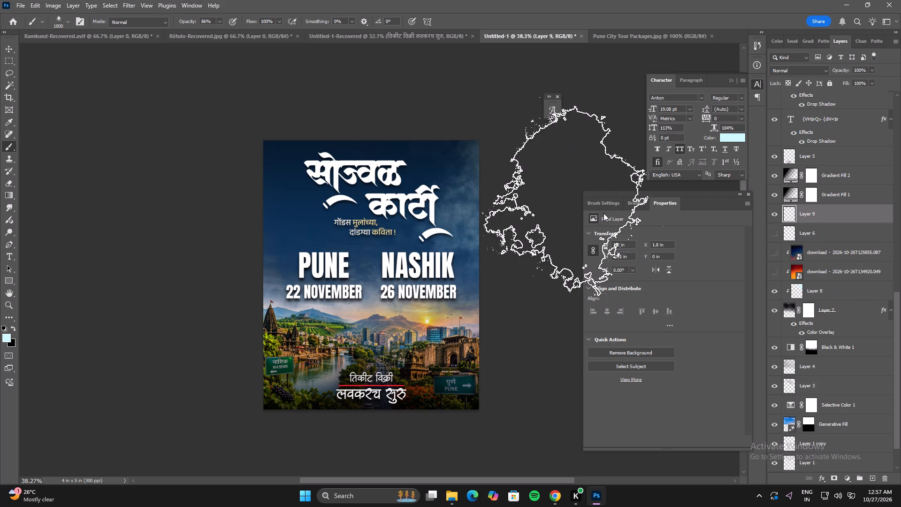
pyautogui.hotkey('ctrl', 'z')
pyautogui.click(500, 112)
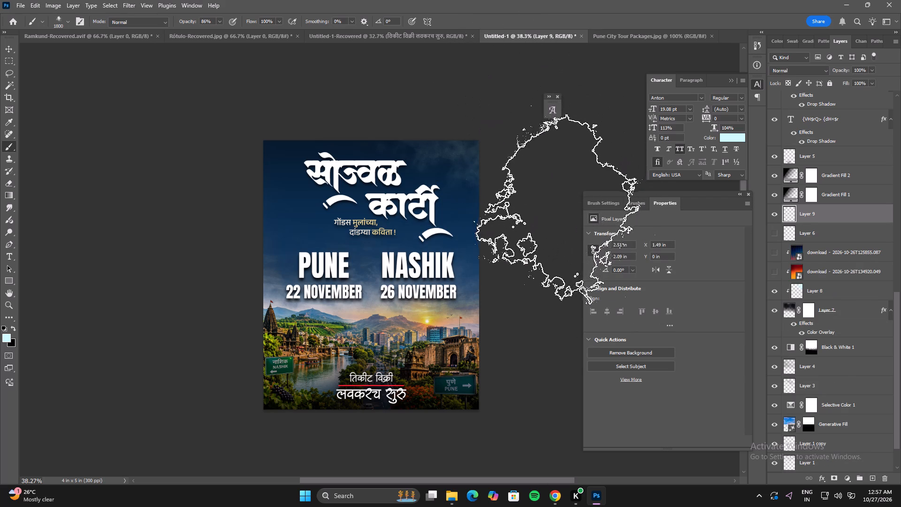
pyautogui.click(543, 207)
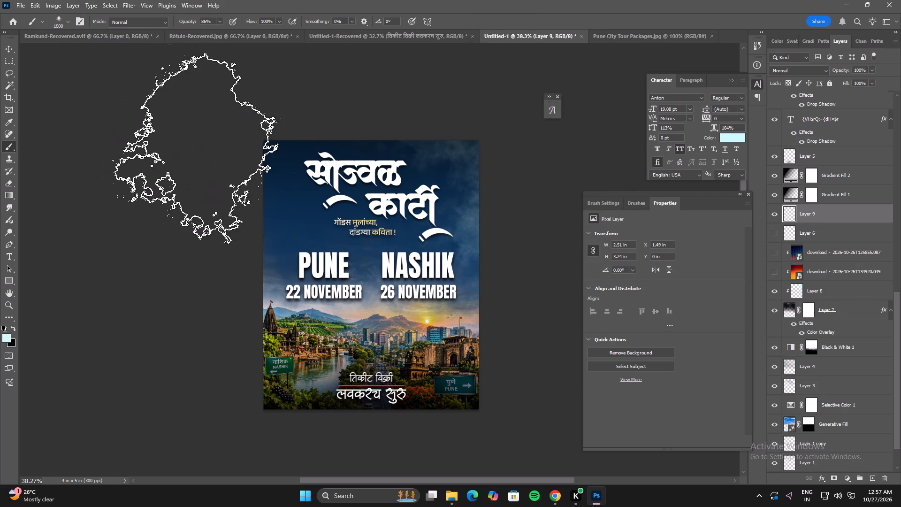
# Stamp the same pale cyan cloud texture along the left and top edges of the sky, undoing one excess stamp.
pyautogui.click(205, 152)
pyautogui.click(321, 54)
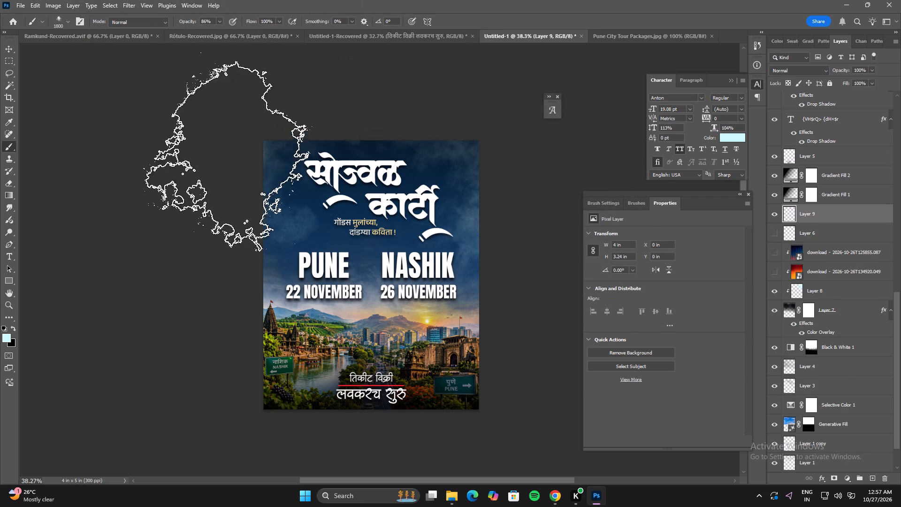
pyautogui.click(203, 180)
pyautogui.hotkey('ctrl', 'z')
pyautogui.click(160, 139)
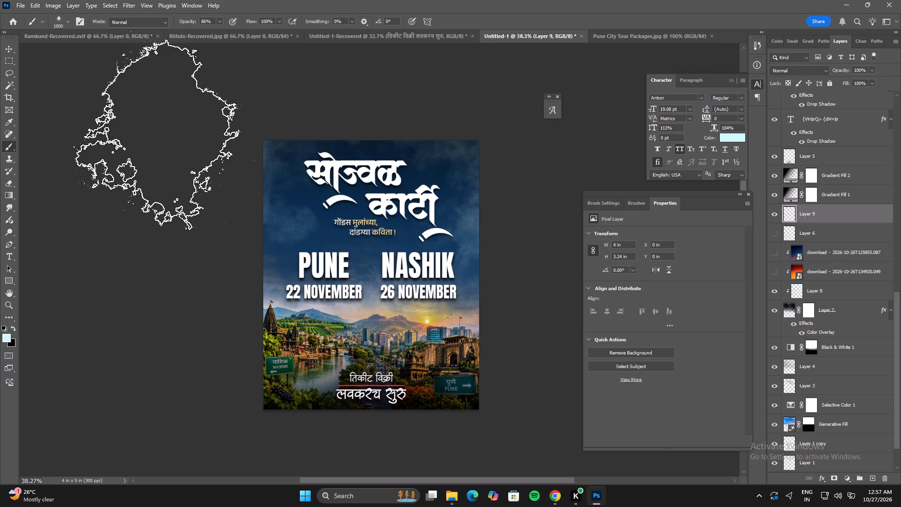
pyautogui.click(150, 191)
pyautogui.click(181, 97)
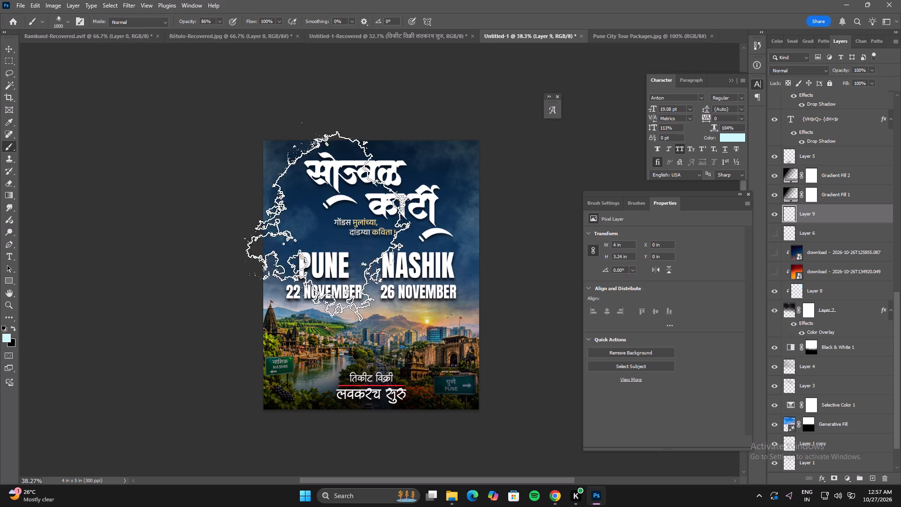
# Build up the cloud texture with more stamps around the top, left and right edges of the poster.
pyautogui.press('space')
pyautogui.press('space')
pyautogui.press('space')
pyautogui.moveTo(356, 189); pyautogui.dragTo(334, 282)
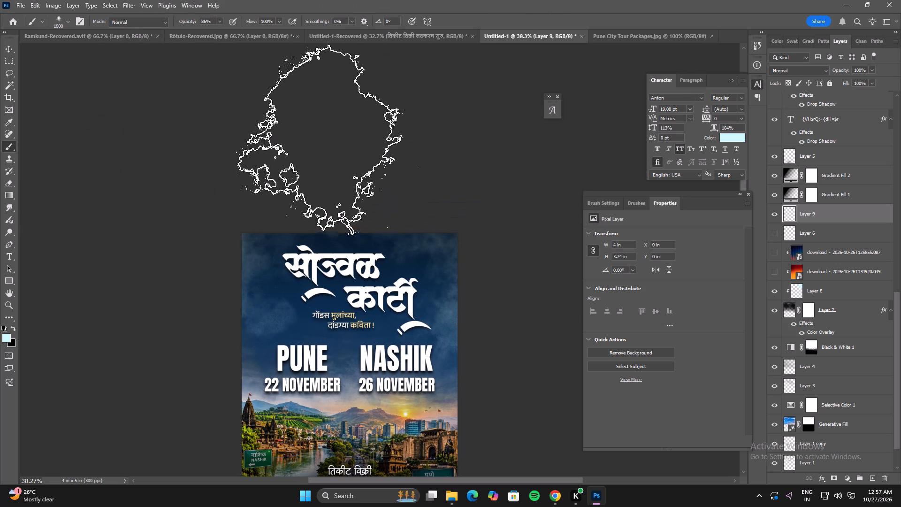
pyautogui.click(320, 147)
pyautogui.click(286, 148)
pyautogui.click(154, 289)
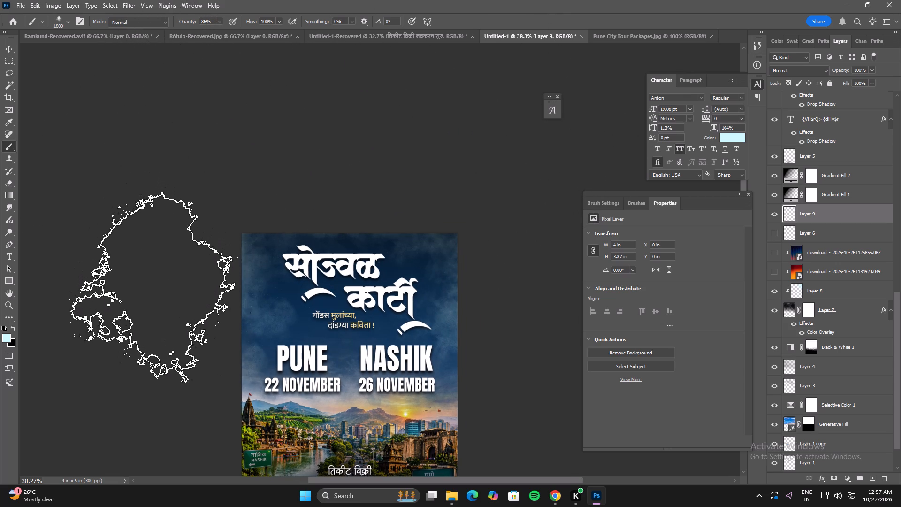
pyautogui.click(129, 229)
pyautogui.click(288, 125)
pyautogui.click(384, 123)
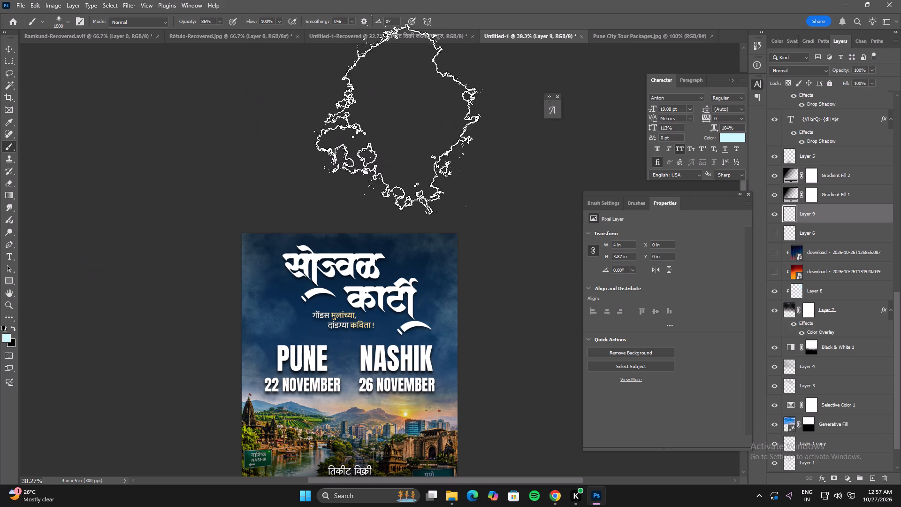
pyautogui.click(478, 183)
pyautogui.click(537, 297)
# Open the colour of Layer 7's Color Overlay for editing.
pyautogui.press('space')
pyautogui.press('space')
pyautogui.press('space')
pyautogui.press('space')
pyautogui.press('space')
pyautogui.press('space')
pyautogui.press('space')
pyautogui.press('space')
pyautogui.press('space')
pyautogui.press('space')
pyautogui.press('space')
pyautogui.press('space')
pyautogui.press('space')
pyautogui.moveTo(542, 340); pyautogui.dragTo(532, 257)
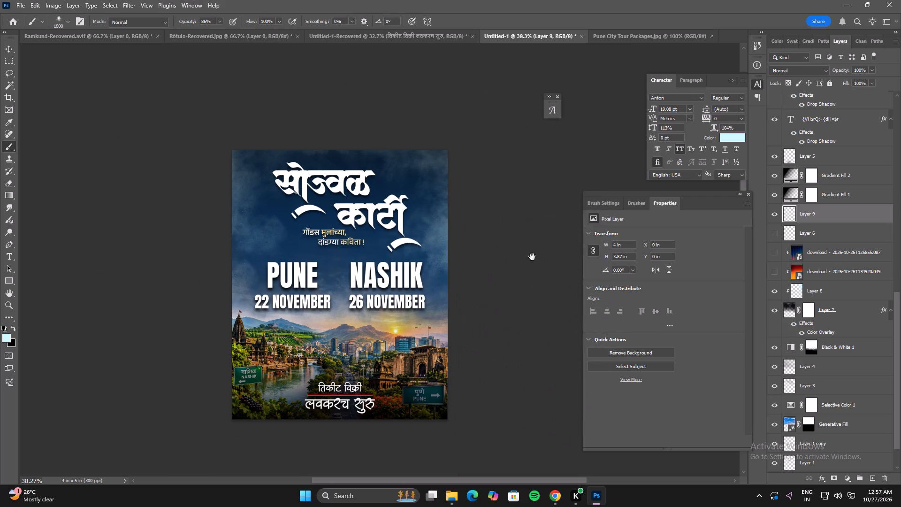
pyautogui.scroll(-2, 838, 404)
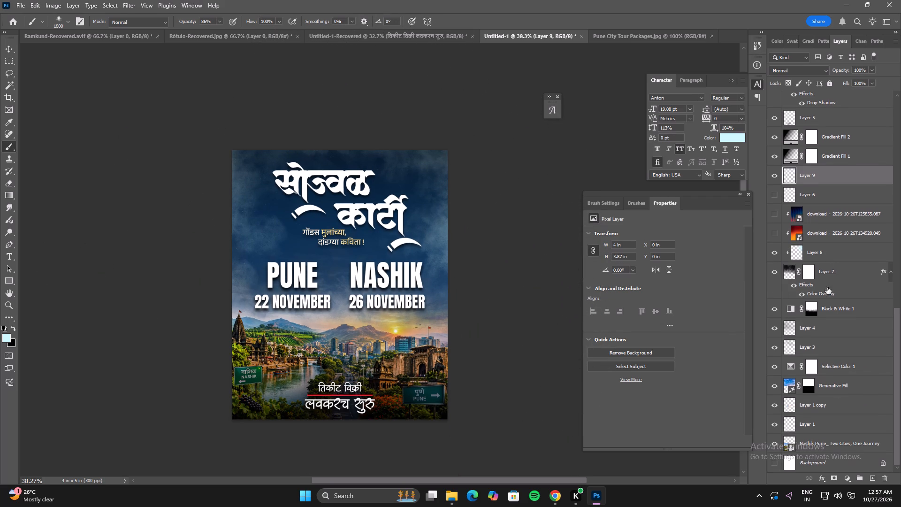
pyautogui.doubleClick(822, 294)
pyautogui.click(713, 258)
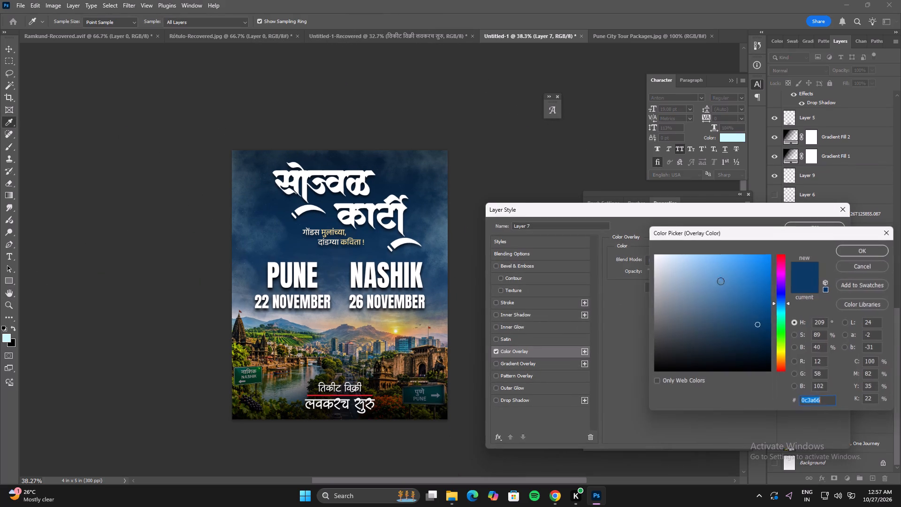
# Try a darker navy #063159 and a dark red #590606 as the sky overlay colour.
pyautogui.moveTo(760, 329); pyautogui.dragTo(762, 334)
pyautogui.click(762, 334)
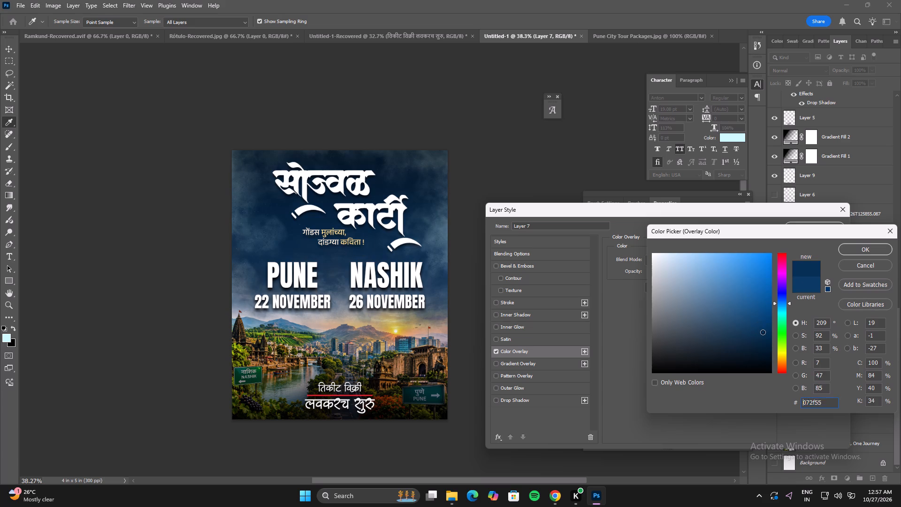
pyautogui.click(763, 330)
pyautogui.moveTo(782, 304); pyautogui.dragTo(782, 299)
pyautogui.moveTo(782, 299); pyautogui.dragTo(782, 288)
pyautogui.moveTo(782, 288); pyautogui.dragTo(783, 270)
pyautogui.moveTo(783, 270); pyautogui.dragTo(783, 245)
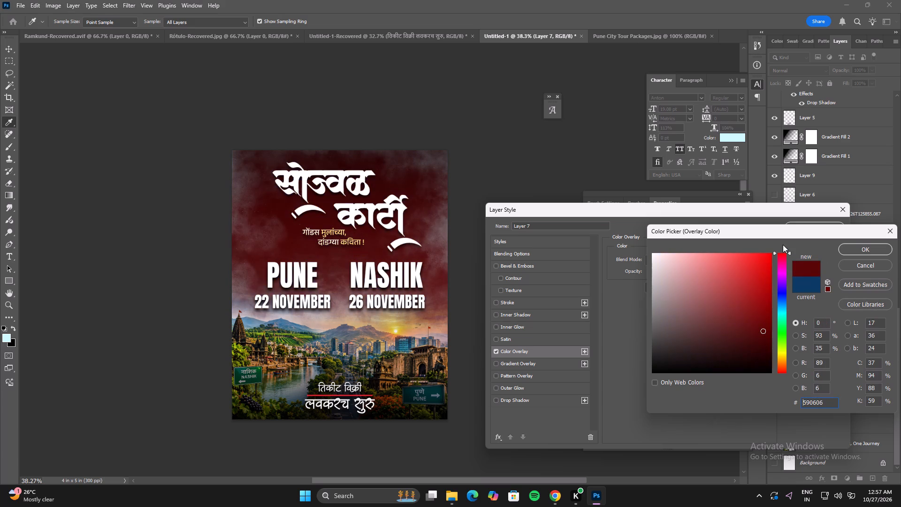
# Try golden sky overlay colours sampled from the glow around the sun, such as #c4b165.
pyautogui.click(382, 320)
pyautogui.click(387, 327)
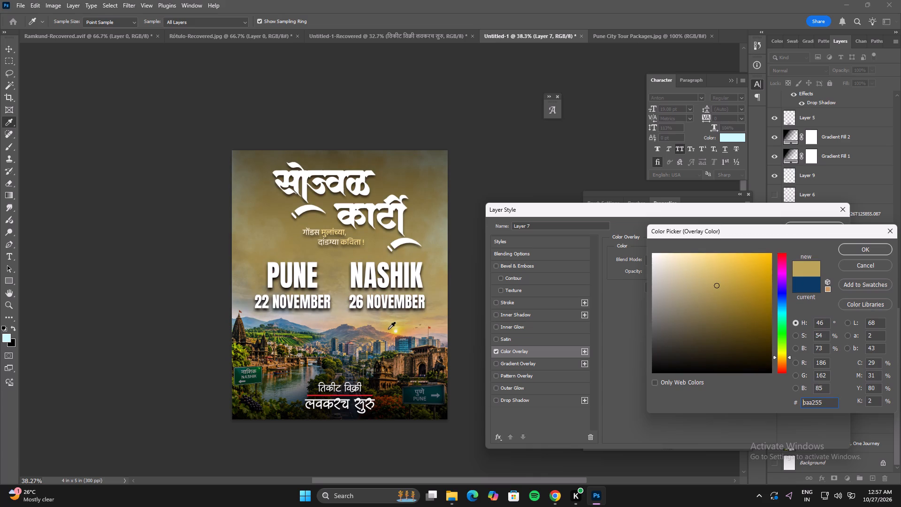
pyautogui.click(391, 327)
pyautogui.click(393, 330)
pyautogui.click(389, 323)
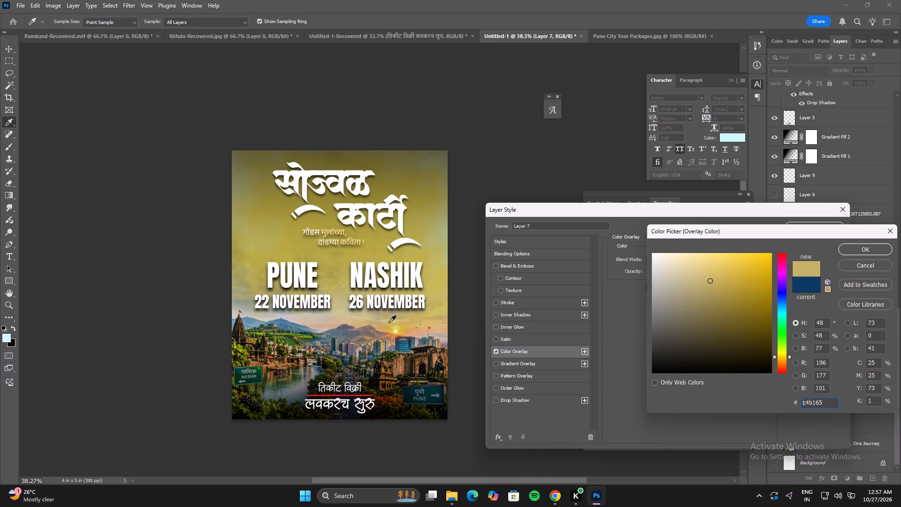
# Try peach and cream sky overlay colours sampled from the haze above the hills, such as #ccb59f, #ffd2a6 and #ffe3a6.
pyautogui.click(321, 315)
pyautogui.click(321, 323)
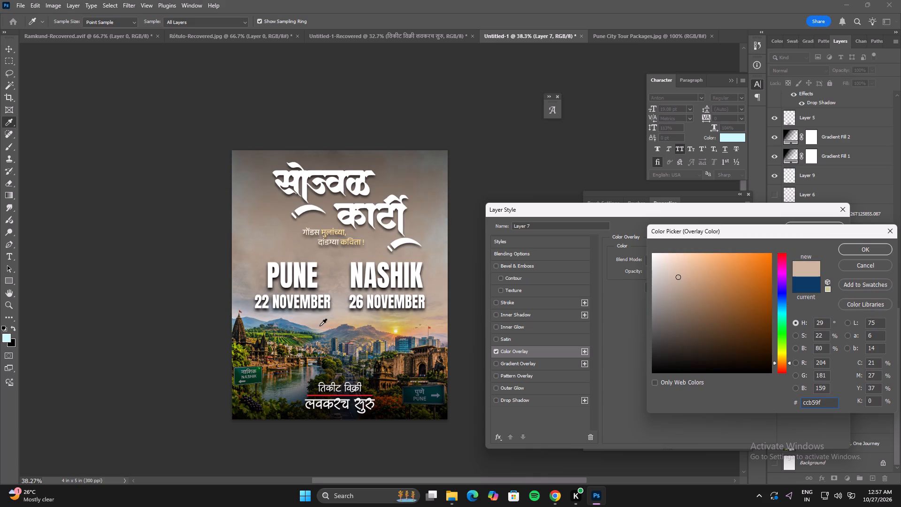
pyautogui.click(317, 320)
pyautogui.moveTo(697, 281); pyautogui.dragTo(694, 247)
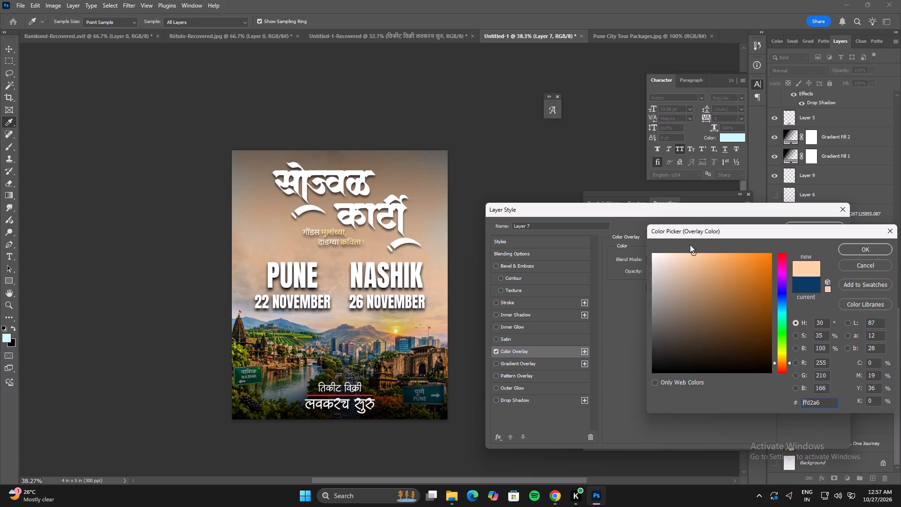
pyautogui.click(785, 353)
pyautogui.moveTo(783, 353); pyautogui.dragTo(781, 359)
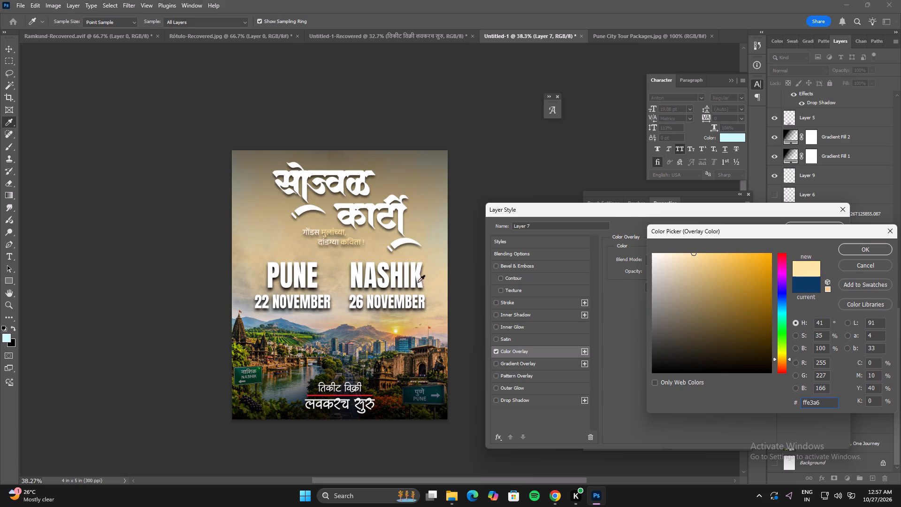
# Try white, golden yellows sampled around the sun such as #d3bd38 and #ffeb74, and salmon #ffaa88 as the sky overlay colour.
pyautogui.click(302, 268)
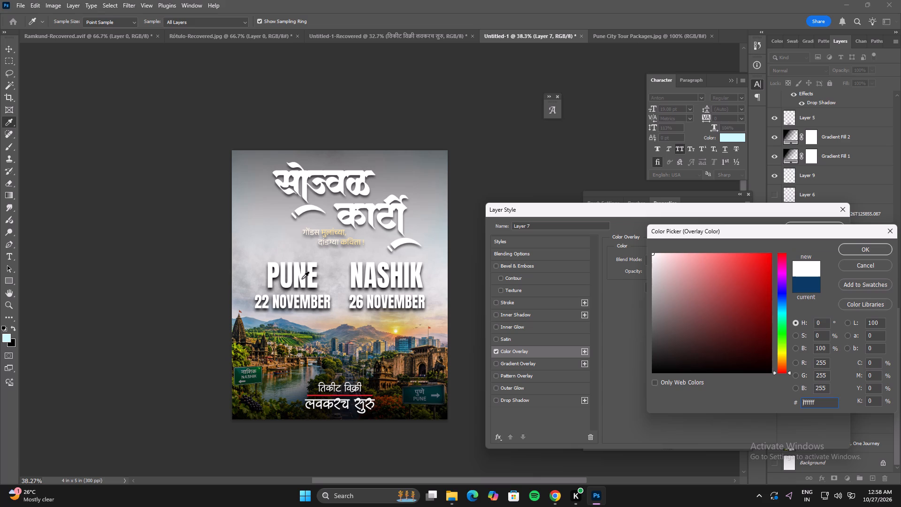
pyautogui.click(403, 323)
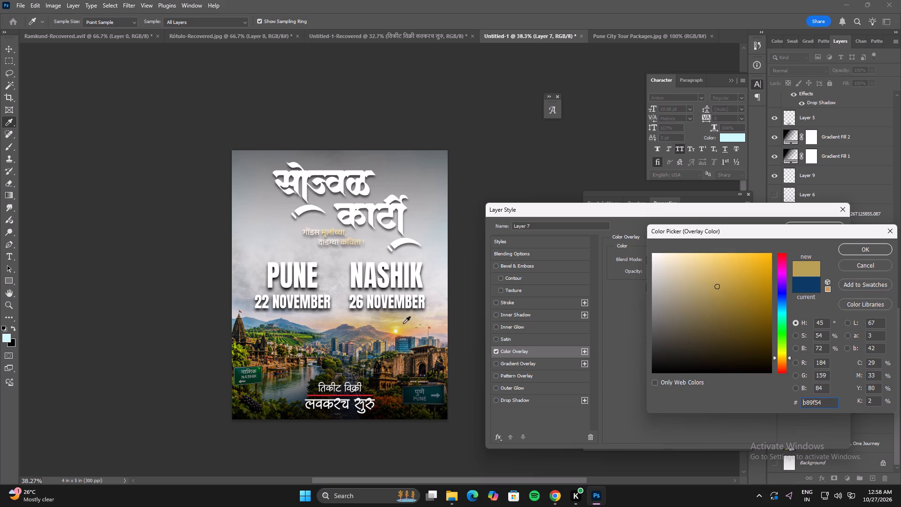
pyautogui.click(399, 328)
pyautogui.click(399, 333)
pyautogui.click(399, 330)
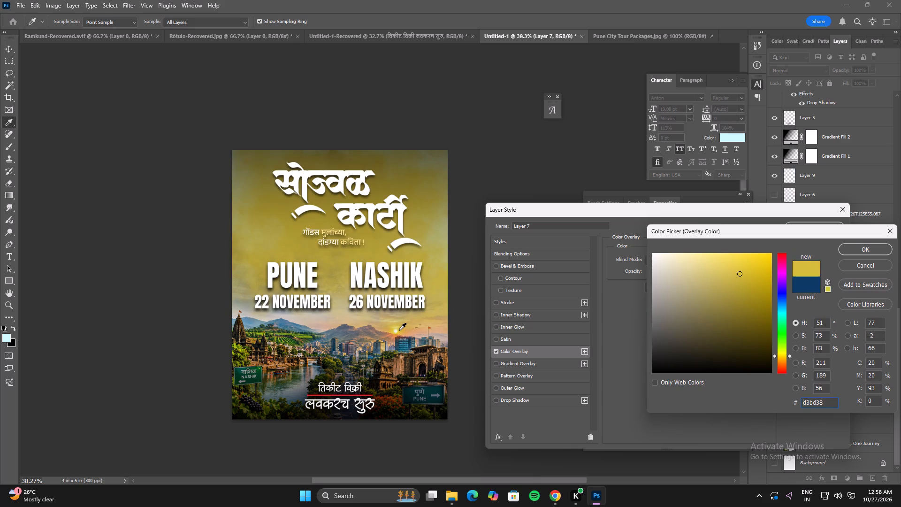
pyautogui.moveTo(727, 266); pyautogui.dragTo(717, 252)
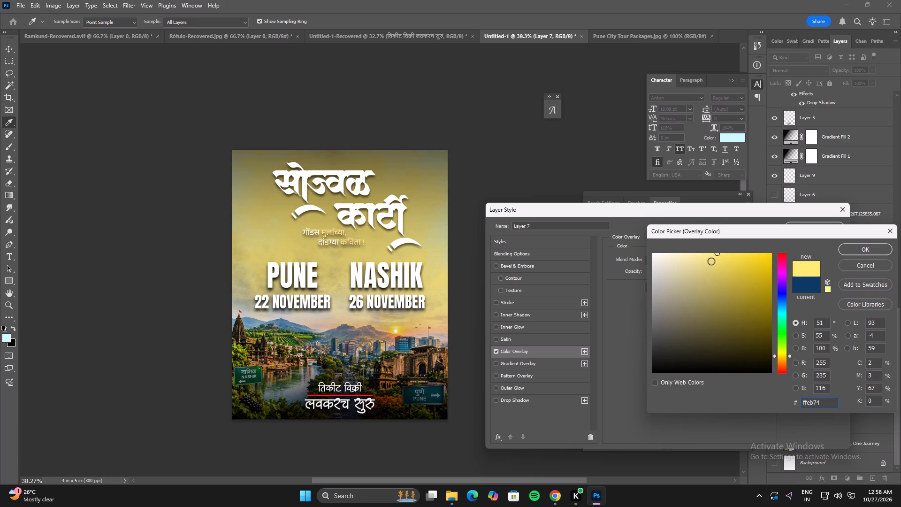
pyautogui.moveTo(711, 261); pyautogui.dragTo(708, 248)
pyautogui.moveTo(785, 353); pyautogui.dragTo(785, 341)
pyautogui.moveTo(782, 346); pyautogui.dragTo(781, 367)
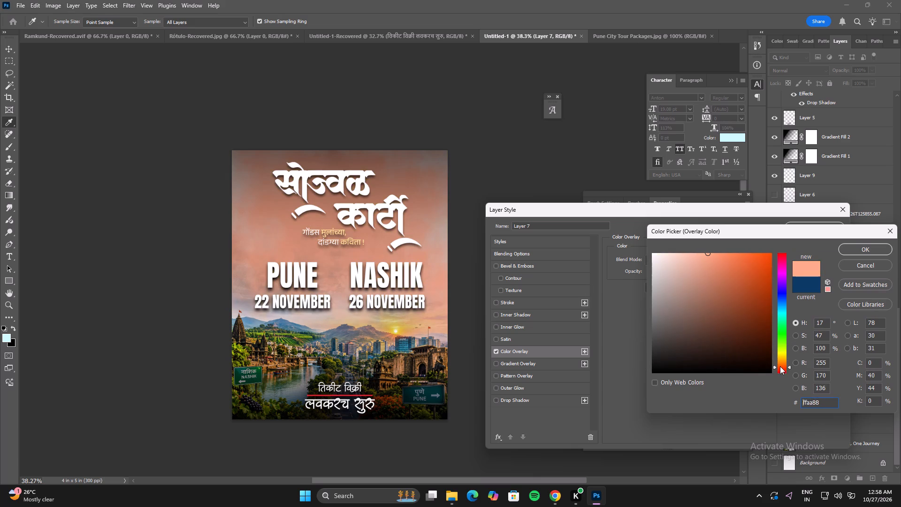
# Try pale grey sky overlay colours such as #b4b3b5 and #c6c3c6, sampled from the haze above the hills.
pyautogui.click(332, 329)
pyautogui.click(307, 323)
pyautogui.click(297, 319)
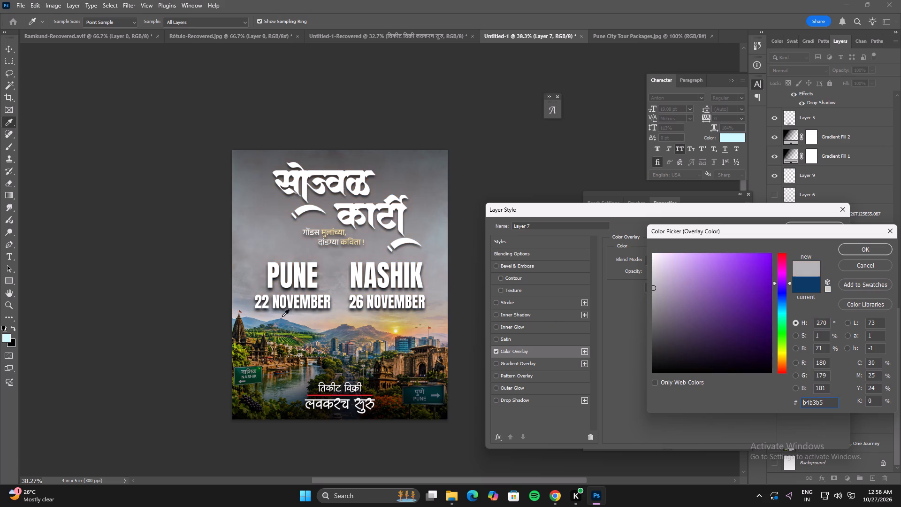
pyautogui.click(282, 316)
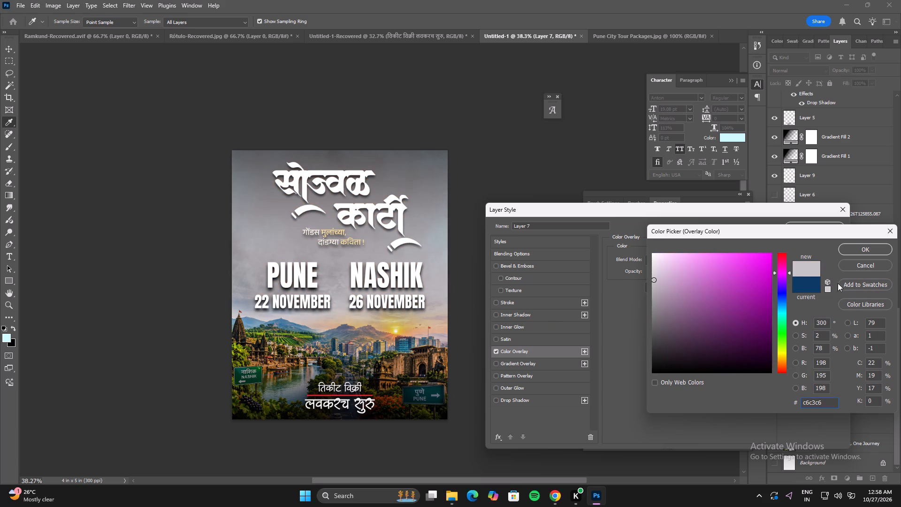
# Restore the overlay's original navy and shift its hue to a deeper blue, #0c1f66.
pyautogui.click(814, 285)
pyautogui.moveTo(781, 297); pyautogui.dragTo(781, 284)
pyautogui.moveTo(781, 283); pyautogui.dragTo(781, 262)
pyautogui.moveTo(781, 262); pyautogui.dragTo(781, 293)
pyautogui.moveTo(781, 294); pyautogui.dragTo(781, 299)
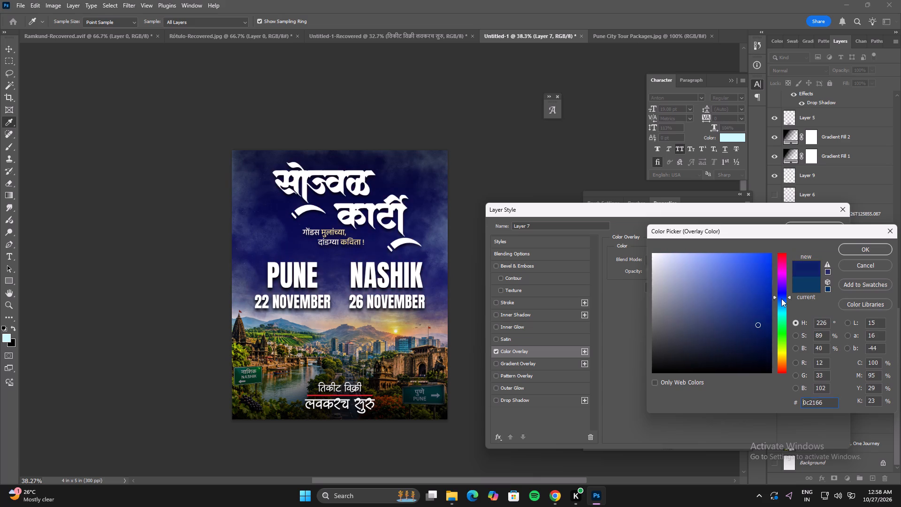
pyautogui.moveTo(781, 299); pyautogui.dragTo(781, 299)
pyautogui.click(781, 299)
# Darken and fine-tune Layer 7's overlay blue to #020e55 and apply the layer style.
pyautogui.moveTo(758, 325); pyautogui.dragTo(763, 336)
pyautogui.moveTo(763, 336); pyautogui.dragTo(765, 346)
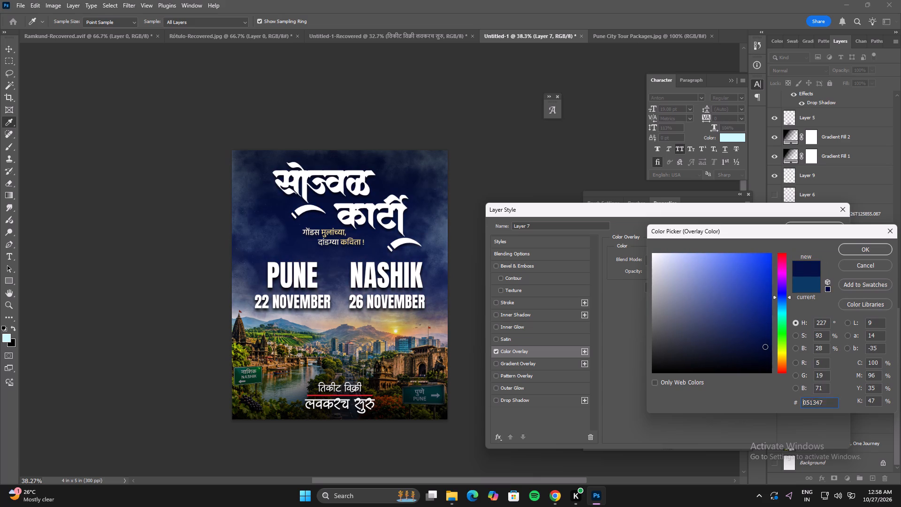
pyautogui.moveTo(765, 346); pyautogui.dragTo(765, 349)
pyautogui.moveTo(764, 348); pyautogui.dragTo(767, 337)
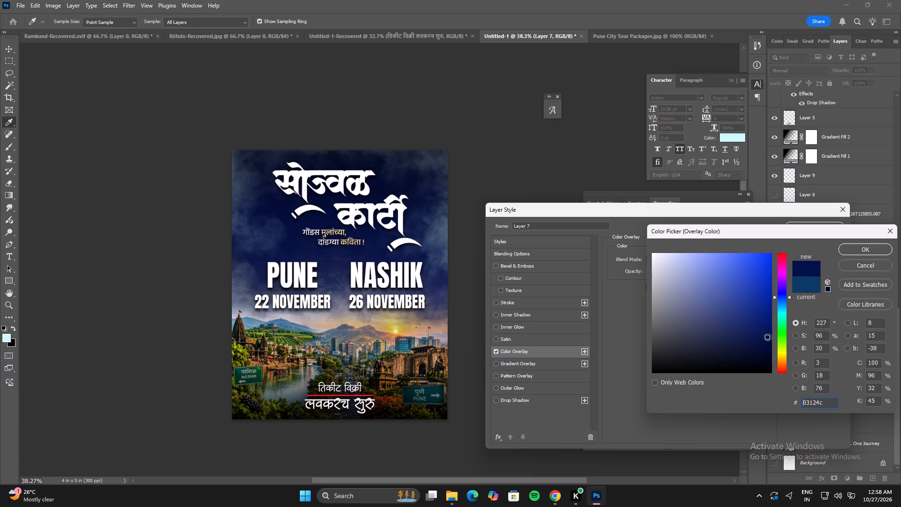
pyautogui.moveTo(767, 337); pyautogui.dragTo(769, 333)
pyautogui.moveTo(782, 297); pyautogui.dragTo(782, 292)
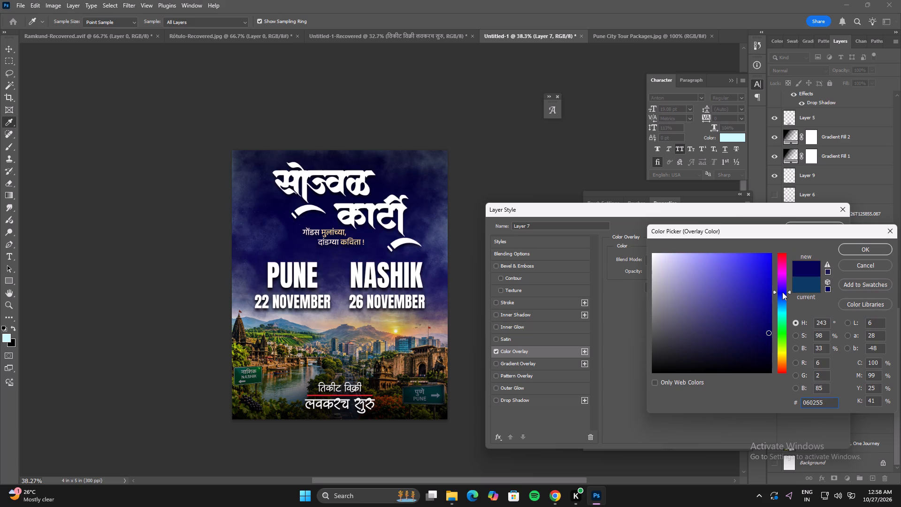
pyautogui.moveTo(782, 292); pyautogui.dragTo(782, 286)
pyautogui.moveTo(782, 286); pyautogui.dragTo(782, 296)
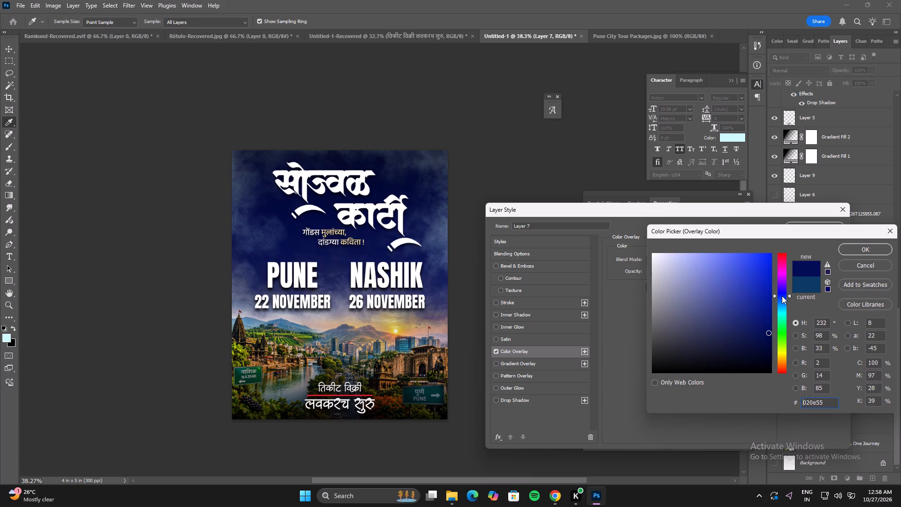
pyautogui.click(873, 245)
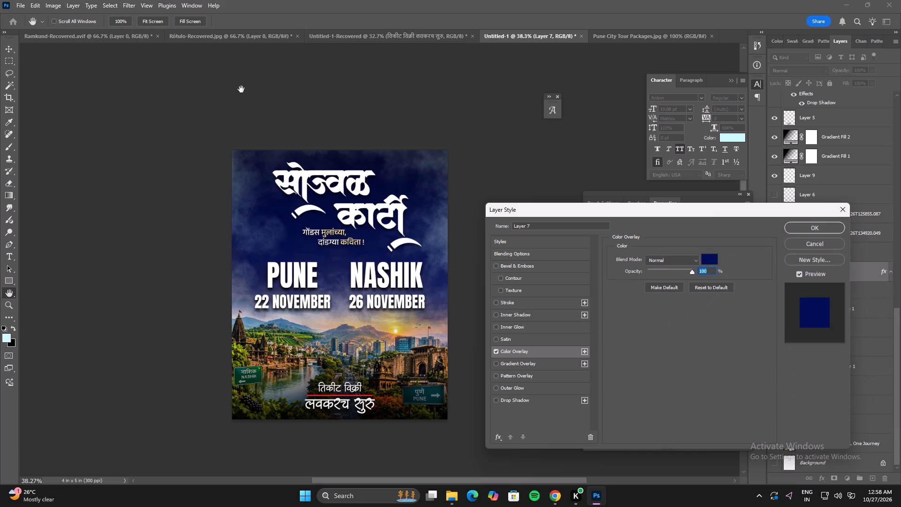
pyautogui.click(809, 223)
# Set the text colour of the PUNE NASHIK line to bright yellow #fffc00.
pyautogui.click(6, 55)
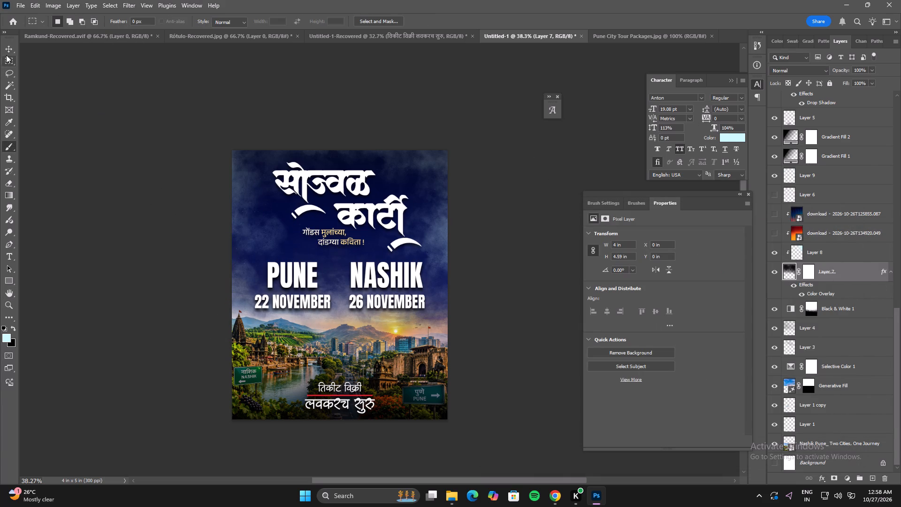
pyautogui.click(3, 47)
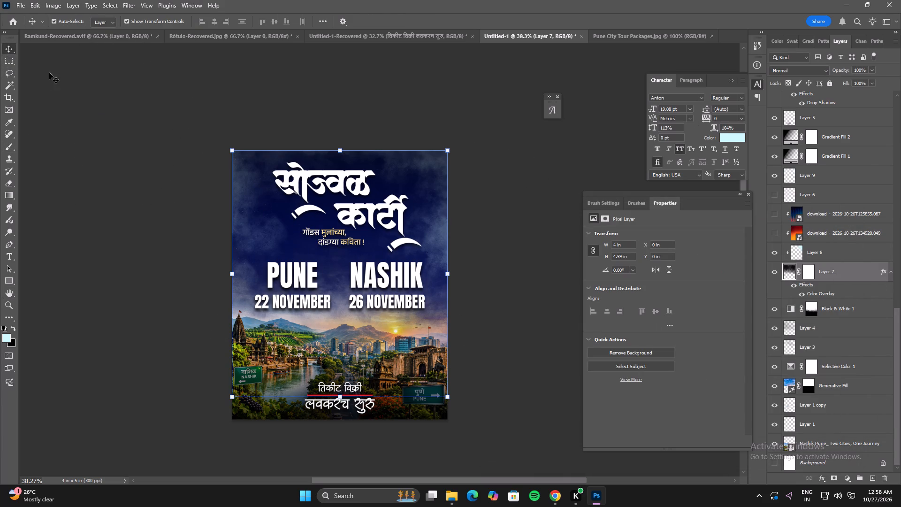
pyautogui.click(300, 276)
pyautogui.keyDown('shift'); pyautogui.click(375, 272); pyautogui.keyUp('shift')
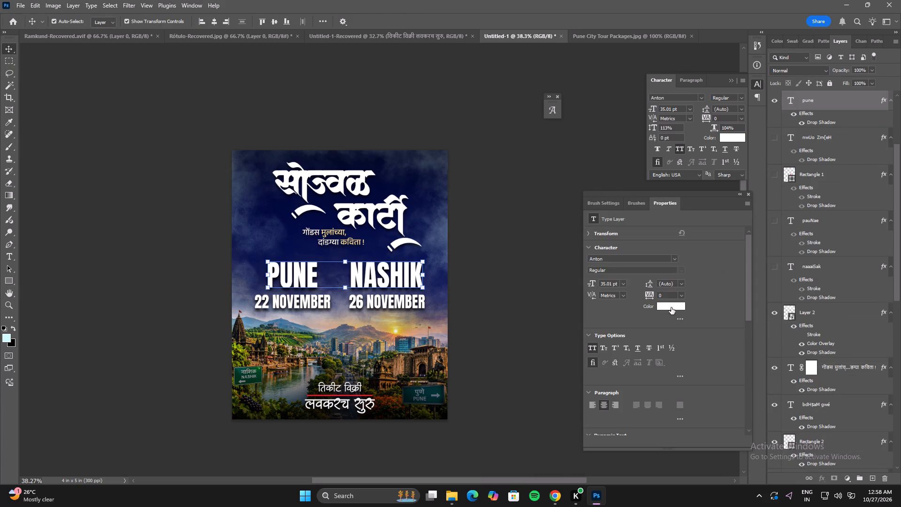
pyautogui.click(671, 307)
pyautogui.moveTo(763, 275); pyautogui.dragTo(779, 231)
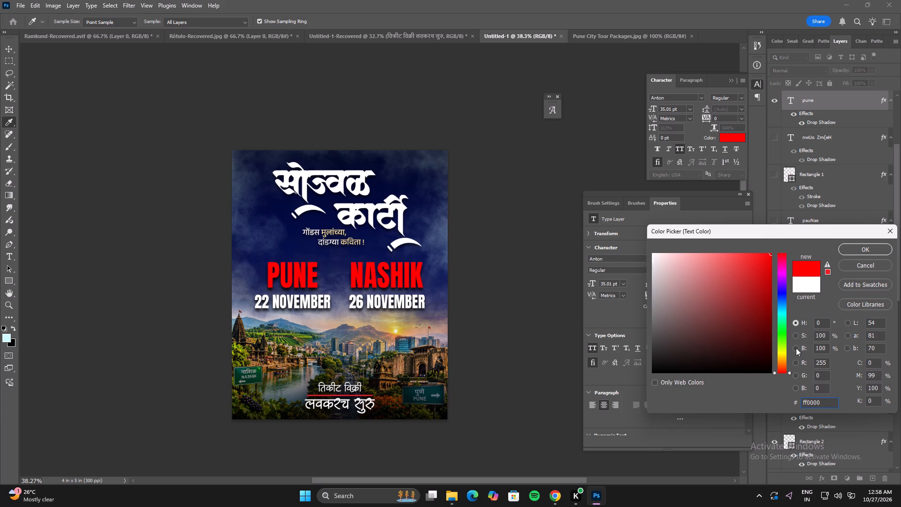
pyautogui.moveTo(784, 364); pyautogui.dragTo(783, 354)
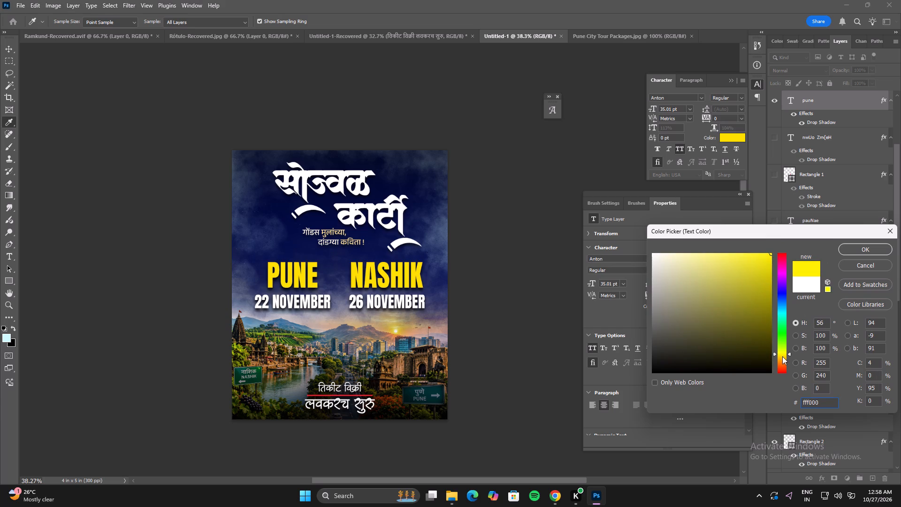
pyautogui.moveTo(782, 360); pyautogui.dragTo(782, 353)
pyautogui.click(852, 251)
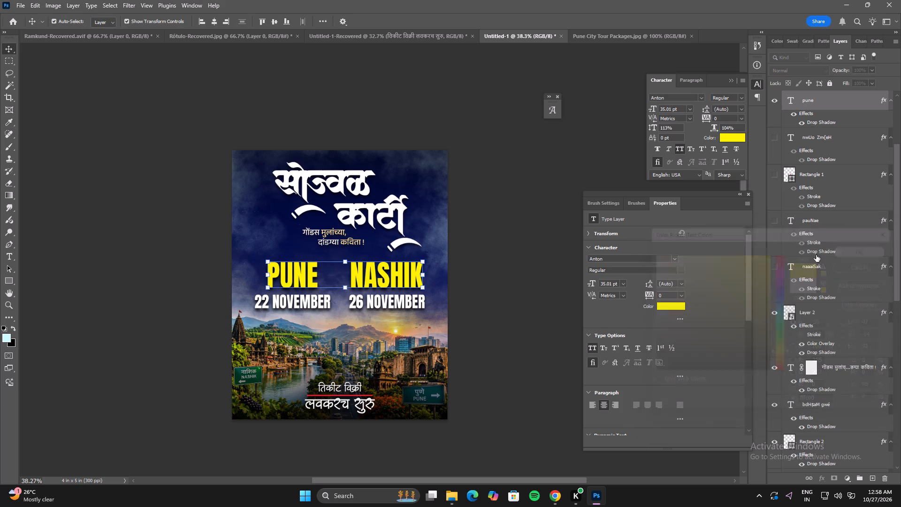
# Open the text colour of the 22 November and 26 November date line for editing.
pyautogui.click(500, 271)
pyautogui.click(291, 304)
pyautogui.keyDown('shift'); pyautogui.click(388, 303); pyautogui.keyUp('shift')
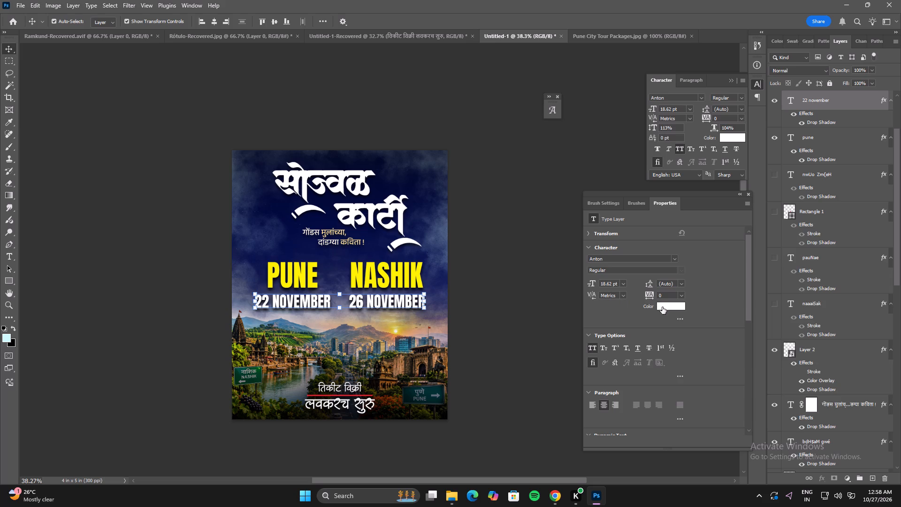
pyautogui.click(664, 308)
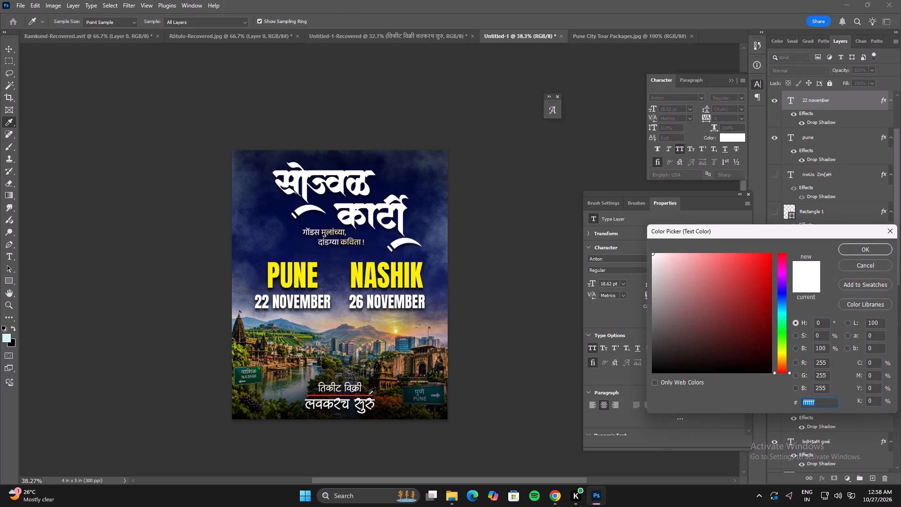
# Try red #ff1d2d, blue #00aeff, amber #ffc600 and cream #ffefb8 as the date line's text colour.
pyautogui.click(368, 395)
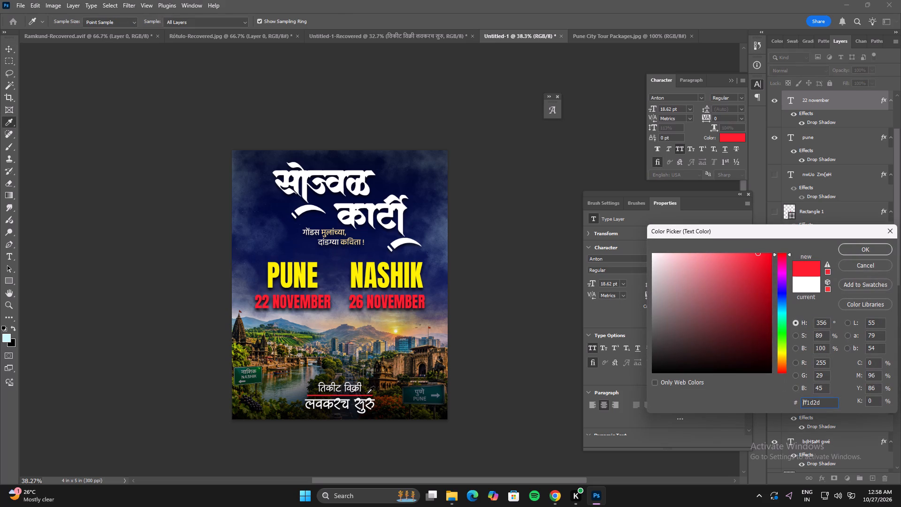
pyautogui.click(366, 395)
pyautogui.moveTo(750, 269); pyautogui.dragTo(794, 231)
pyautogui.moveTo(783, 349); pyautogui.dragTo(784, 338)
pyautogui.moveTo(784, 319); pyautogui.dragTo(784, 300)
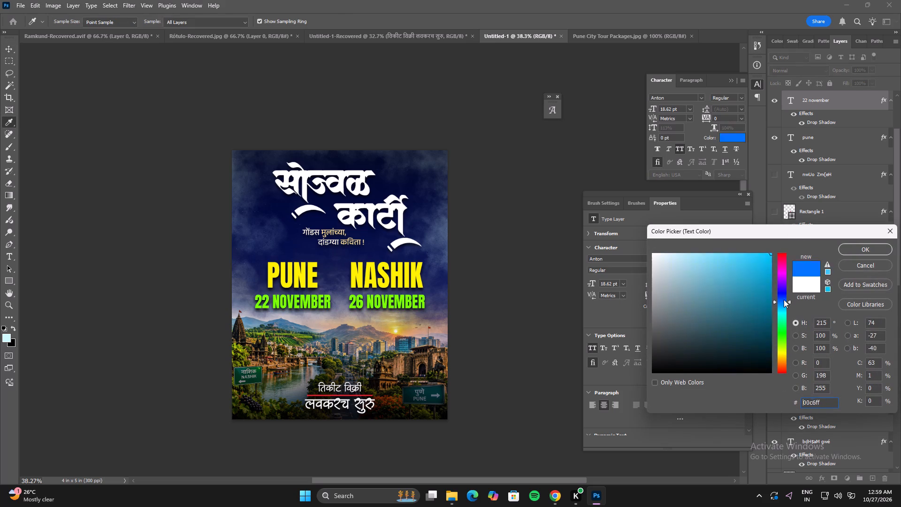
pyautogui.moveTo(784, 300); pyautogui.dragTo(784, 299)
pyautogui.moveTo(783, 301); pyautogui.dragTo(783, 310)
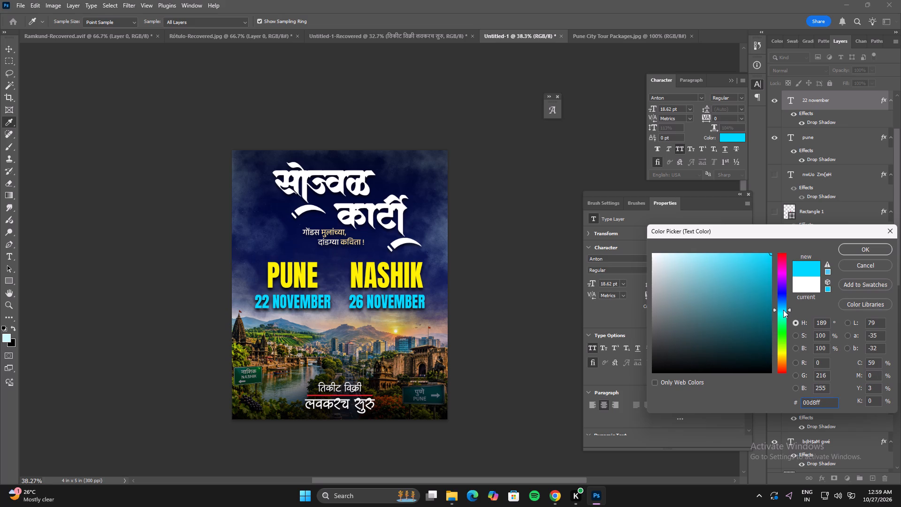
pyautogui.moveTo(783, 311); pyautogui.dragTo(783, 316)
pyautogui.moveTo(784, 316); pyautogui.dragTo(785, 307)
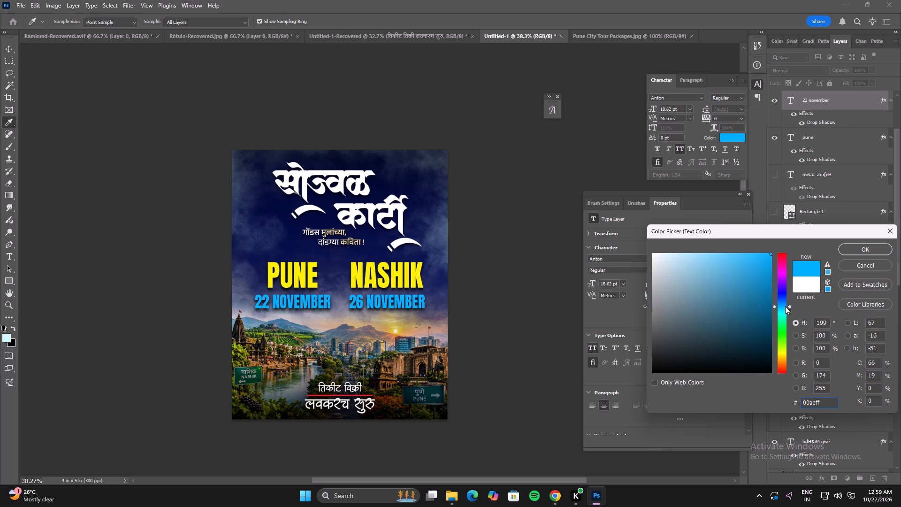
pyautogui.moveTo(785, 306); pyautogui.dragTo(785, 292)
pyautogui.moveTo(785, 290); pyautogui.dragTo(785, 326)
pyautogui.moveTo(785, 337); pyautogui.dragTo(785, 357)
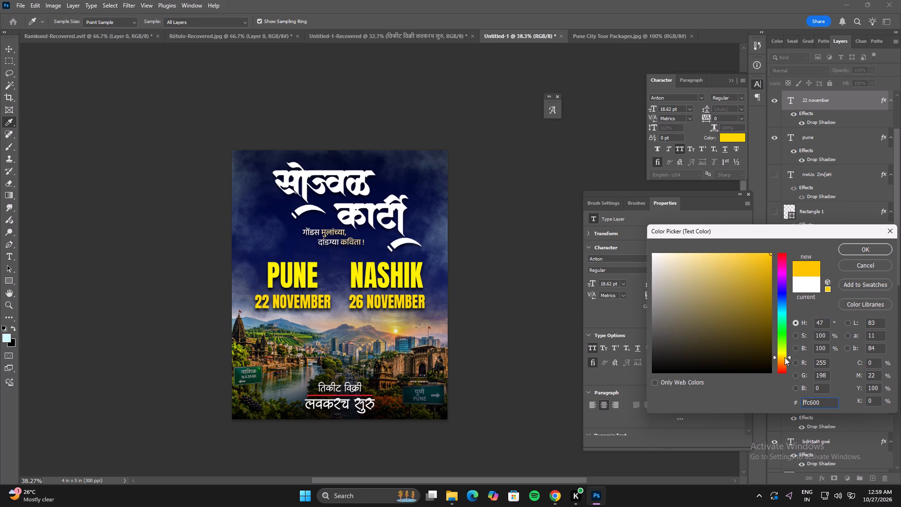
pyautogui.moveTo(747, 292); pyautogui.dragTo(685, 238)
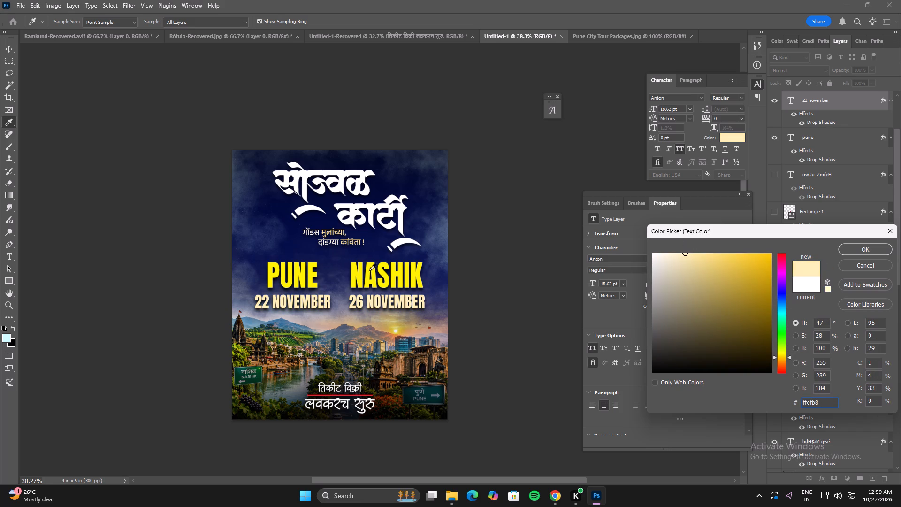
# Set the date line's text to a pale yellow tint, based on the yellow sampled from NASHIK.
pyautogui.click(369, 266)
pyautogui.moveTo(742, 266); pyautogui.dragTo(702, 236)
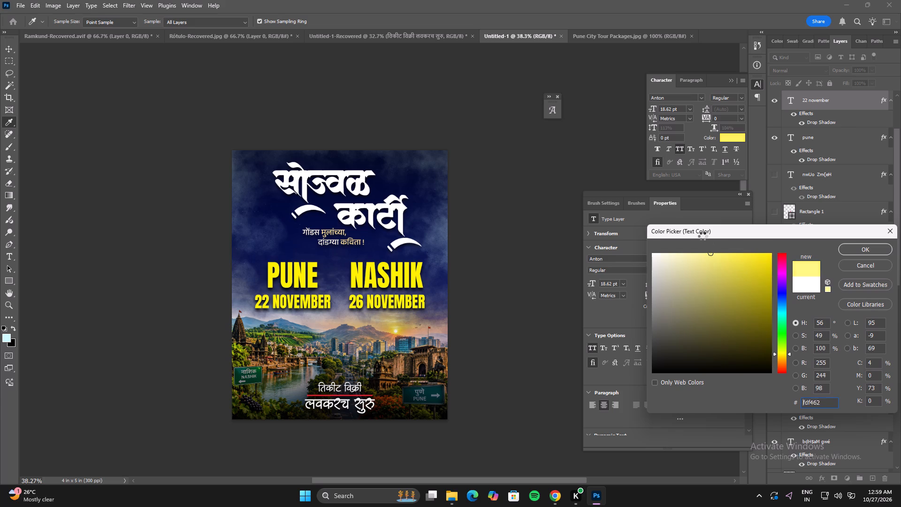
pyautogui.moveTo(702, 236); pyautogui.dragTo(702, 235)
pyautogui.moveTo(717, 270); pyautogui.dragTo(681, 242)
pyautogui.click(872, 248)
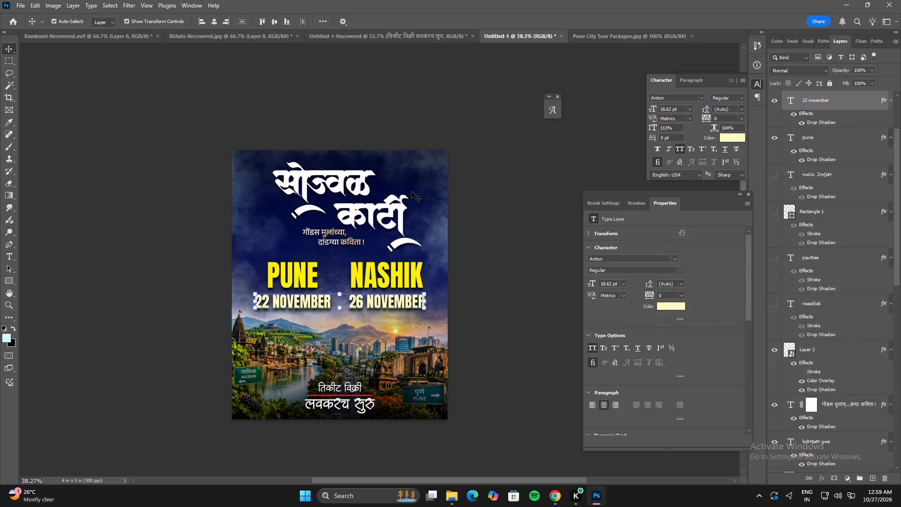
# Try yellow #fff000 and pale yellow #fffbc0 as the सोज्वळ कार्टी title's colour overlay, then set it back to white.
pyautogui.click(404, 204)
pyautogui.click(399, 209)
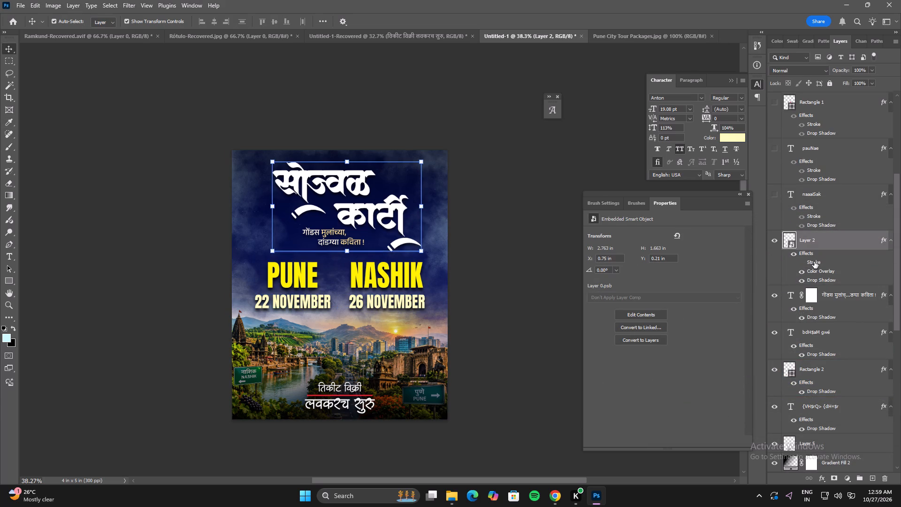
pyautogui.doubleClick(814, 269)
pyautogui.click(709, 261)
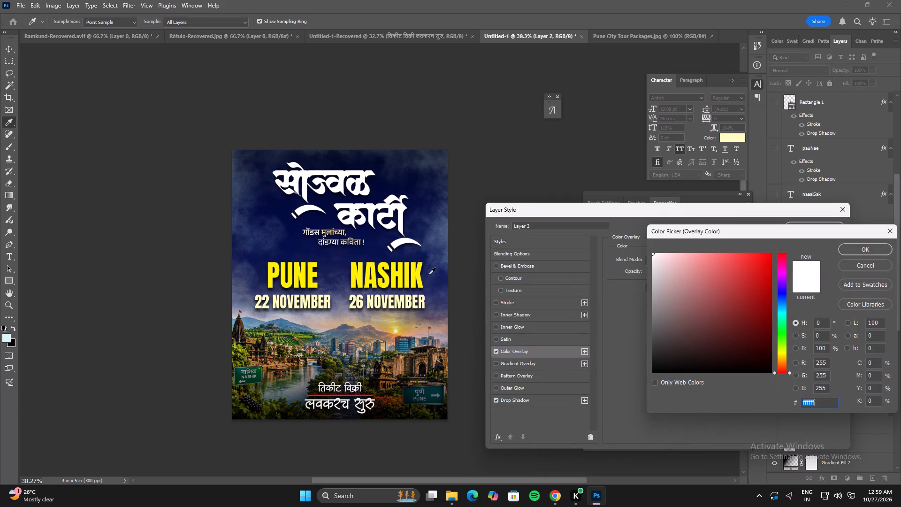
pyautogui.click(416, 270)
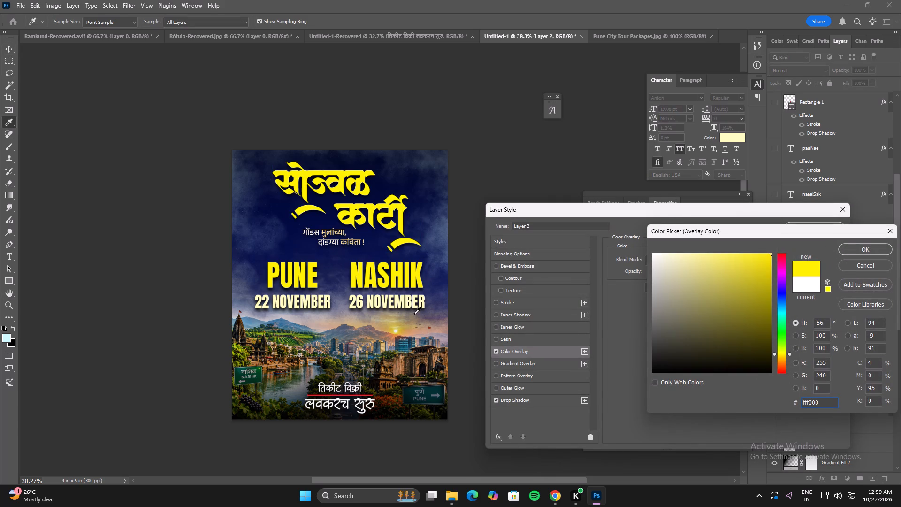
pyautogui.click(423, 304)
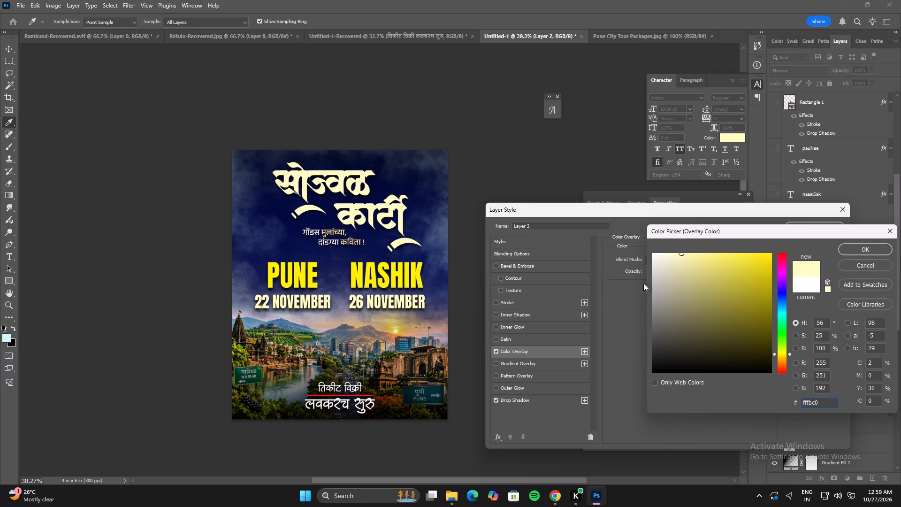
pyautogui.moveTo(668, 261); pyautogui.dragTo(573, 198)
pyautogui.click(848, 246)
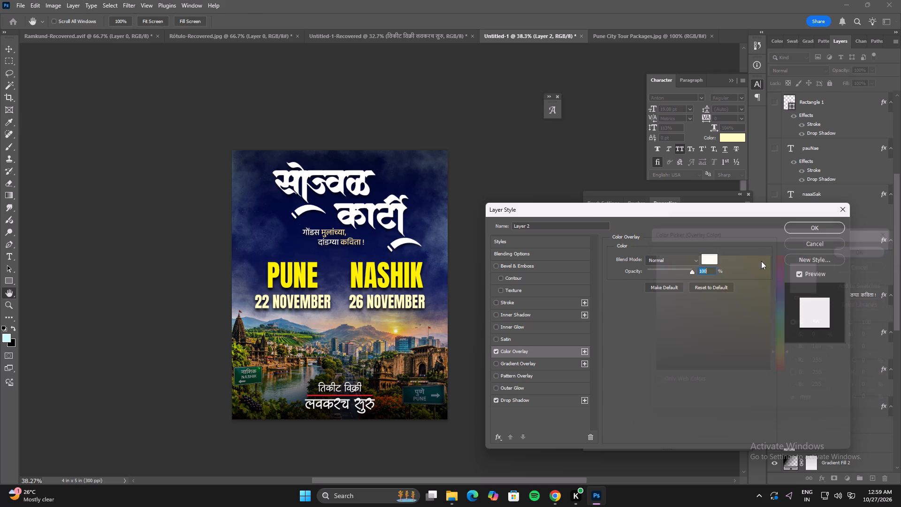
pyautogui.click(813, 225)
# Set the text colour of the 22 November and 26 November date line to white #ffffff.
pyautogui.click(311, 301)
pyautogui.keyDown('shift'); pyautogui.click(369, 299); pyautogui.keyUp('shift')
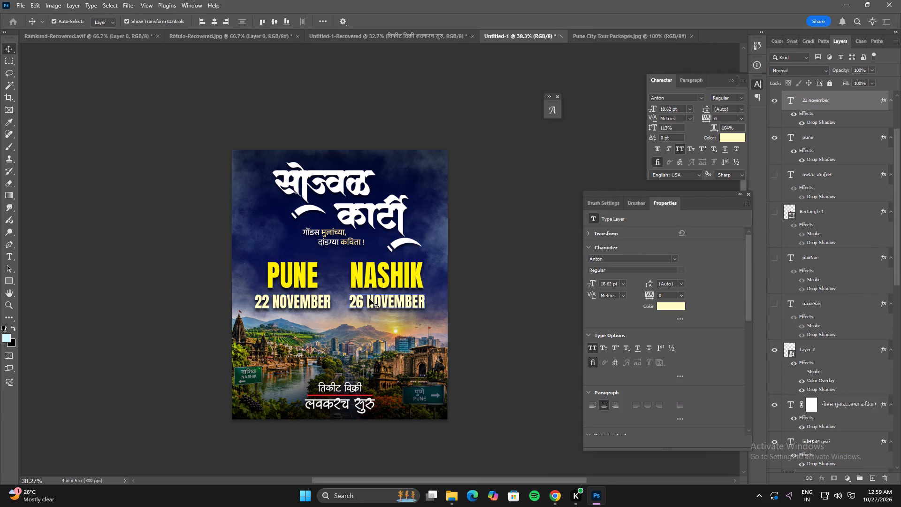
pyautogui.click(658, 304)
pyautogui.moveTo(680, 284); pyautogui.dragTo(561, 208)
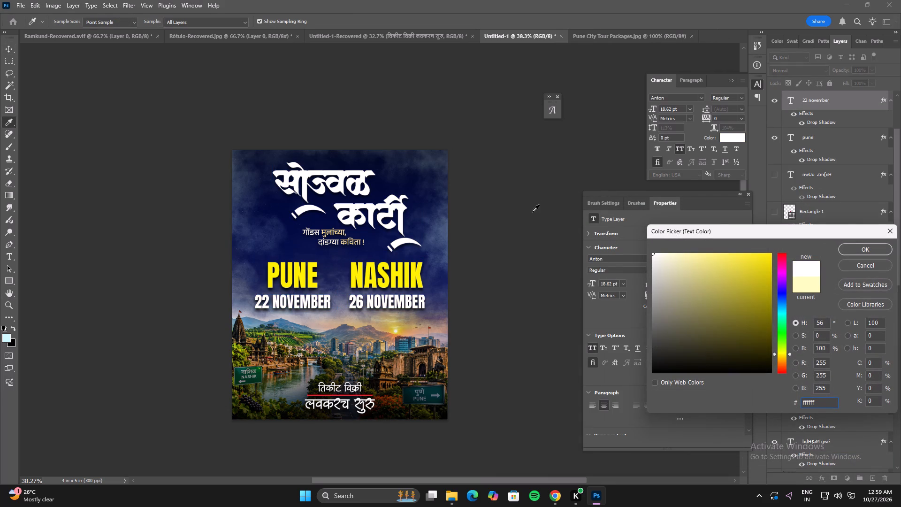
pyautogui.click(861, 251)
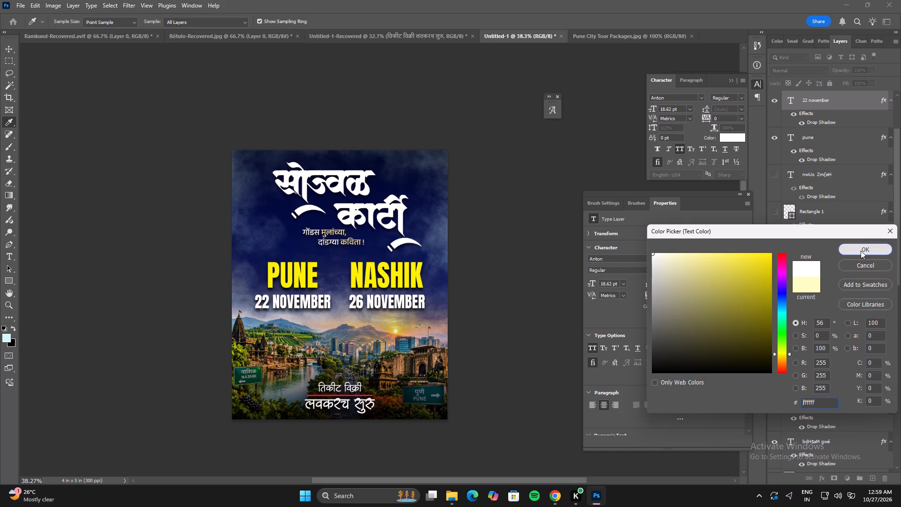
pyautogui.click(545, 281)
# Set the text colour of the PUNE and NASHIK city names to orange #ff8a00.
pyautogui.click(287, 283)
pyautogui.keyDown('shift'); pyautogui.click(397, 274); pyautogui.keyUp('shift')
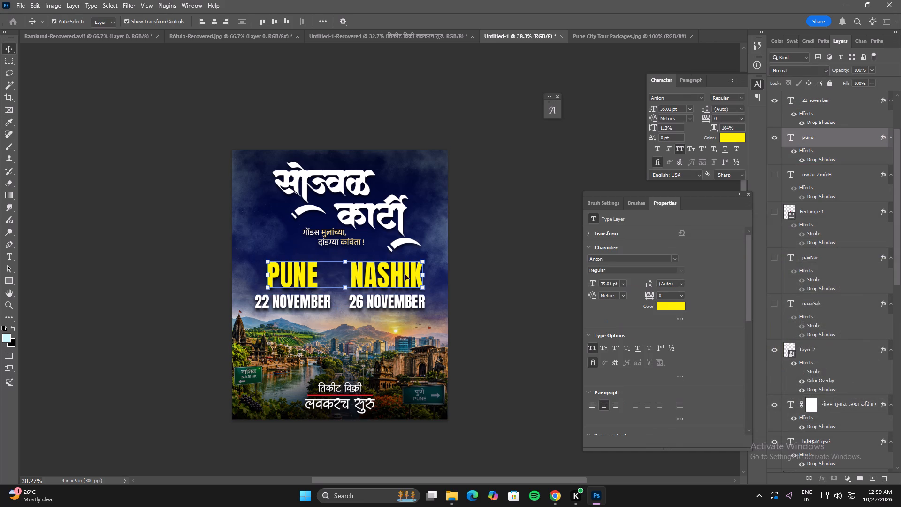
pyautogui.click(668, 307)
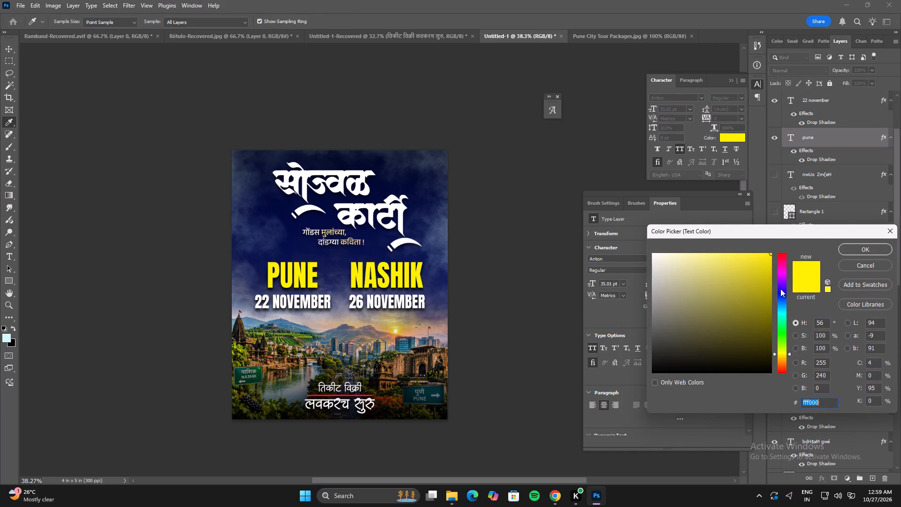
pyautogui.moveTo(782, 292); pyautogui.dragTo(782, 306)
pyautogui.moveTo(782, 312); pyautogui.dragTo(781, 346)
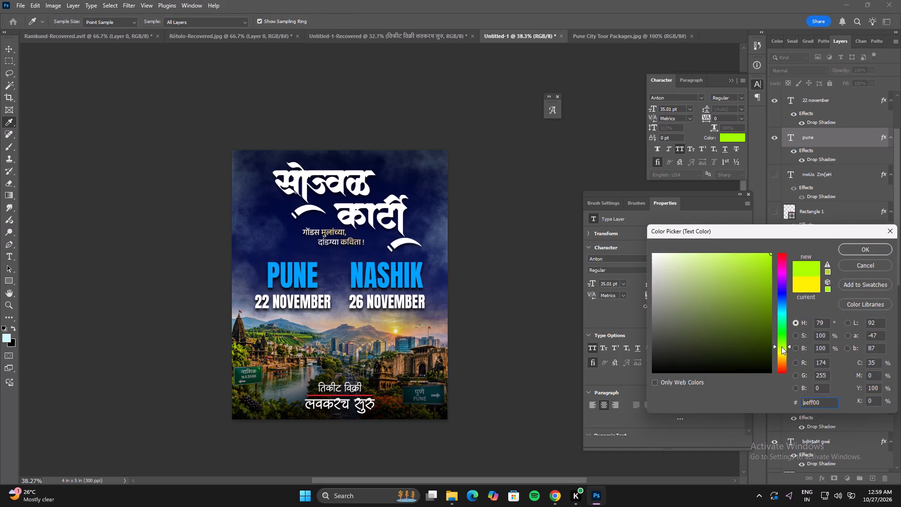
pyautogui.moveTo(782, 347); pyautogui.dragTo(783, 362)
pyautogui.moveTo(782, 367); pyautogui.dragTo(782, 362)
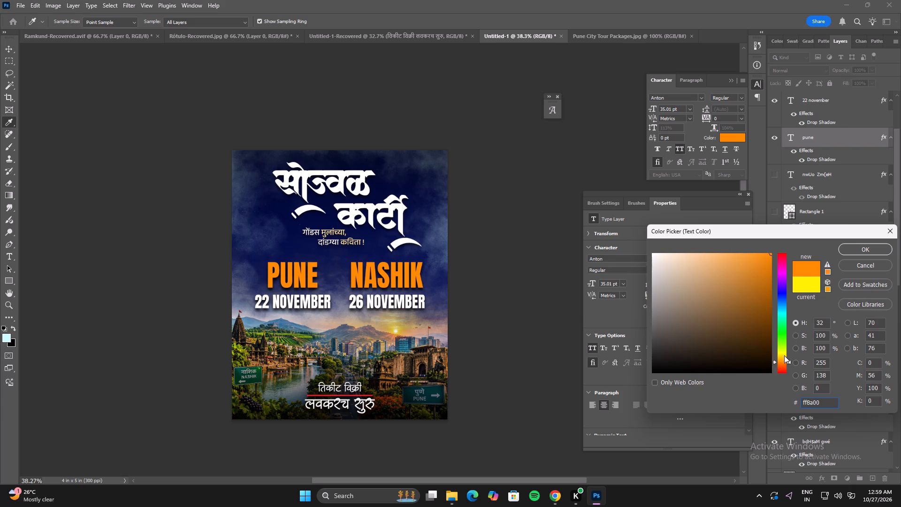
pyautogui.click(854, 248)
pyautogui.click(536, 283)
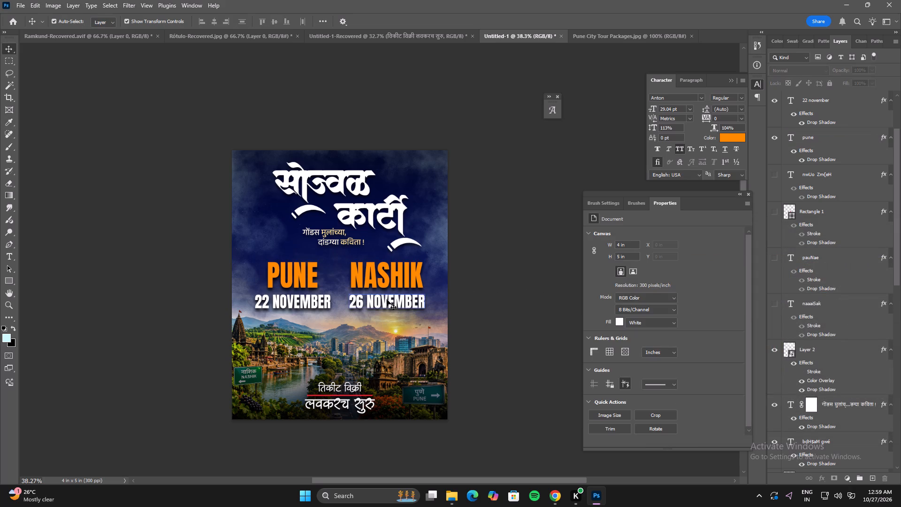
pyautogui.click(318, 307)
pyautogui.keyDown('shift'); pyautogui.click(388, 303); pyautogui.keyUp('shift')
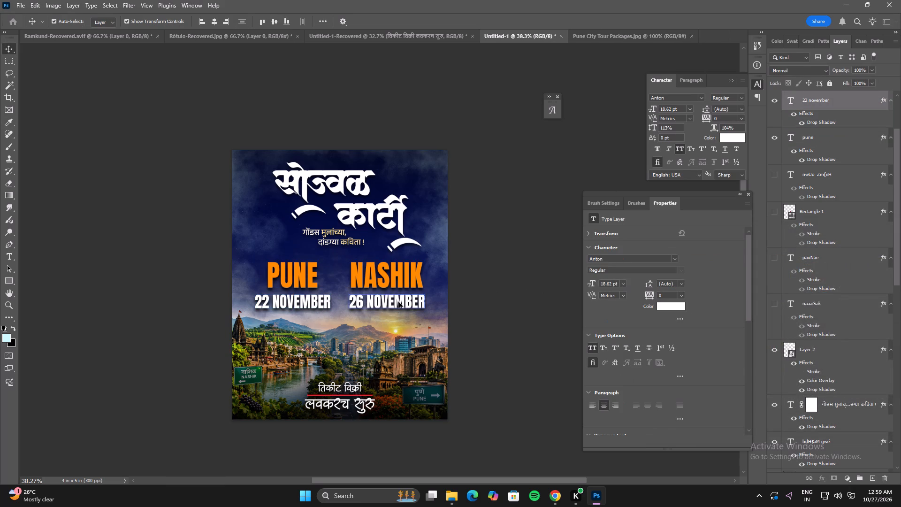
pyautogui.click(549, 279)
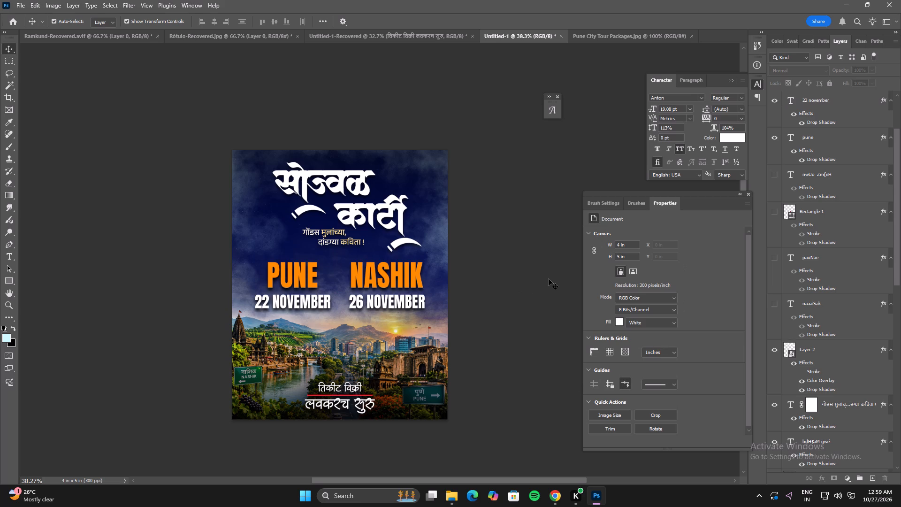
# Hide the four English city and date text layers and show the Marathi पुणे नाशिक text layer.
pyautogui.click(386, 278)
pyautogui.keyDown('shift'); pyautogui.click(386, 304); pyautogui.keyUp('shift')
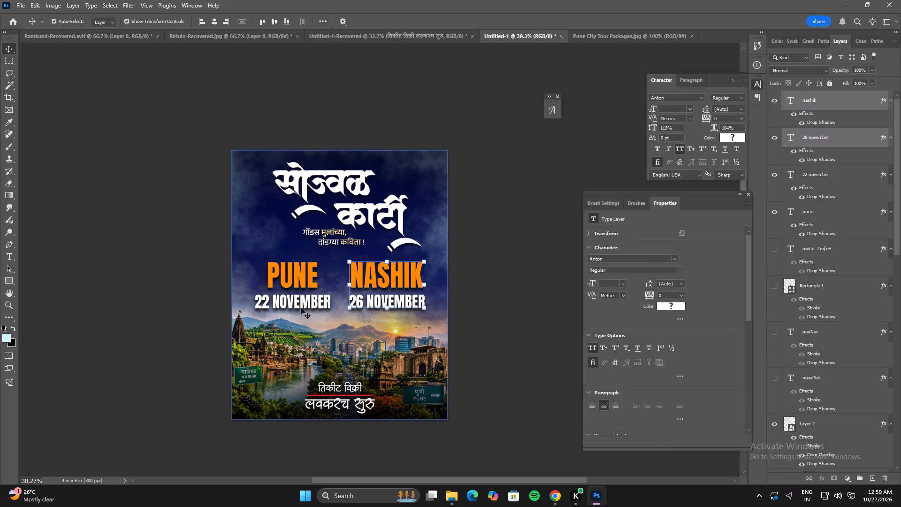
pyautogui.keyDown('shift'); pyautogui.click(301, 308); pyautogui.keyUp('shift')
pyautogui.keyDown('shift'); pyautogui.click(295, 272); pyautogui.keyUp('shift')
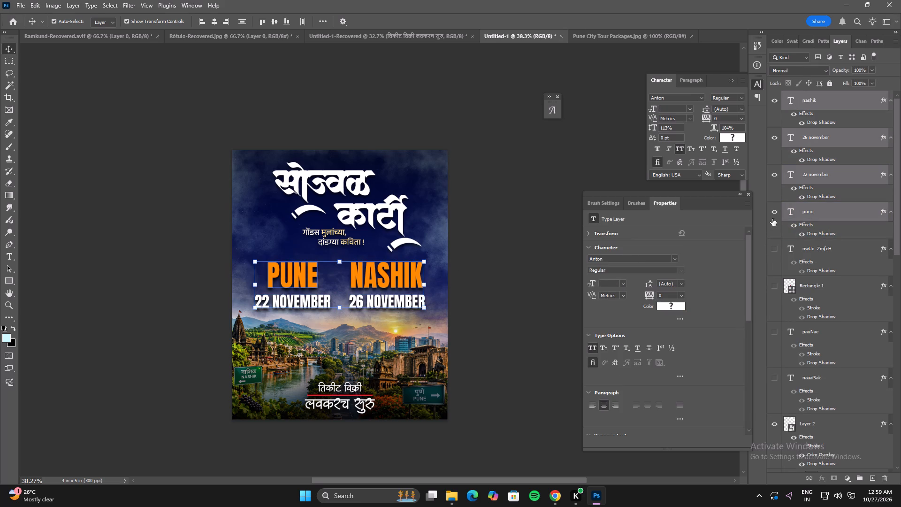
pyautogui.moveTo(772, 218); pyautogui.dragTo(771, 114)
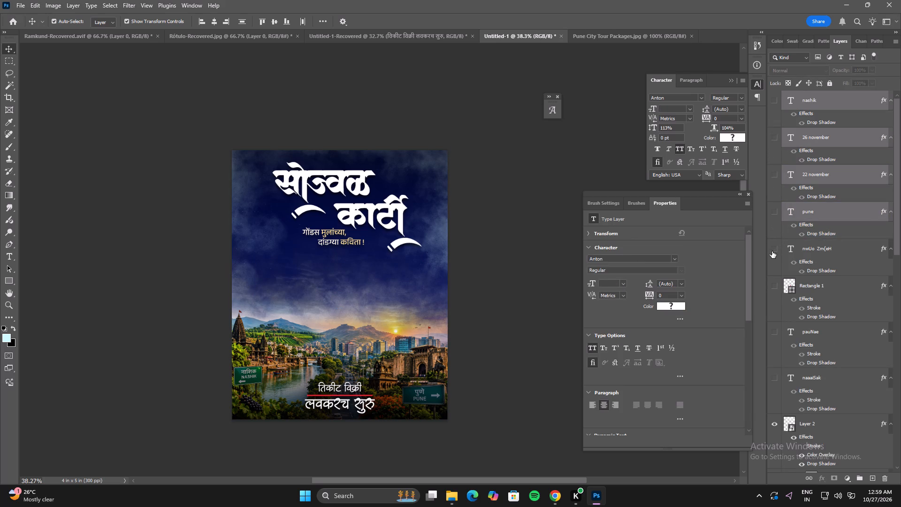
pyautogui.click(769, 250)
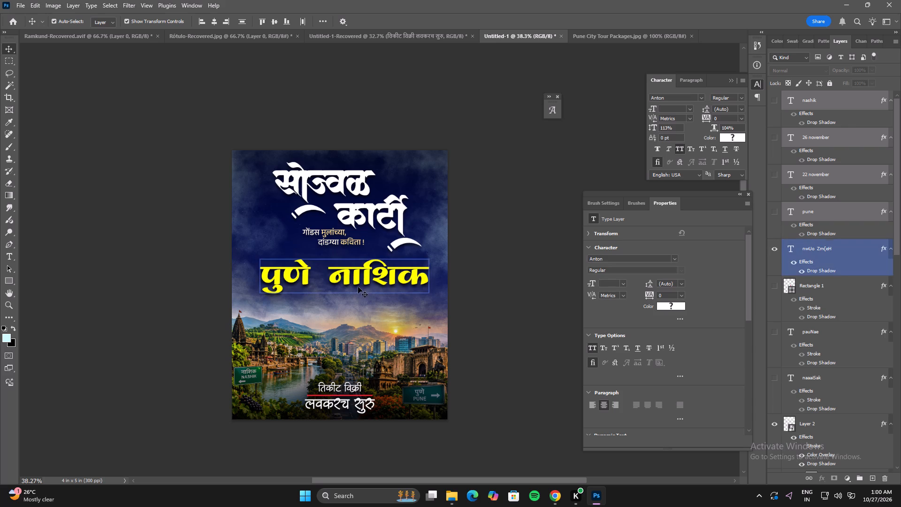
# Move the पुणे नाशिक line straight down about 0.06 in.
pyautogui.click(364, 283)
pyautogui.keyDown('shift'); pyautogui.click(371, 275); pyautogui.keyUp('shift')
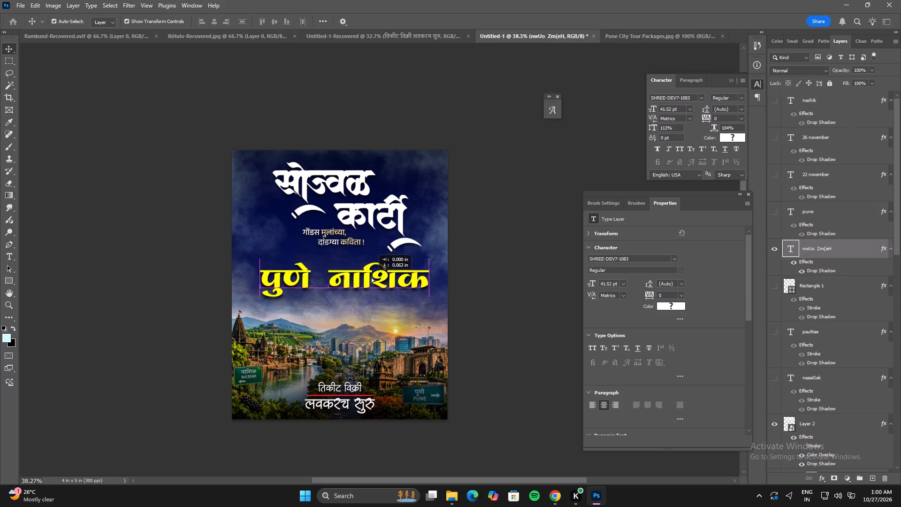
pyautogui.click(501, 253)
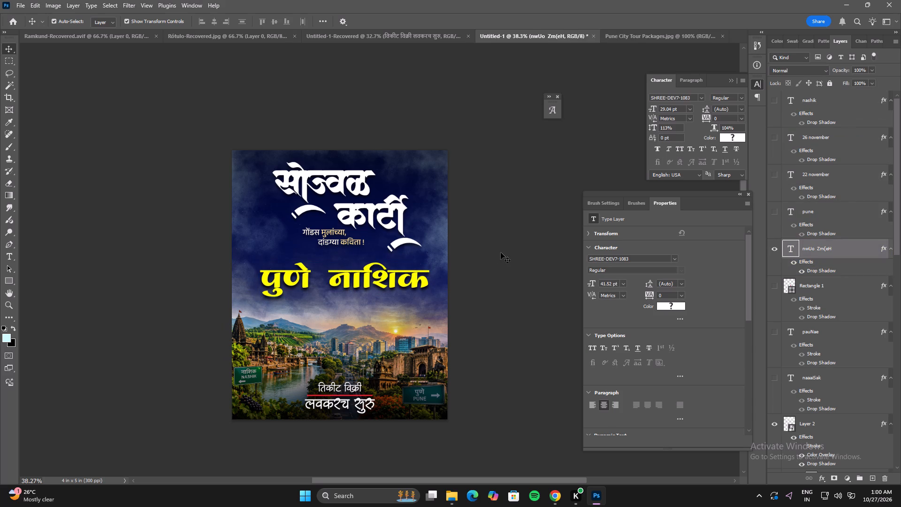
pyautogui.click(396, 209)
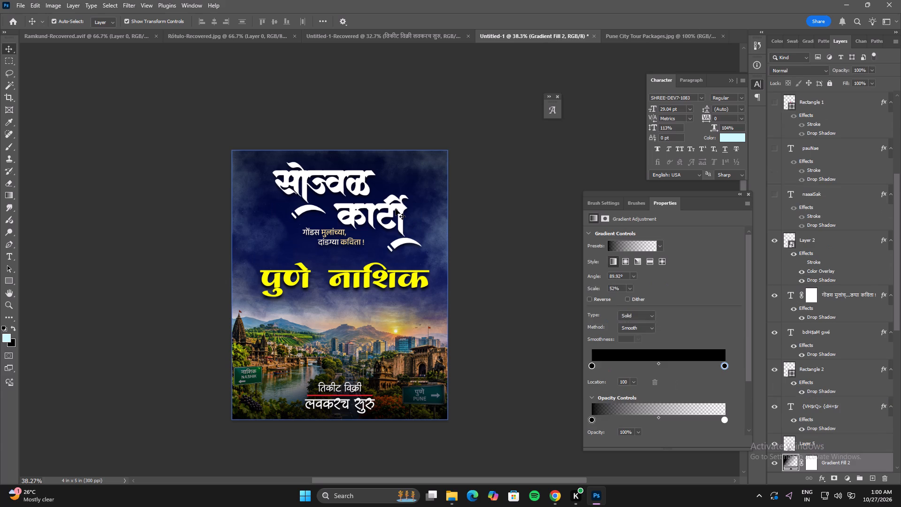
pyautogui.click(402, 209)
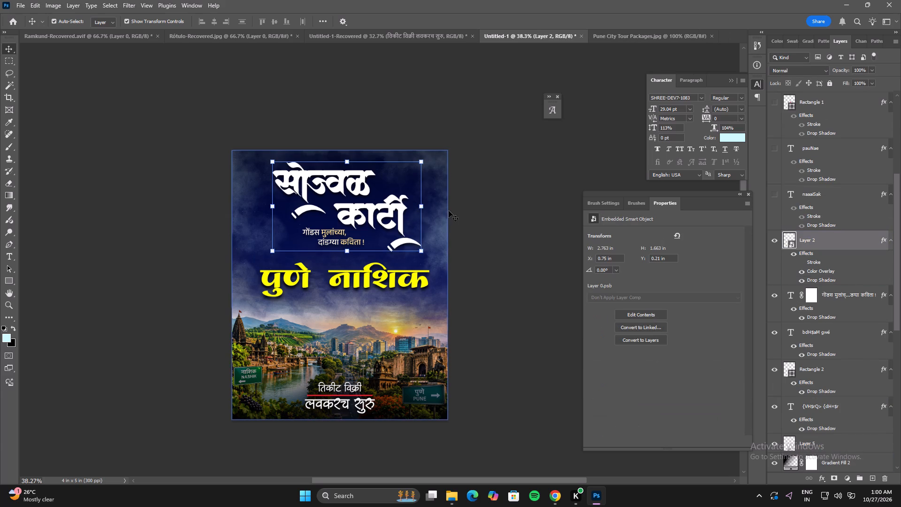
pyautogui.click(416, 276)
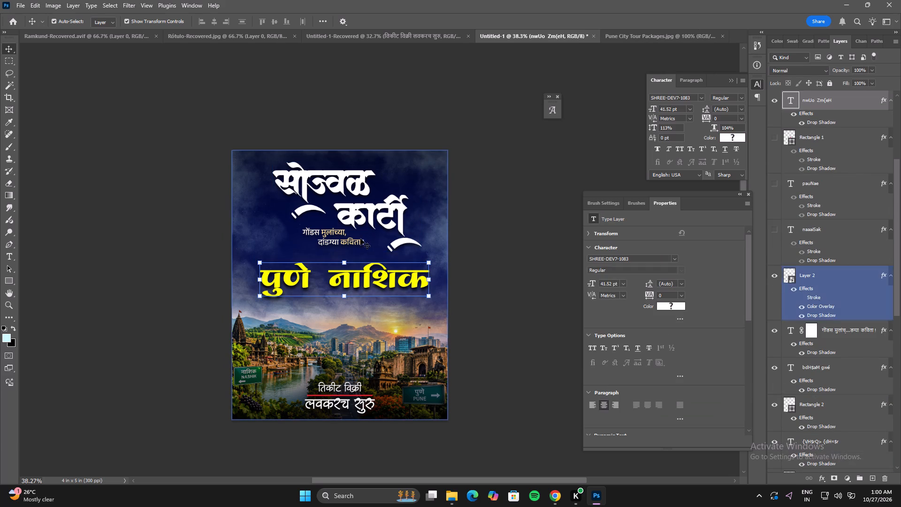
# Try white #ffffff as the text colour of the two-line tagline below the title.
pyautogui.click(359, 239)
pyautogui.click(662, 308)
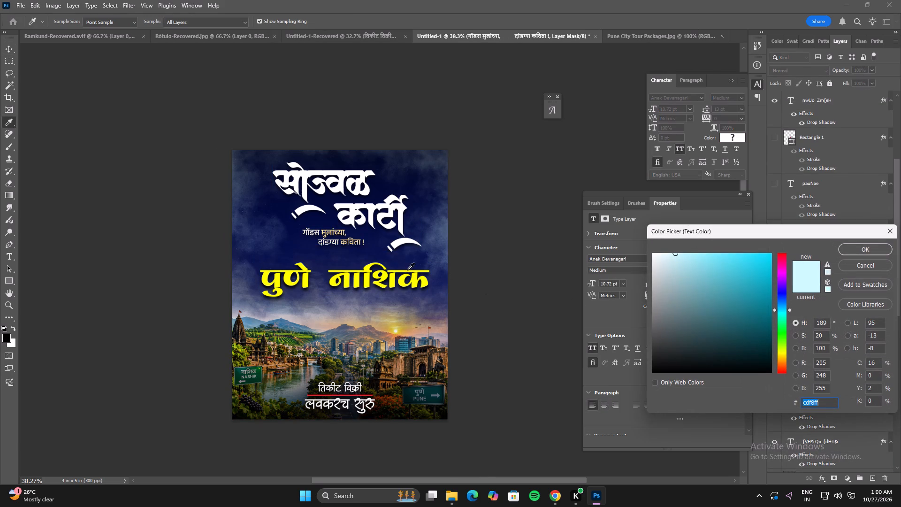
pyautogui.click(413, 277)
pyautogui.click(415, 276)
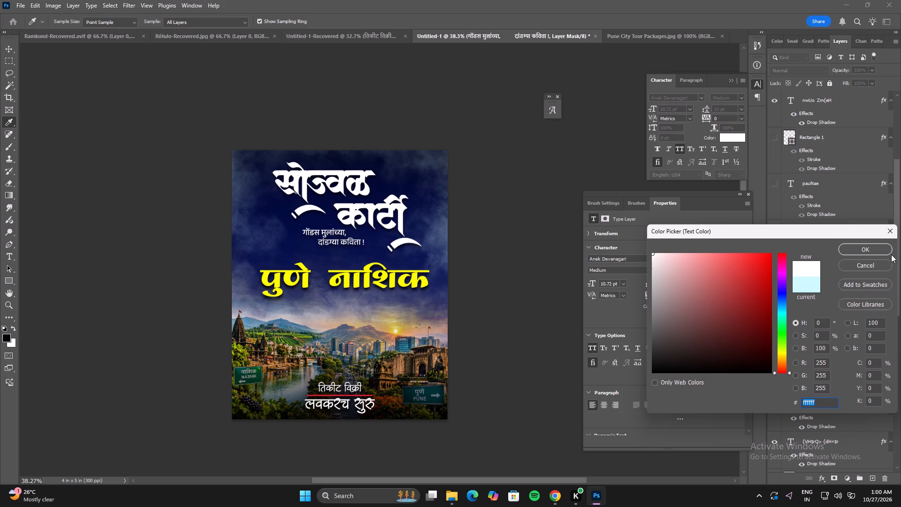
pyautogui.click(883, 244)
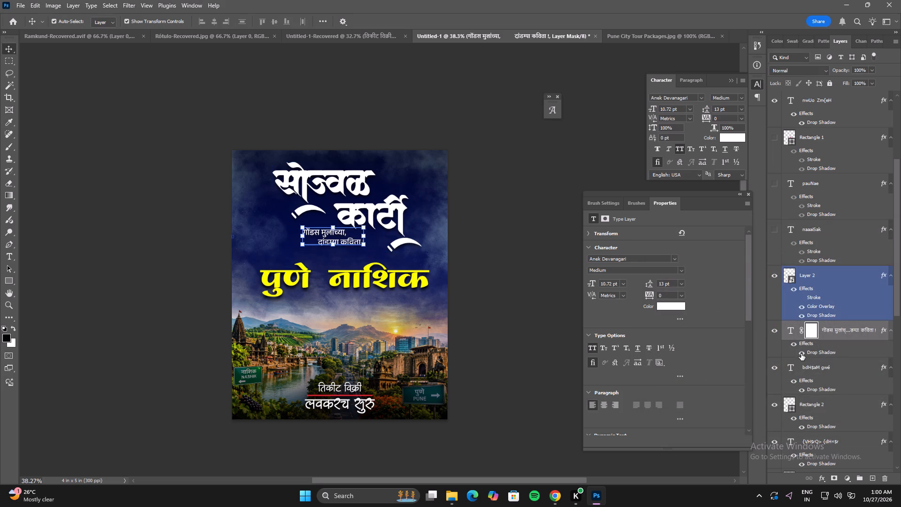
# Set the two-line tagline's text colour to yellow #fffc00, sampled from नाशिक.
pyautogui.click(792, 336)
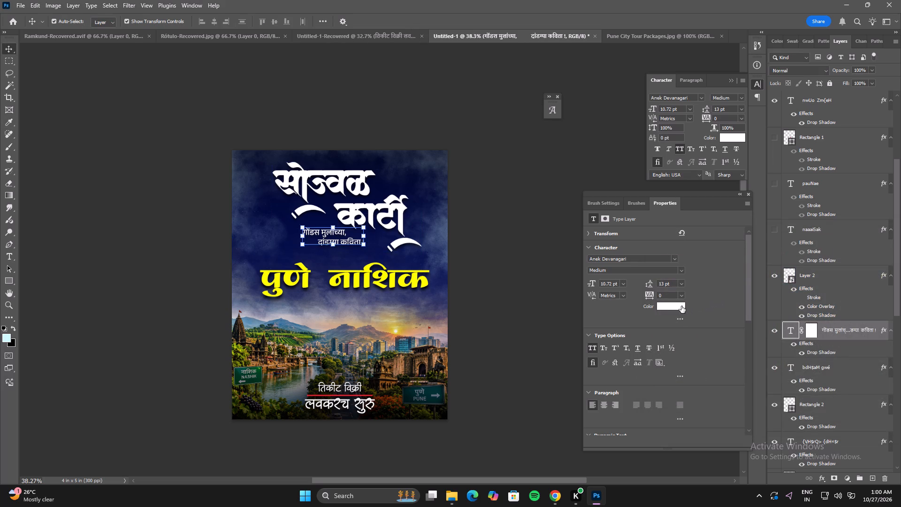
pyautogui.click(681, 306)
pyautogui.click(413, 279)
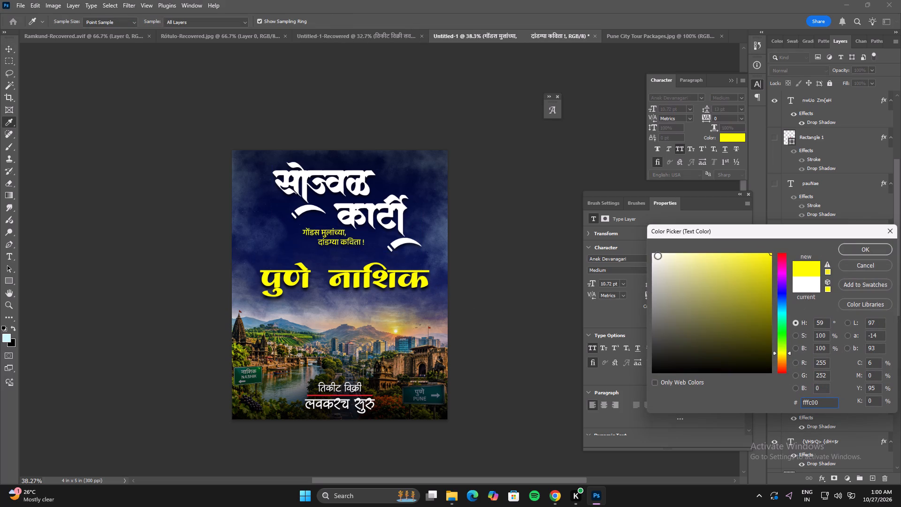
# Discard the yellow colour change on the two-line tagline below the title and deselect its layer.
pyautogui.click(846, 267)
pyautogui.click(512, 323)
pyautogui.click(516, 322)
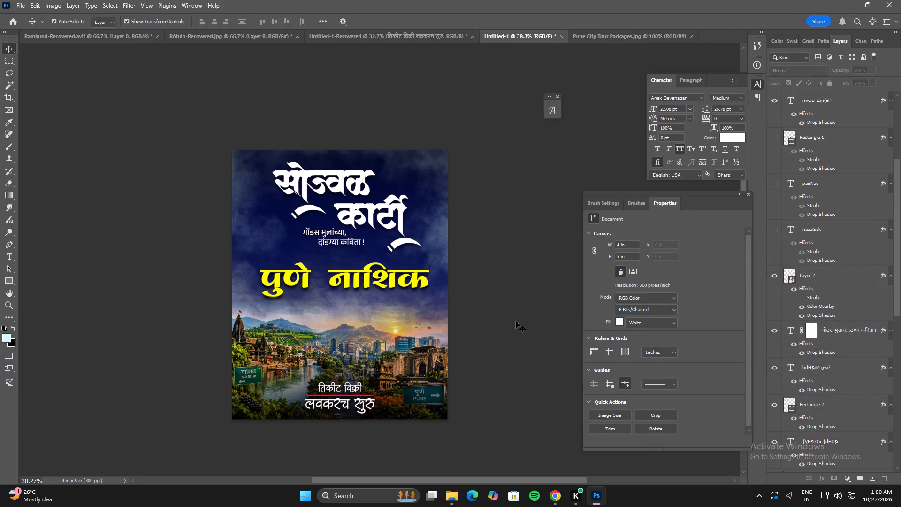
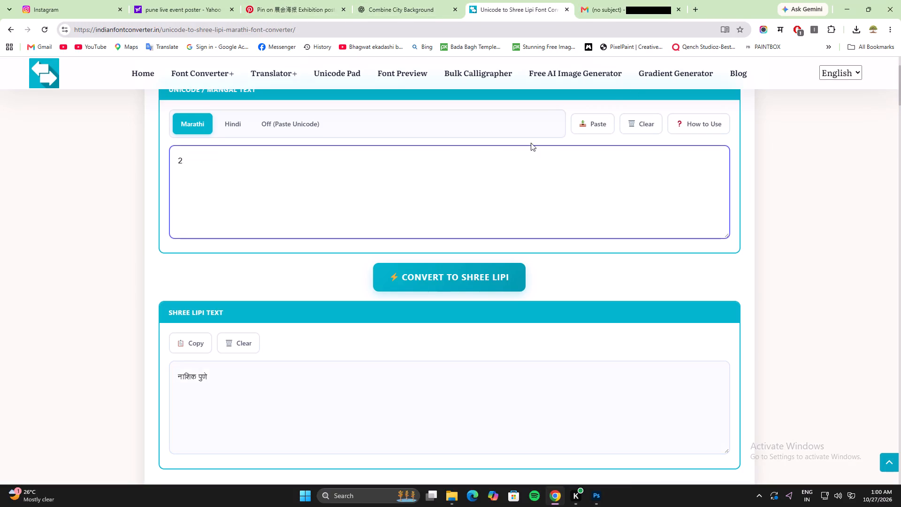
# Clear the converter's Unicode text, enable the मराठी input method and enter the date २२ नोव्हेंबर.
pyautogui.press('BackSpace')
pyautogui.press('BackSpace')
pyautogui.press('BackSpace')
pyautogui.click(777, 32)
pyautogui.click(692, 61)
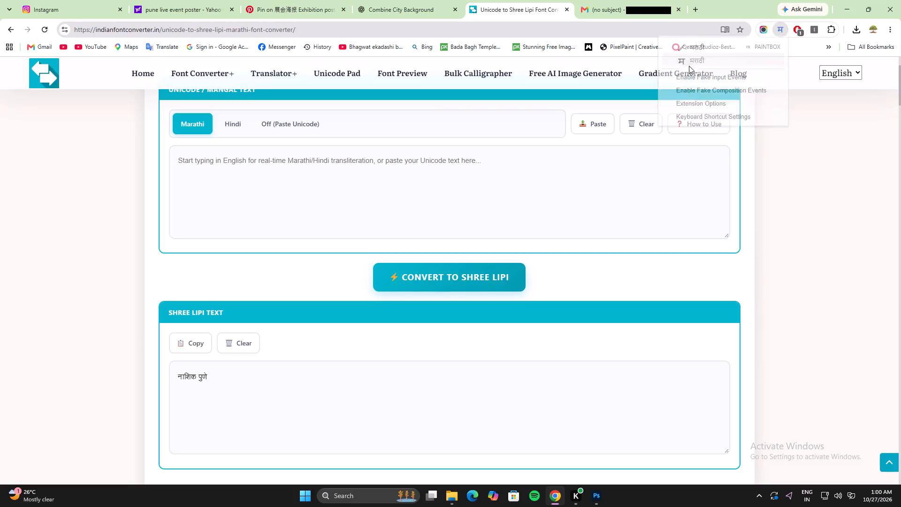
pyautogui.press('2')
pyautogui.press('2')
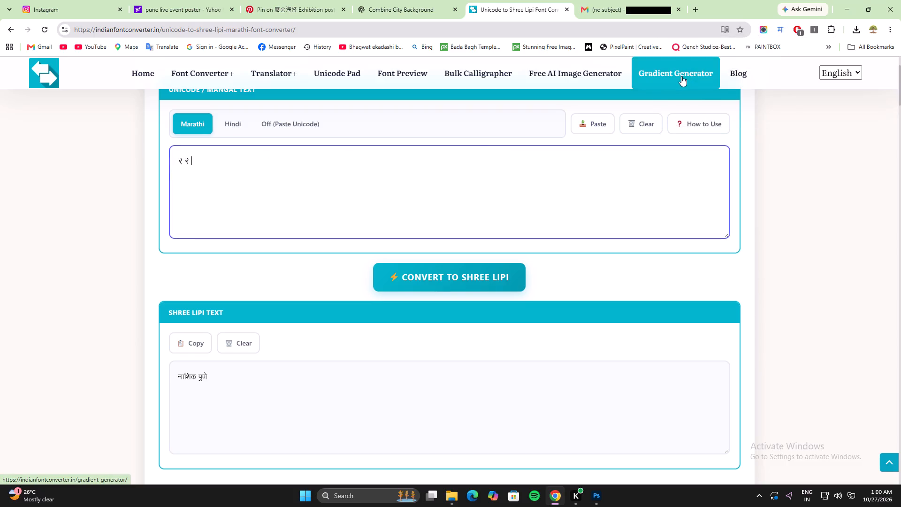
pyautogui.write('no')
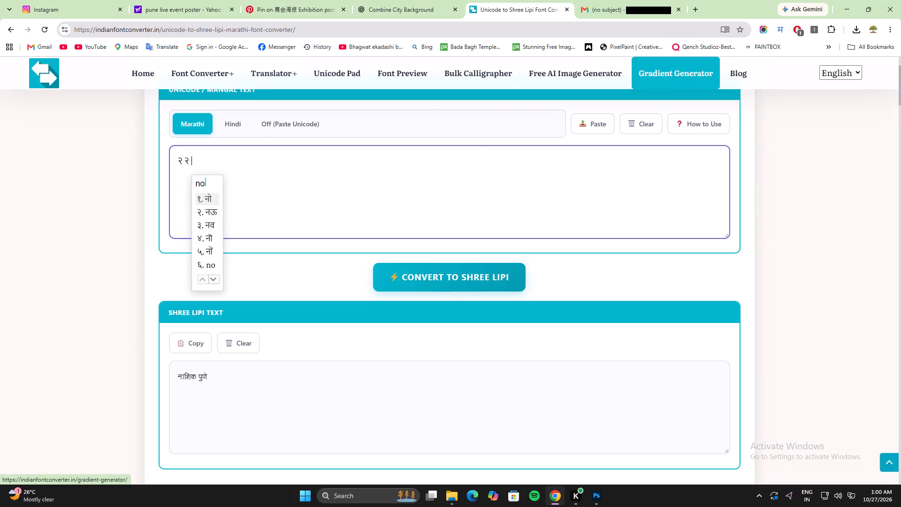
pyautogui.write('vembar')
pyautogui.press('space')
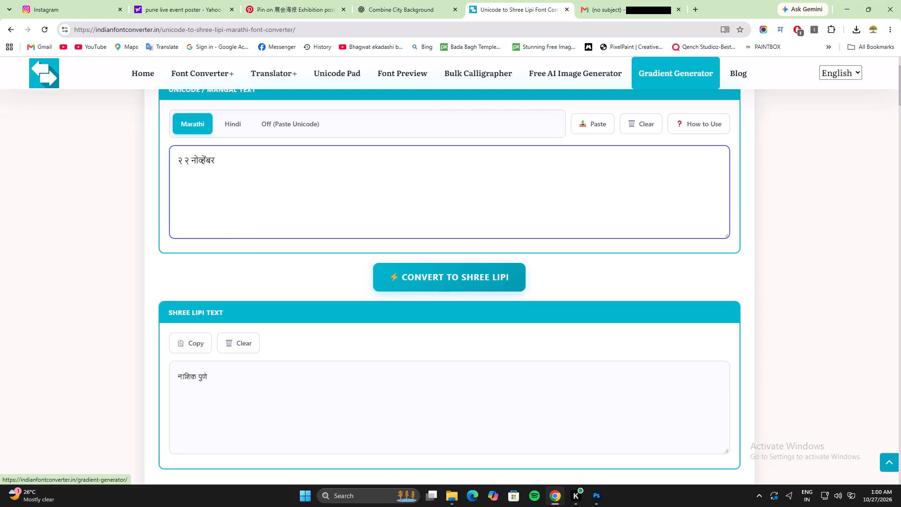
# Complete the Unicode date with the year as २२ नोव्हेंबर २०२६, leaving no spaces between the digits.
pyautogui.write('2026')
pyautogui.press('BackSpace')
pyautogui.press('Left')
pyautogui.press('BackSpace')
pyautogui.press('Left')
pyautogui.press('BackSpace')
pyautogui.press('Left')
pyautogui.press('BackSpace')
pyautogui.press('Left')
pyautogui.press('Left')
pyautogui.press('Left')
pyautogui.press('Left')
pyautogui.press('Left')
pyautogui.press('Left')
pyautogui.press('Left')
pyautogui.press('Left')
pyautogui.press('BackSpace')
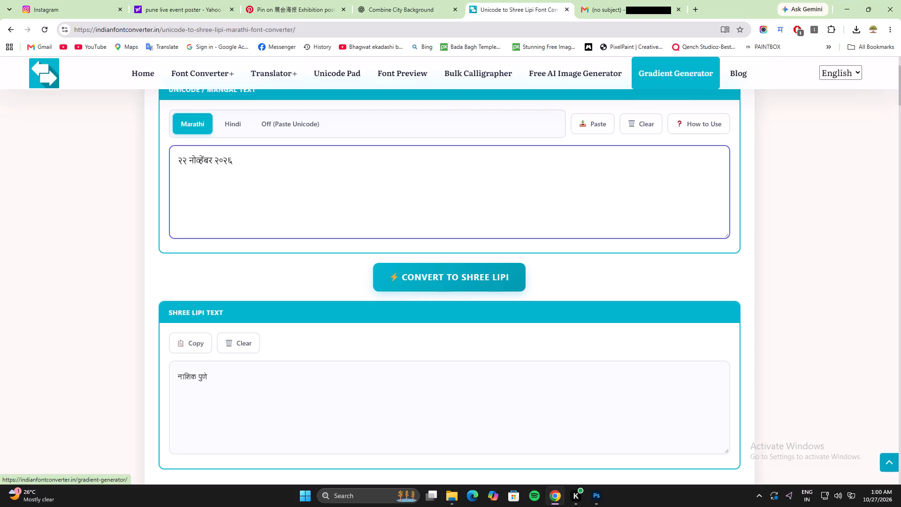
# Convert the Marathi date to Shree Lipi and copy the converted text.
pyautogui.click(428, 278)
pyautogui.moveTo(271, 384); pyautogui.dragTo(144, 378)
pyautogui.hotkey('ctrl', 'c')
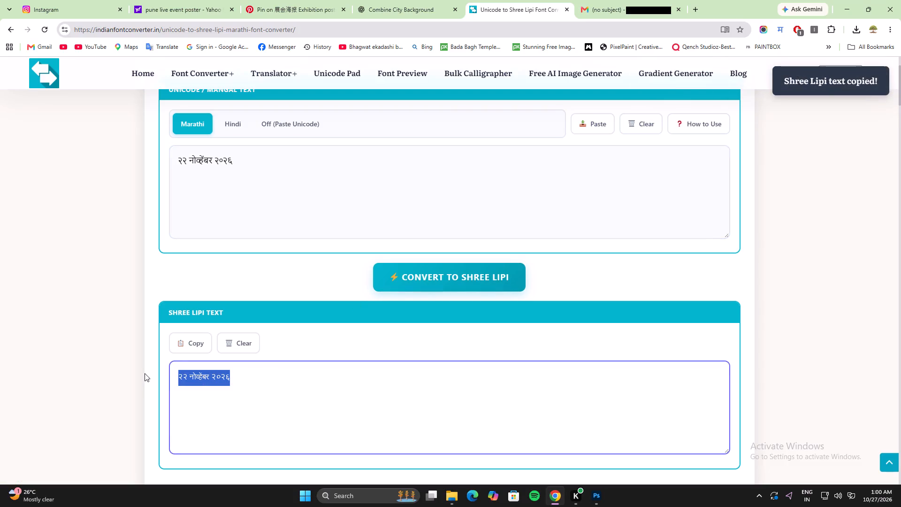
# Switch to Photoshop, duplicate the तिकीट विक्री line above the skyline and replace the copy's text with २२ नोव्हेंबर २०२६.
pyautogui.hotkey('alt', 'Tab')
pyautogui.click(479, 322)
pyautogui.keyDown('alt'); pyautogui.scroll(4, 285, 273); pyautogui.keyUp('alt')
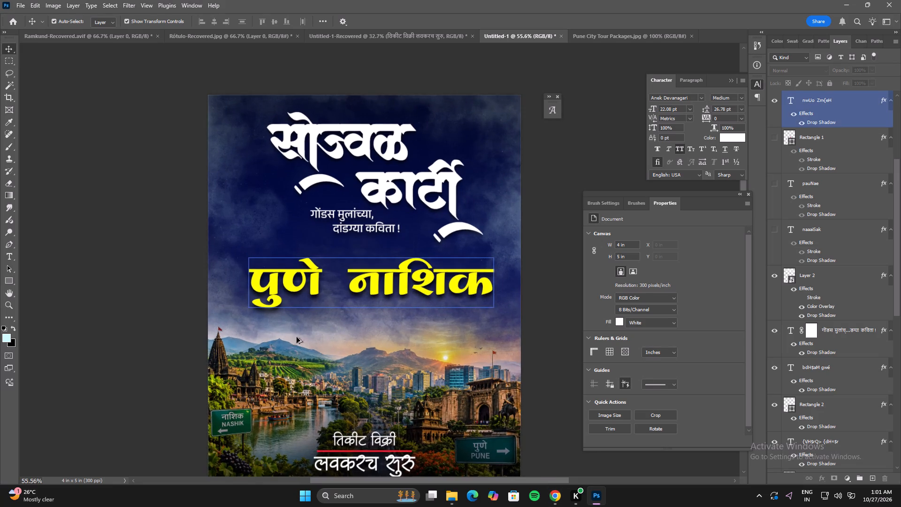
pyautogui.keyDown('alt'); pyautogui.scroll(2, 303, 351); pyautogui.keyUp('alt')
pyautogui.click(304, 369)
pyautogui.click(368, 458)
pyautogui.keyDown('alt'); pyautogui.moveTo(382, 457); pyautogui.dragTo(370, 386); pyautogui.keyUp('alt')
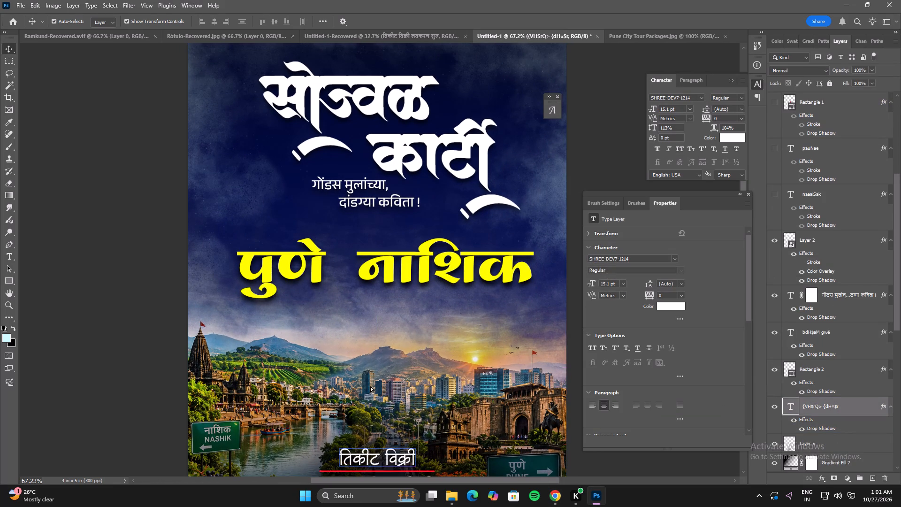
pyautogui.keyDown('alt'); pyautogui.moveTo(370, 386); pyautogui.dragTo(365, 348); pyautogui.keyUp('alt')
pyautogui.doubleClick(365, 348)
pyautogui.hotkey('ctrl', 'v')
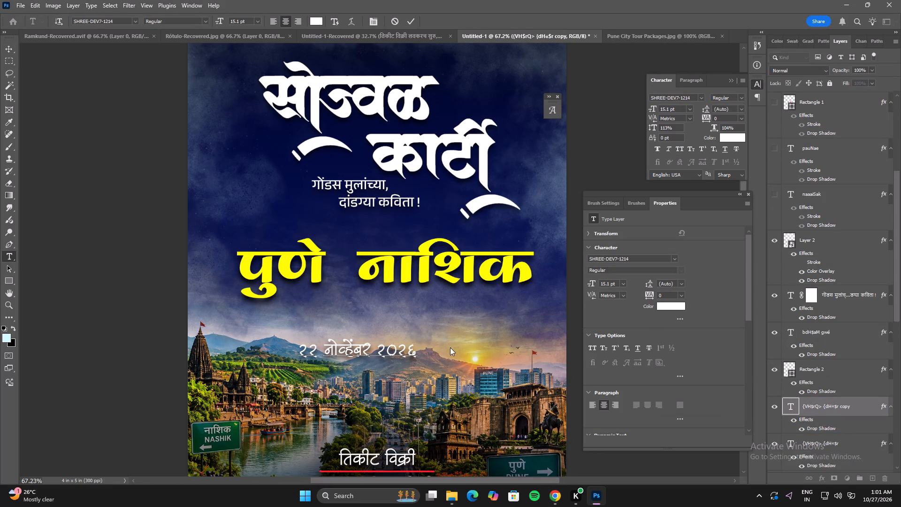
pyautogui.click(453, 346)
pyautogui.click(468, 342)
# Move the २२ नोव्हेंबर २०२६ date to just below पुणे.
pyautogui.moveTo(397, 347); pyautogui.dragTo(318, 309)
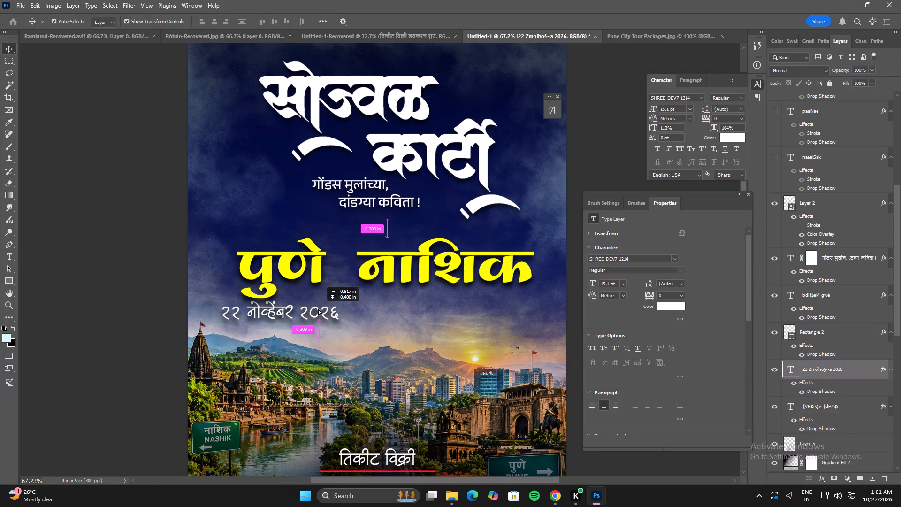
pyautogui.moveTo(318, 309); pyautogui.dragTo(326, 311)
# Select the पुणे नाशिक line together with the date and nudge both slightly up and left.
pyautogui.keyDown('shift'); pyautogui.click(318, 277); pyautogui.keyUp('shift')
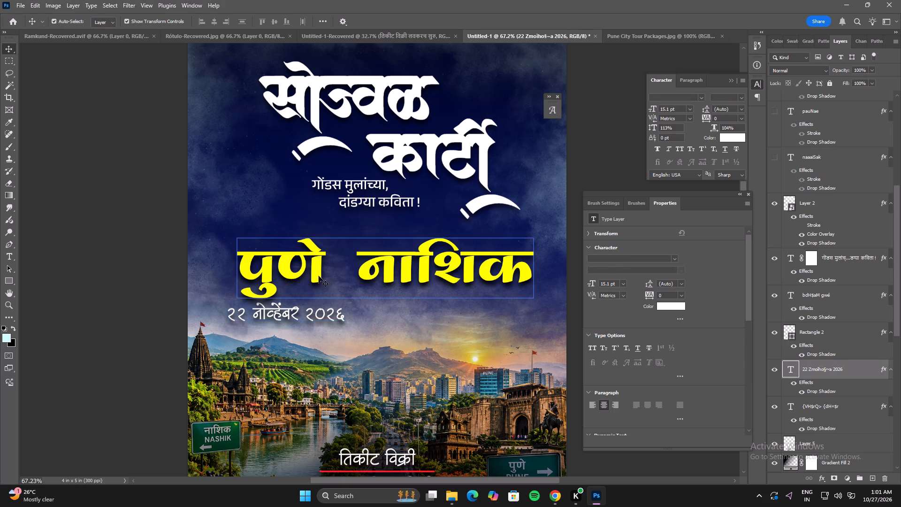
pyautogui.click(384, 238)
pyautogui.keyDown('shift'); pyautogui.moveTo(394, 267); pyautogui.dragTo(394, 261); pyautogui.keyUp('shift')
pyautogui.doubleClick(394, 261)
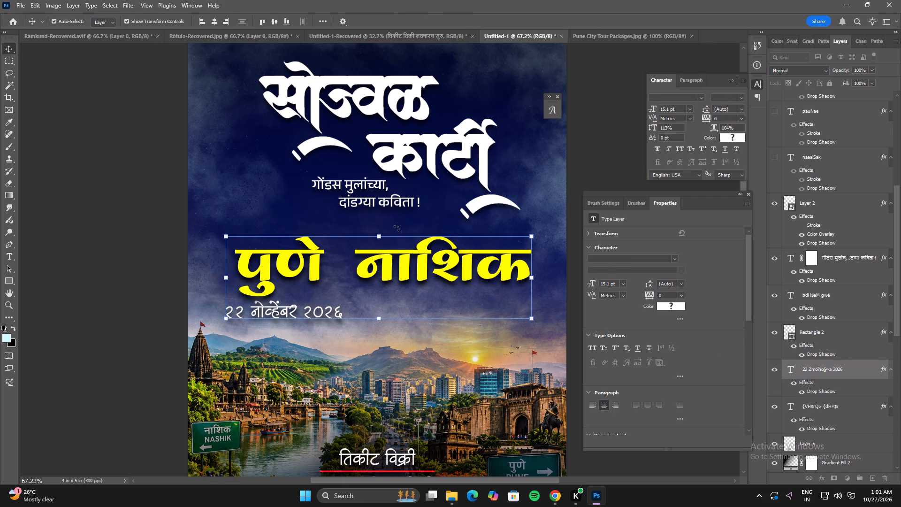
# Move the सोज्वळ कार्टी title lettering up slightly and scale it down to about 2.59 by 1.56 in.
pyautogui.press('space')
pyautogui.press('space')
pyautogui.press('space')
pyautogui.press('space')
pyautogui.press('space')
pyautogui.press('space')
pyautogui.moveTo(397, 223); pyautogui.dragTo(396, 270)
pyautogui.click(379, 138)
pyautogui.keyDown('shift'); pyautogui.moveTo(380, 151); pyautogui.dragTo(381, 144); pyautogui.keyUp('shift')
pyautogui.keyDown('alt'); pyautogui.moveTo(517, 98); pyautogui.dragTo(505, 106); pyautogui.keyUp('alt')
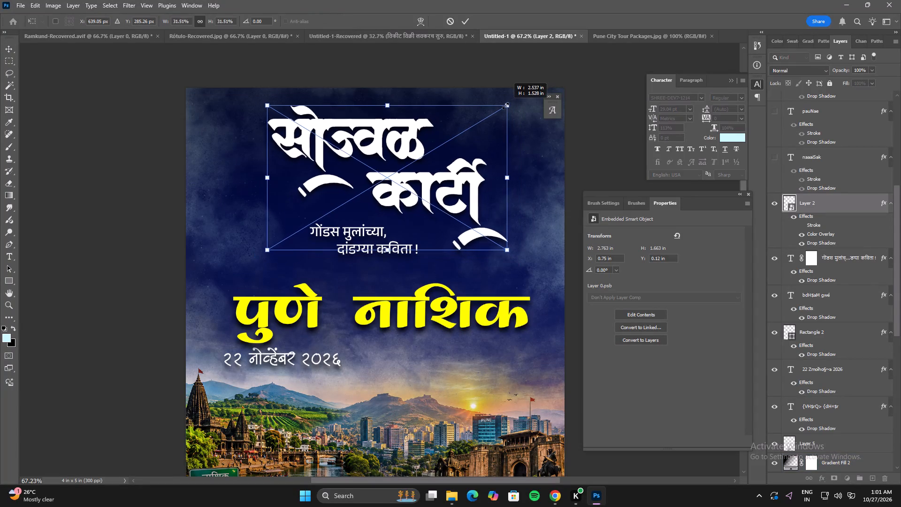
pyautogui.keyDown('alt'); pyautogui.moveTo(505, 106); pyautogui.dragTo(509, 103); pyautogui.keyUp('alt')
pyautogui.doubleClick(437, 135)
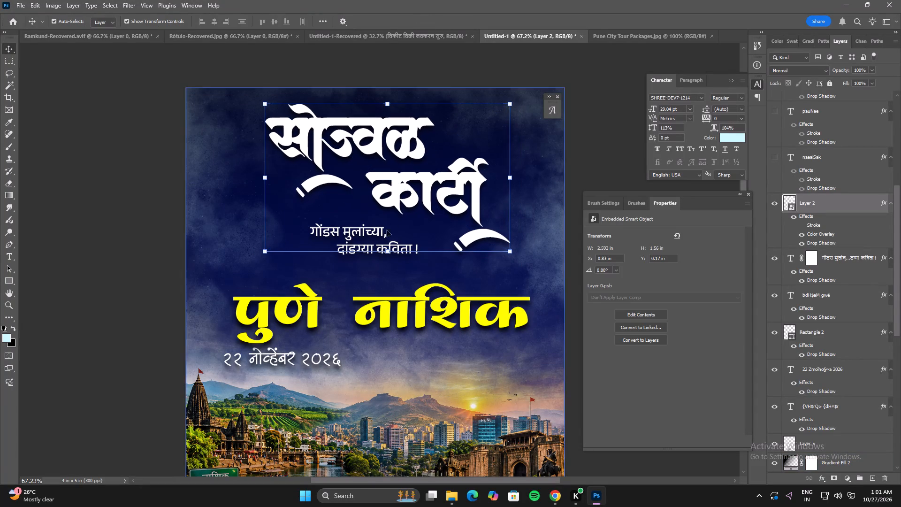
# Move the two-line tagline up about 0.13 in and slightly right, closer to the title.
pyautogui.click(378, 241)
pyautogui.keyDown('shift'); pyautogui.moveTo(382, 241); pyautogui.dragTo(383, 233); pyautogui.keyUp('shift')
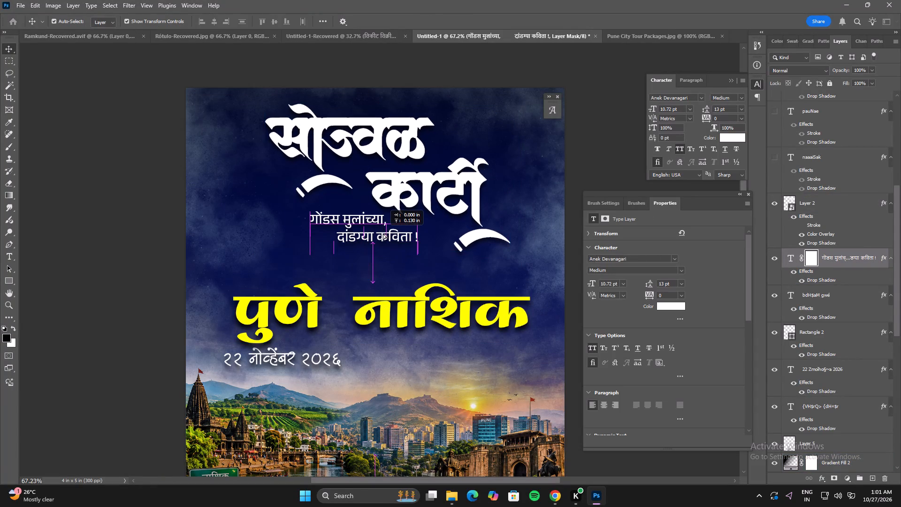
pyautogui.keyDown('shift'); pyautogui.moveTo(383, 233); pyautogui.dragTo(384, 233); pyautogui.keyUp('shift')
pyautogui.keyDown('shift'); pyautogui.moveTo(378, 229); pyautogui.dragTo(382, 229); pyautogui.keyUp('shift')
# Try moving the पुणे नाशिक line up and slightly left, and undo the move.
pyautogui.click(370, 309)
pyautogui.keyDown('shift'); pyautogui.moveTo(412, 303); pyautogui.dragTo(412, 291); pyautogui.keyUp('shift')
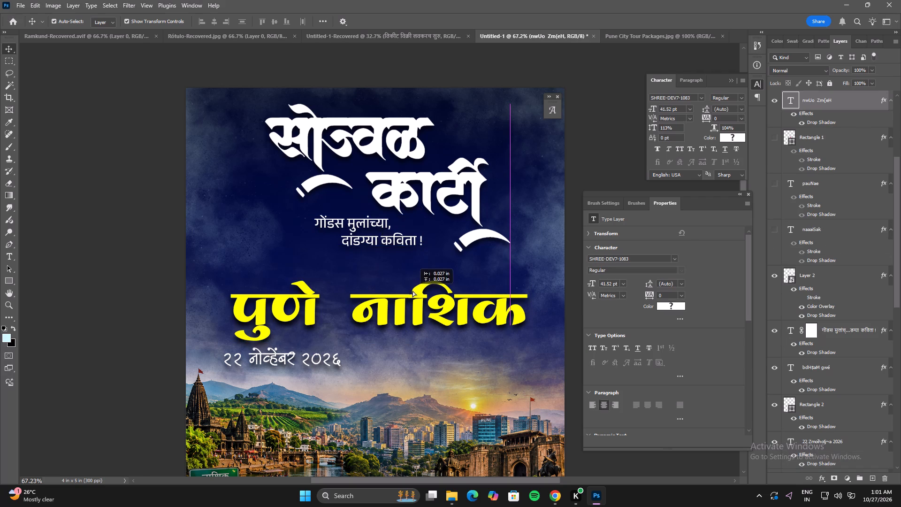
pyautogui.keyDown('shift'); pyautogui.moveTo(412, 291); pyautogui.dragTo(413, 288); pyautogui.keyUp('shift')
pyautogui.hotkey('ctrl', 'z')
# Move the पुणे नाशिक line straight up about 43 px toward the tagline.
pyautogui.click(385, 283)
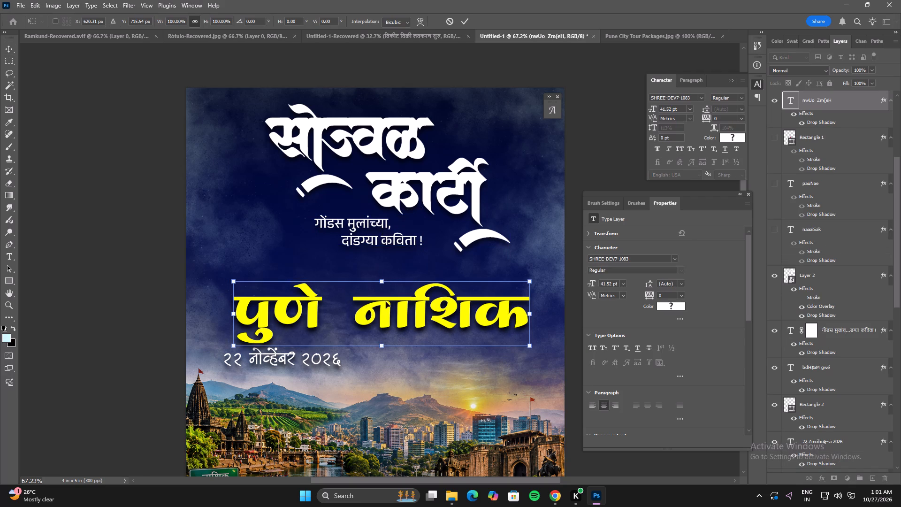
pyautogui.keyDown('shift'); pyautogui.moveTo(386, 302); pyautogui.dragTo(388, 287); pyautogui.keyUp('shift')
pyautogui.doubleClick(388, 287)
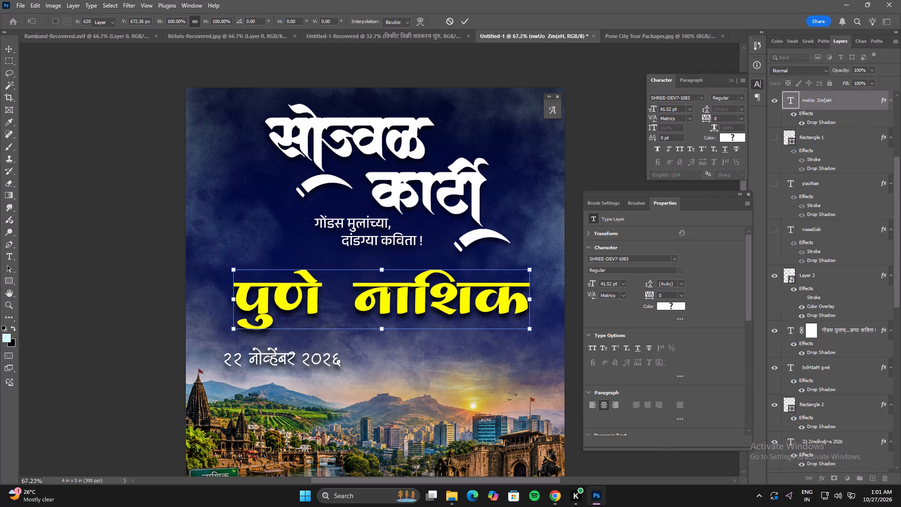
# Move the २२ नोव्हेंबर २०२६ date straight up, close beneath पुणे.
pyautogui.click(321, 356)
pyautogui.keyDown('shift'); pyautogui.moveTo(321, 358); pyautogui.dragTo(320, 342); pyautogui.keyUp('shift')
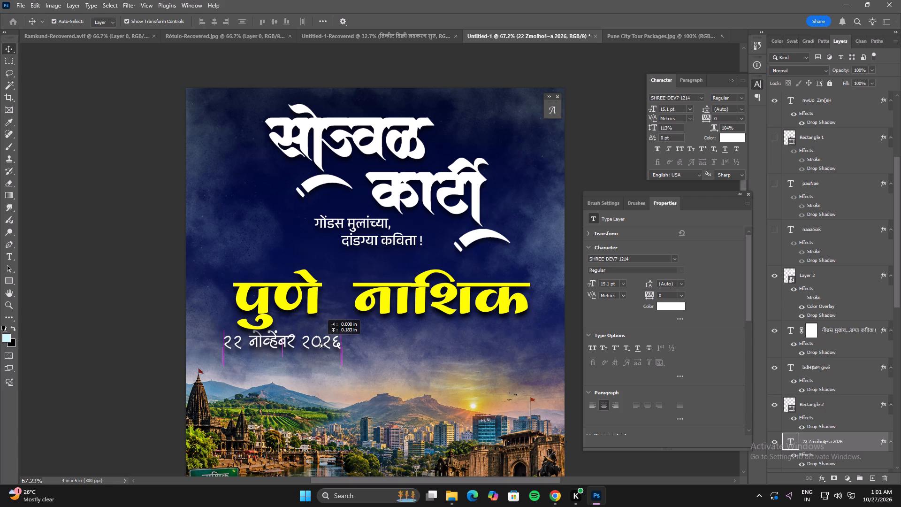
pyautogui.keyDown('shift'); pyautogui.moveTo(320, 342); pyautogui.dragTo(320, 345); pyautogui.keyUp('shift')
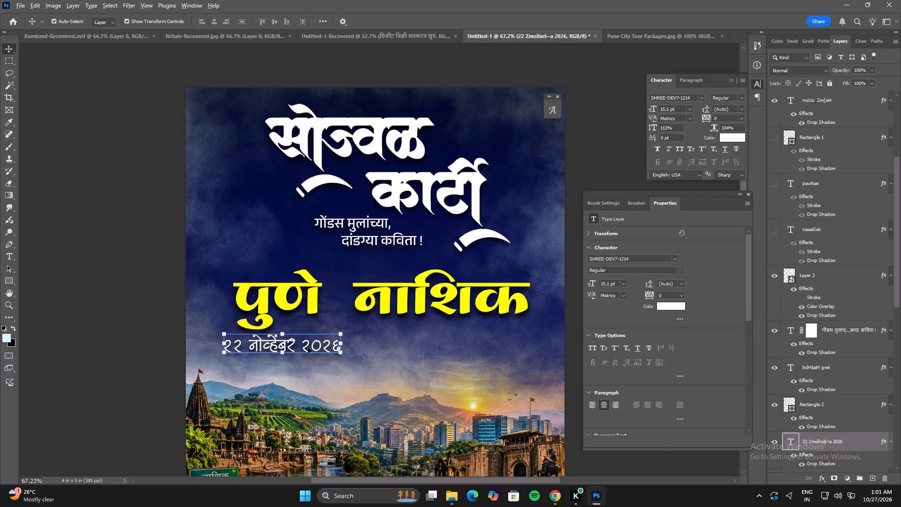
# Duplicate the date to below नाशिक and change the copy to २६ नोव्हेंबर २०२६ using the ६ glyph.
pyautogui.keyDown('alt'); pyautogui.moveTo(308, 347); pyautogui.dragTo(470, 344); pyautogui.keyUp('alt')
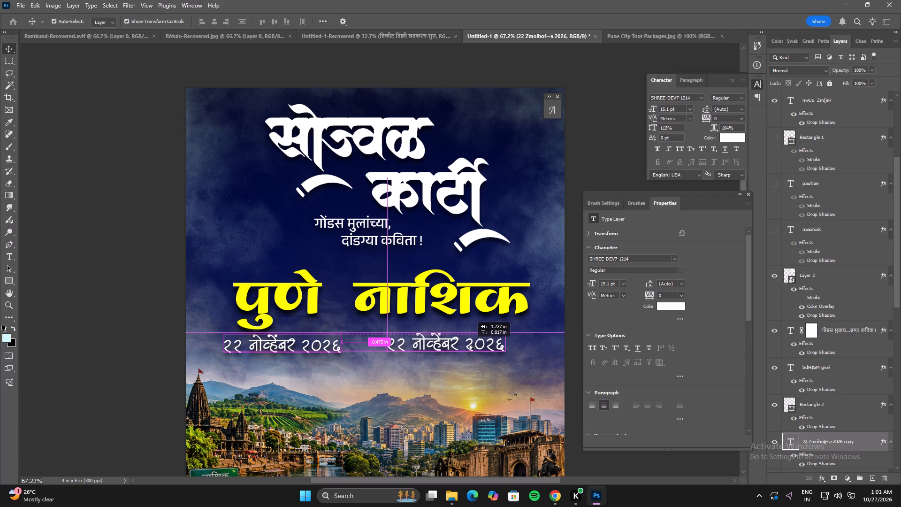
pyautogui.keyDown('alt'); pyautogui.moveTo(470, 344); pyautogui.dragTo(468, 344); pyautogui.keyUp('alt')
pyautogui.doubleClick(434, 346)
pyautogui.moveTo(396, 348); pyautogui.dragTo(399, 347)
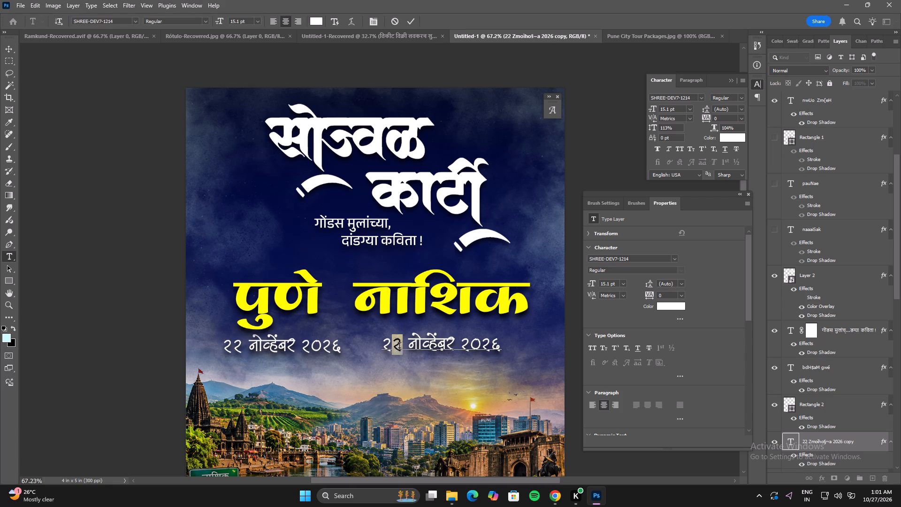
pyautogui.moveTo(399, 347); pyautogui.dragTo(400, 347)
pyautogui.click(552, 114)
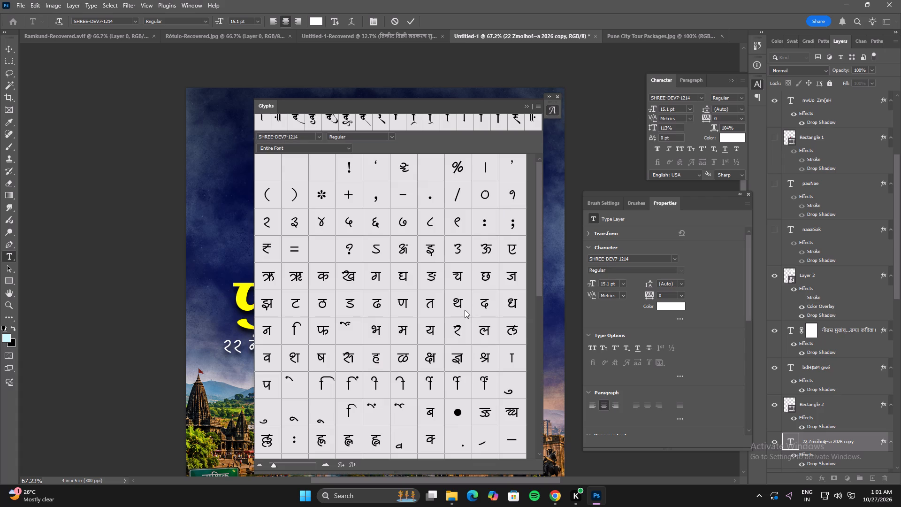
pyautogui.doubleClick(379, 224)
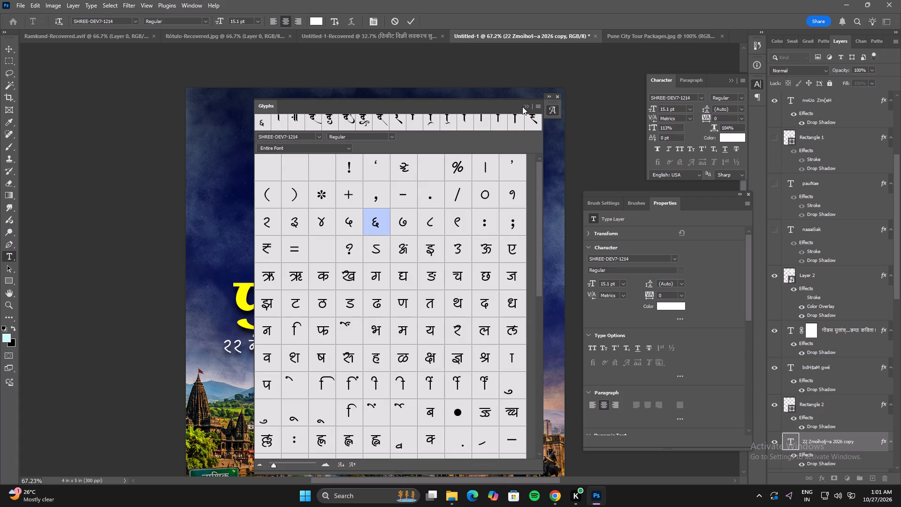
pyautogui.click(523, 107)
pyautogui.click(528, 105)
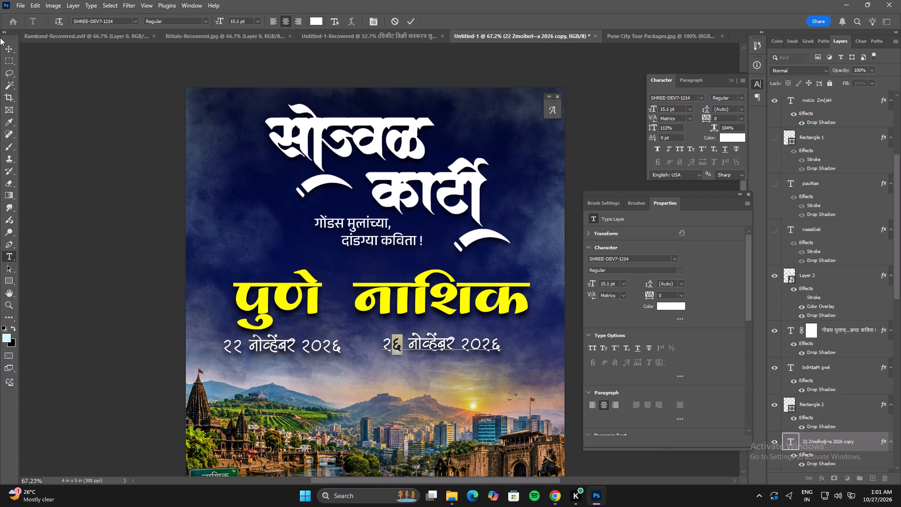
pyautogui.click(10, 42)
pyautogui.click(3, 47)
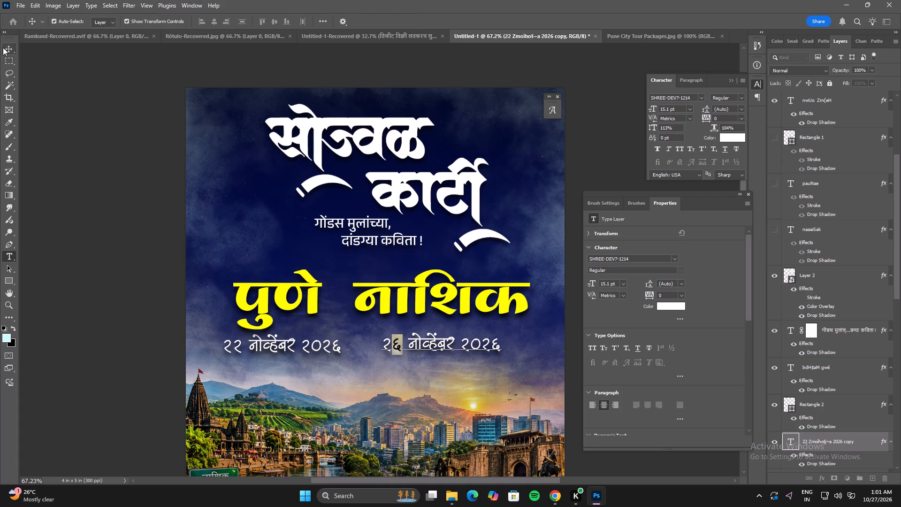
pyautogui.click(58, 129)
# Select both Marathi date layers and move them up the layer stack, directly above the title's Layer 2.
pyautogui.keyDown('alt'); pyautogui.scroll(-5, 169, 301); pyautogui.keyUp('alt')
pyautogui.click(335, 313)
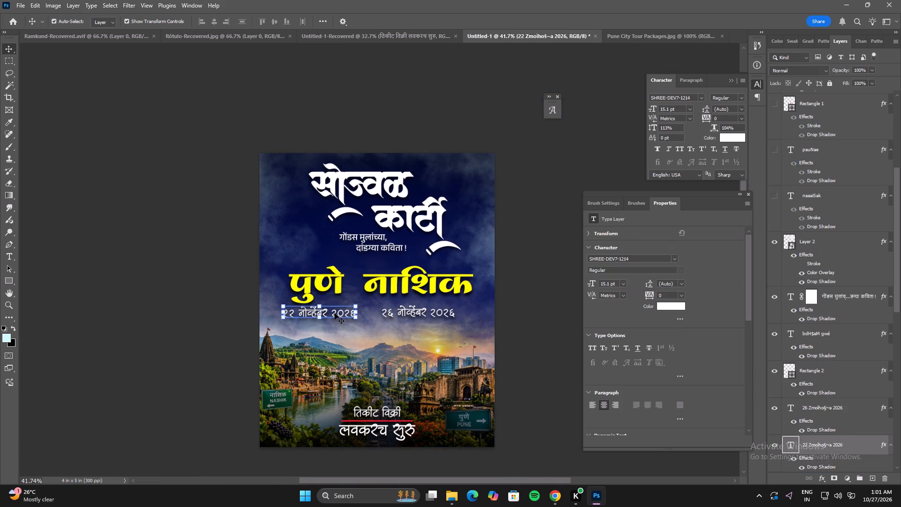
pyautogui.keyDown('shift'); pyautogui.click(420, 313); pyautogui.keyUp('shift')
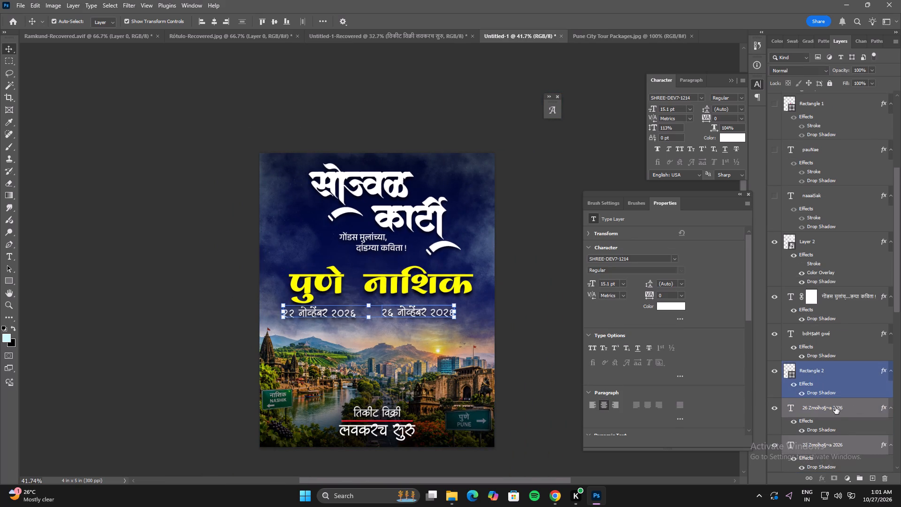
pyautogui.moveTo(840, 408); pyautogui.dragTo(822, 283)
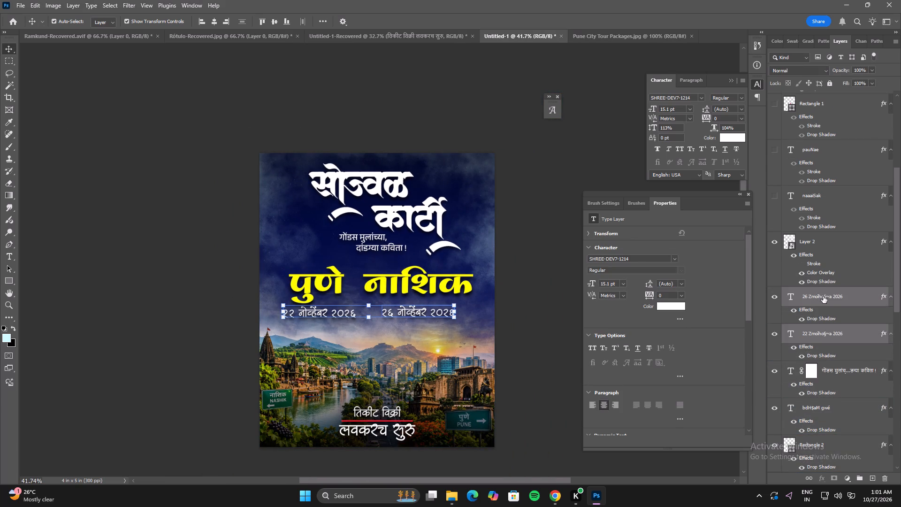
pyautogui.scroll(5, 826, 296)
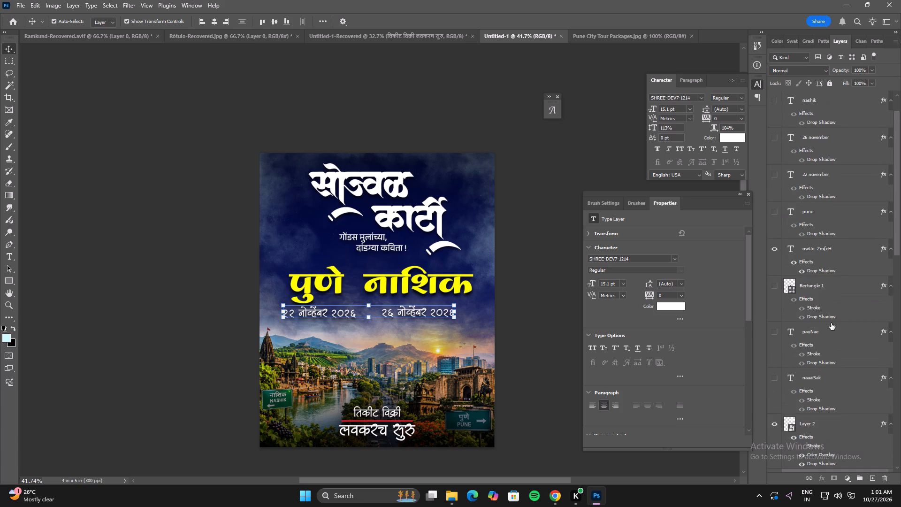
pyautogui.scroll(4, 832, 347)
pyautogui.scroll(-4, 831, 357)
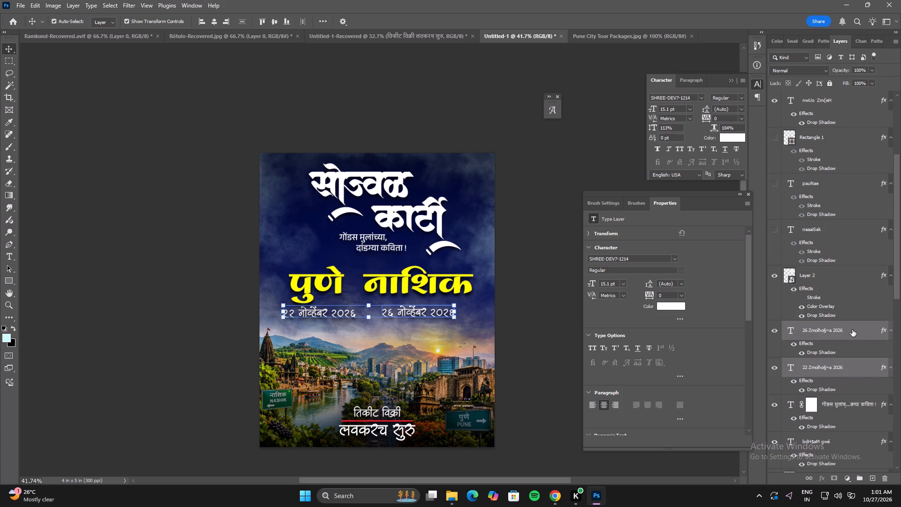
pyautogui.moveTo(841, 329); pyautogui.dragTo(826, 269)
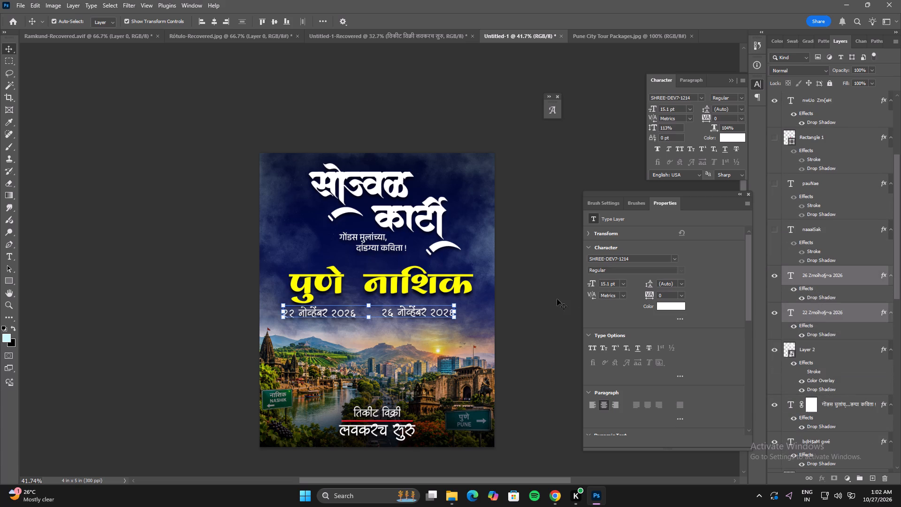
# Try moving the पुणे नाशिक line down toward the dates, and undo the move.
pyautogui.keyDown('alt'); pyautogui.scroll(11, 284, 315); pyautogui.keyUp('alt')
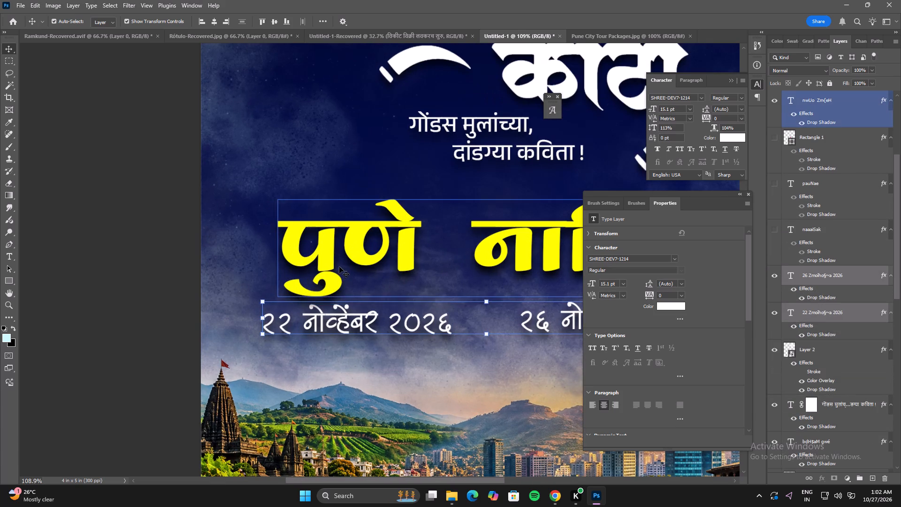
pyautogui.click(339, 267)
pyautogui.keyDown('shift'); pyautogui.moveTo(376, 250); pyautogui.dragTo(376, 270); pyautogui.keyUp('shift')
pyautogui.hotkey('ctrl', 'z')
# Move the पुणे नाशिक text layer below both date layers in the stack, directly above Layer 2.
pyautogui.scroll(3, 825, 115)
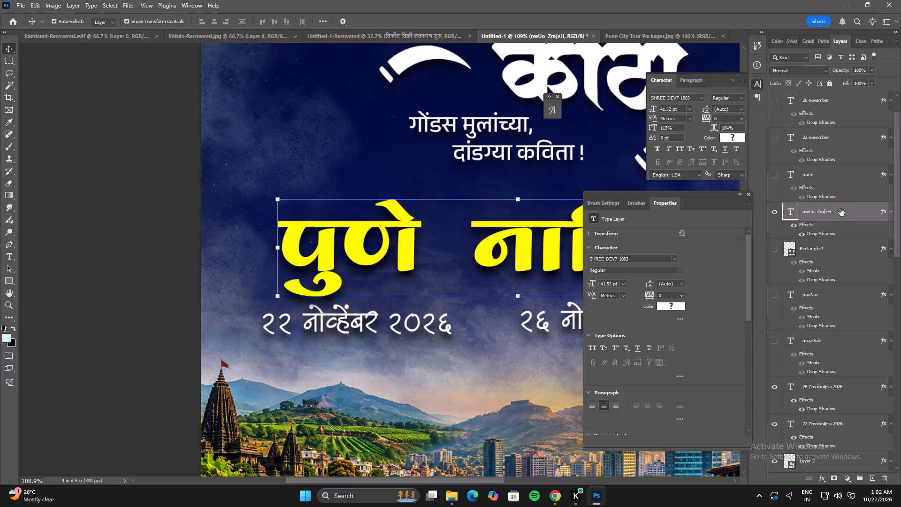
pyautogui.scroll(-4, 842, 215)
pyautogui.scroll(2, 851, 126)
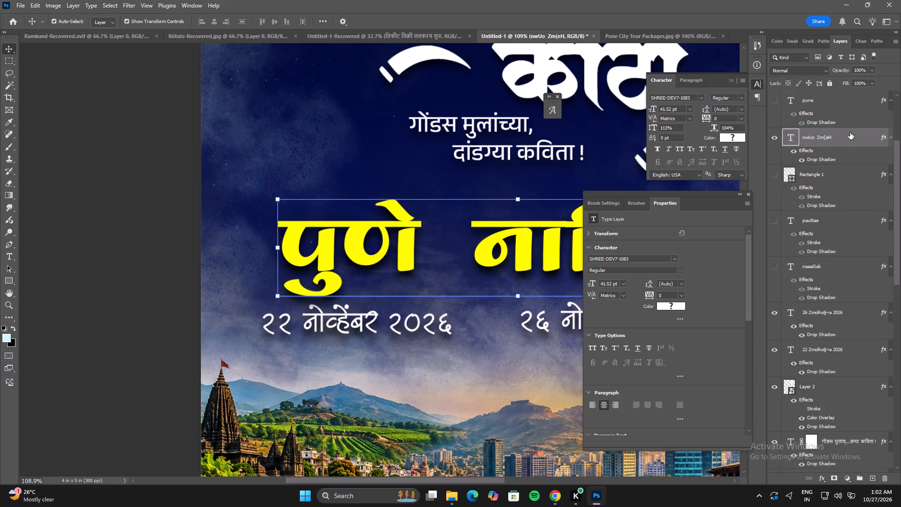
pyautogui.moveTo(850, 133); pyautogui.dragTo(826, 373)
pyautogui.click(418, 392)
# Examine the whole poster layout, both in the normal view and full screen.
pyautogui.keyDown('alt'); pyautogui.scroll(-9, 418, 392); pyautogui.keyUp('alt')
pyautogui.press('space')
pyautogui.press('space')
pyautogui.press('space')
pyautogui.press('space')
pyautogui.press('space')
pyautogui.press('space')
pyautogui.press('space')
pyautogui.press('space')
pyautogui.press('space')
pyautogui.press('space')
pyautogui.press('space')
pyautogui.press('space')
pyautogui.press('space')
pyautogui.press('space')
pyautogui.press('space')
pyautogui.press('space')
pyautogui.press('space')
pyautogui.press('space')
pyautogui.press('space')
pyautogui.press('space')
pyautogui.moveTo(503, 412); pyautogui.dragTo(484, 401)
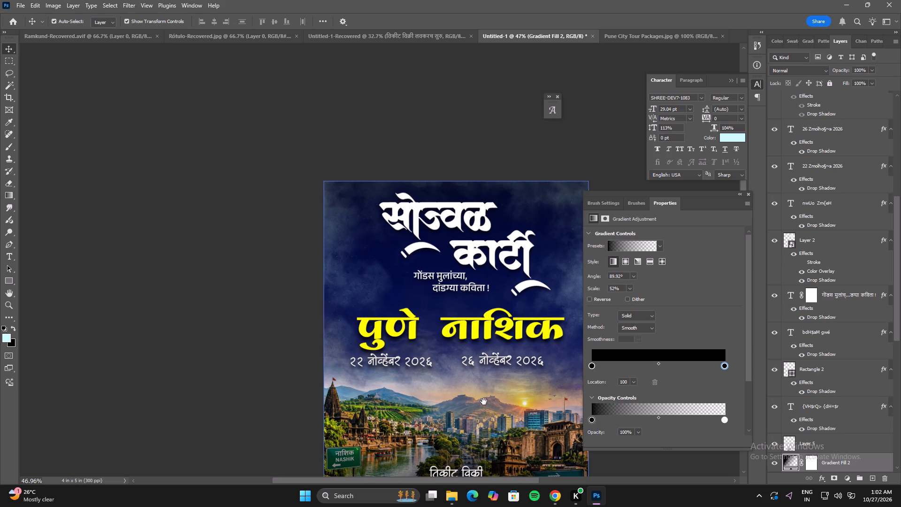
pyautogui.moveTo(484, 401); pyautogui.dragTo(375, 332)
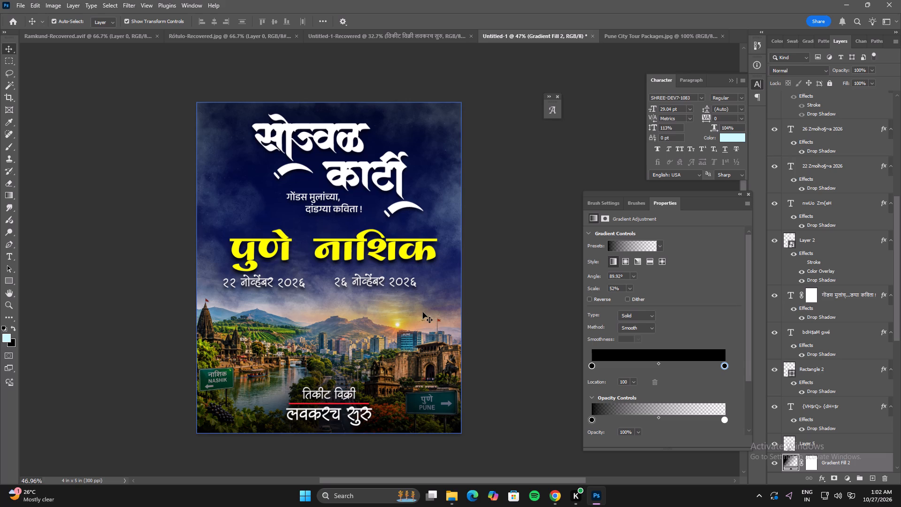
pyautogui.click(551, 286)
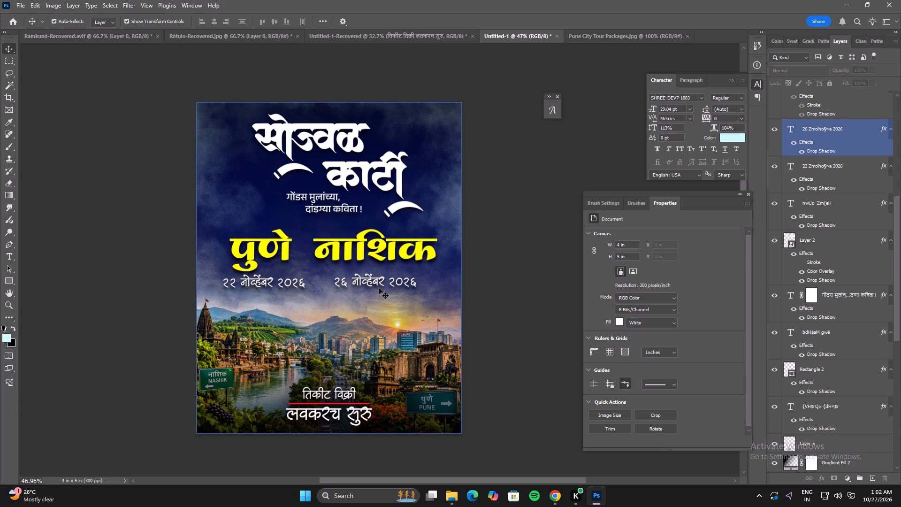
pyautogui.click(341, 252)
pyautogui.click(508, 256)
pyautogui.write('ff')
pyautogui.click(411, 268)
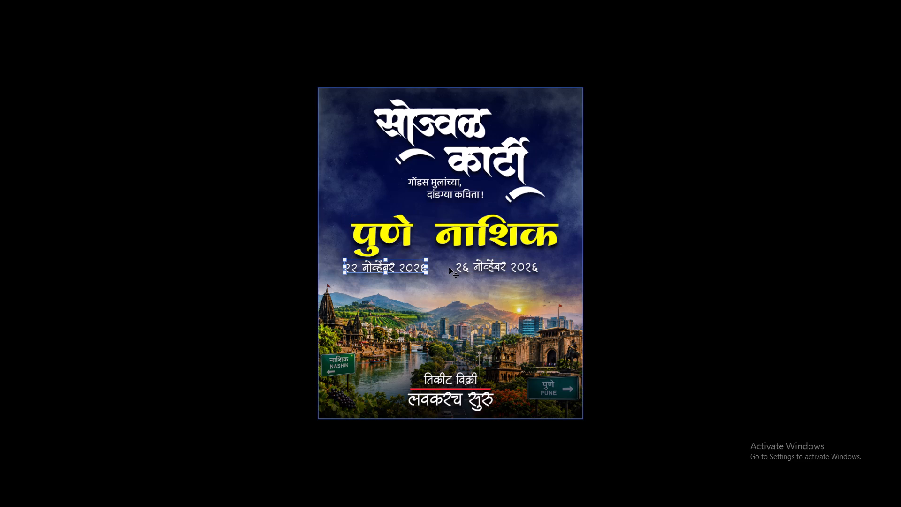
# Copy the word नाशिक out of the yellow city line and delete it there, leaving only पुणे.
pyautogui.doubleClick(464, 231)
pyautogui.moveTo(437, 231); pyautogui.dragTo(694, 231)
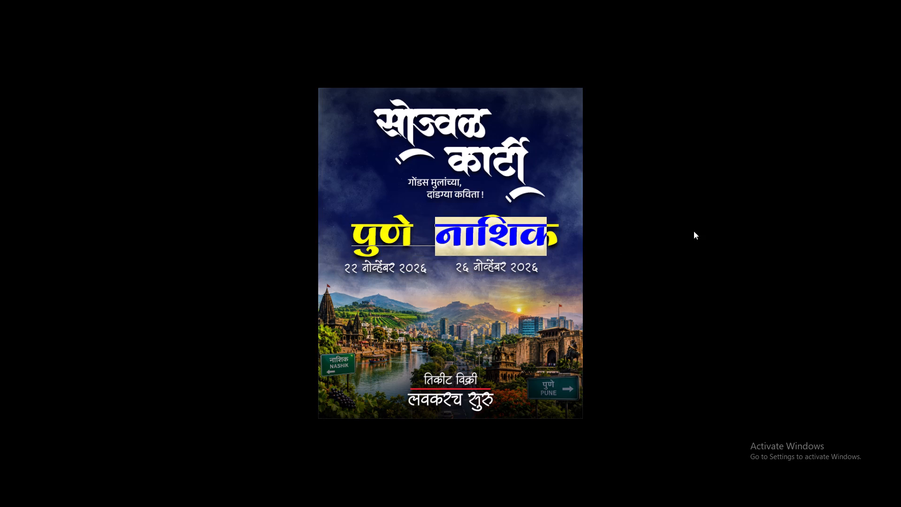
pyautogui.hotkey('ctrl', 'c')
pyautogui.press('BackSpace')
pyautogui.press('BackSpace')
pyautogui.press('BackSpace')
pyautogui.click(81, 100)
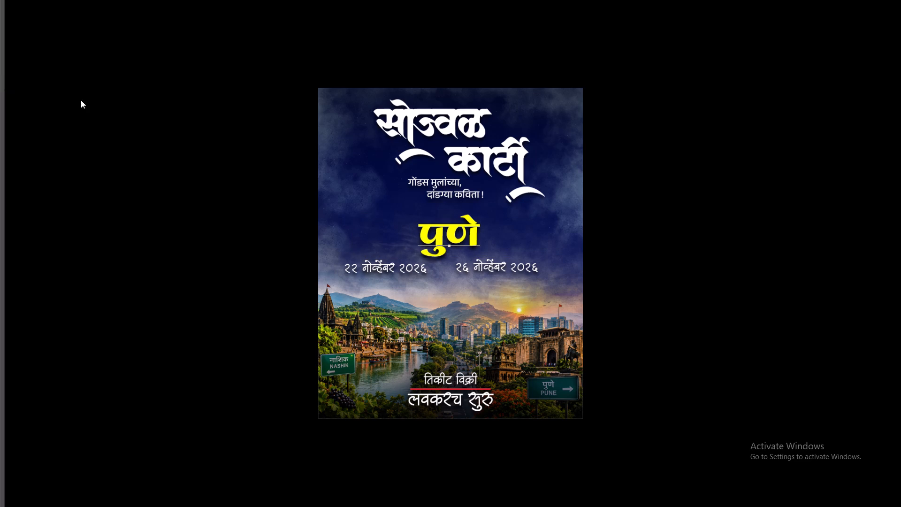
pyautogui.click(113, 113)
pyautogui.keyDown('alt'); pyautogui.scroll(-3, 212, 216); pyautogui.keyUp('alt')
pyautogui.press('f')
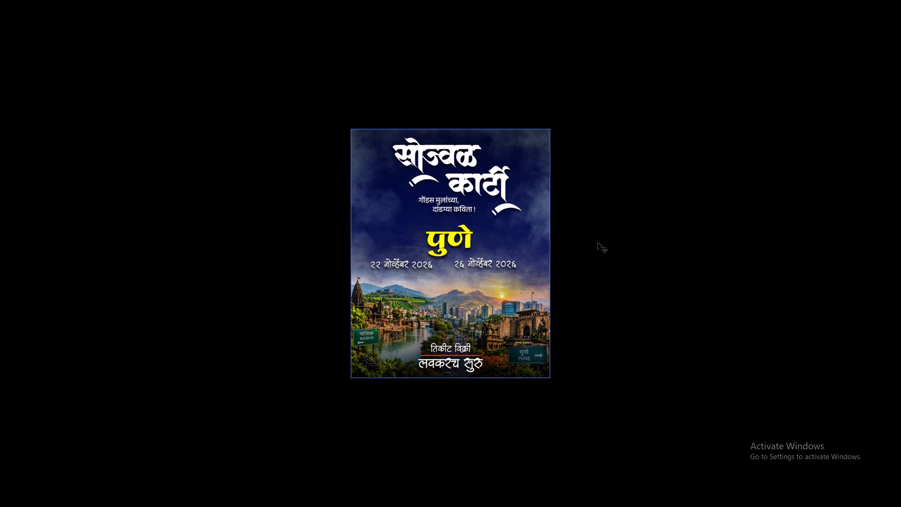
pyautogui.click(619, 243)
pyautogui.press('d')
pyautogui.press('g')
pyautogui.write('hf')
pyautogui.click(6, 47)
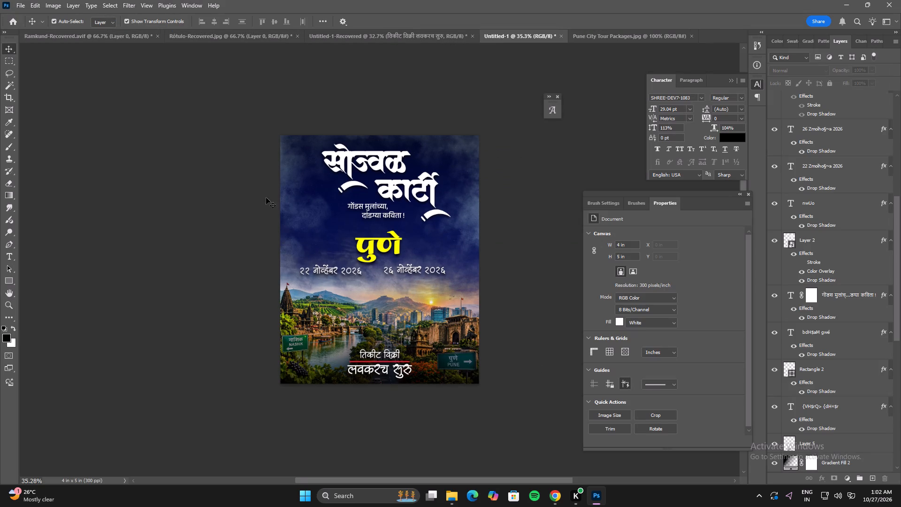
# Duplicate the पुणे text layer and replace the copy's text with the copied word नाशिक.
pyautogui.keyDown('alt'); pyautogui.scroll(2, 406, 269); pyautogui.keyUp('alt')
pyautogui.click(387, 233)
pyautogui.keyDown('alt'); pyautogui.moveTo(379, 239); pyautogui.dragTo(428, 237); pyautogui.keyUp('alt')
pyautogui.doubleClick(428, 237)
pyautogui.hotkey('ctrl', 'v')
pyautogui.click(536, 239)
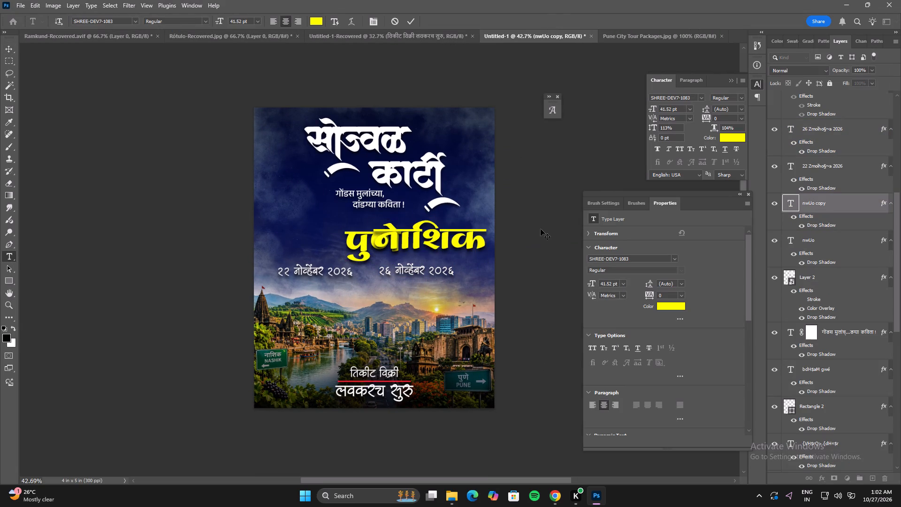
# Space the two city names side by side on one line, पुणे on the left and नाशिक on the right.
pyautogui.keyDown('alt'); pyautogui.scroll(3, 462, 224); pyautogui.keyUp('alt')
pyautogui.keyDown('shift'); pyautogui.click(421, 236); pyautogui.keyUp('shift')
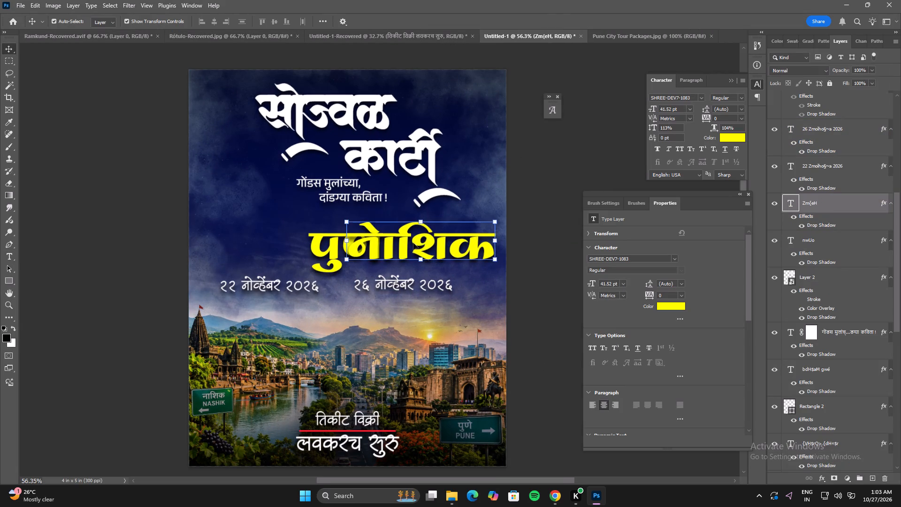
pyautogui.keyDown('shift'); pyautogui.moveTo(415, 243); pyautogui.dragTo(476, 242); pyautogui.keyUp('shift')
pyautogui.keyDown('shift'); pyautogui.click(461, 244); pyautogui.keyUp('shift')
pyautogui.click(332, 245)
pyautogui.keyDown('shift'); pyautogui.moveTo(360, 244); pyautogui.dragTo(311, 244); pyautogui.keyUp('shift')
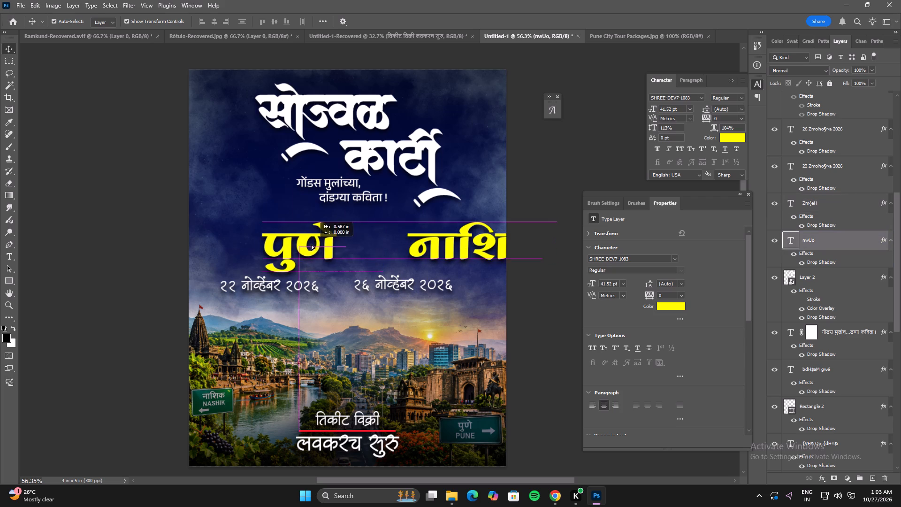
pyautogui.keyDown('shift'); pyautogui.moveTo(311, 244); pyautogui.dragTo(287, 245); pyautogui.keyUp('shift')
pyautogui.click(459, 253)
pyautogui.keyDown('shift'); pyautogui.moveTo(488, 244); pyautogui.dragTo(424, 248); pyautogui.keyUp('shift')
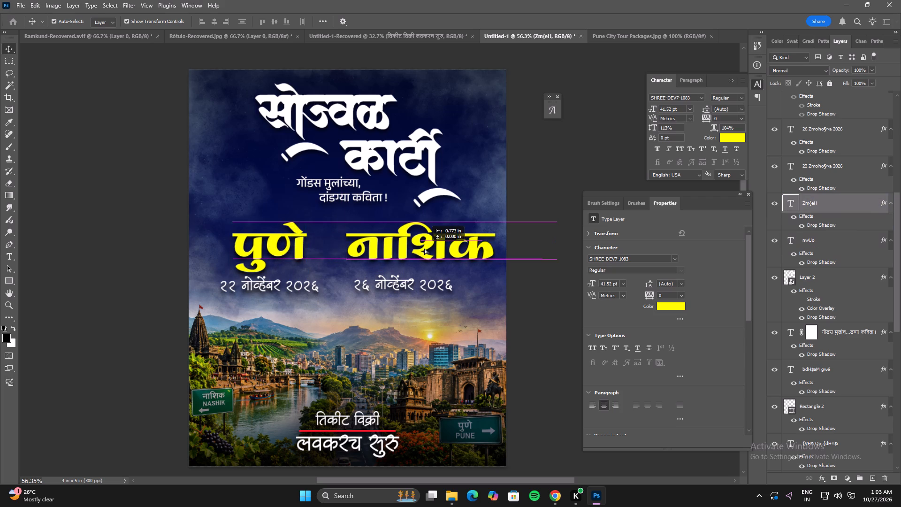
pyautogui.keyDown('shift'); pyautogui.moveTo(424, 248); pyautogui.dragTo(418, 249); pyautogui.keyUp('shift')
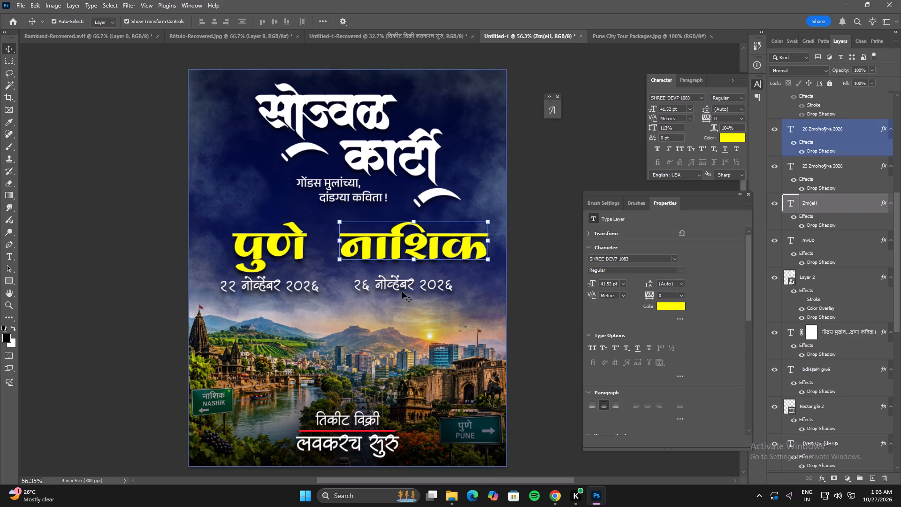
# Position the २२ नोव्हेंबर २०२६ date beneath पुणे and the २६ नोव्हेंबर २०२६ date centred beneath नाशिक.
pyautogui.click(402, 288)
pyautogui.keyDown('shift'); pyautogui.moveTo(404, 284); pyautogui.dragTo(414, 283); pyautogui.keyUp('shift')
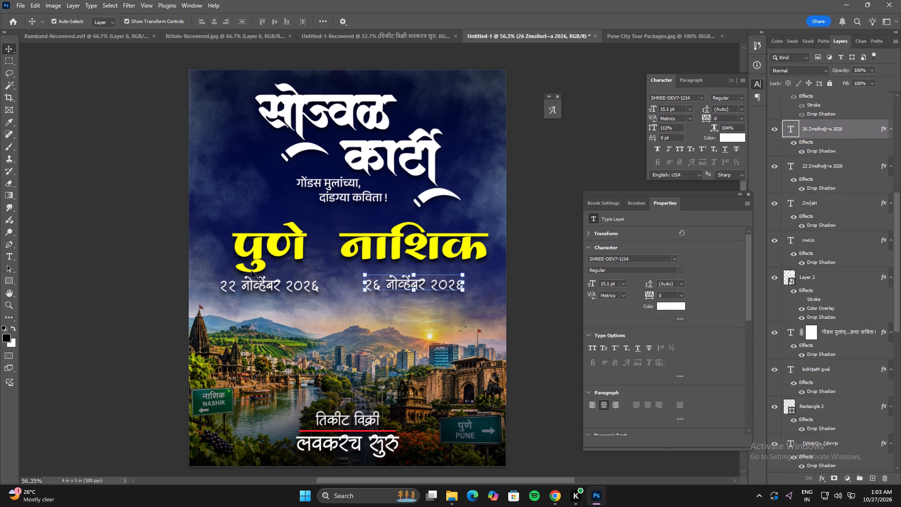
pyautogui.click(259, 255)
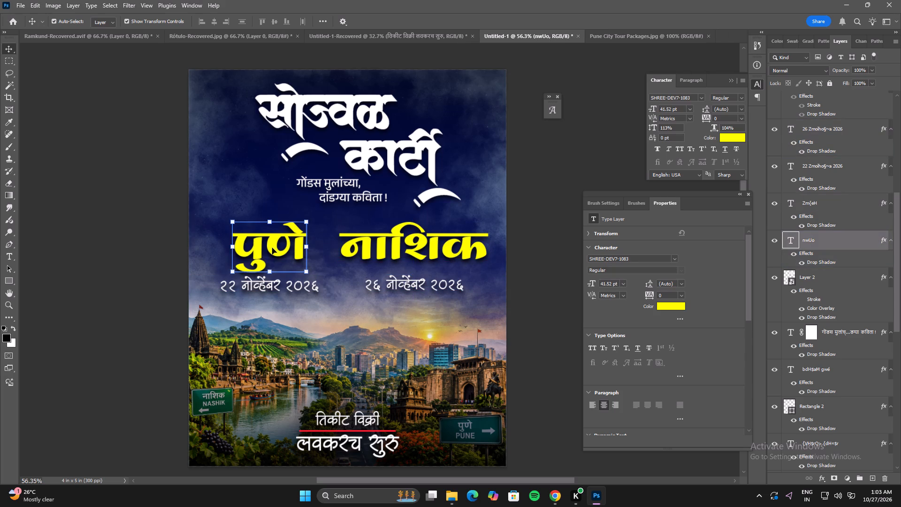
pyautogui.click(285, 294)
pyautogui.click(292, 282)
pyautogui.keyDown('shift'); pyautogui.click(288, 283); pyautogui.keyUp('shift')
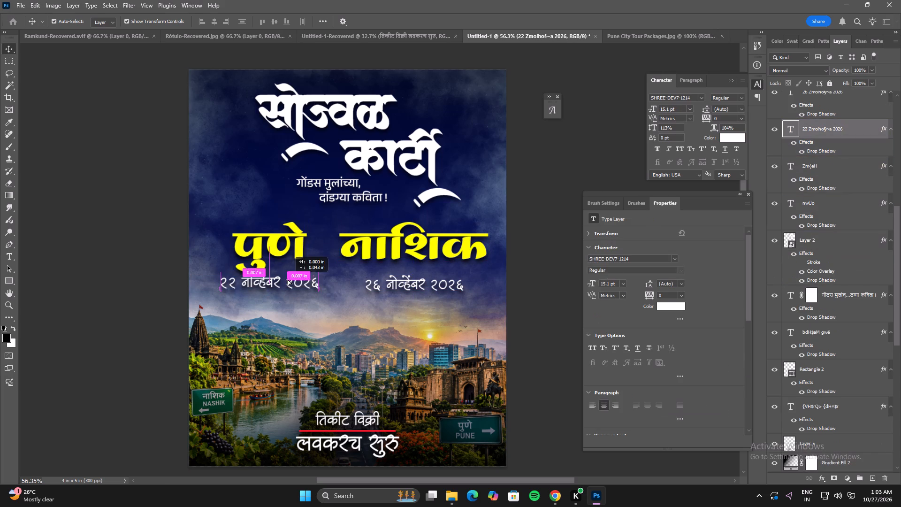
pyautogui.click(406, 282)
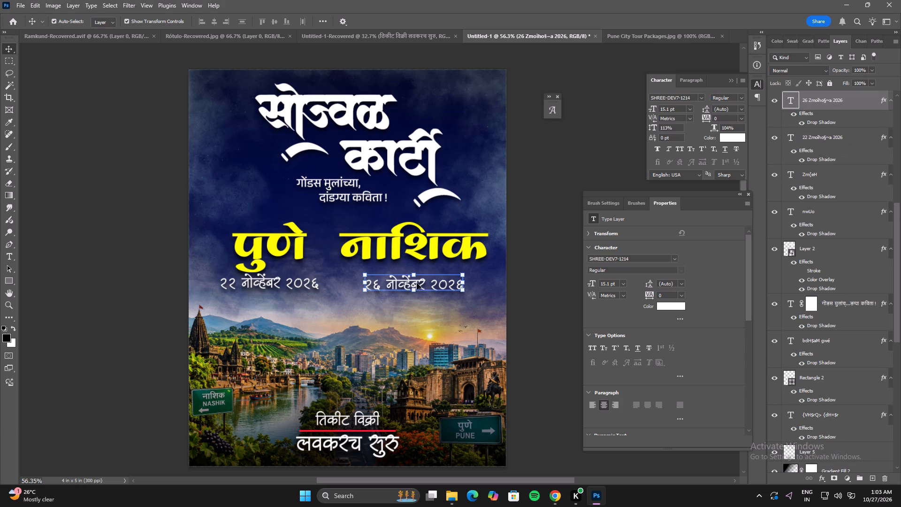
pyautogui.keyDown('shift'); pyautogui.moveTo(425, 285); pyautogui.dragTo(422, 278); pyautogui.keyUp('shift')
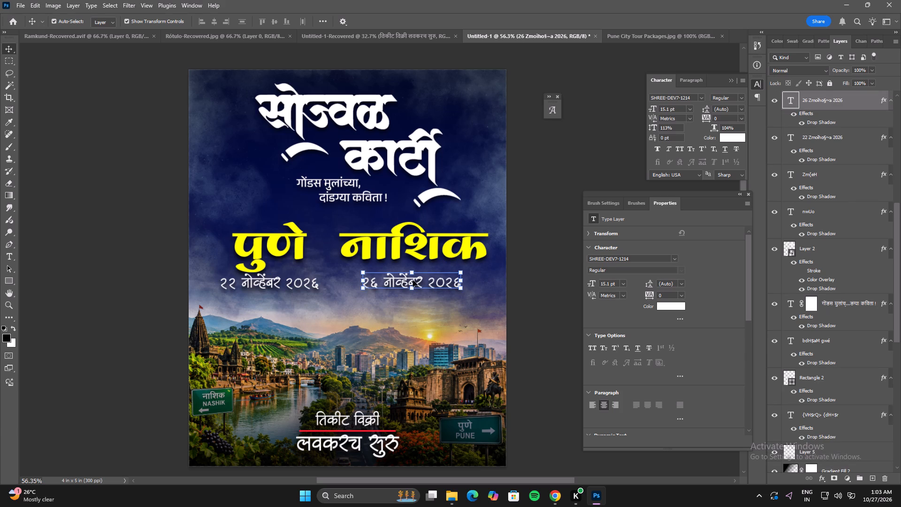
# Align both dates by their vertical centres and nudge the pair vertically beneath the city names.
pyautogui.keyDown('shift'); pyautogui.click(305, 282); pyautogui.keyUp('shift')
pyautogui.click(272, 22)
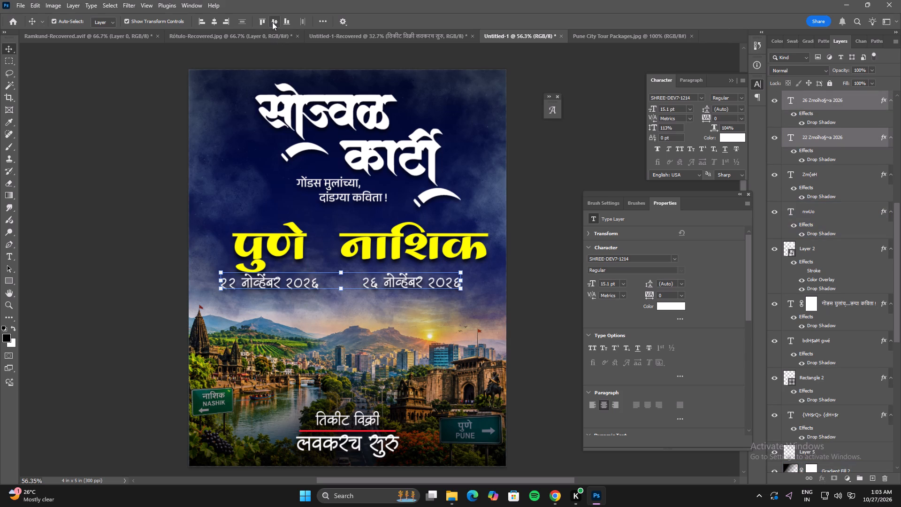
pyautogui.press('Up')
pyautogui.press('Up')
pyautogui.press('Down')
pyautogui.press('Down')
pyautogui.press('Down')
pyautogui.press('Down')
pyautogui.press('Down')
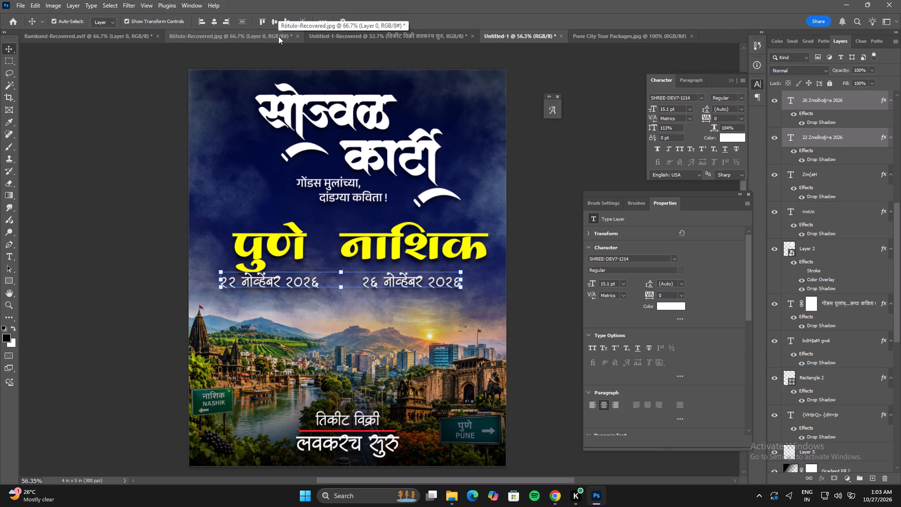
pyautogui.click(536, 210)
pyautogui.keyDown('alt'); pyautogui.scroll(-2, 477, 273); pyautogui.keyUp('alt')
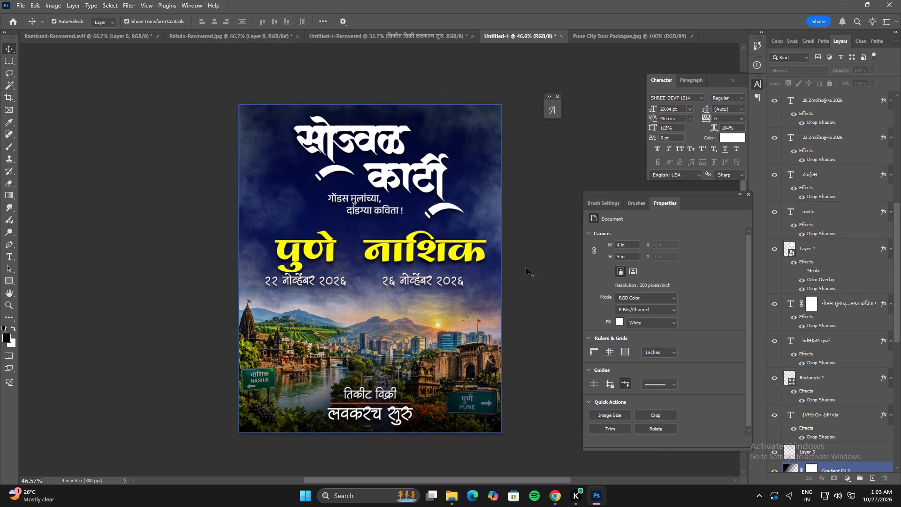
# Move नाशिक directly below पुणे so the two city names are stacked.
pyautogui.click(536, 259)
pyautogui.keyDown('alt'); pyautogui.scroll(3, 392, 261); pyautogui.keyUp('alt')
pyautogui.click(420, 245)
pyautogui.moveTo(440, 239); pyautogui.dragTo(300, 292)
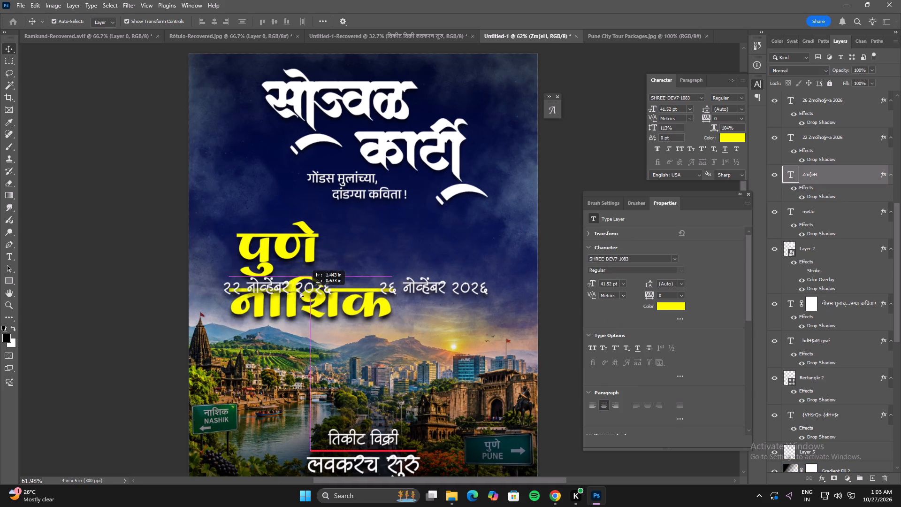
pyautogui.moveTo(300, 292); pyautogui.dragTo(291, 289)
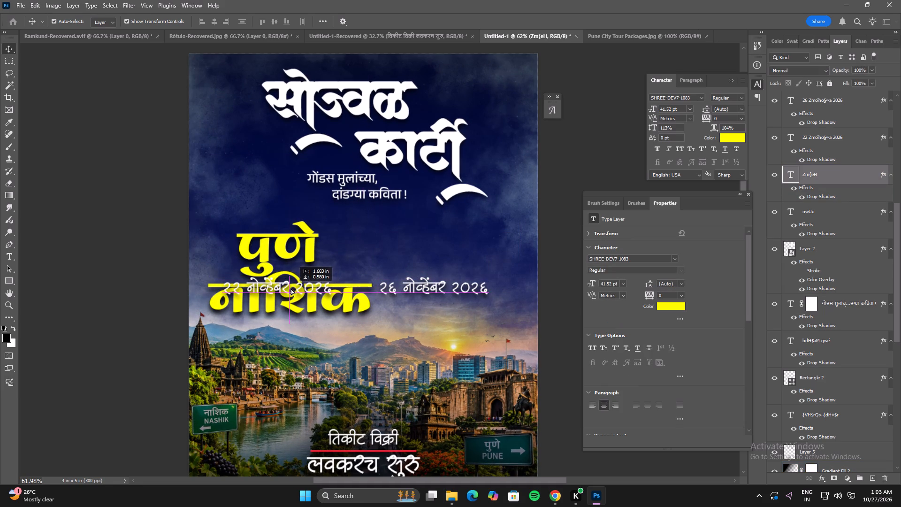
pyautogui.moveTo(291, 289); pyautogui.dragTo(290, 292)
# Align पुणे and नाशिक by their right edges.
pyautogui.keyDown('shift'); pyautogui.click(285, 242); pyautogui.keyUp('shift')
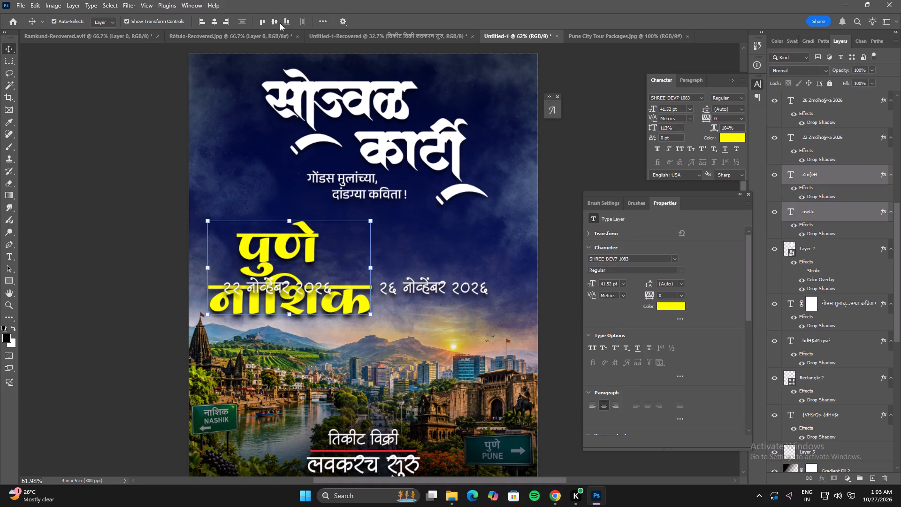
pyautogui.click(272, 21)
pyautogui.hotkey('ctrl', 'z')
pyautogui.click(224, 21)
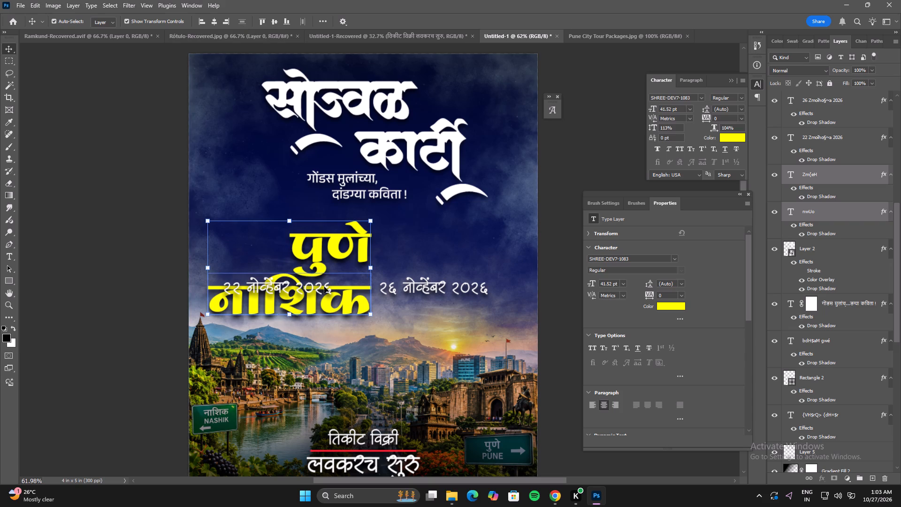
pyautogui.click(418, 343)
# Place the २२ नोव्हेंबर २०२६ date to the right of पुणे and the २६ नोव्हेंबर २०२६ date to the right of नाशिक.
pyautogui.moveTo(312, 283); pyautogui.dragTo(468, 249)
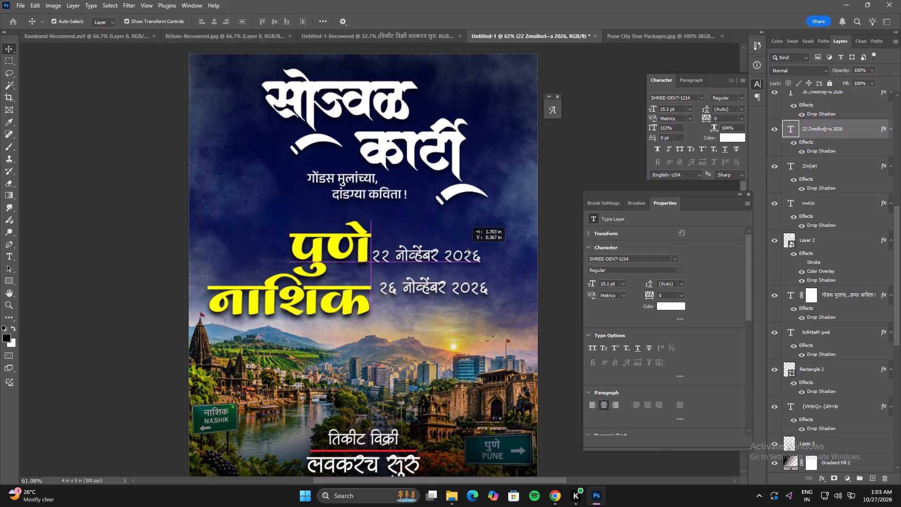
pyautogui.moveTo(468, 249); pyautogui.dragTo(476, 242)
pyautogui.moveTo(464, 283); pyautogui.dragTo(473, 294)
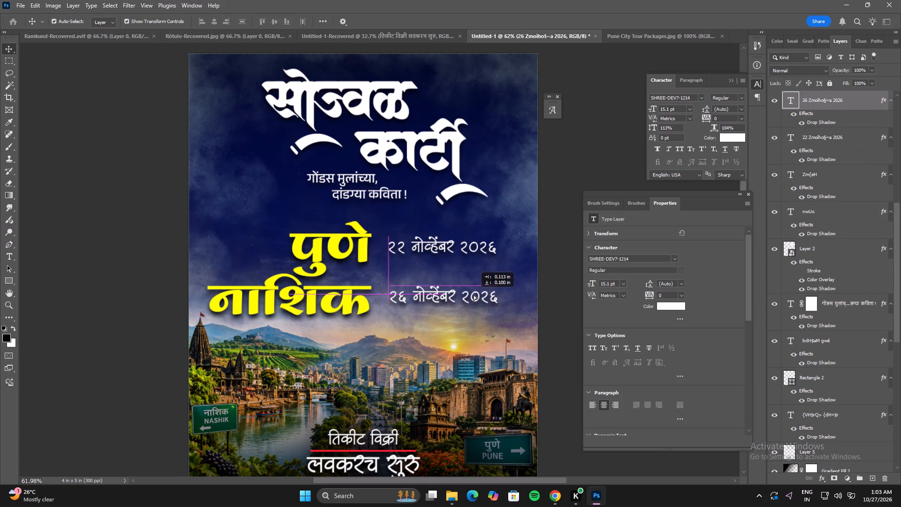
pyautogui.moveTo(473, 294); pyautogui.dragTo(472, 294)
# Select पुणे with its २२ नोव्हेंबर २०२६ date and move the pair slightly up, away from नाशिक.
pyautogui.keyDown('shift'); pyautogui.click(351, 248); pyautogui.keyUp('shift')
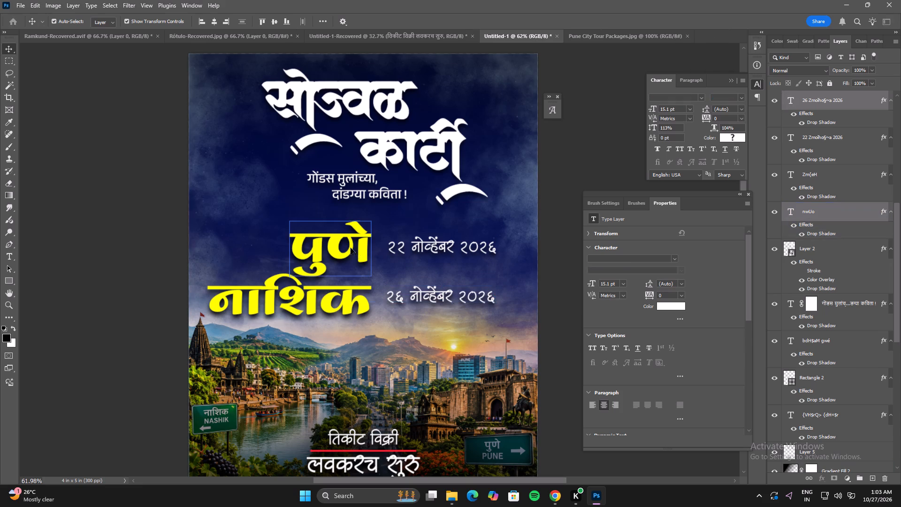
pyautogui.click(439, 255)
pyautogui.click(435, 248)
pyautogui.keyDown('shift'); pyautogui.click(344, 242); pyautogui.keyUp('shift')
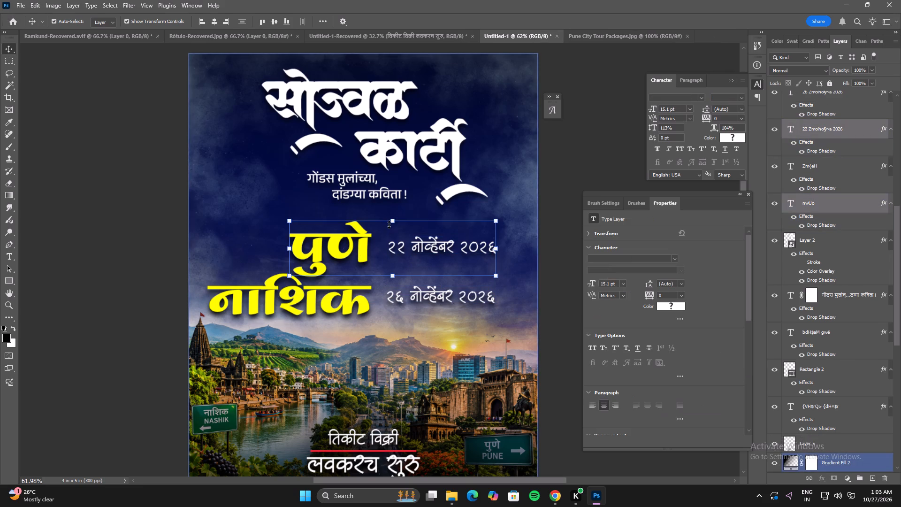
pyautogui.click(389, 219)
pyautogui.keyDown('shift'); pyautogui.moveTo(393, 243); pyautogui.dragTo(394, 234); pyautogui.keyUp('shift')
pyautogui.doubleClick(394, 234)
# Select नाशिक with its २६ नोव्हेंबर २०२६ date and move the pair slightly up toward the पुणे row.
pyautogui.click(337, 295)
pyautogui.keyDown('shift'); pyautogui.click(415, 303); pyautogui.keyUp('shift')
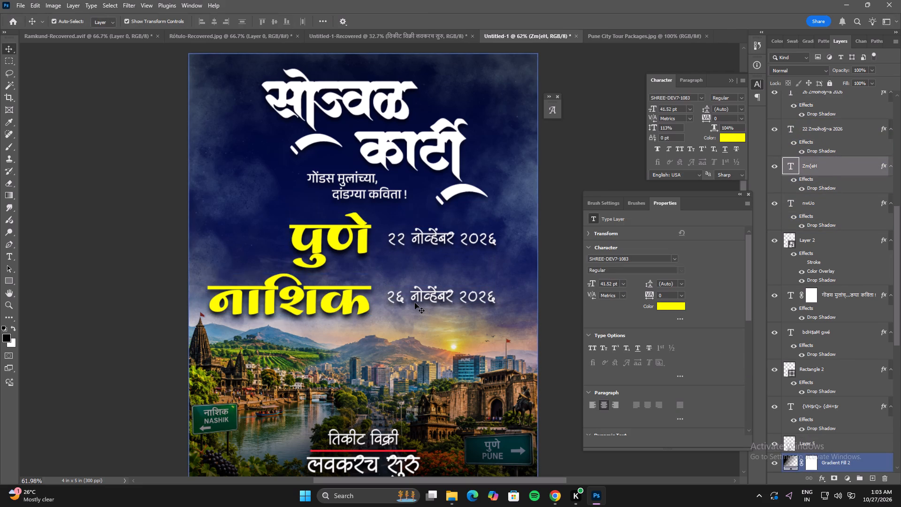
pyautogui.keyDown('shift'); pyautogui.click(415, 301); pyautogui.keyUp('shift')
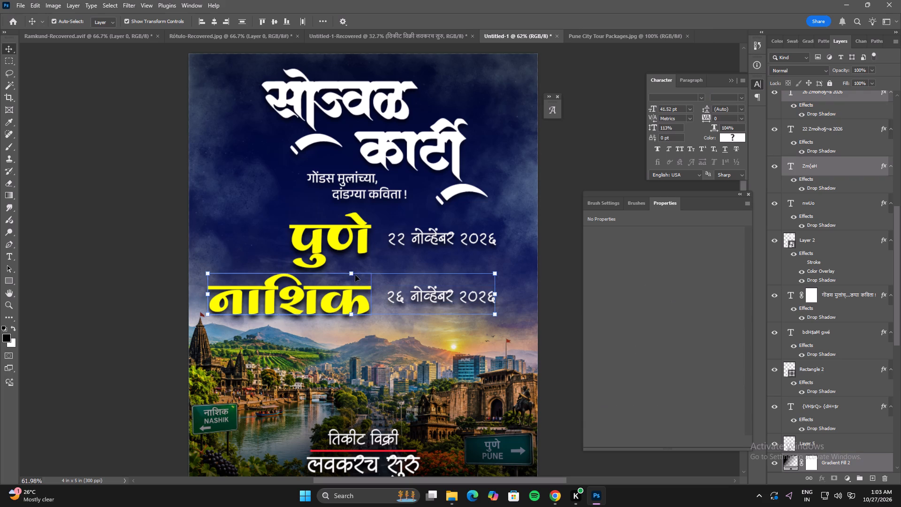
pyautogui.click(354, 274)
pyautogui.keyDown('shift'); pyautogui.moveTo(358, 294); pyautogui.dragTo(358, 289); pyautogui.keyUp('shift')
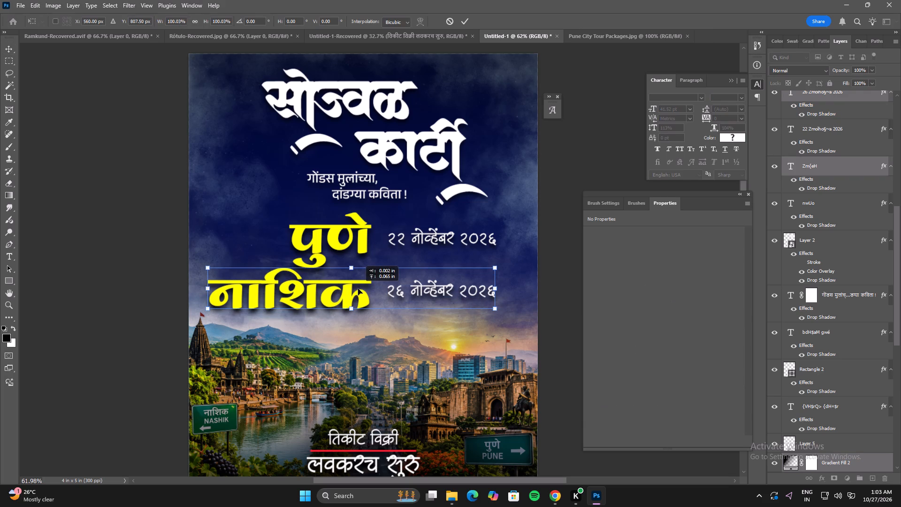
pyautogui.keyDown('shift'); pyautogui.moveTo(358, 289); pyautogui.dragTo(358, 289); pyautogui.keyUp('shift')
pyautogui.keyDown('shift'); pyautogui.moveTo(362, 288); pyautogui.dragTo(379, 286); pyautogui.keyUp('shift')
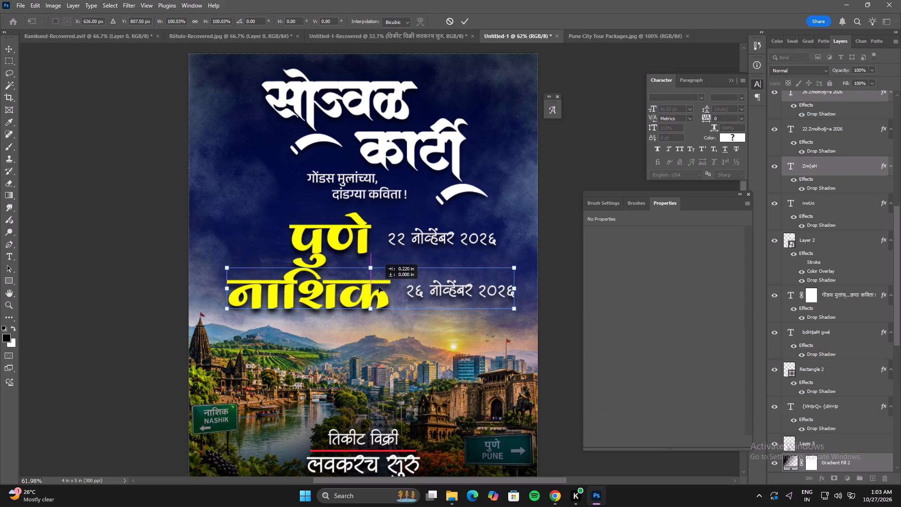
pyautogui.keyDown('shift'); pyautogui.moveTo(379, 286); pyautogui.dragTo(381, 286); pyautogui.keyUp('shift')
pyautogui.hotkey('ctrl', 'z')
pyautogui.doubleClick(381, 286)
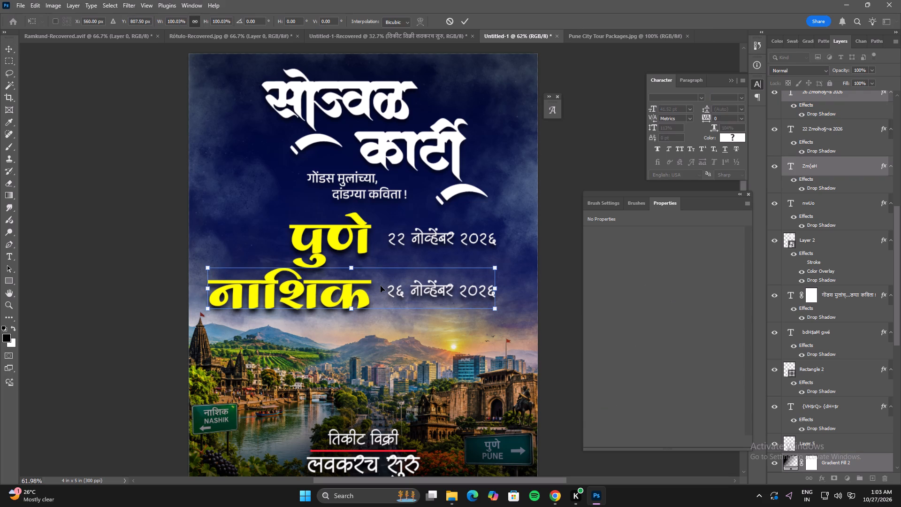
# Scale both city names and their dates down together around their centre, bringing the city names to about 36.8 pt.
pyautogui.keyDown('alt'); pyautogui.scroll(-4, 378, 292); pyautogui.keyUp('alt')
pyautogui.click(170, 306)
pyautogui.keyDown('alt'); pyautogui.scroll(-3, 168, 308); pyautogui.keyUp('alt')
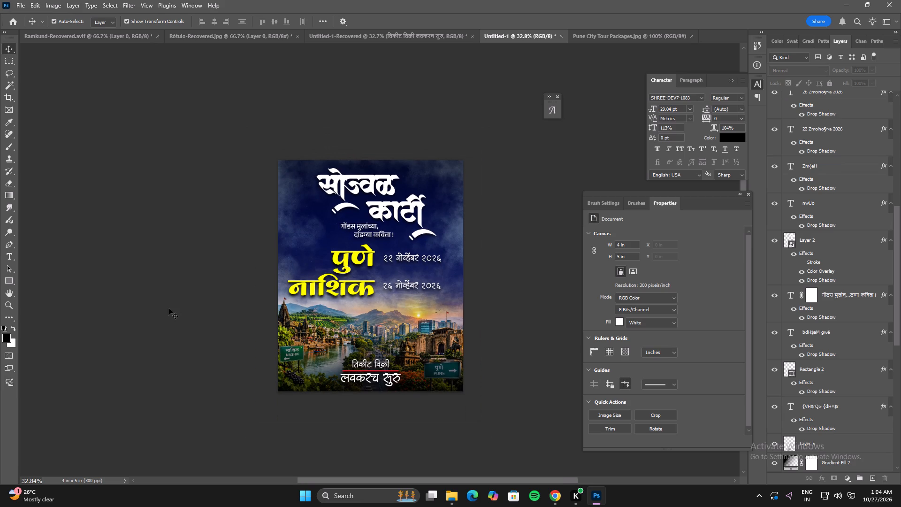
pyautogui.write('ff')
pyautogui.press('f')
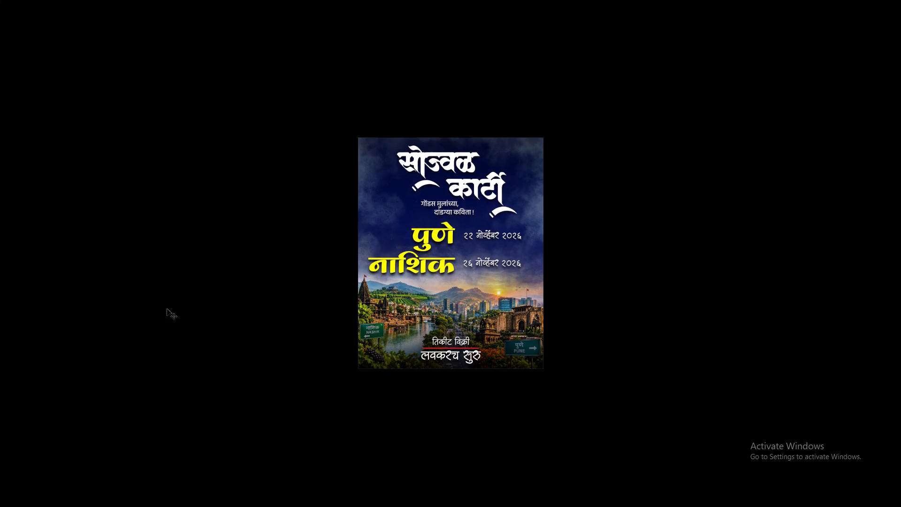
pyautogui.press('f')
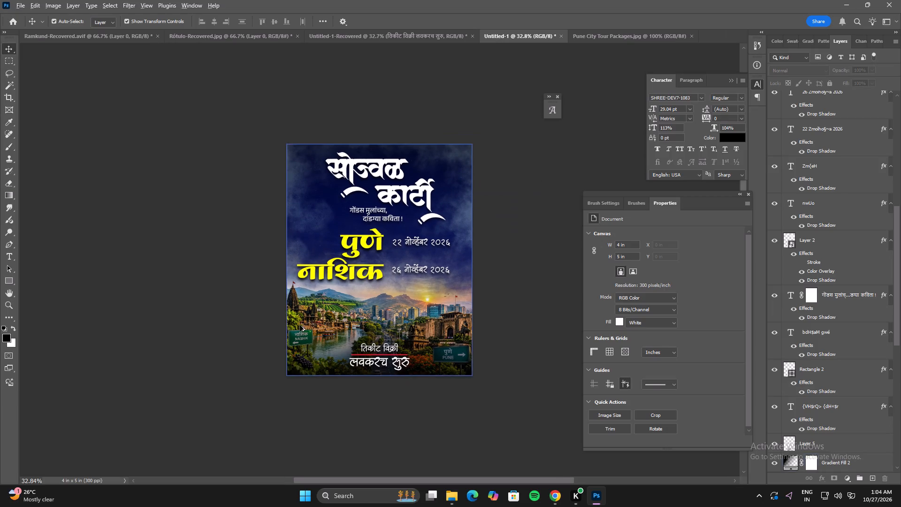
pyautogui.keyDown('alt'); pyautogui.scroll(3, 304, 325); pyautogui.keyUp('alt')
pyautogui.click(449, 249)
pyautogui.keyDown('shift'); pyautogui.click(371, 259); pyautogui.keyUp('shift')
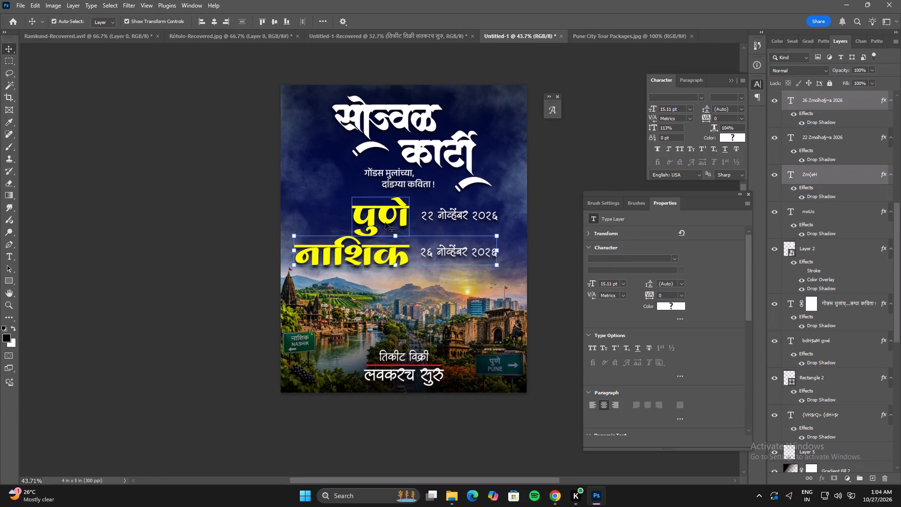
pyautogui.keyDown('shift'); pyautogui.click(385, 223); pyautogui.keyUp('shift')
pyautogui.keyDown('shift'); pyautogui.click(443, 214); pyautogui.keyUp('shift')
pyautogui.keyDown('alt'); pyautogui.moveTo(496, 193); pyautogui.dragTo(474, 203); pyautogui.keyUp('alt')
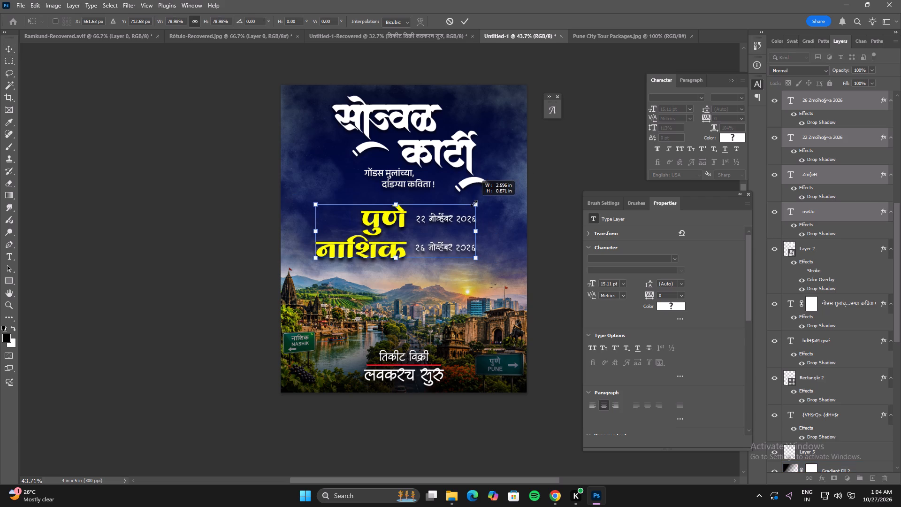
pyautogui.keyDown('alt'); pyautogui.moveTo(474, 203); pyautogui.dragTo(486, 204); pyautogui.keyUp('alt')
pyautogui.doubleClick(431, 225)
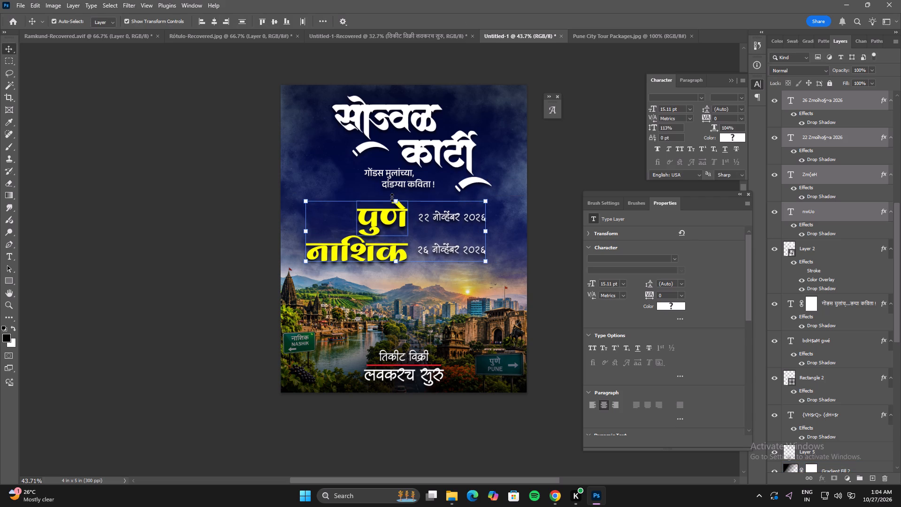
# Move the whole block of city names and dates slightly down, away from the गोंडस मुलांच्या tagline.
pyautogui.click(392, 197)
pyautogui.keyDown('shift'); pyautogui.moveTo(401, 235); pyautogui.dragTo(401, 241); pyautogui.keyUp('shift')
pyautogui.doubleClick(405, 238)
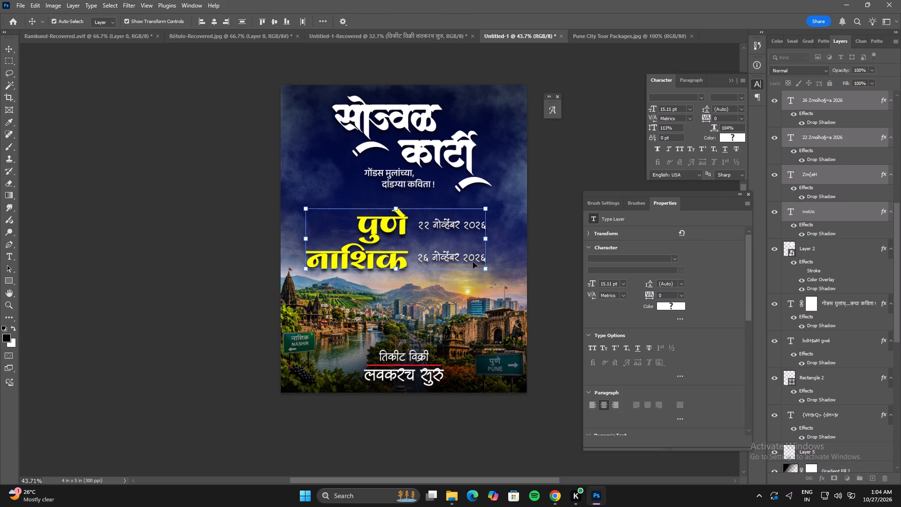
pyautogui.click(544, 264)
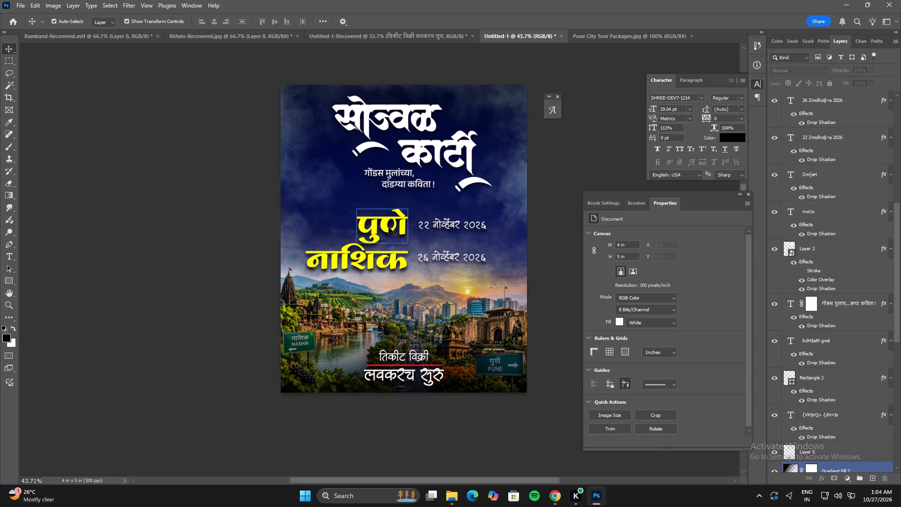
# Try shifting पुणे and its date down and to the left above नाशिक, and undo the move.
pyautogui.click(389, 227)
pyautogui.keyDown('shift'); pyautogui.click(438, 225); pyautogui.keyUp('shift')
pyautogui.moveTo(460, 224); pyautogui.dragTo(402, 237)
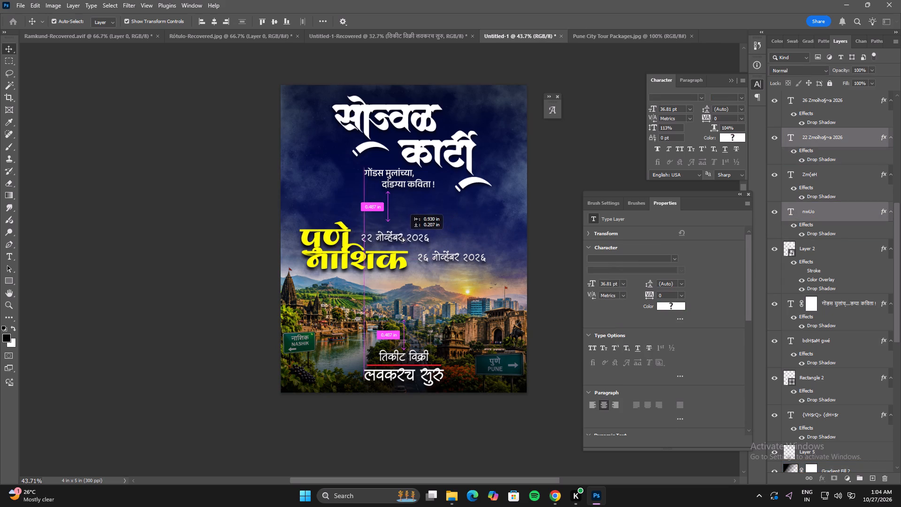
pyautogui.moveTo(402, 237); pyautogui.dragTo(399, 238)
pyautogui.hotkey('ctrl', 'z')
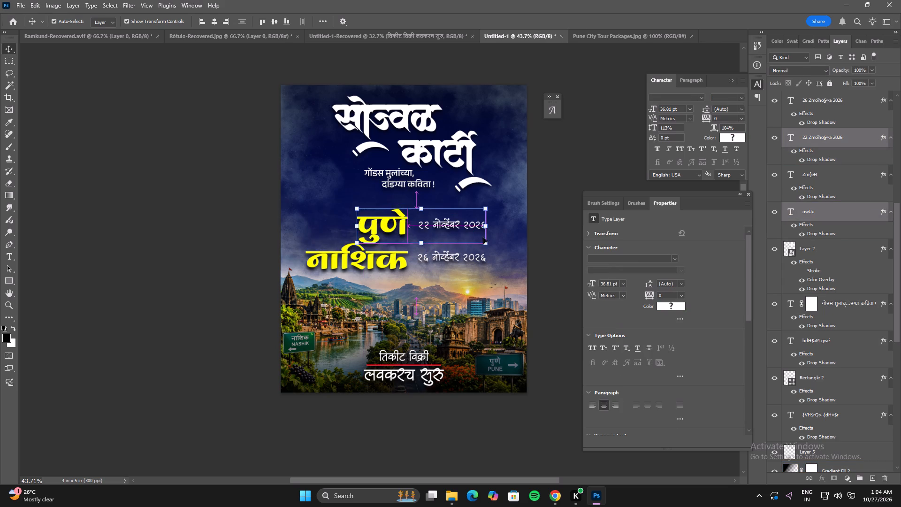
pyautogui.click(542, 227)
# Move both dates about 0.13 in left, close beside पुणे and नाशिक, keeping them aligned with each other.
pyautogui.keyDown('alt'); pyautogui.scroll(3, 388, 247); pyautogui.keyUp('alt')
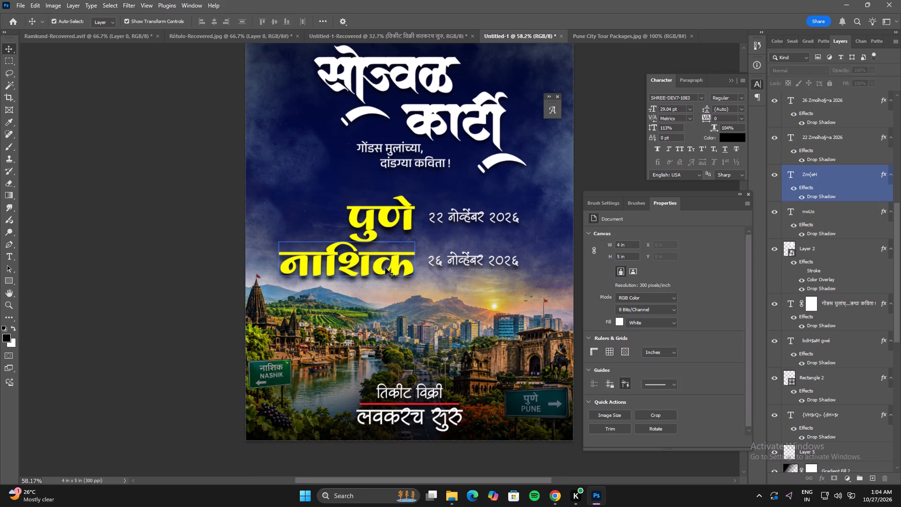
pyautogui.click(385, 269)
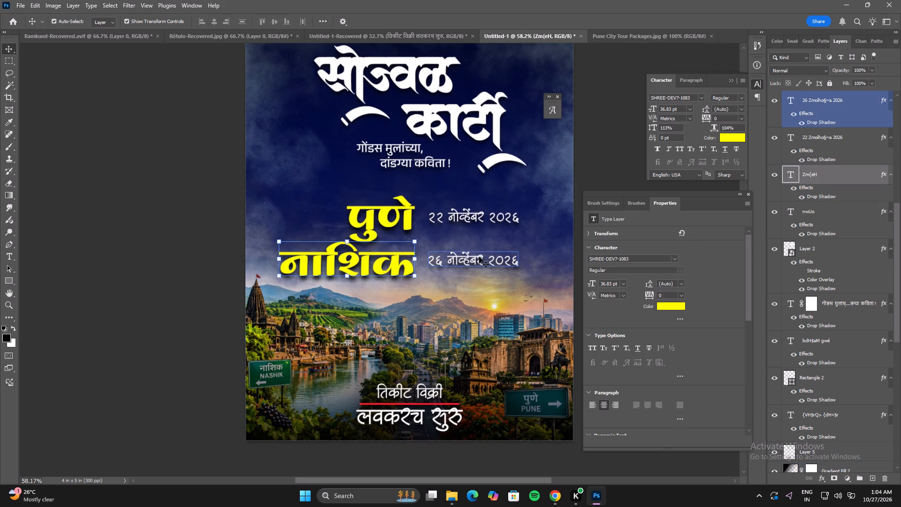
pyautogui.click(486, 257)
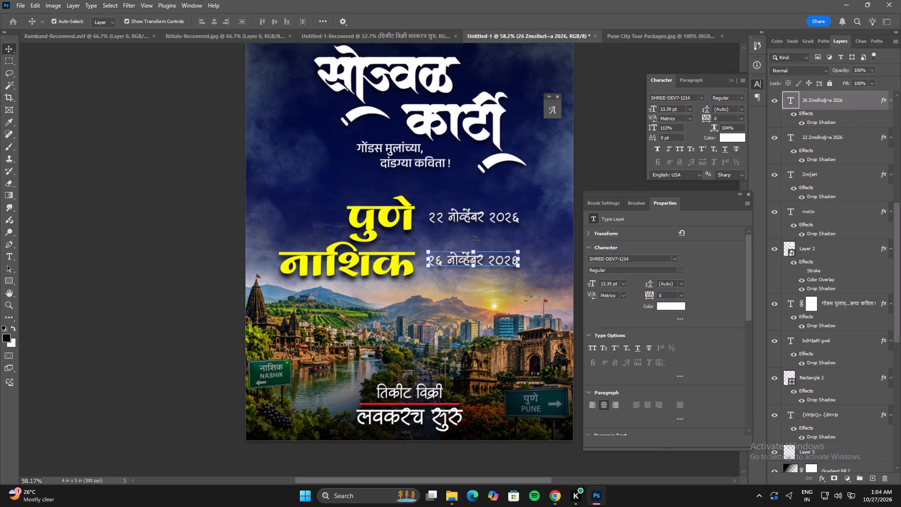
pyautogui.click(469, 218)
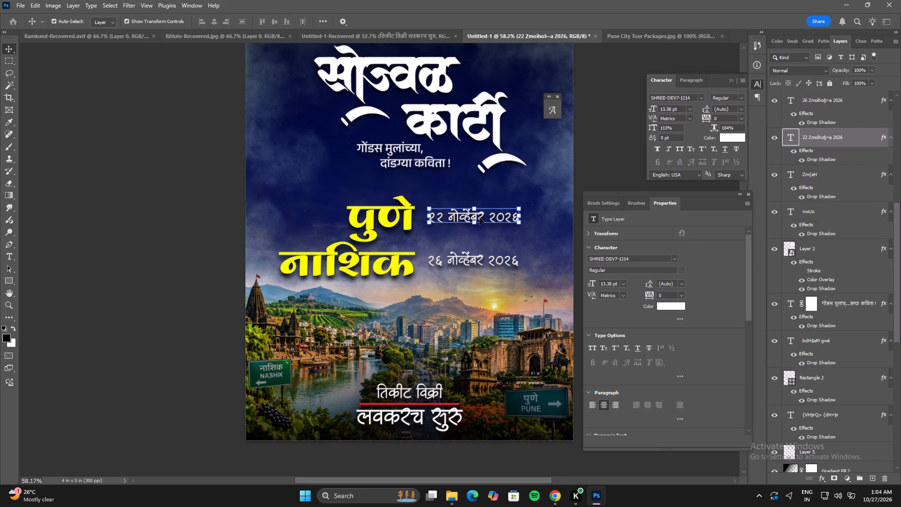
pyautogui.keyDown('shift'); pyautogui.moveTo(489, 217); pyautogui.dragTo(477, 219); pyautogui.keyUp('shift')
pyautogui.click(473, 259)
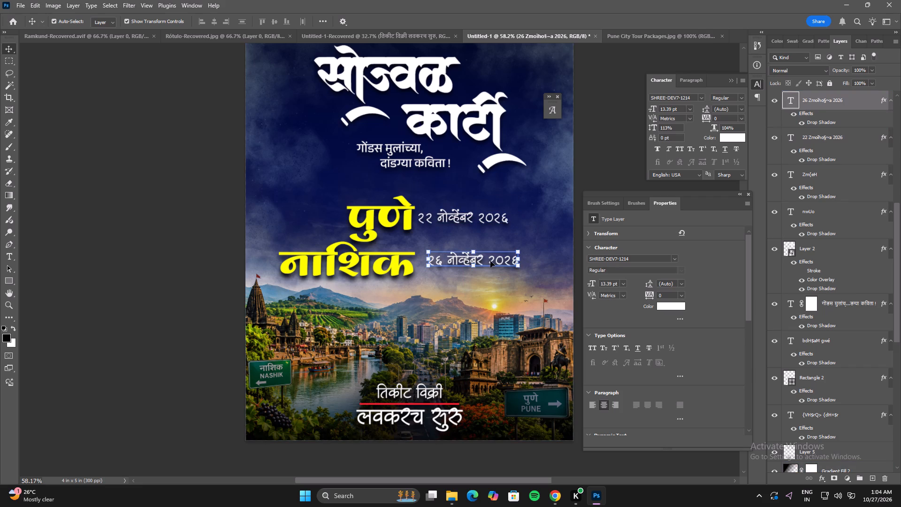
pyautogui.keyDown('shift'); pyautogui.moveTo(490, 261); pyautogui.dragTo(480, 262); pyautogui.keyUp('shift')
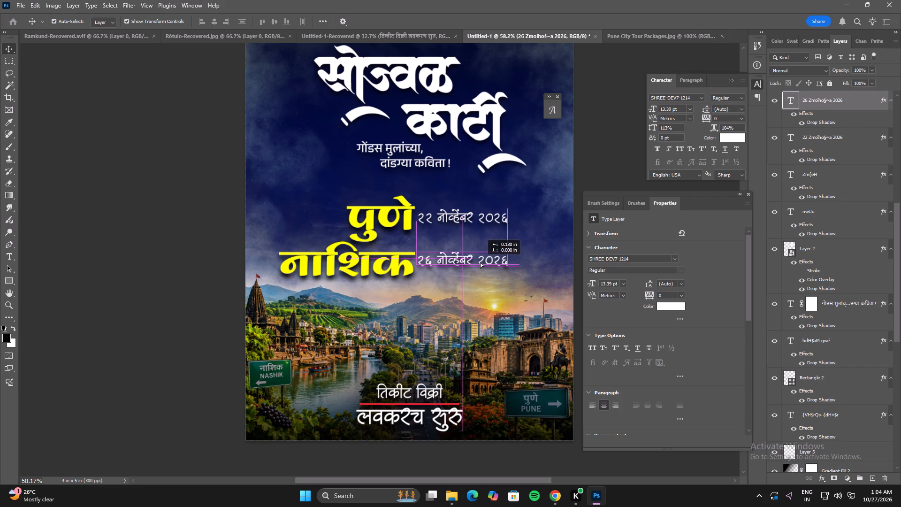
pyautogui.keyDown('shift'); pyautogui.moveTo(480, 262); pyautogui.dragTo(481, 262); pyautogui.keyUp('shift')
pyautogui.click(466, 293)
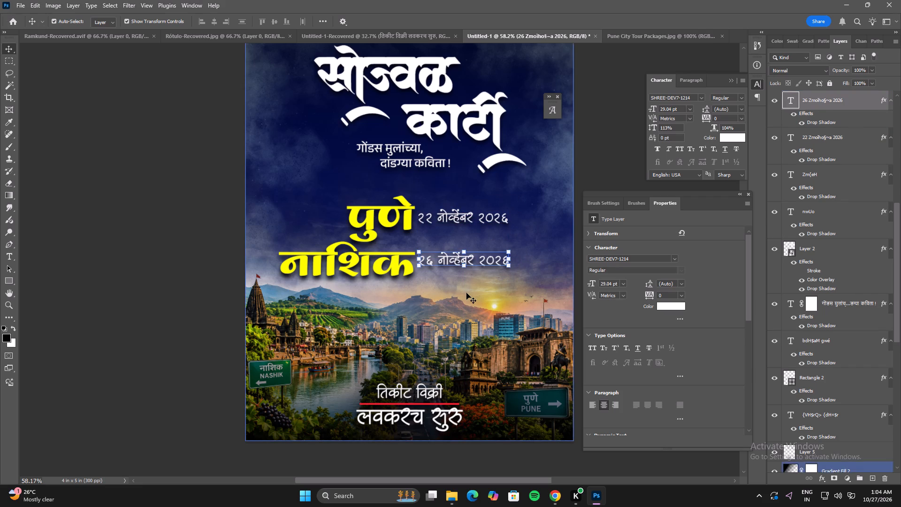
# Group नाशिक with its २६ नोव्हेंबर २०२६ date, and group पुणे with its २२ नोव्हेंबर २०२६ date.
pyautogui.keyDown('alt'); pyautogui.scroll(-4, 459, 310); pyautogui.keyUp('alt')
pyautogui.click(162, 271)
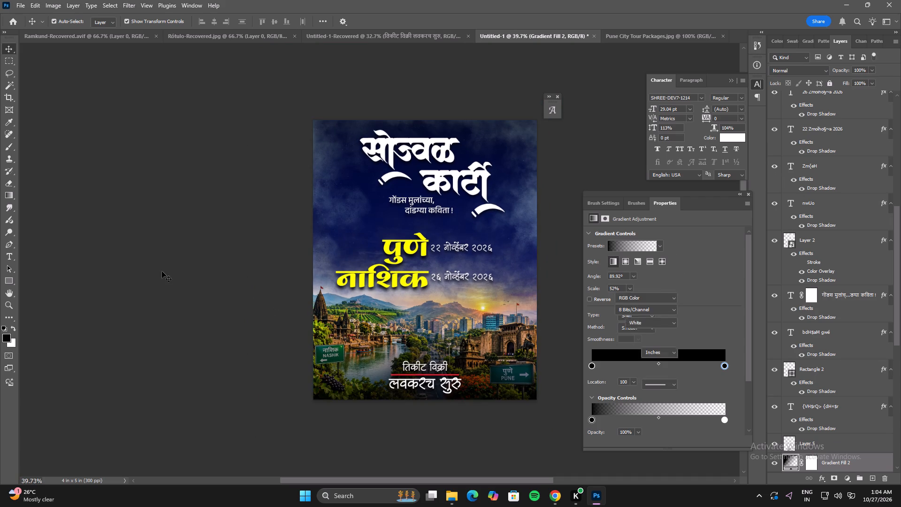
pyautogui.write('ff')
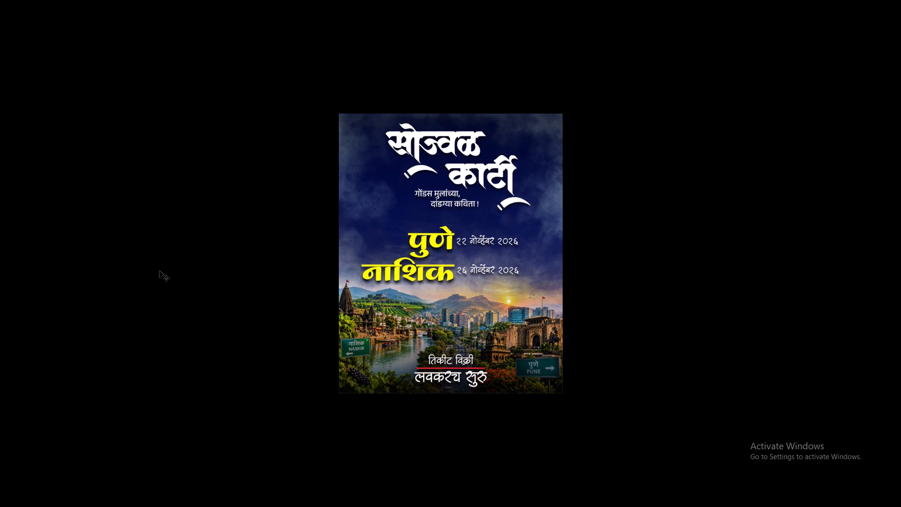
pyautogui.keyDown('alt'); pyautogui.scroll(3, 443, 266); pyautogui.keyUp('alt')
pyautogui.click(436, 275)
pyautogui.press('f')
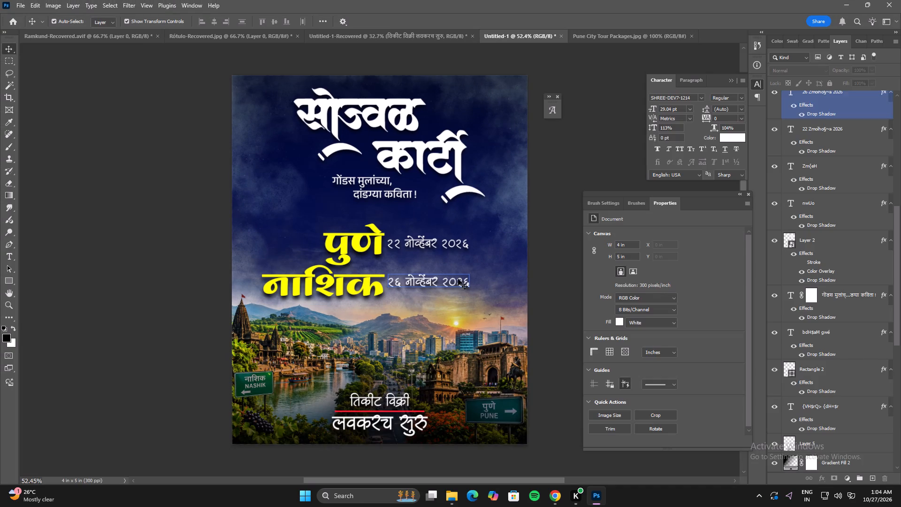
pyautogui.click(357, 283)
pyautogui.keyDown('shift'); pyautogui.click(404, 280); pyautogui.keyUp('shift')
pyautogui.click(859, 479)
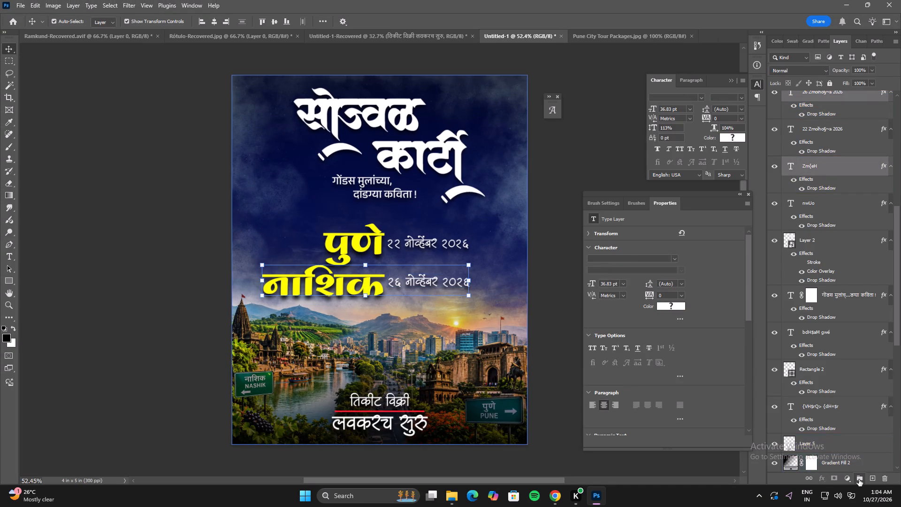
pyautogui.click(373, 244)
pyautogui.keyDown('shift'); pyautogui.click(428, 244); pyautogui.keyUp('shift')
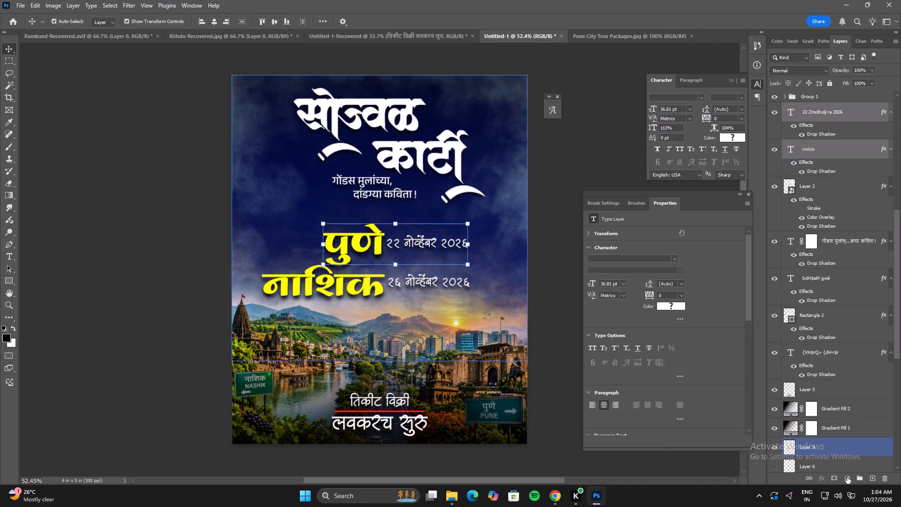
pyautogui.click(858, 478)
# Select both city-and-date groups and align them by their horizontal centres.
pyautogui.keyDown('ctrl'); pyautogui.click(815, 99); pyautogui.keyUp('ctrl')
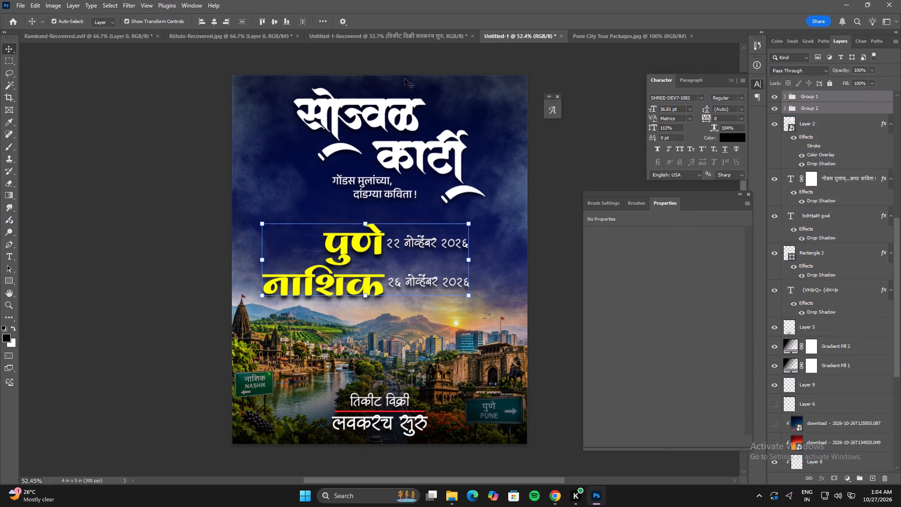
pyautogui.click(211, 21)
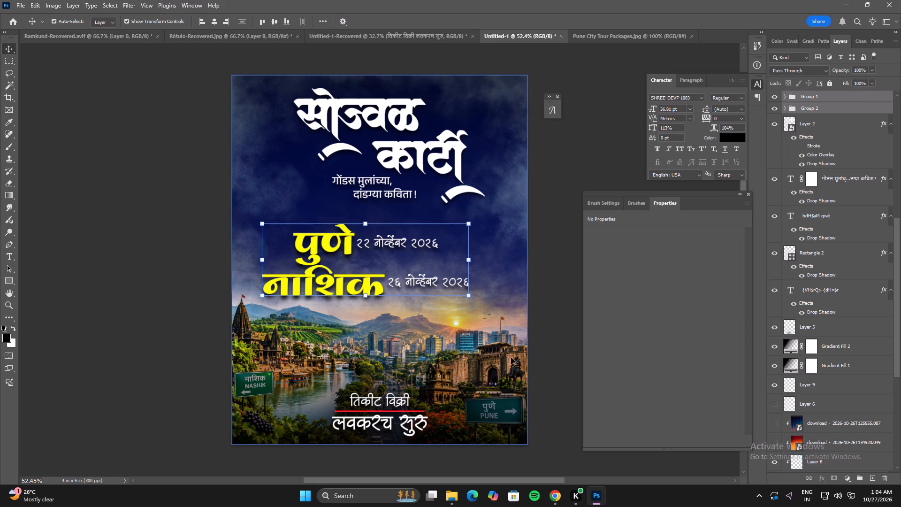
# Nudge the group with नाशिक and its date down to widen the gap below the पुणे row.
pyautogui.click(818, 97)
pyautogui.press('Up')
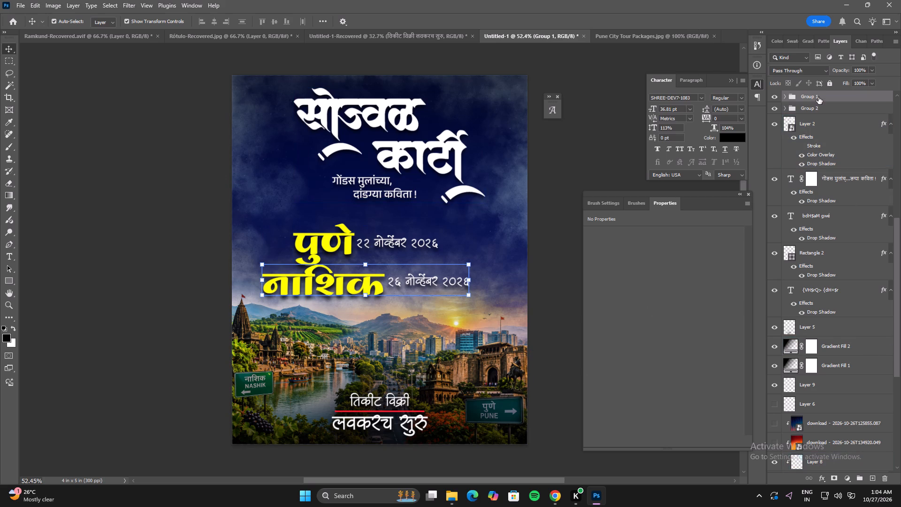
pyautogui.press('Down')
pyautogui.press('Down')
pyautogui.press('Down')
pyautogui.press('Down')
pyautogui.press('Down')
pyautogui.press('Down')
pyautogui.press('Down')
pyautogui.press('Down')
pyautogui.press('Down')
pyautogui.press('Down')
pyautogui.press('Down')
pyautogui.press('Down')
pyautogui.press('Down')
pyautogui.press('Down')
pyautogui.press('Down')
pyautogui.press('Down')
pyautogui.press('Down')
pyautogui.press('Down')
pyautogui.press('Down')
pyautogui.press('Down')
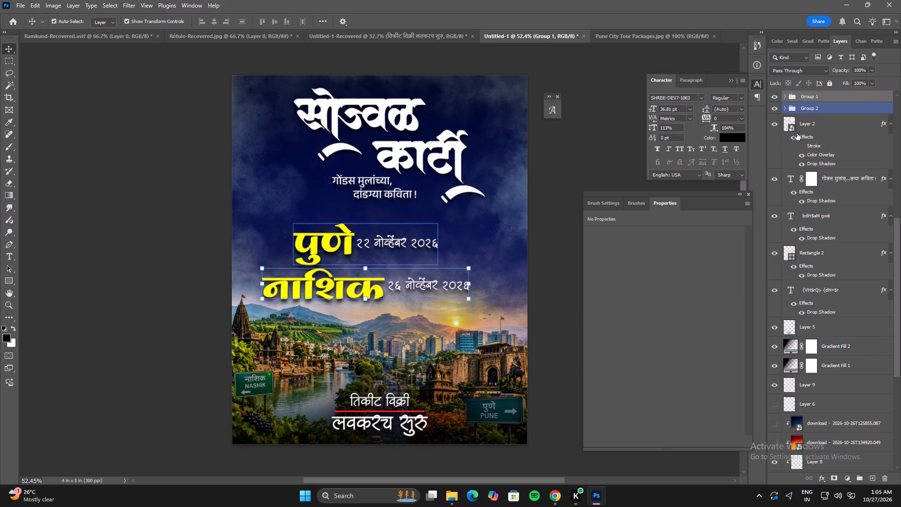
pyautogui.press('Down')
pyautogui.press('Down')
pyautogui.click(552, 241)
# Move the २२ नोव्हेंबर २०२६ date about 0.6 in right, away from पुणे, keeping it roughly level with the city name.
pyautogui.keyDown('alt'); pyautogui.scroll(-3, 547, 316); pyautogui.keyUp('alt')
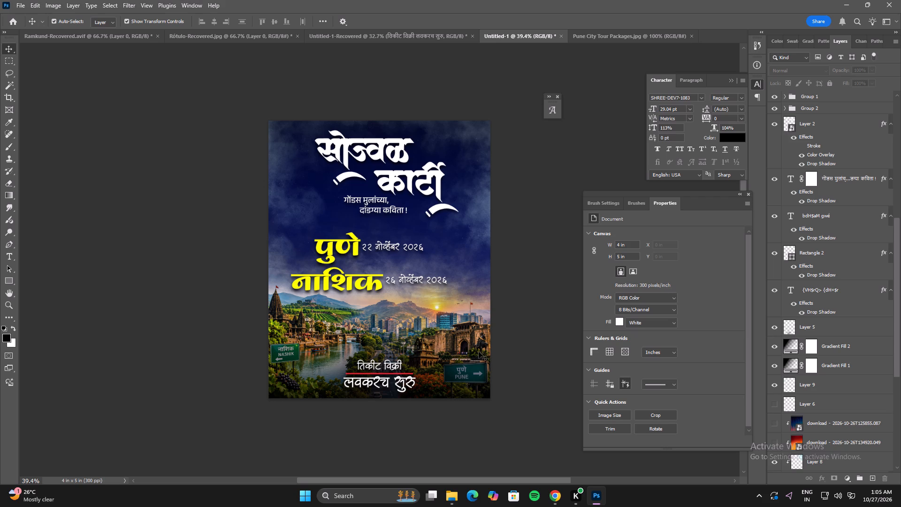
pyautogui.keyDown('alt'); pyautogui.scroll(5, 290, 234); pyautogui.keyUp('alt')
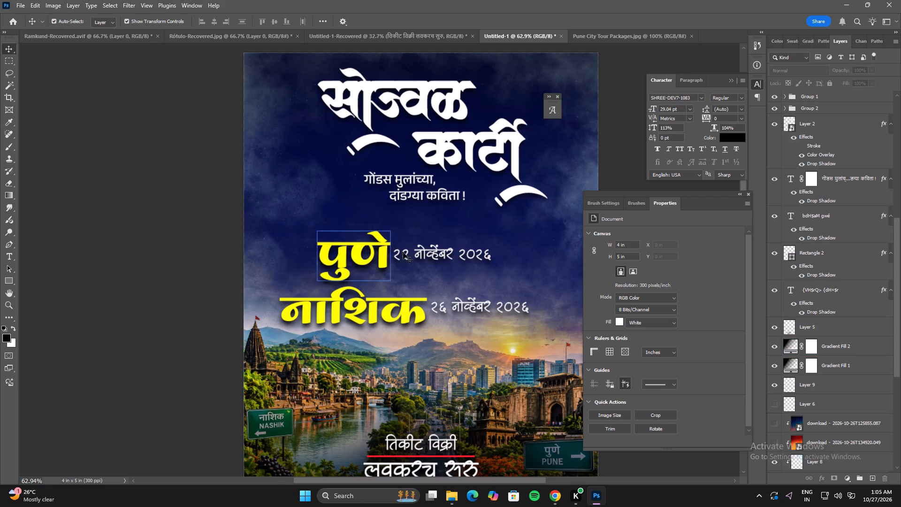
pyautogui.moveTo(448, 254); pyautogui.dragTo(443, 262)
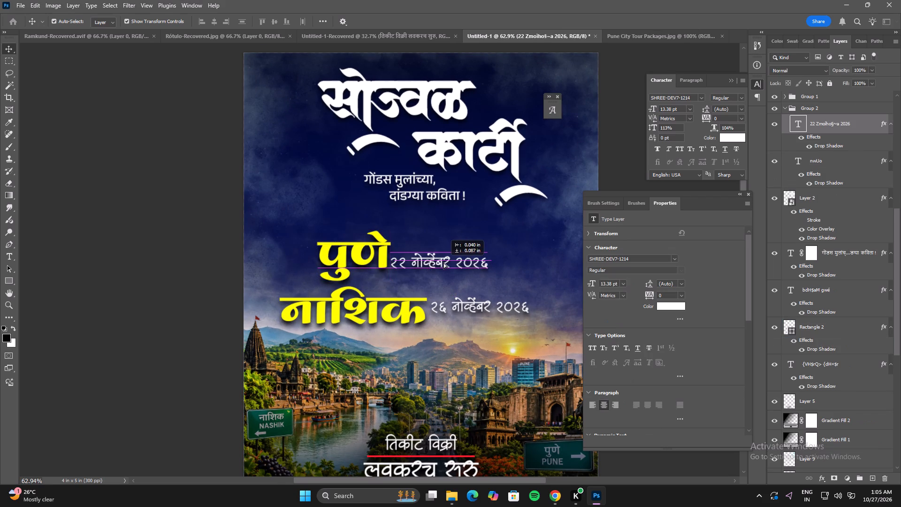
pyautogui.moveTo(443, 262); pyautogui.dragTo(455, 255)
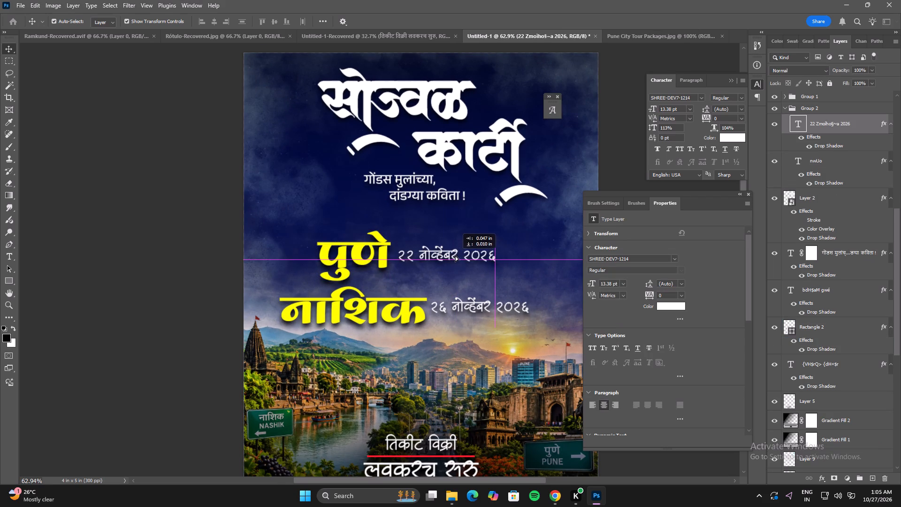
pyautogui.moveTo(455, 255); pyautogui.dragTo(501, 246)
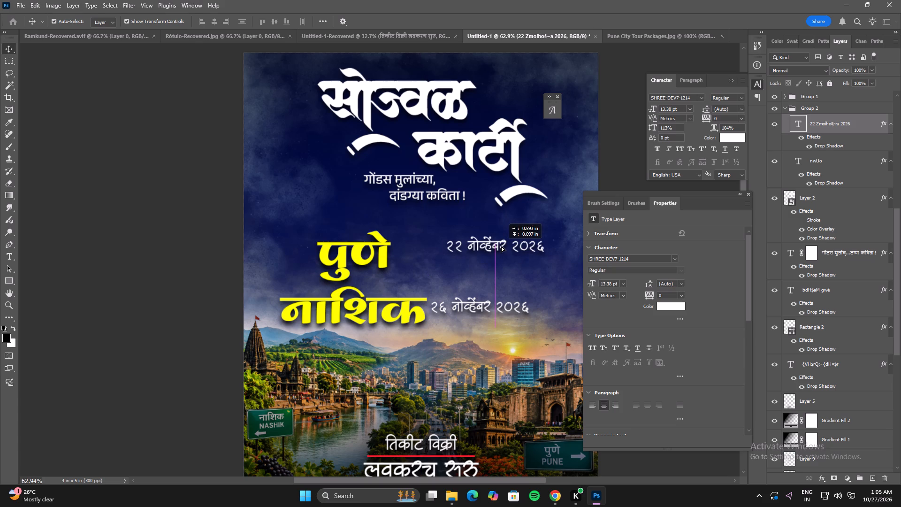
pyautogui.moveTo(501, 246); pyautogui.dragTo(499, 248)
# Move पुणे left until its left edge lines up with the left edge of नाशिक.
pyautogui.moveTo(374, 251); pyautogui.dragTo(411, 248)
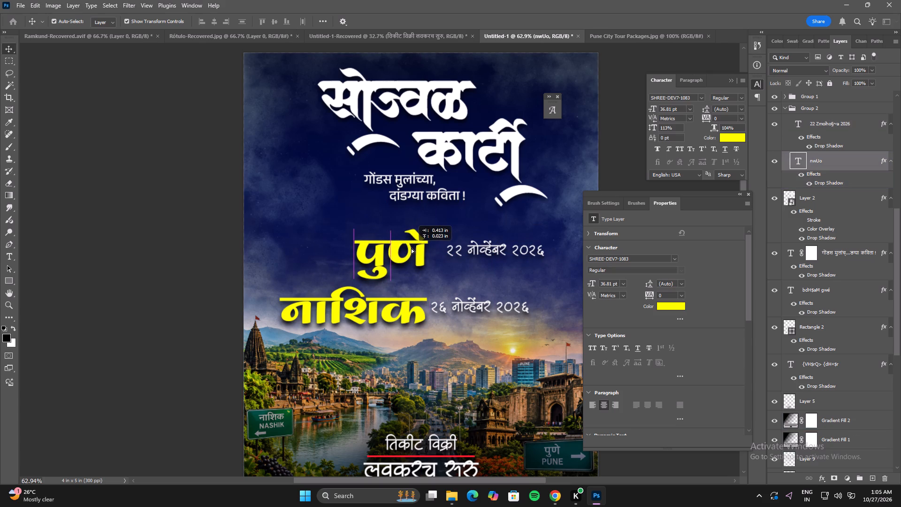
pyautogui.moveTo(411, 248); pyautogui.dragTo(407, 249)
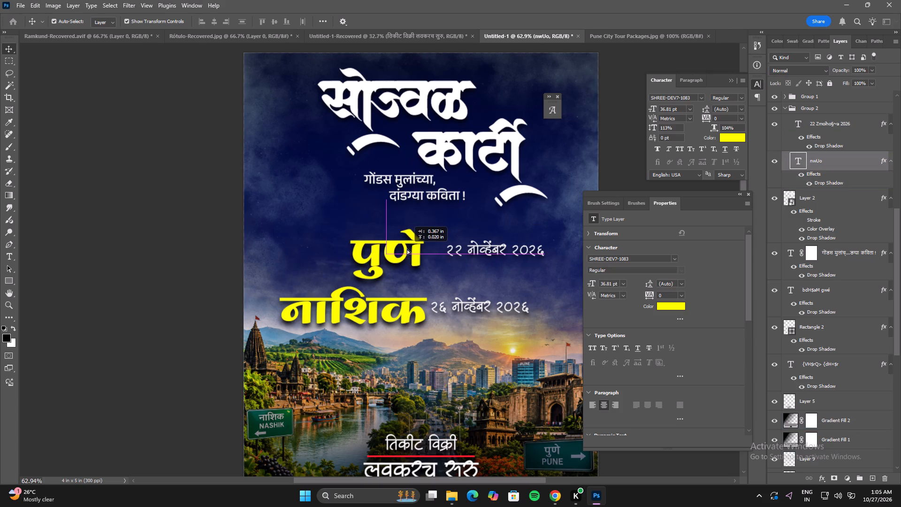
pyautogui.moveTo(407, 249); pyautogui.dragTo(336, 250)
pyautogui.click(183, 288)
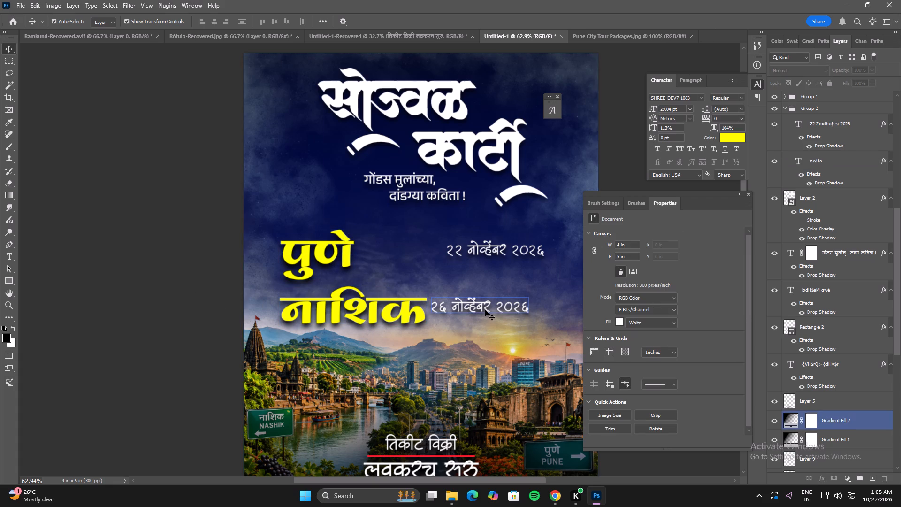
# Move the २६ नोव्हेंबर २०२६ date right beneath the २२ नोव्हेंबर २०२६ date and align both dates by their left edges.
pyautogui.click(485, 310)
pyautogui.keyDown('shift'); pyautogui.moveTo(484, 304); pyautogui.dragTo(499, 303); pyautogui.keyUp('shift')
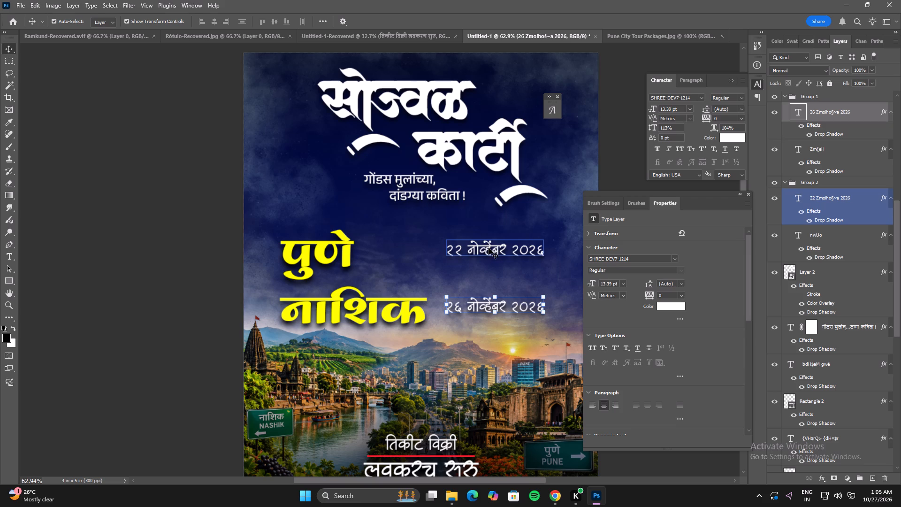
pyautogui.click(489, 248)
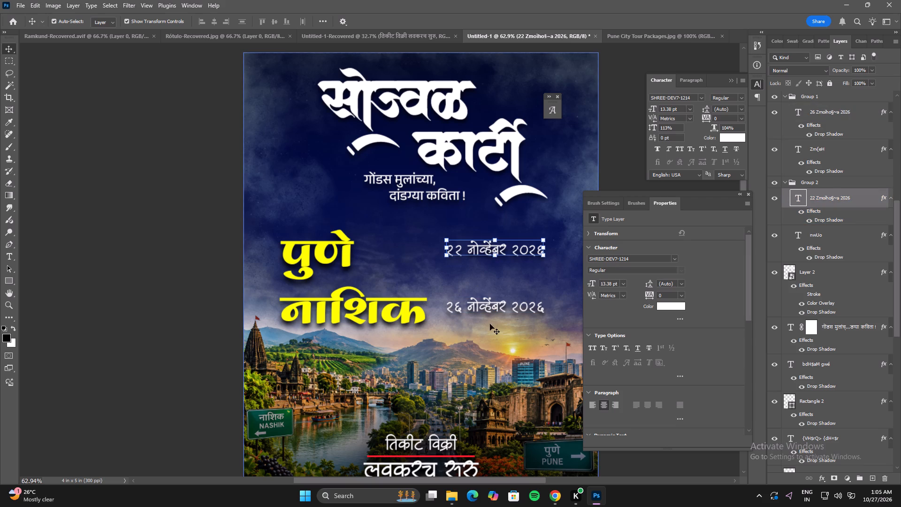
pyautogui.keyDown('shift'); pyautogui.click(486, 315); pyautogui.keyUp('shift')
pyautogui.keyDown('shift'); pyautogui.click(487, 310); pyautogui.keyUp('shift')
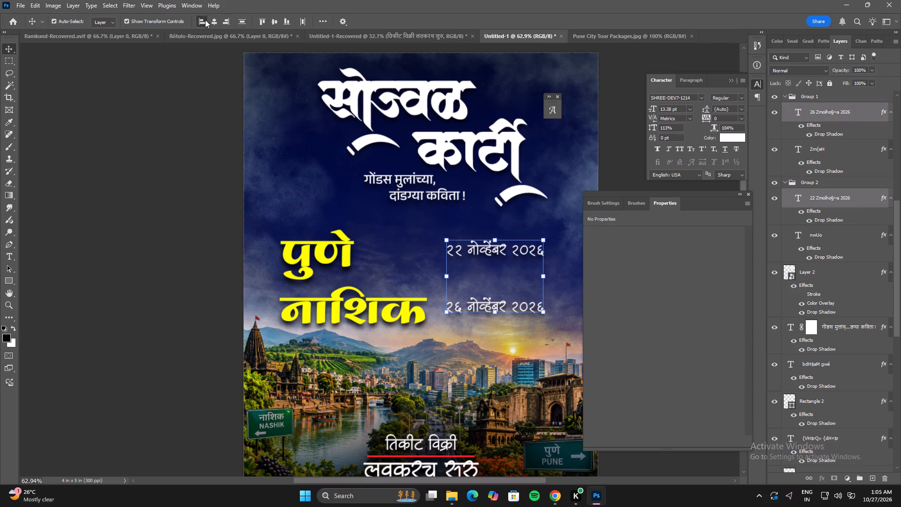
pyautogui.click(206, 20)
# Shift both dates together further right, leaving a wider gap after नाशिक and keeping them aligned with each other.
pyautogui.click(497, 239)
pyautogui.keyDown('shift'); pyautogui.moveTo(500, 252); pyautogui.dragTo(518, 253); pyautogui.keyUp('shift')
pyautogui.doubleClick(518, 253)
pyautogui.keyDown('alt'); pyautogui.scroll(-4, 518, 253); pyautogui.keyUp('alt')
pyautogui.press('space')
pyautogui.press('space')
pyautogui.press('space')
pyautogui.moveTo(527, 288); pyautogui.dragTo(498, 288)
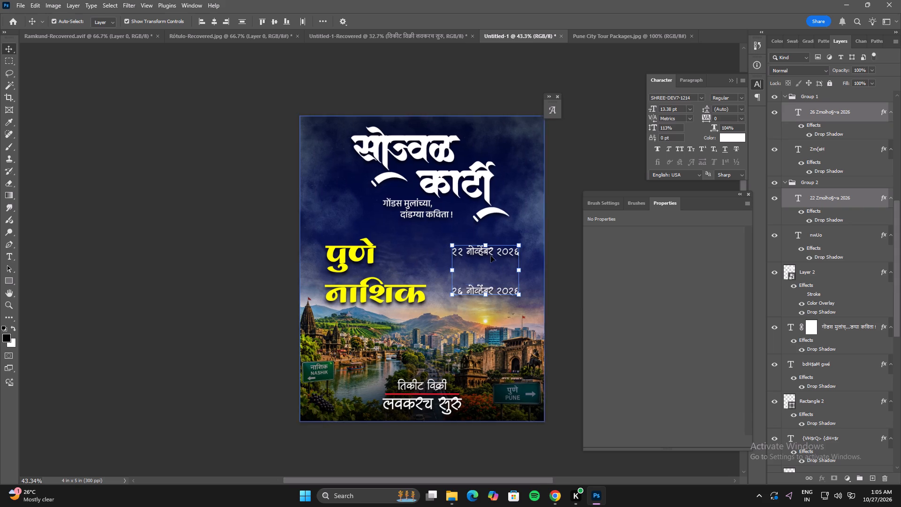
pyautogui.click(483, 246)
pyautogui.keyDown('shift'); pyautogui.moveTo(487, 259); pyautogui.dragTo(493, 259); pyautogui.keyUp('shift')
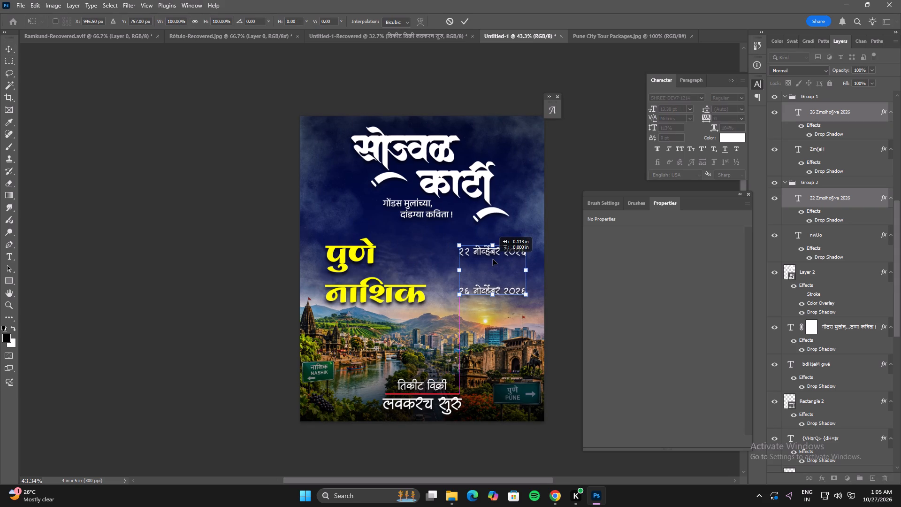
pyautogui.keyDown('shift'); pyautogui.moveTo(493, 259); pyautogui.dragTo(491, 260); pyautogui.keyUp('shift')
pyautogui.doubleClick(491, 260)
pyautogui.click(553, 268)
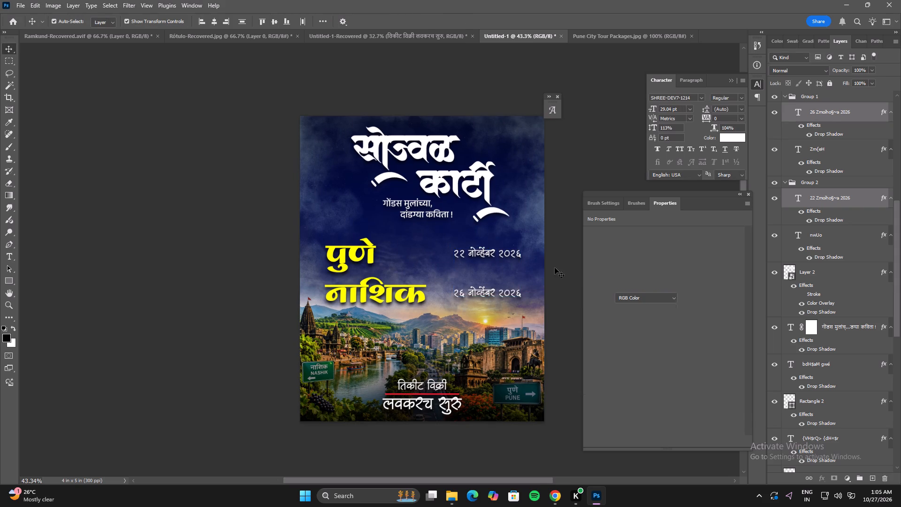
# Draw a thin vertical rectangle about 0.02 × 0.21 in with white fill, just left of the २२ नोव्हेंबर २०२६ date.
pyautogui.keyDown('alt'); pyautogui.scroll(6, 435, 252); pyautogui.keyUp('alt')
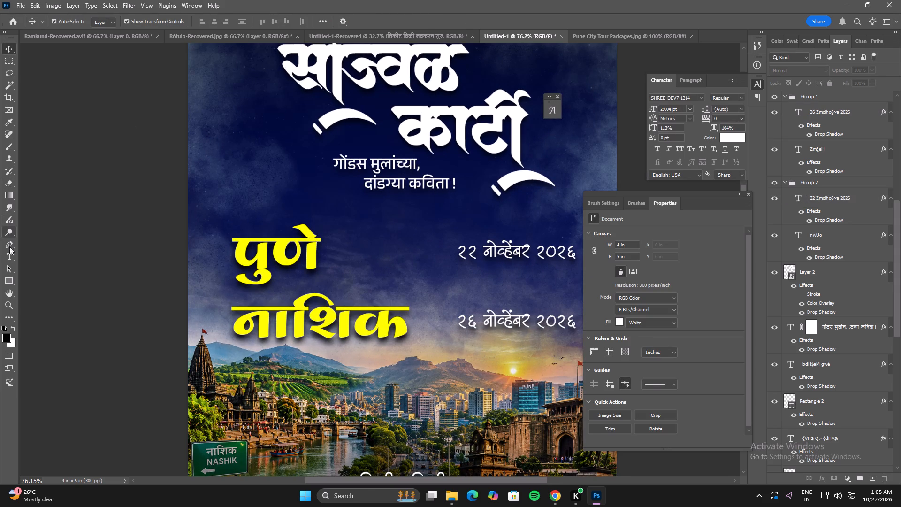
pyautogui.click(8, 277)
pyautogui.keyDown('alt'); pyautogui.scroll(3, 373, 261); pyautogui.keyUp('alt')
pyautogui.keyDown('shift'); pyautogui.moveTo(473, 238); pyautogui.dragTo(473, 238); pyautogui.keyUp('shift')
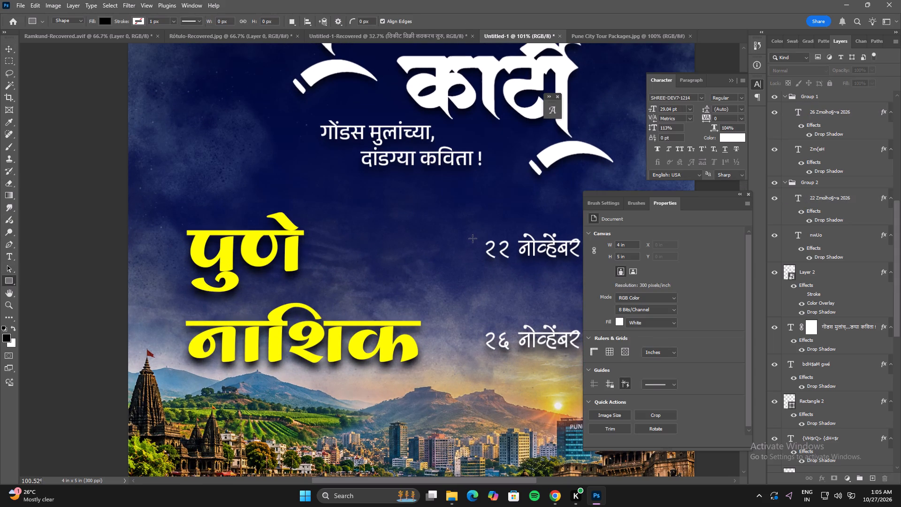
pyautogui.keyDown('shift'); pyautogui.moveTo(473, 238); pyautogui.dragTo(474, 268); pyautogui.keyUp('shift')
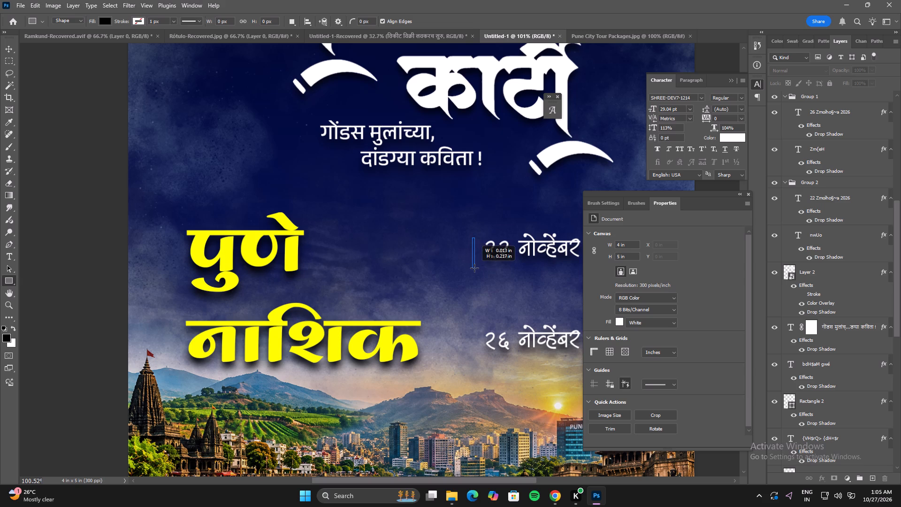
pyautogui.keyDown('shift'); pyautogui.moveTo(474, 268); pyautogui.dragTo(474, 267); pyautogui.keyUp('shift')
pyautogui.click(622, 302)
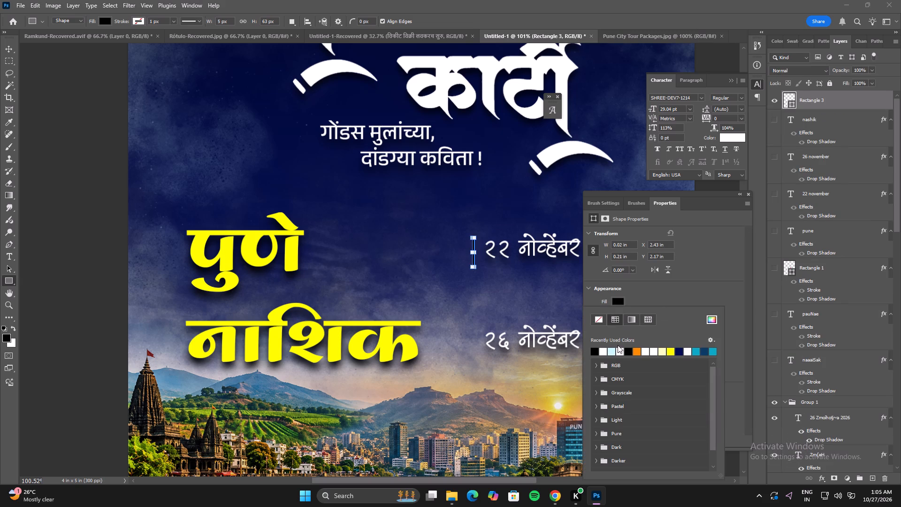
pyautogui.click(603, 353)
pyautogui.click(7, 48)
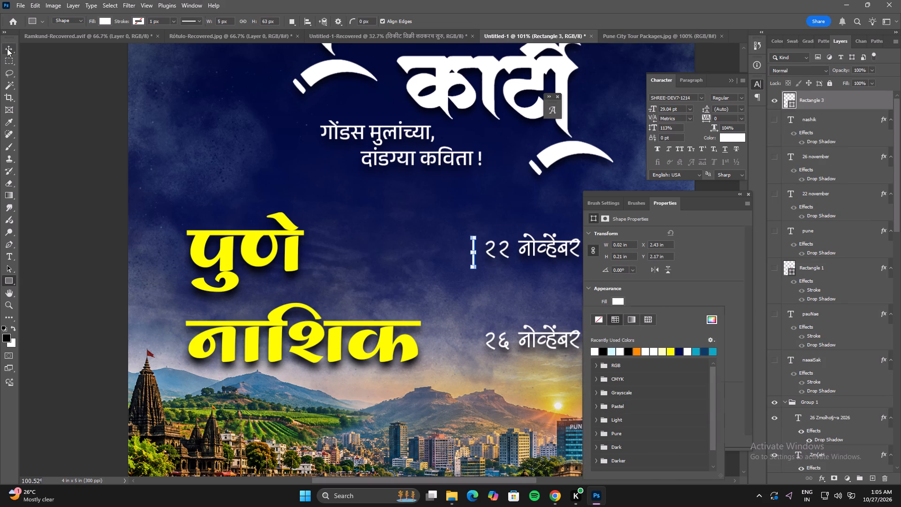
pyautogui.click(46, 98)
pyautogui.click(475, 246)
pyautogui.moveTo(473, 245); pyautogui.dragTo(467, 244)
# Duplicate the white bar straight down so the copy sits beside the २६ नोव्हेंबर २०२६ date.
pyautogui.keyDown('alt'); pyautogui.moveTo(467, 244); pyautogui.dragTo(472, 319); pyautogui.keyUp('alt')
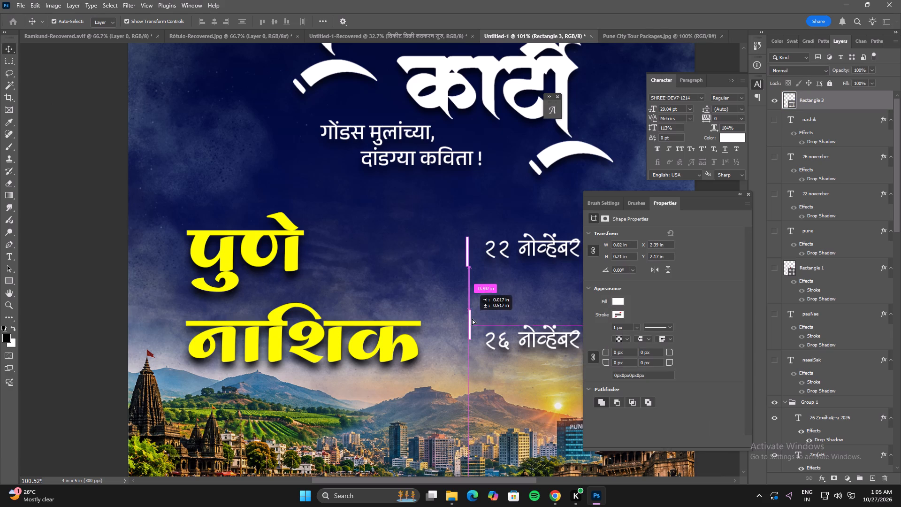
pyautogui.keyDown('alt'); pyautogui.moveTo(472, 319); pyautogui.dragTo(468, 328); pyautogui.keyUp('alt')
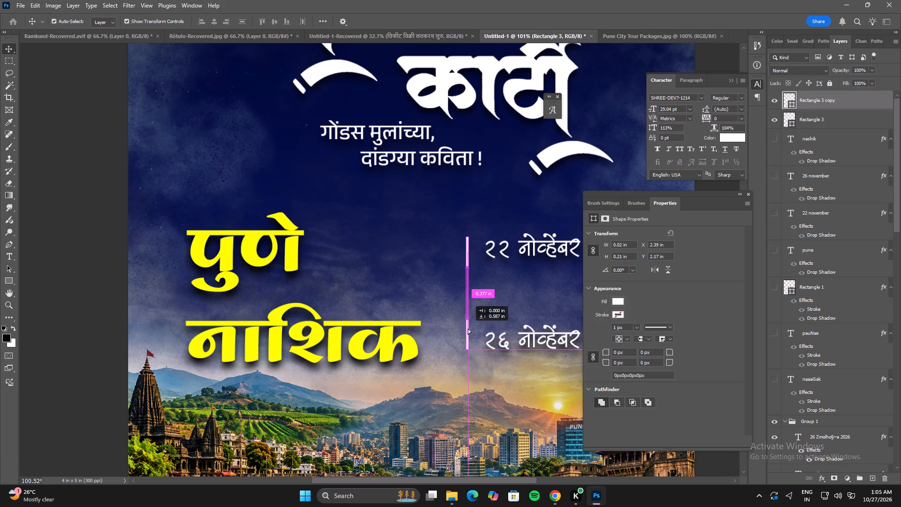
pyautogui.keyDown('alt'); pyautogui.moveTo(468, 328); pyautogui.dragTo(468, 333); pyautogui.keyUp('alt')
# Preview the whole poster in full-screen mode to check the layout of city names, bars and dates.
pyautogui.click(389, 232)
pyautogui.keyDown('alt'); pyautogui.scroll(-10, 391, 240); pyautogui.keyUp('alt')
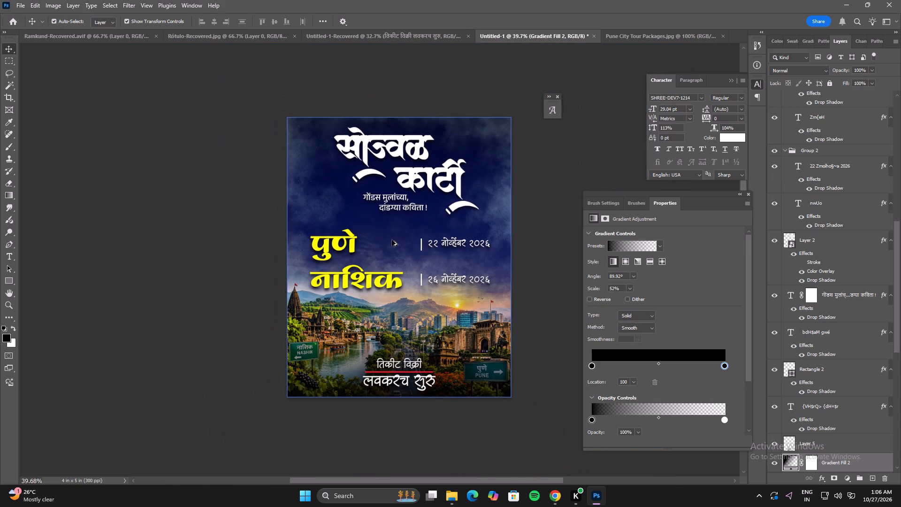
pyautogui.click(99, 227)
pyautogui.press('f')
pyautogui.press('f')
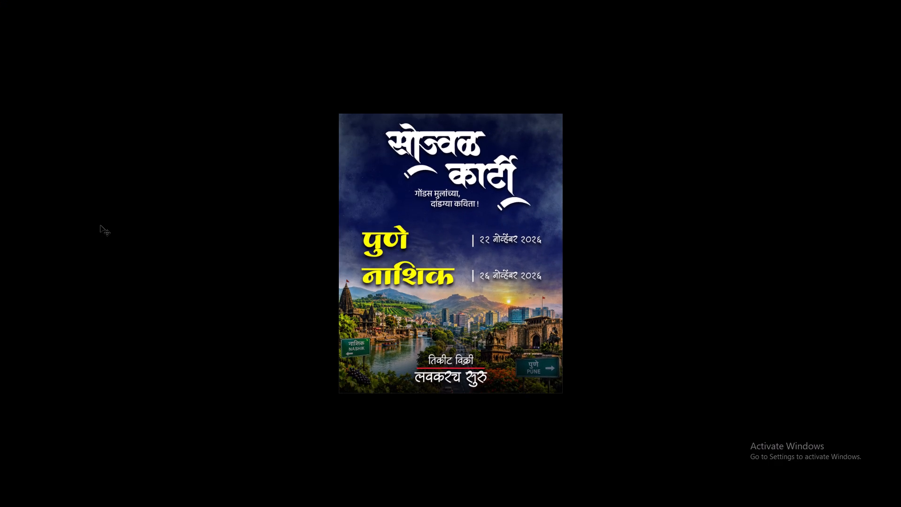
pyautogui.press('f')
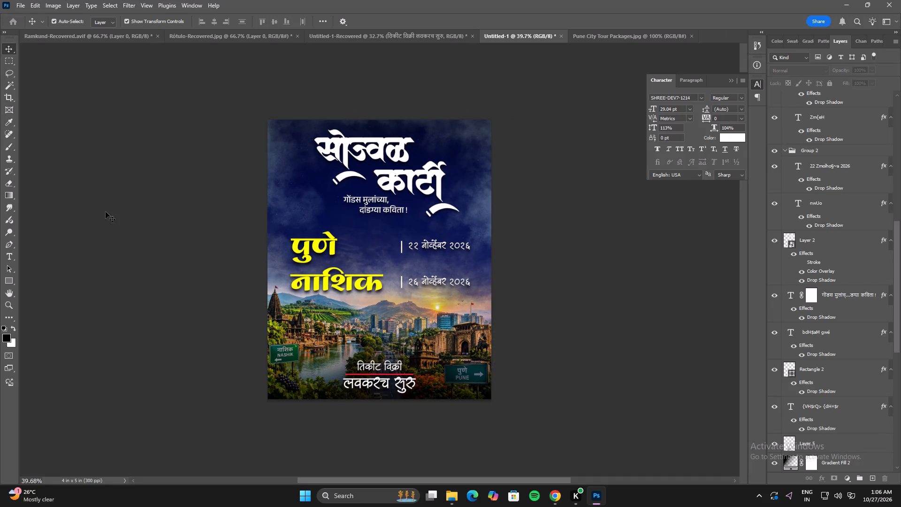
# Select पुणे and नाशिक and align them by their horizontal centres.
pyautogui.click(317, 242)
pyautogui.keyDown('shift'); pyautogui.click(324, 288); pyautogui.keyUp('shift')
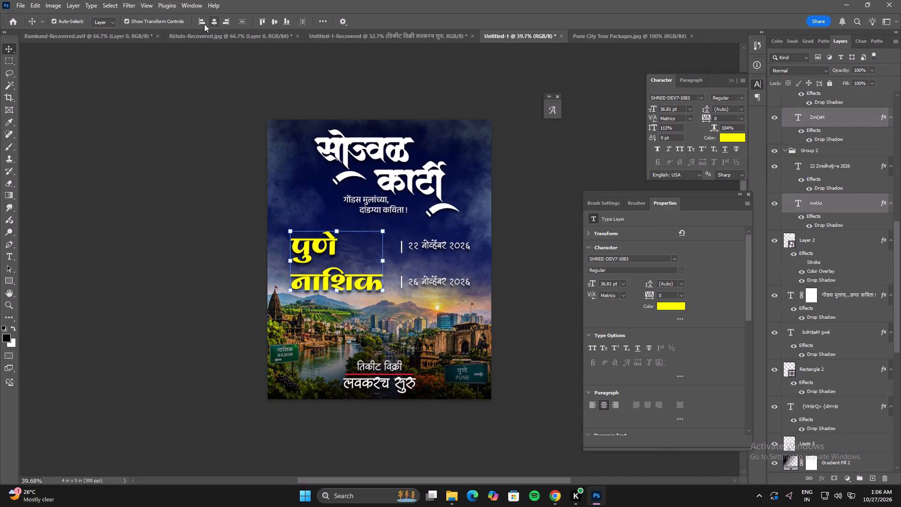
pyautogui.click(211, 21)
pyautogui.click(555, 261)
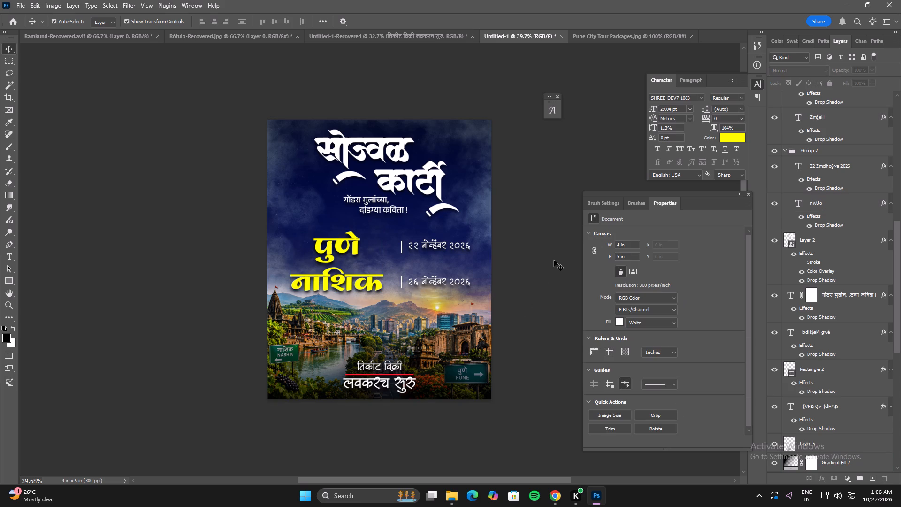
# Select both white bars and move them together about 0.07 in left, away from the dates.
pyautogui.keyDown('alt'); pyautogui.scroll(10, 390, 303); pyautogui.keyUp('alt')
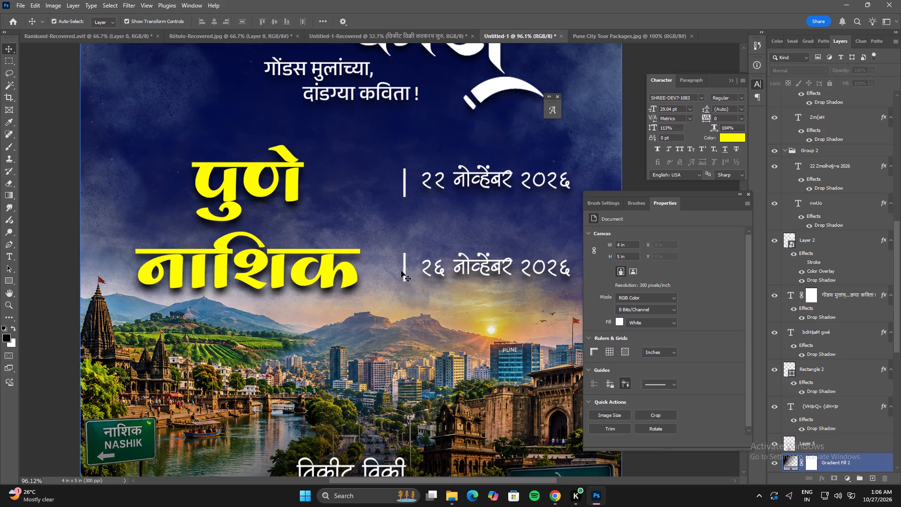
pyautogui.click(405, 268)
pyautogui.keyDown('shift'); pyautogui.click(404, 188); pyautogui.keyUp('shift')
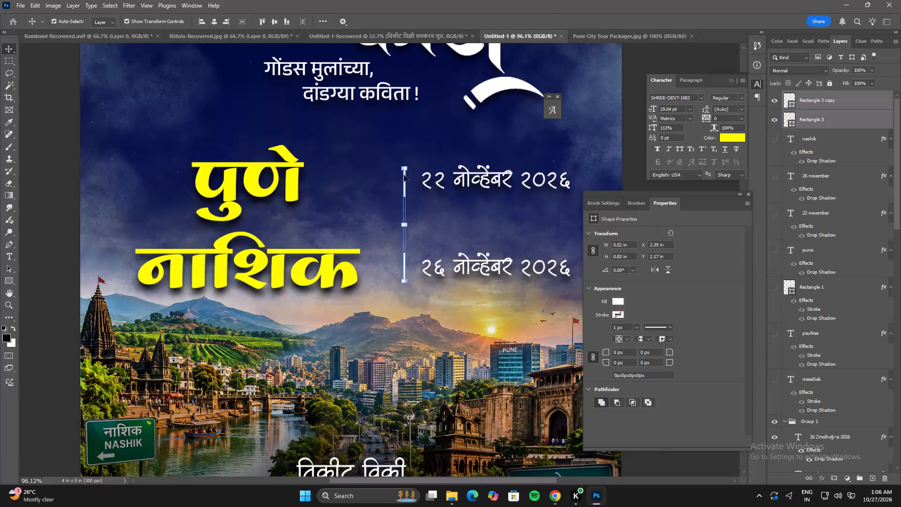
pyautogui.click(404, 168)
pyautogui.keyDown('shift'); pyautogui.moveTo(404, 183); pyautogui.dragTo(394, 183); pyautogui.keyUp('shift')
pyautogui.doubleClick(394, 183)
# Align each date with the white bar beside it by their vertical centres, first the नाशिक row and then the पुणे row.
pyautogui.scroll(-4, 404, 221)
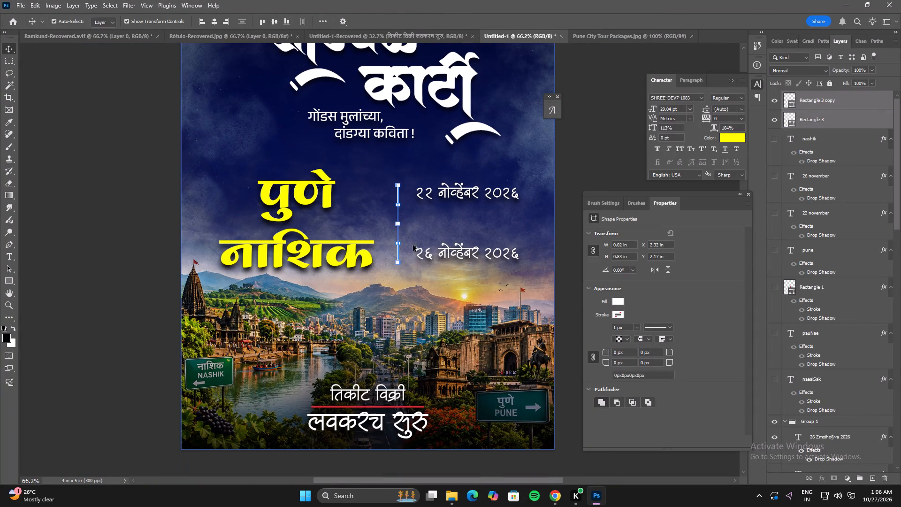
pyautogui.click(447, 258)
pyautogui.keyDown('shift'); pyautogui.click(397, 252); pyautogui.keyUp('shift')
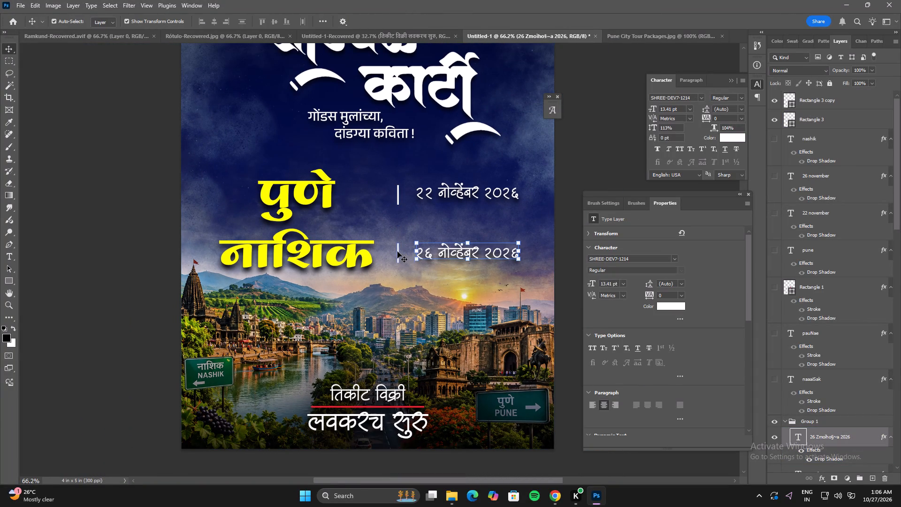
pyautogui.click(272, 18)
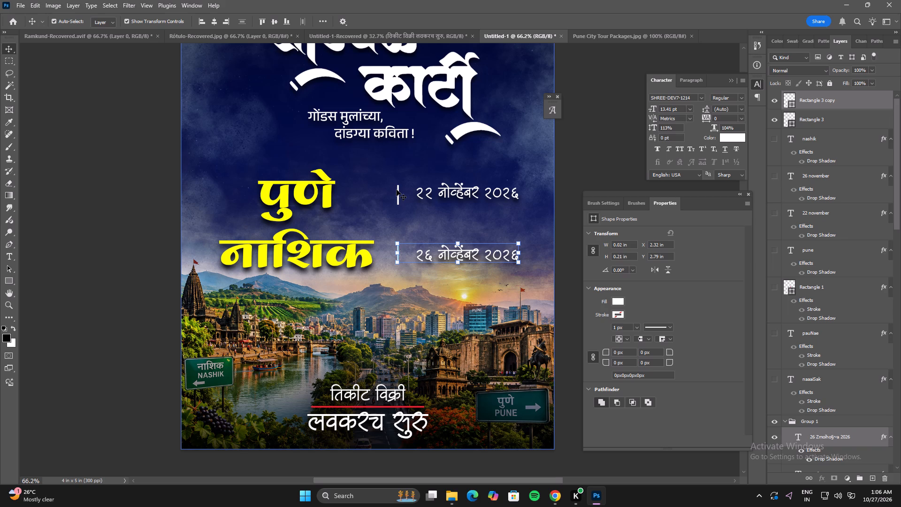
pyautogui.click(397, 191)
pyautogui.keyDown('shift'); pyautogui.click(448, 197); pyautogui.keyUp('shift')
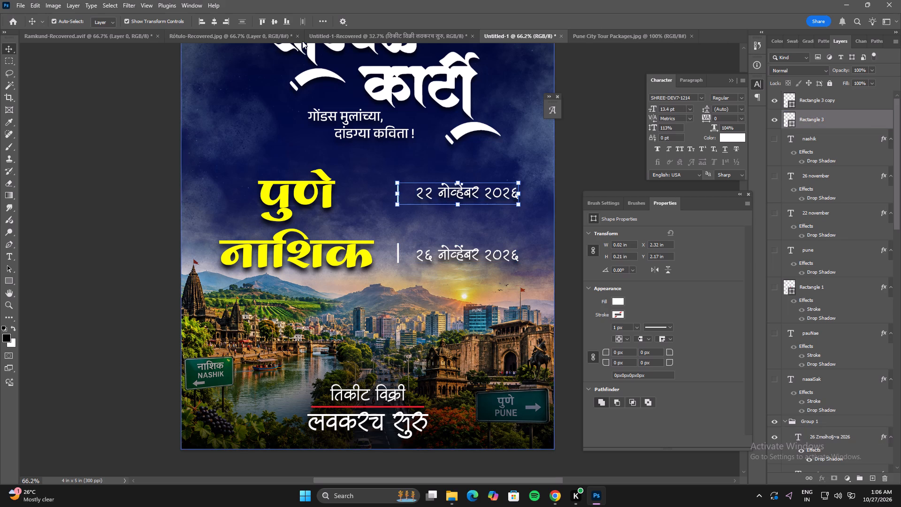
pyautogui.click(270, 23)
pyautogui.click(138, 158)
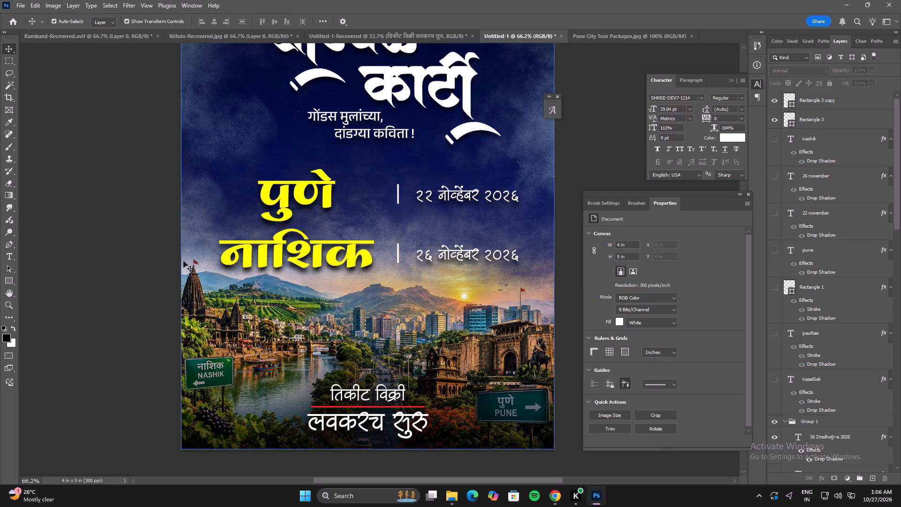
# Align पुणे, its date and the white bar beside it by their vertical centres, and nudge the row slightly up.
pyautogui.scroll(-4, 190, 261)
pyautogui.keyDown('alt'); pyautogui.scroll(-1, 191, 261); pyautogui.keyUp('alt')
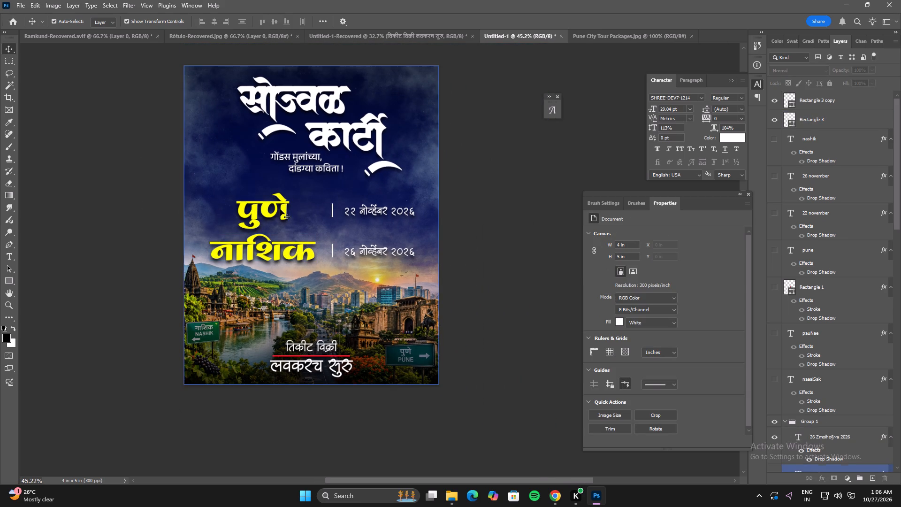
pyautogui.click(280, 209)
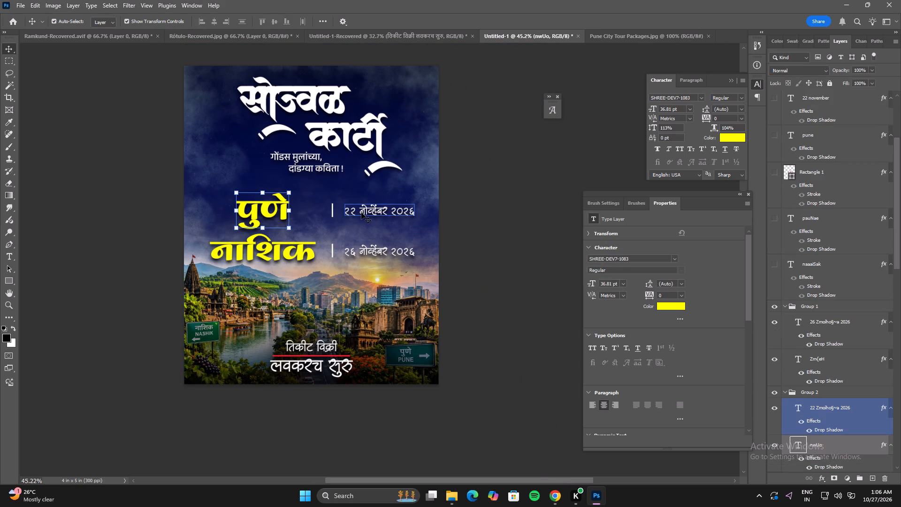
pyautogui.keyDown('shift'); pyautogui.click(361, 213); pyautogui.keyUp('shift')
pyautogui.keyDown('shift'); pyautogui.click(333, 211); pyautogui.keyUp('shift')
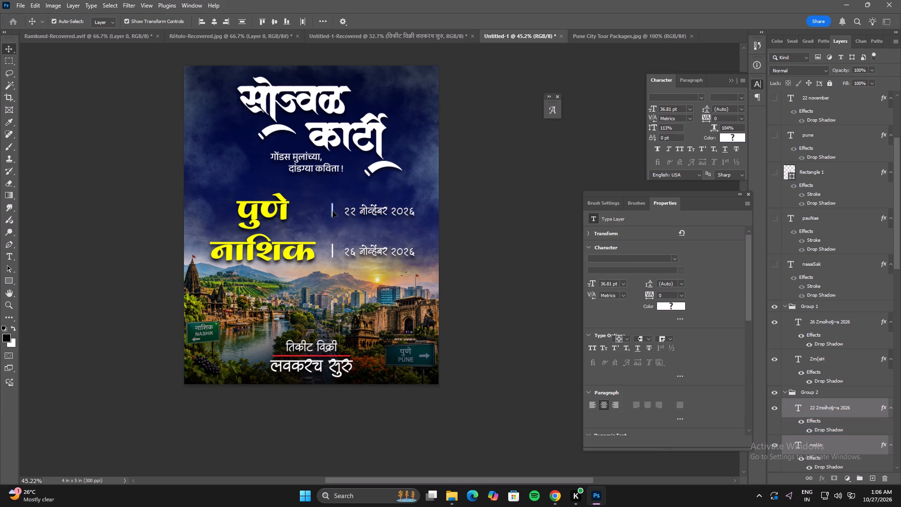
pyautogui.click(275, 22)
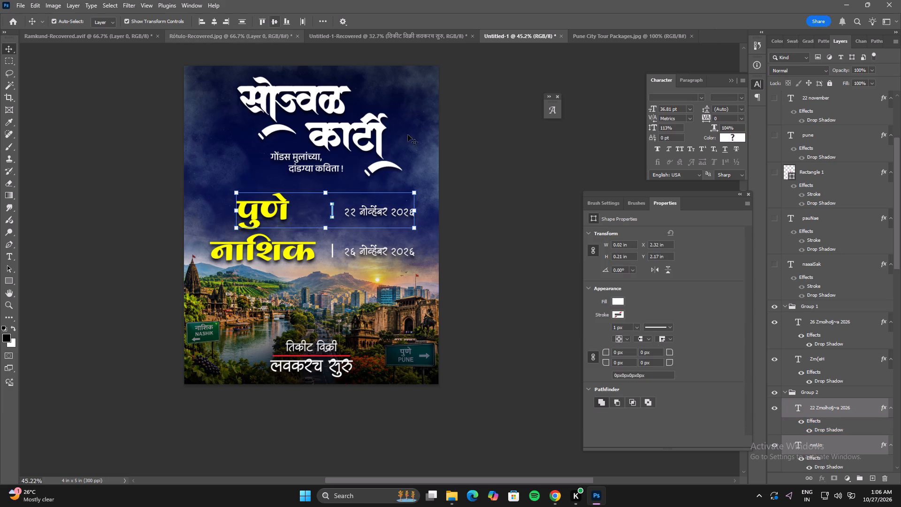
pyautogui.press('Up')
pyautogui.press('Up')
pyautogui.click(492, 251)
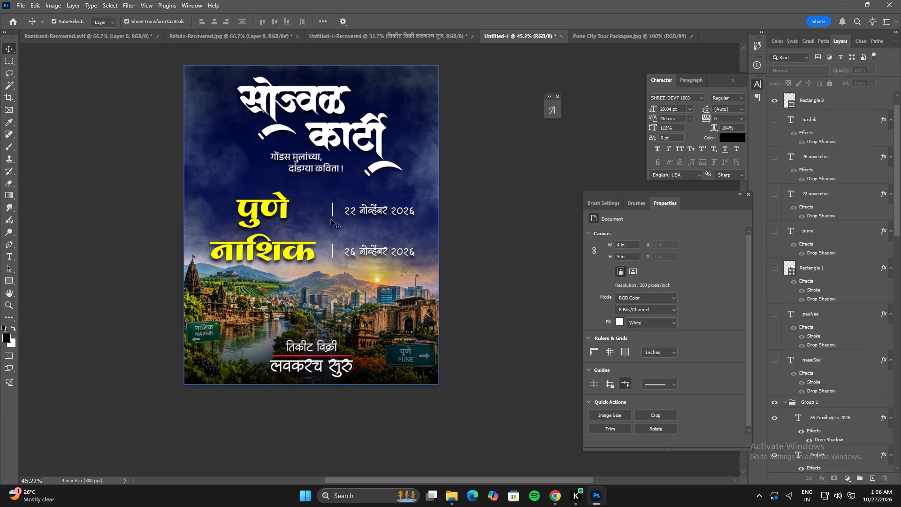
# Delete the white bar in the पुणे row, keeping the one in the नाशिक row.
pyautogui.keyDown('alt'); pyautogui.scroll(-4, 459, 230); pyautogui.keyUp('alt')
pyautogui.keyDown('alt'); pyautogui.scroll(13, 319, 215); pyautogui.keyUp('alt')
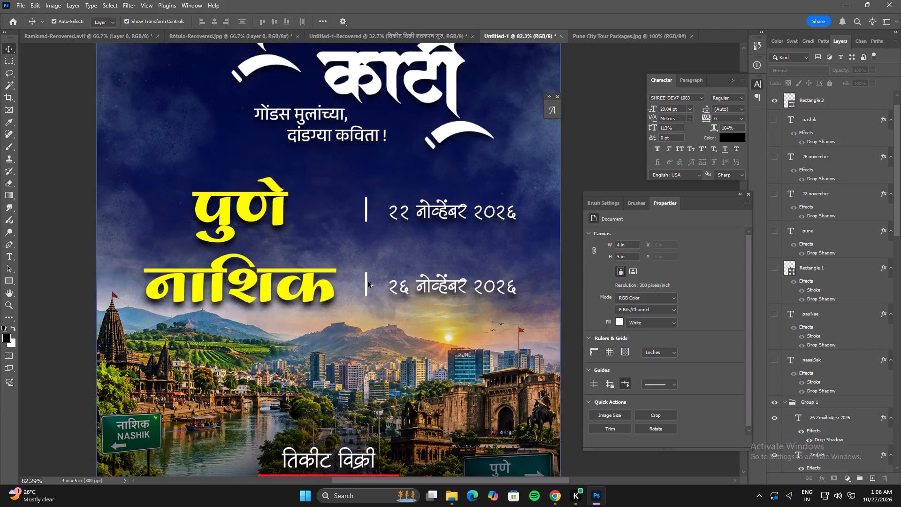
pyautogui.keyDown('alt'); pyautogui.scroll(3, 368, 281); pyautogui.keyUp('alt')
pyautogui.click(366, 281)
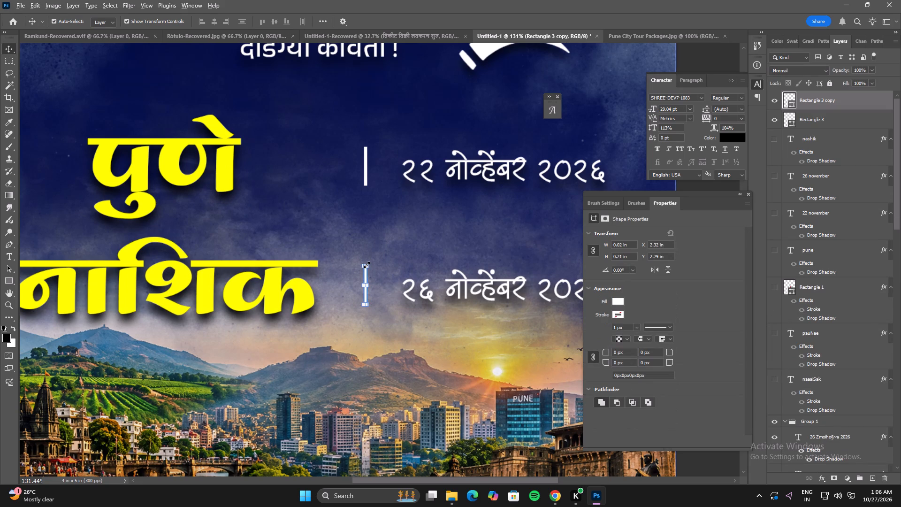
pyautogui.click(365, 156)
pyautogui.press('BackSpace')
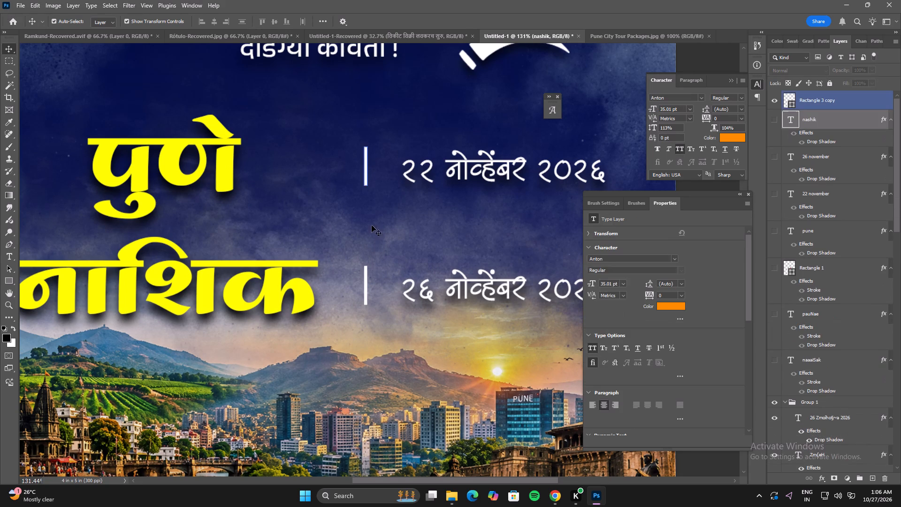
# Stretch the remaining white bar to about 1.09 in tall so that it spans both the पुणे and नाशिक rows.
pyautogui.click(367, 271)
pyautogui.keyDown('shift'); pyautogui.moveTo(366, 263); pyautogui.dragTo(364, 128); pyautogui.keyUp('shift')
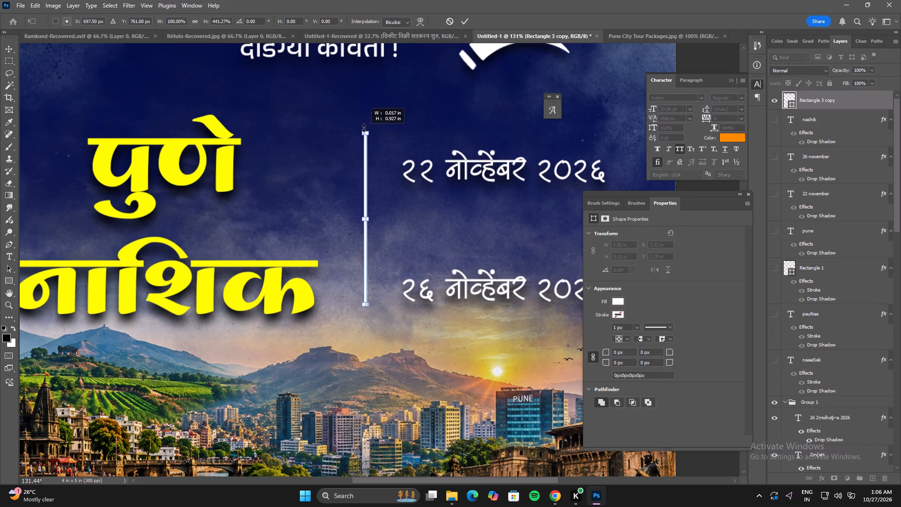
pyautogui.keyDown('shift'); pyautogui.moveTo(364, 128); pyautogui.dragTo(364, 123); pyautogui.keyUp('shift')
pyautogui.keyDown('shift'); pyautogui.moveTo(366, 306); pyautogui.dragTo(365, 328); pyautogui.keyUp('shift')
pyautogui.doubleClick(365, 318)
pyautogui.click(381, 352)
pyautogui.keyDown('alt'); pyautogui.scroll(-10, 392, 345); pyautogui.keyUp('alt')
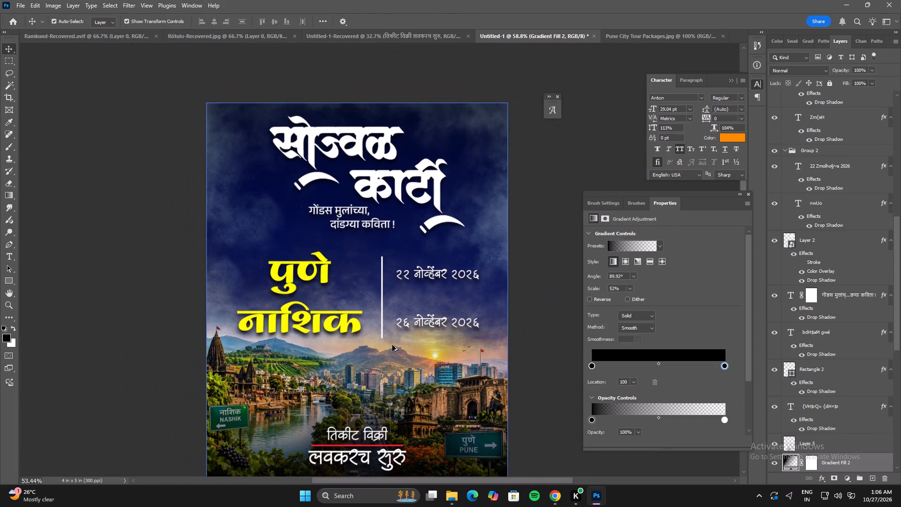
pyautogui.keyDown('alt'); pyautogui.scroll(-5, 392, 345); pyautogui.keyUp('alt')
pyautogui.click(503, 329)
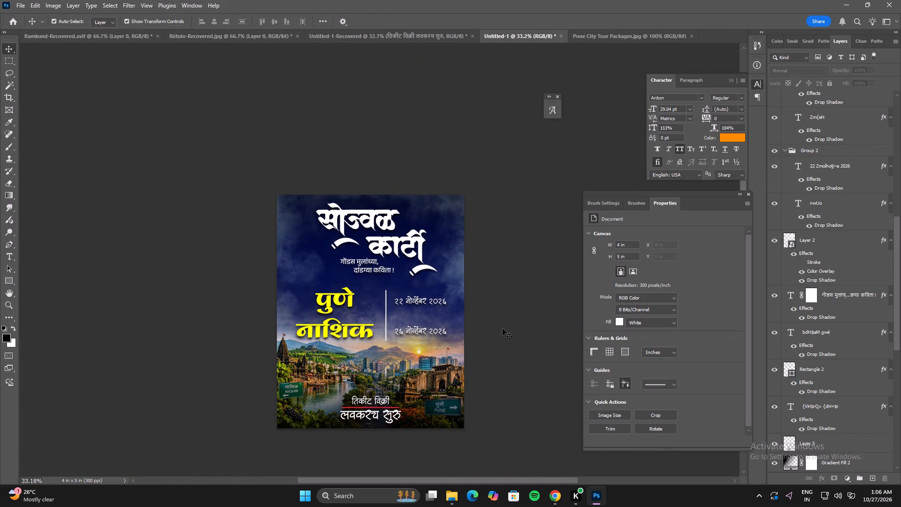
# Move the २२ नोव्हेंबर date down close above the २६ नोव्हेंबर date, and shift both up beside the bar's middle.
pyautogui.keyDown('alt'); pyautogui.scroll(8, 422, 314); pyautogui.keyUp('alt')
pyautogui.click(416, 273)
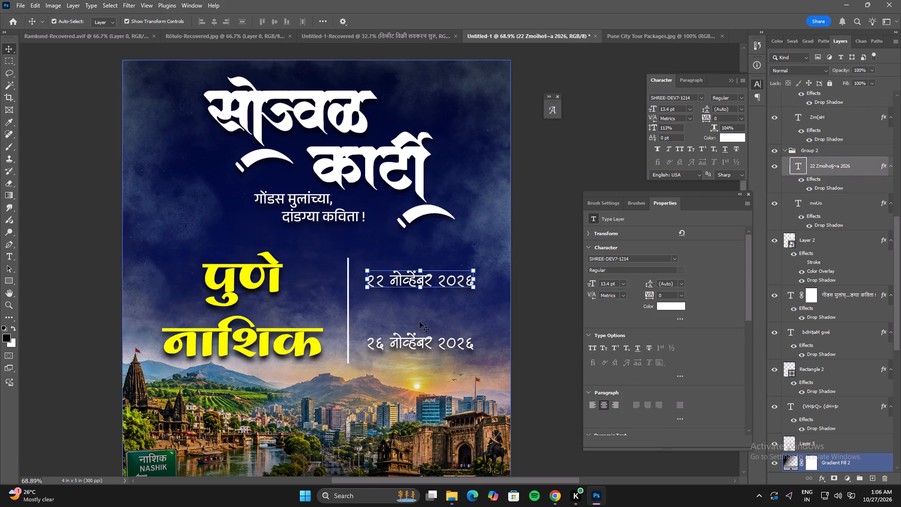
pyautogui.keyDown('shift'); pyautogui.moveTo(421, 277); pyautogui.dragTo(421, 316); pyautogui.keyUp('shift')
pyautogui.keyDown('shift'); pyautogui.click(418, 317); pyautogui.keyUp('shift')
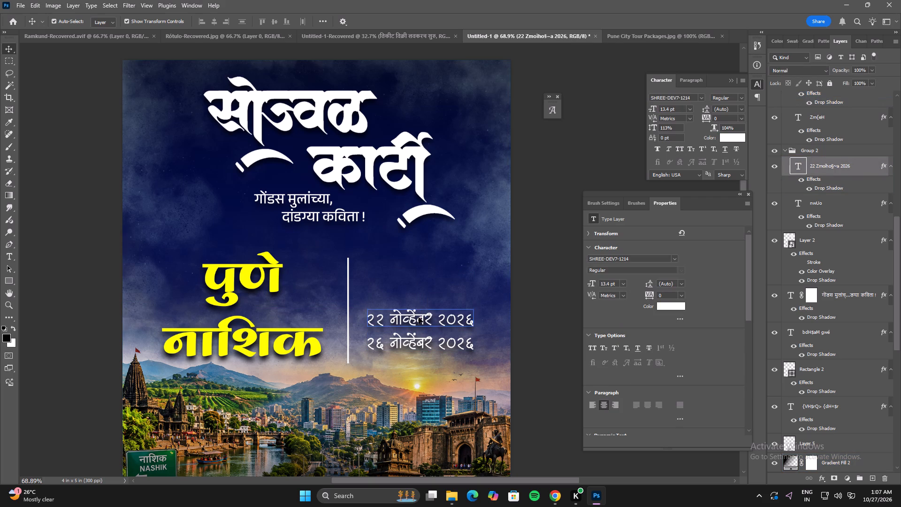
pyautogui.keyDown('shift'); pyautogui.click(418, 341); pyautogui.keyUp('shift')
pyautogui.click(418, 308)
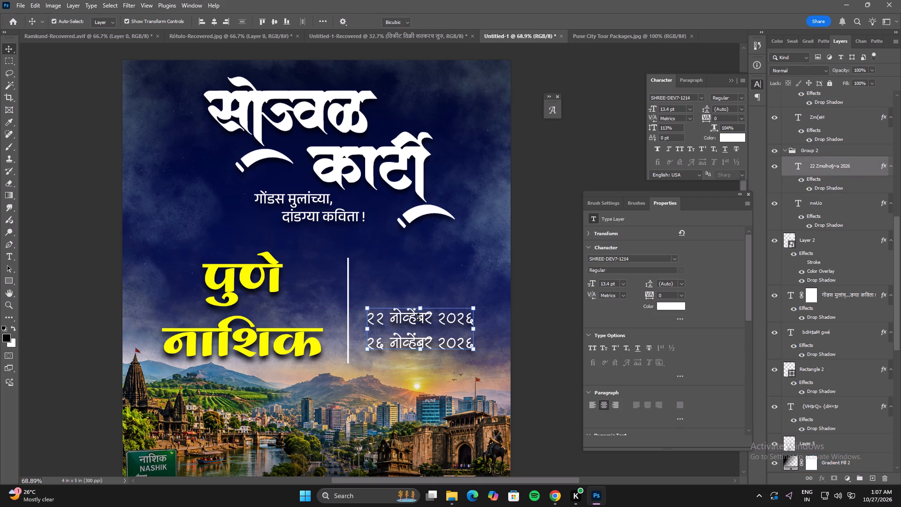
pyautogui.keyDown('shift'); pyautogui.moveTo(418, 334); pyautogui.dragTo(417, 312); pyautogui.keyUp('shift')
pyautogui.doubleClick(417, 312)
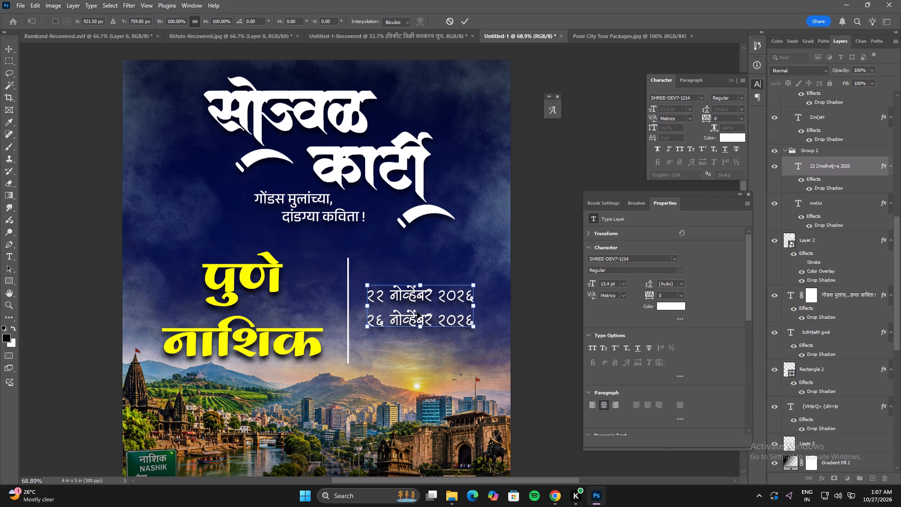
# Shorten the white bar evenly from both ends to 1 in tall.
pyautogui.click(348, 284)
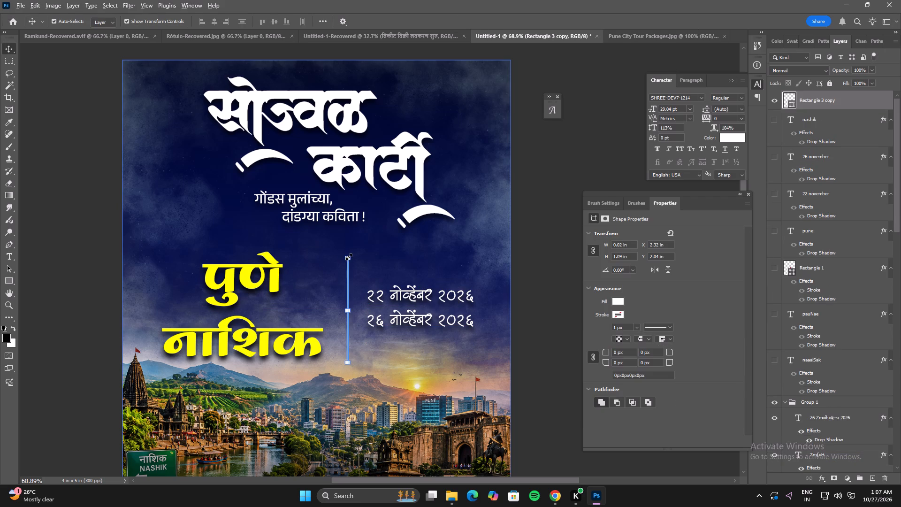
pyautogui.keyDown('alt'); pyautogui.keyDown('shift'); pyautogui.moveTo(348, 257); pyautogui.dragTo(348, 264); pyautogui.keyUp('shift'); pyautogui.keyUp('alt')
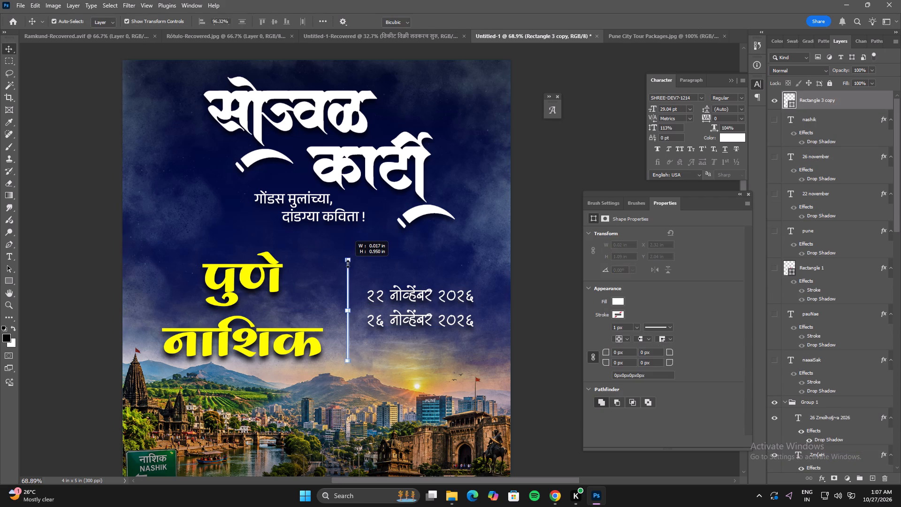
pyautogui.keyDown('alt'); pyautogui.keyDown('shift'); pyautogui.moveTo(348, 264); pyautogui.dragTo(348, 261); pyautogui.keyUp('shift'); pyautogui.keyUp('alt')
pyautogui.doubleClick(348, 269)
# Spread the two dates apart by moving the २२ नोव्हेंबर date up and the २६ नोव्हेंबर date down about 0.1 in each.
pyautogui.click(386, 297)
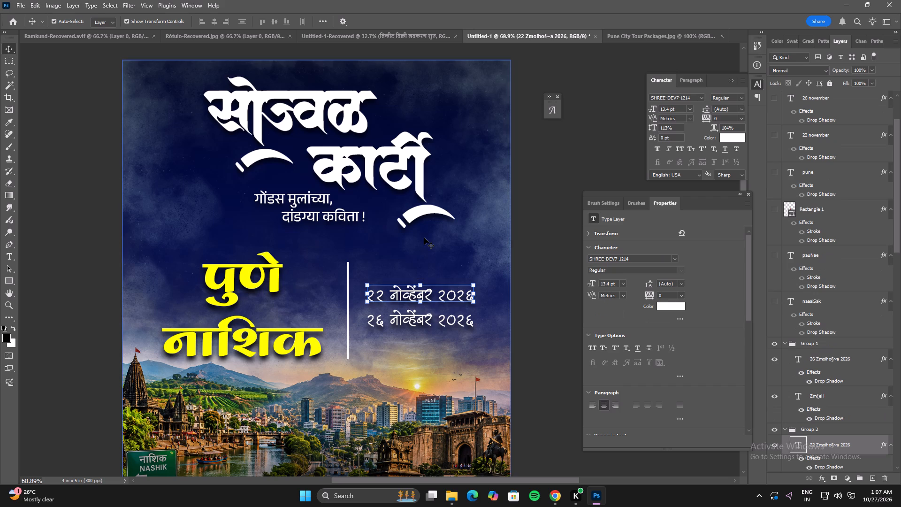
pyautogui.hotkey('shift', 'Up')
pyautogui.hotkey('shift', 'Up')
pyautogui.hotkey('shift', 'Up')
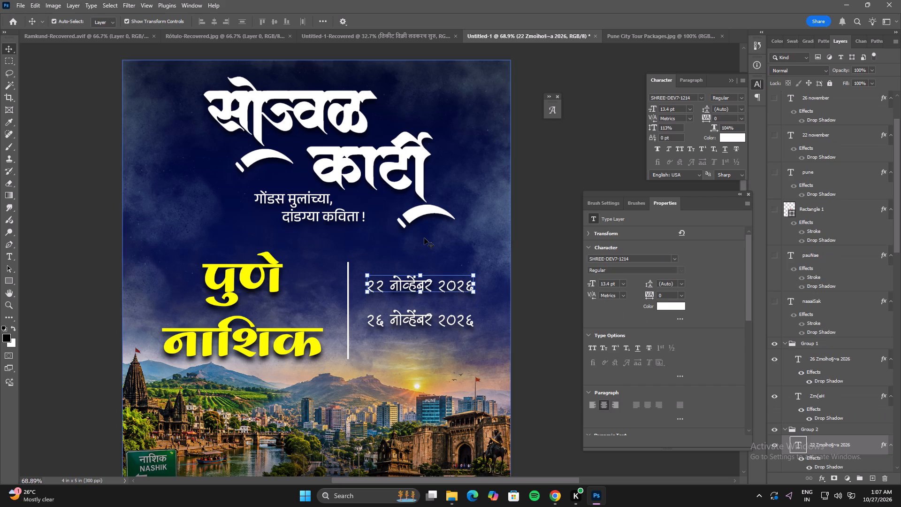
pyautogui.click(419, 313)
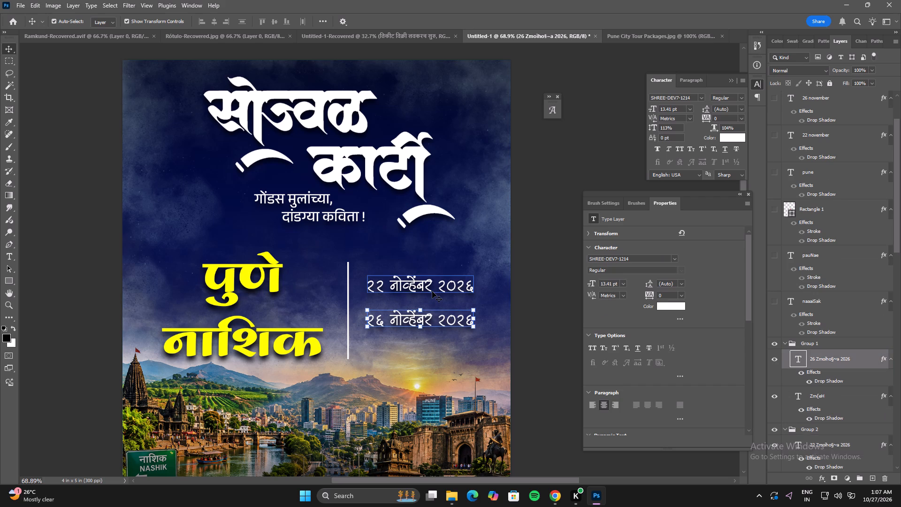
pyautogui.hotkey('shift', 'Down')
pyautogui.hotkey('shift', 'Down')
pyautogui.hotkey('shift', 'Down')
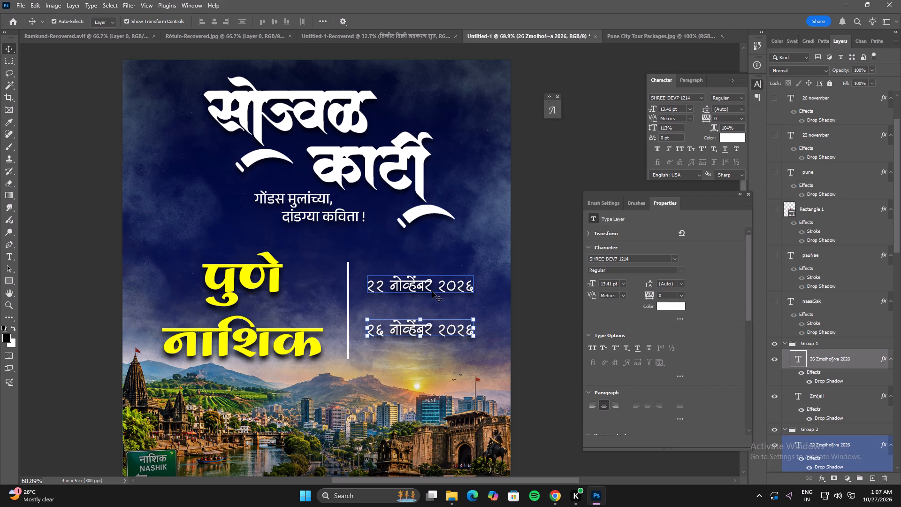
pyautogui.click(512, 299)
pyautogui.keyDown('alt'); pyautogui.scroll(-5, 510, 311); pyautogui.keyUp('alt')
pyautogui.click(532, 358)
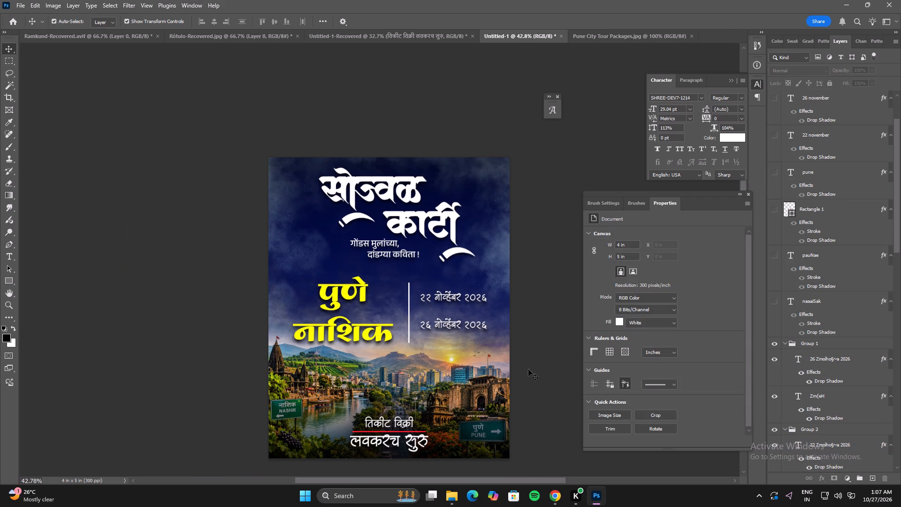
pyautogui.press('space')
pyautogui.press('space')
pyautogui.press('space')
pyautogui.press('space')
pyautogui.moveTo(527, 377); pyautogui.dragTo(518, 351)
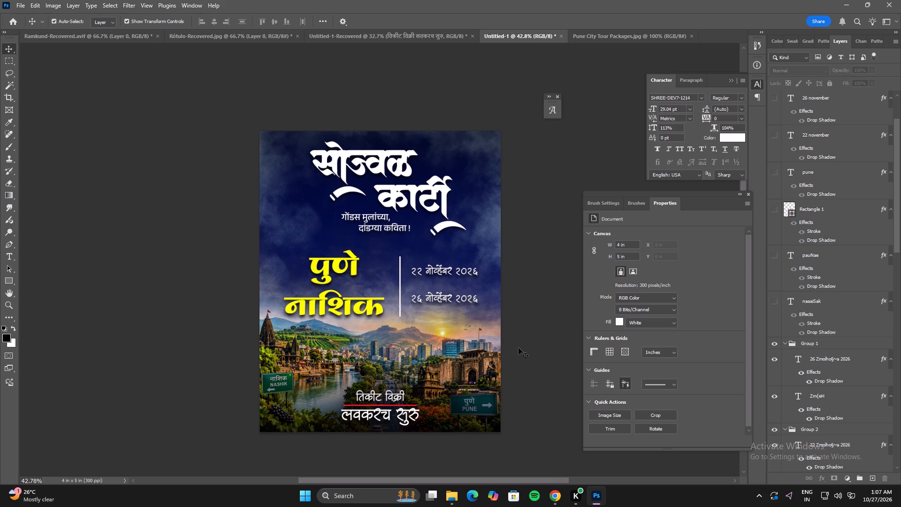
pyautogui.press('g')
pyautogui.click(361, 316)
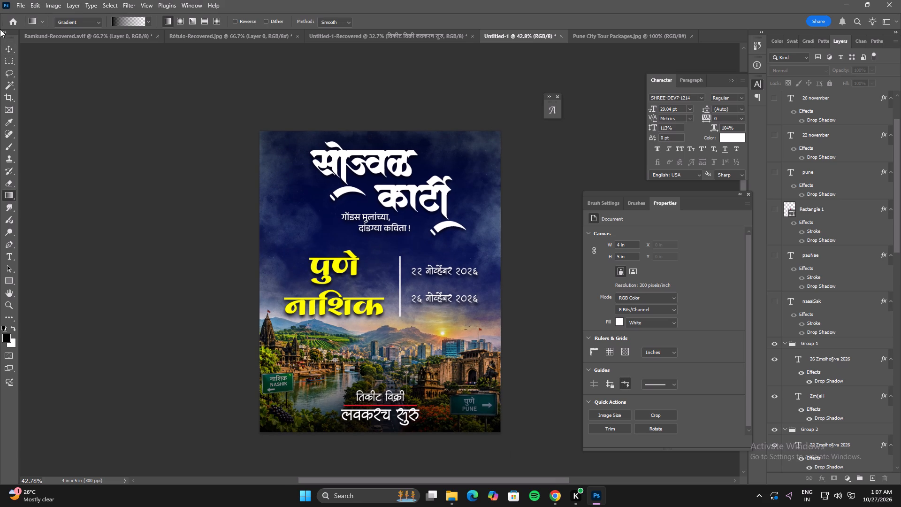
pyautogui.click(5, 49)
# Select पुणे, नाशिक, both dates and the white bar, and move them together up about 0.11 in.
pyautogui.click(353, 261)
pyautogui.keyDown('shift'); pyautogui.click(358, 310); pyautogui.keyUp('shift')
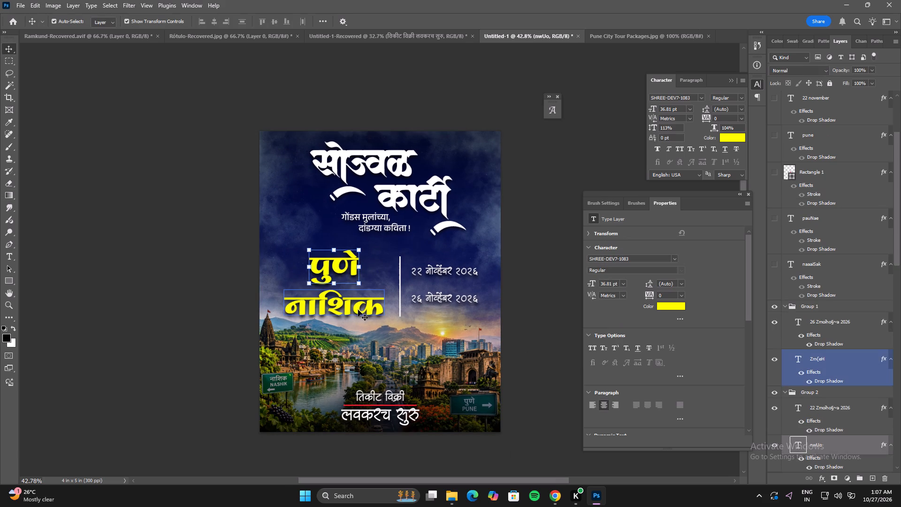
pyautogui.keyDown('shift'); pyautogui.click(441, 270); pyautogui.keyUp('shift')
pyautogui.keyDown('shift'); pyautogui.click(445, 298); pyautogui.keyUp('shift')
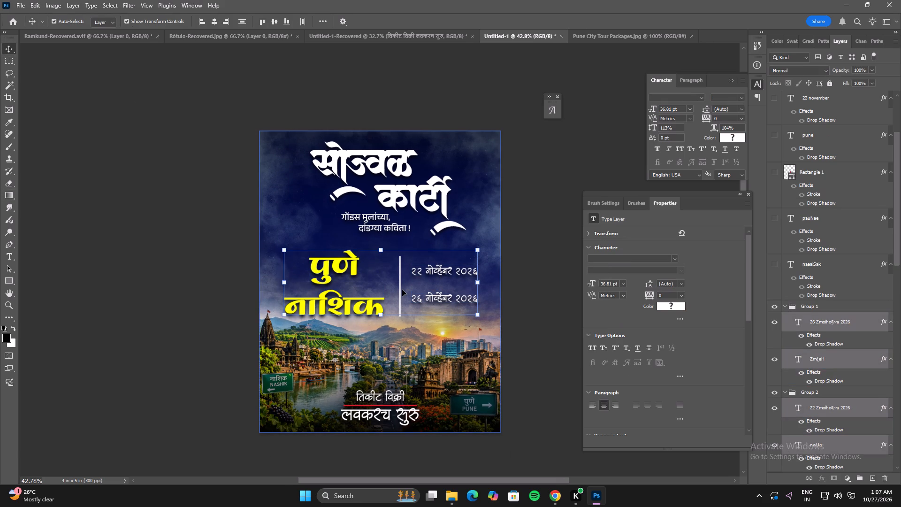
pyautogui.keyDown('shift'); pyautogui.click(400, 288); pyautogui.keyUp('shift')
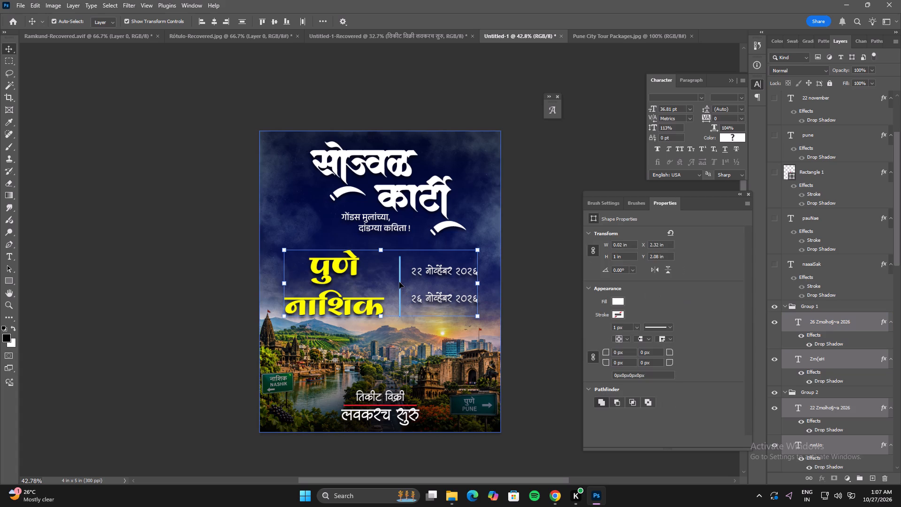
pyautogui.press('Up')
pyautogui.press('Up')
pyautogui.press('Up')
pyautogui.press('Up')
pyautogui.press('Up')
pyautogui.press('Up')
pyautogui.press('Up')
pyautogui.press('Up')
pyautogui.press('Up')
pyautogui.press('Up')
pyautogui.press('Up')
pyautogui.press('Up')
pyautogui.press('Up')
pyautogui.press('Up')
pyautogui.press('Up')
pyautogui.press('Up')
pyautogui.press('Up')
pyautogui.press('Up')
pyautogui.press('Up')
pyautogui.press('Up')
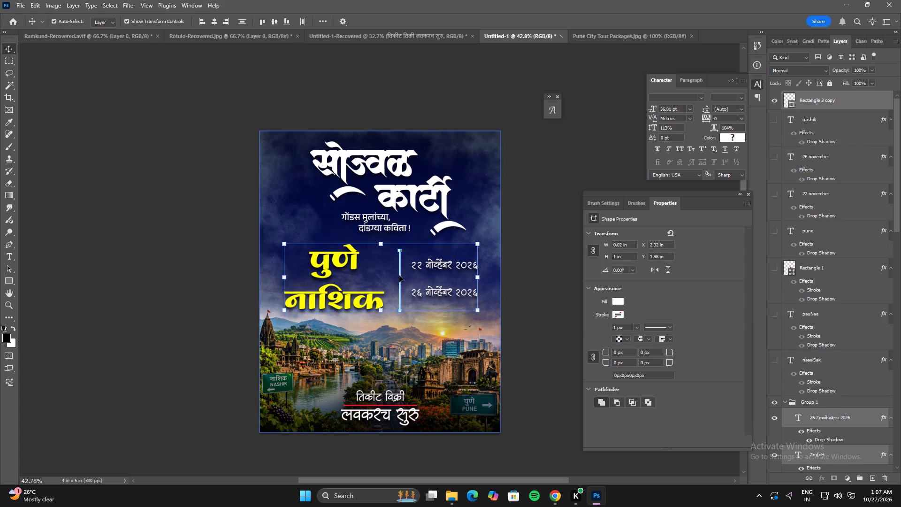
pyautogui.press('Up')
pyautogui.click(537, 262)
# Move the white bar about 0.03 in left, towards the city names.
pyautogui.click(352, 254)
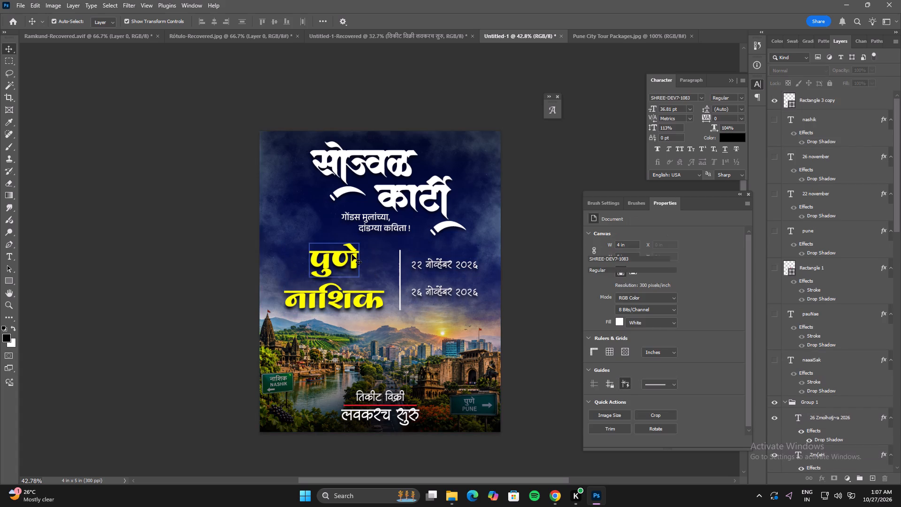
pyautogui.keyDown('shift'); pyautogui.click(365, 299); pyautogui.keyUp('shift')
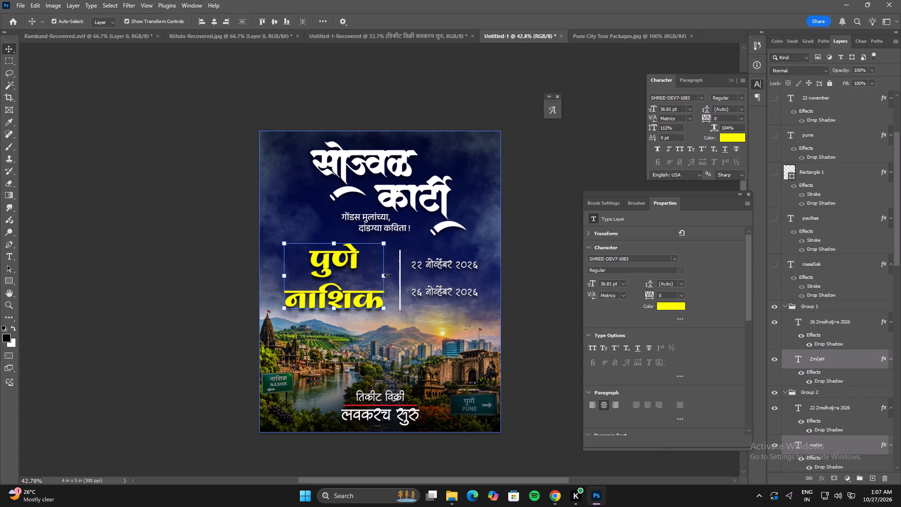
pyautogui.click(400, 273)
pyautogui.press('Left')
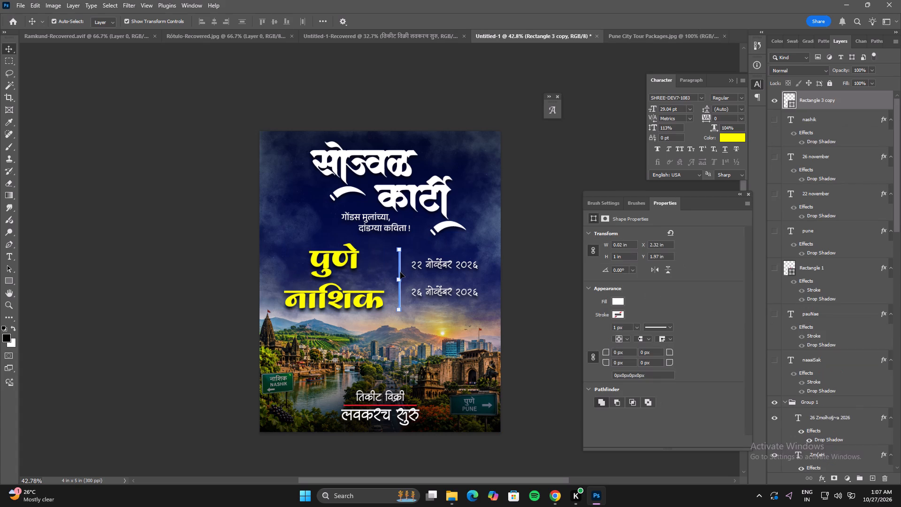
pyautogui.press('Left')
pyautogui.press('Left')
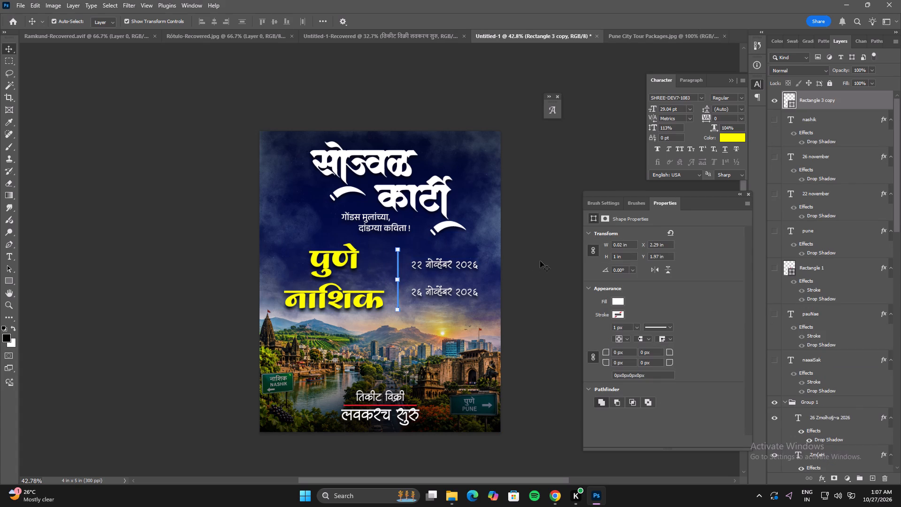
pyautogui.click(540, 261)
# Preview the whole poster in full-screen mode to check the spacing of city names, bar and dates.
pyautogui.press('g')
pyautogui.press('f')
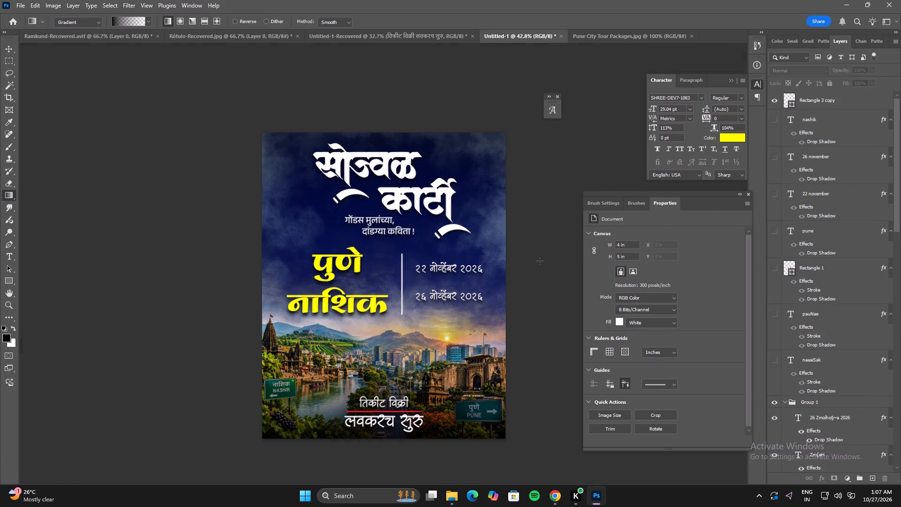
pyautogui.press('f')
pyautogui.press('f')
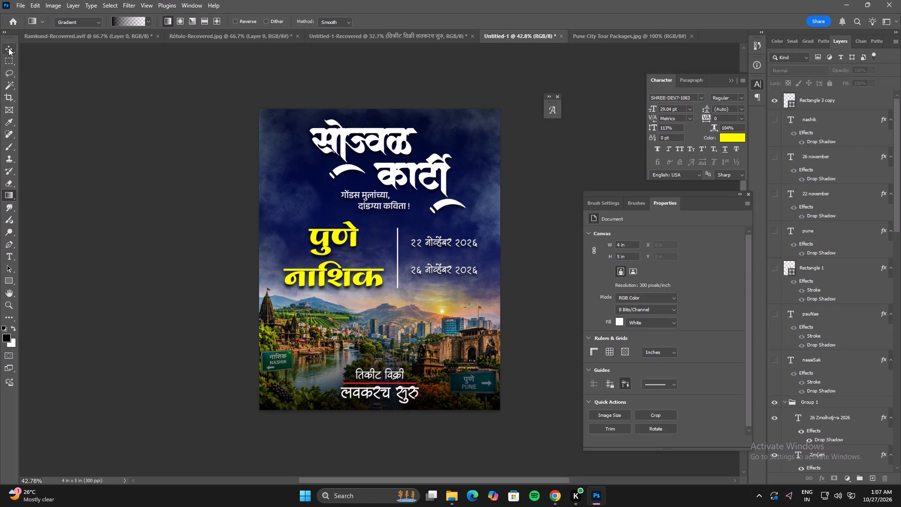
pyautogui.click(8, 48)
pyautogui.keyDown('alt'); pyautogui.scroll(18, 389, 244); pyautogui.keyUp('alt')
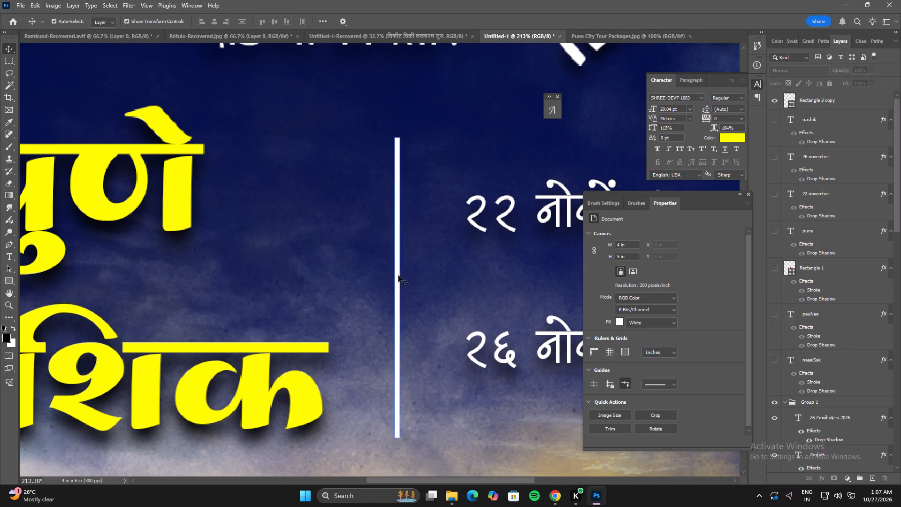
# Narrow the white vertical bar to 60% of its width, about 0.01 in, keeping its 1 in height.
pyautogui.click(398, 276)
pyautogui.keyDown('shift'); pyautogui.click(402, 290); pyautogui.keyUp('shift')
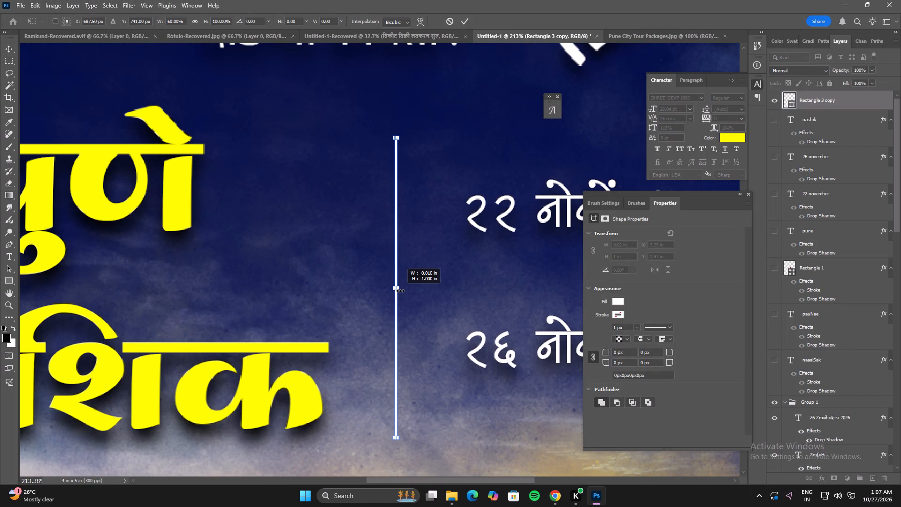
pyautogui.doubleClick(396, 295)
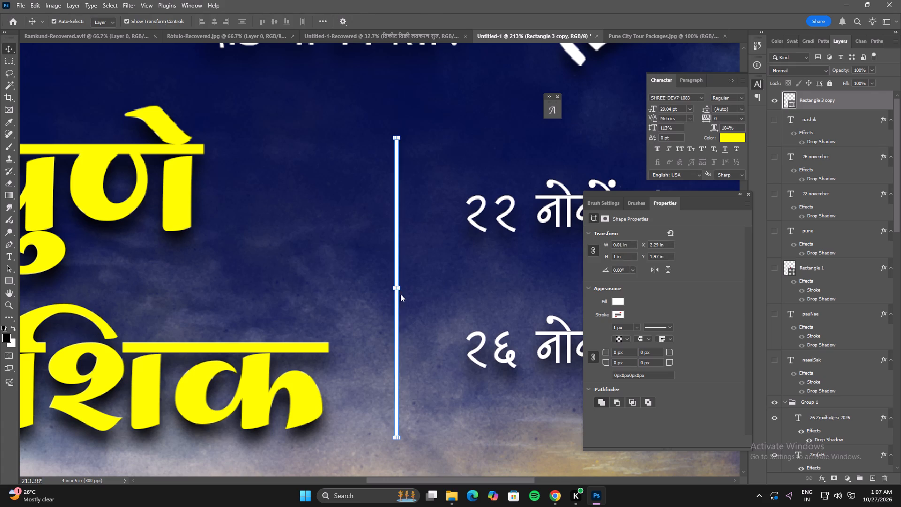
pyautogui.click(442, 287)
# Preview the whole poster in full-screen mode to check the thinner bar.
pyautogui.keyDown('alt'); pyautogui.scroll(-16, 427, 291); pyautogui.keyUp('alt')
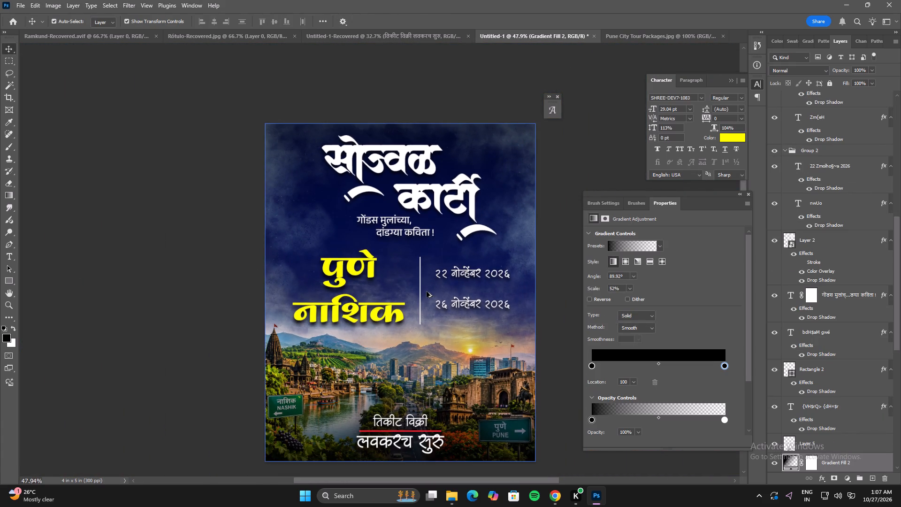
pyautogui.keyDown('alt'); pyautogui.scroll(-3, 427, 292); pyautogui.keyUp('alt')
pyautogui.scroll(-4, 427, 292)
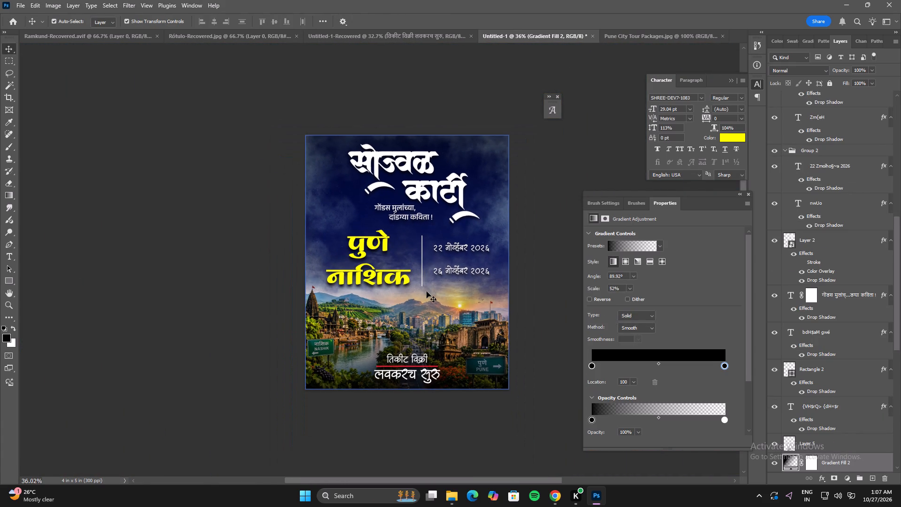
pyautogui.write('ff')
pyautogui.press('f')
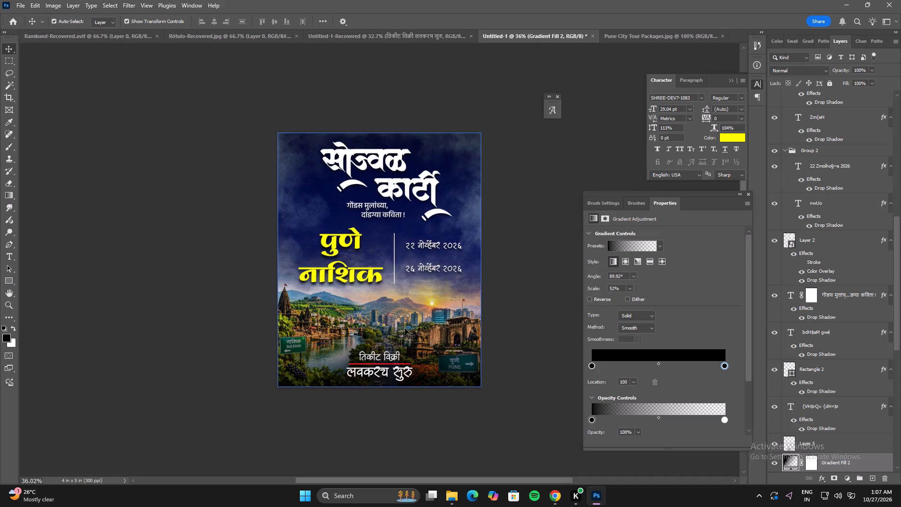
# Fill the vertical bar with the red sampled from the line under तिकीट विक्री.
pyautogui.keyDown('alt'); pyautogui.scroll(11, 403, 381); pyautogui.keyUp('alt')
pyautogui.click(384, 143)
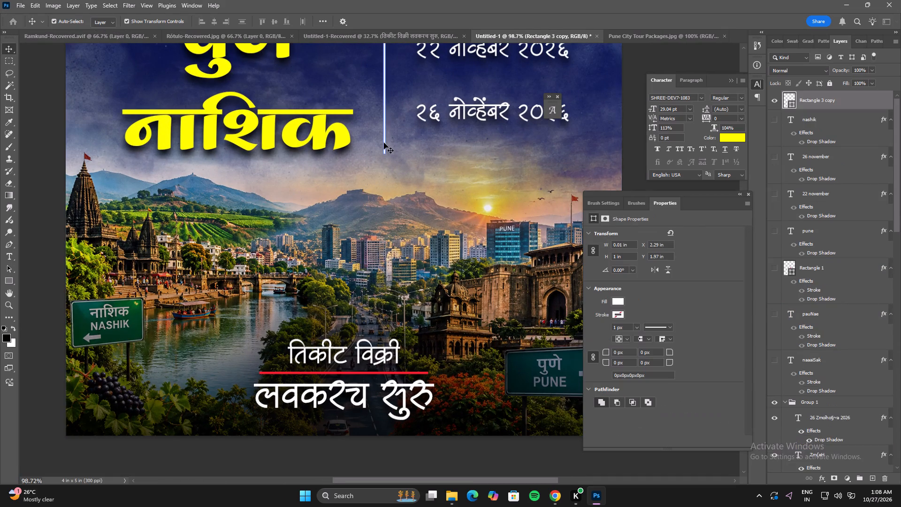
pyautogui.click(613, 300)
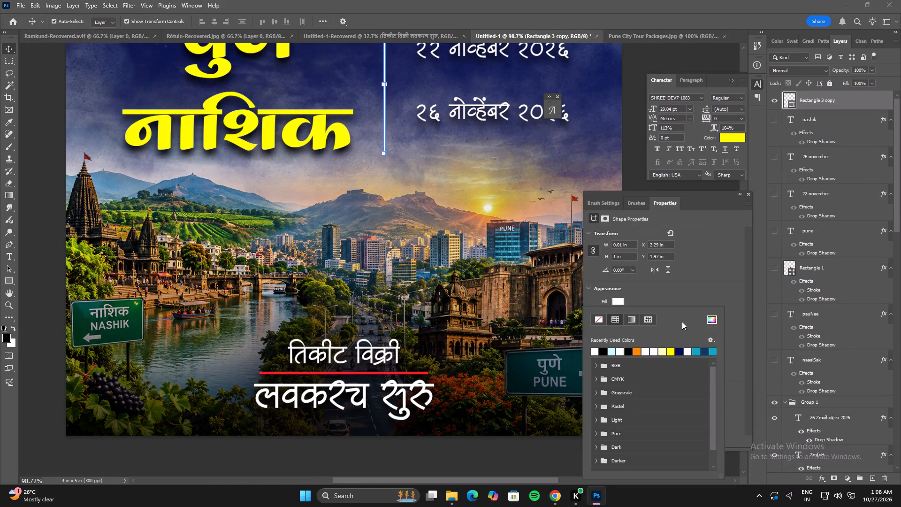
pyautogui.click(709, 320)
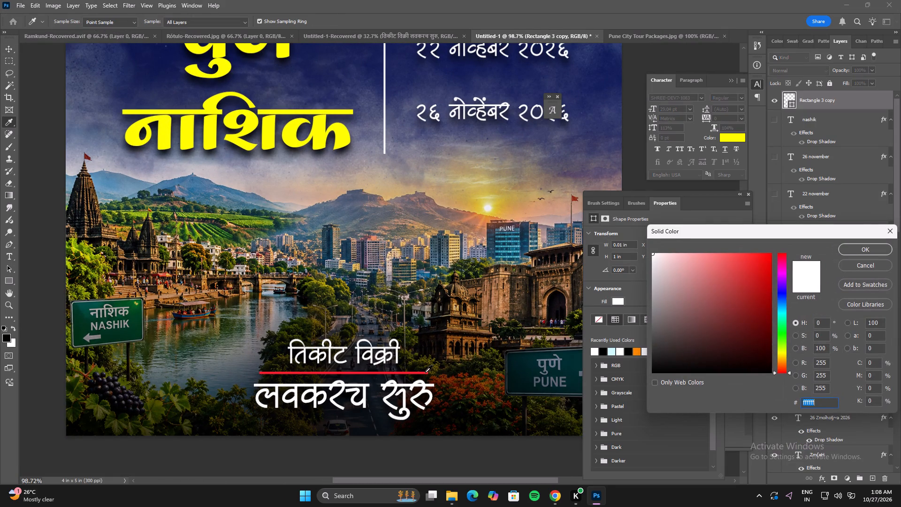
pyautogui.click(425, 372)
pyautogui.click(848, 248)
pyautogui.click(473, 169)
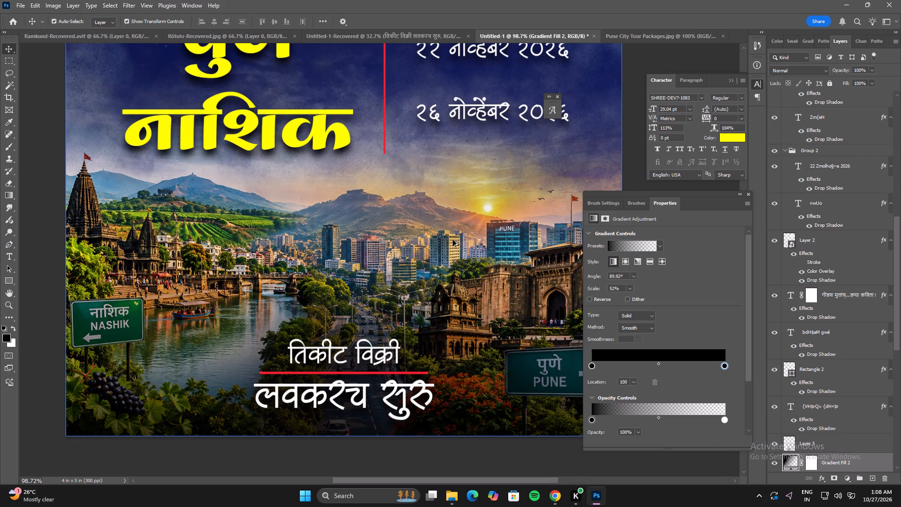
# Centre the whole poster in view and preview it in full-screen mode to check the red bar.
pyautogui.keyDown('alt'); pyautogui.scroll(-8, 449, 255); pyautogui.keyUp('alt')
pyautogui.press('space')
pyautogui.press('space')
pyautogui.press('space')
pyautogui.press('space')
pyautogui.press('space')
pyautogui.press('space')
pyautogui.press('space')
pyautogui.press('space')
pyautogui.press('space')
pyautogui.press('space')
pyautogui.press('space')
pyautogui.press('space')
pyautogui.press('space')
pyautogui.press('space')
pyautogui.press('space')
pyautogui.press('space')
pyautogui.press('space')
pyautogui.press('space')
pyautogui.press('space')
pyautogui.press('space')
pyautogui.moveTo(457, 227); pyautogui.dragTo(437, 346)
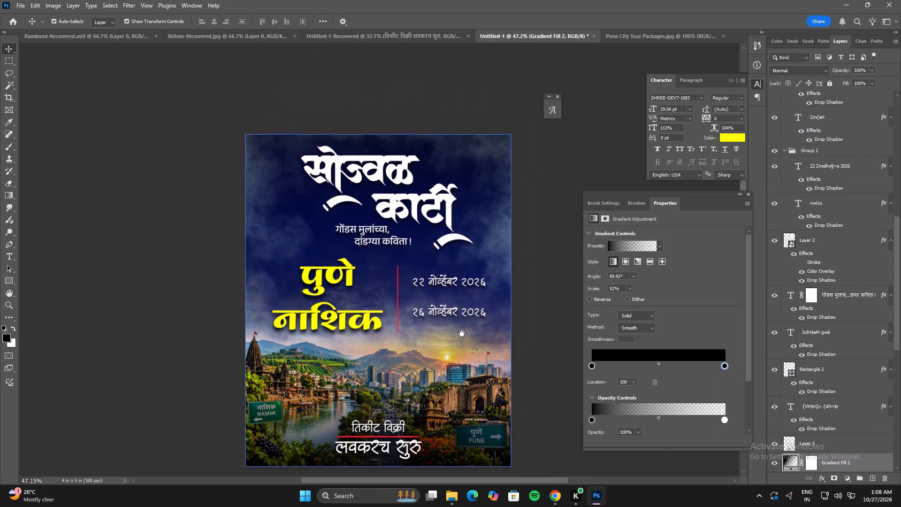
pyautogui.click(545, 293)
pyautogui.press('f')
pyautogui.press('f')
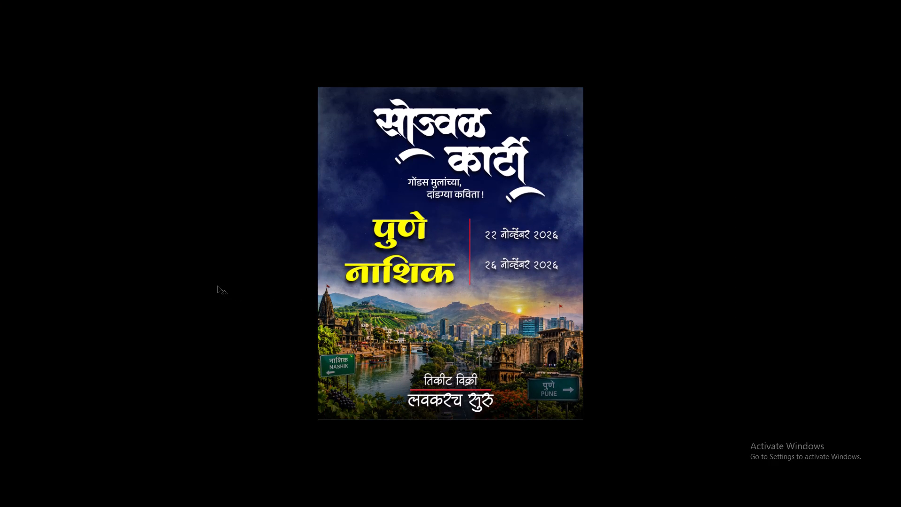
pyautogui.press('f')
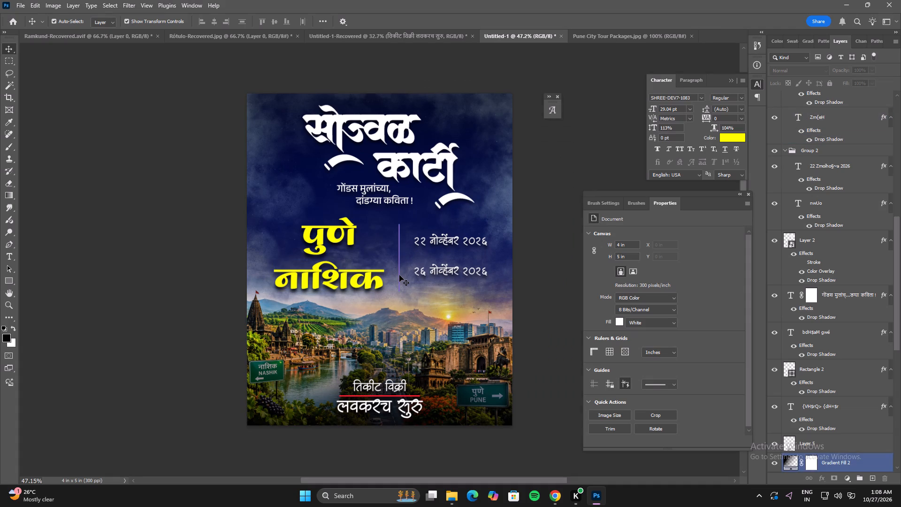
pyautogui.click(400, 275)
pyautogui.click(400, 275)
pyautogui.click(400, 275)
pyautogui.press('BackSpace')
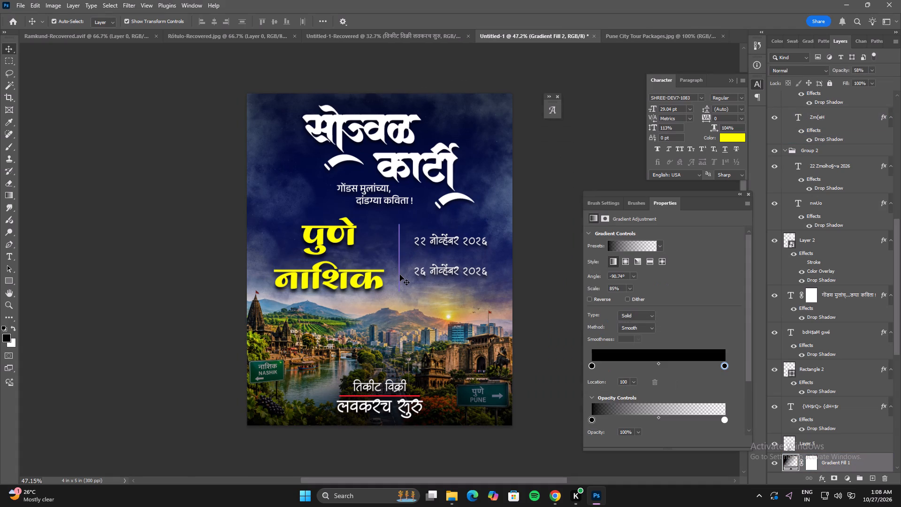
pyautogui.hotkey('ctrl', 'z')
# Delete the red vertical bar between the city names and the dates.
pyautogui.click(399, 273)
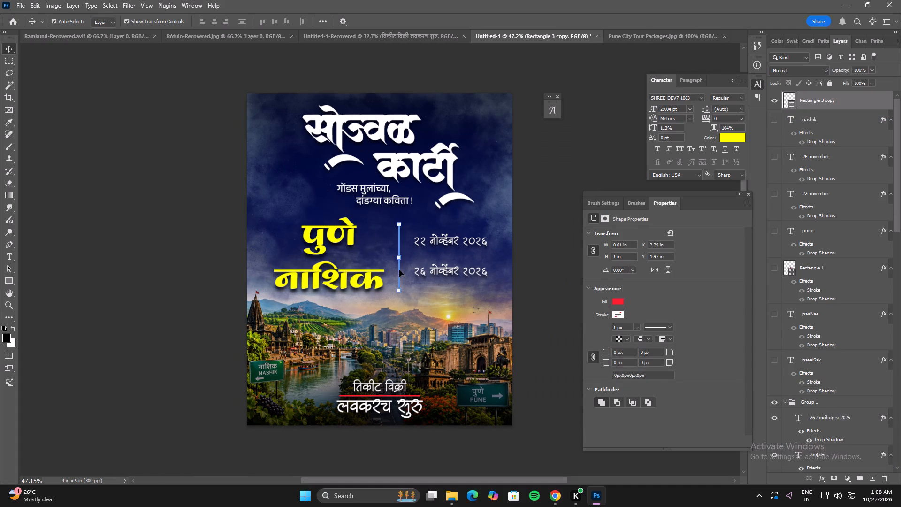
pyautogui.press('BackSpace')
# Move नाशिक about 1.6 in right and 0.7 in up so it sits beside पुणे on one line.
pyautogui.moveTo(343, 273); pyautogui.dragTo(369, 261)
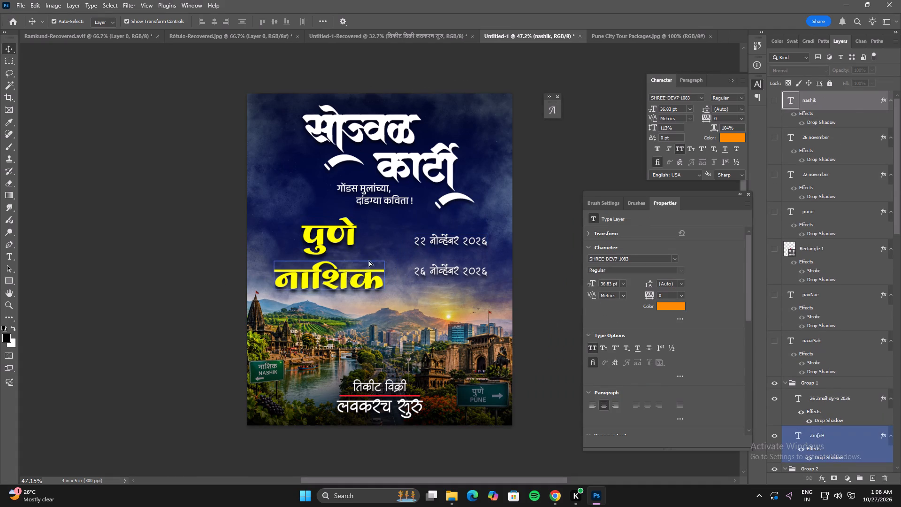
pyautogui.moveTo(369, 261); pyautogui.dragTo(450, 227)
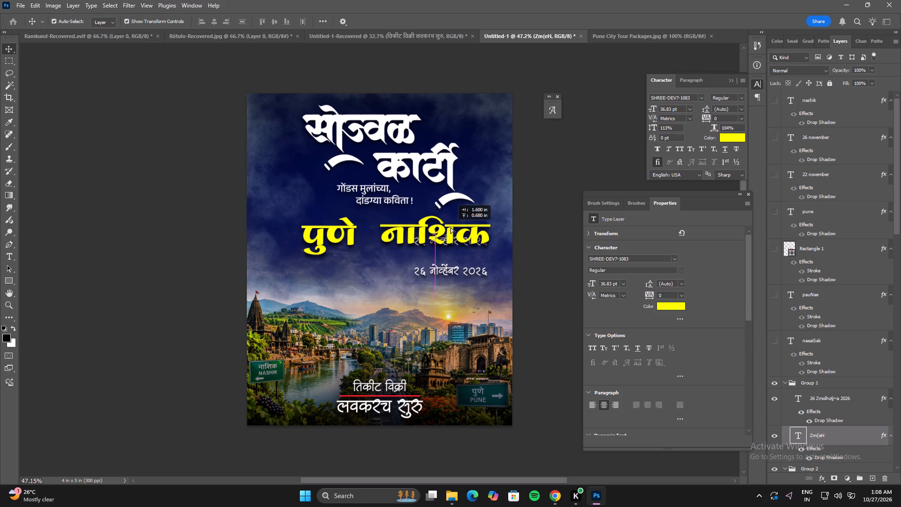
pyautogui.moveTo(450, 227); pyautogui.dragTo(450, 229)
# Select पुणे and नाशिक and move them together about 0.24 in left and 0.16 in down, centred across the poster.
pyautogui.keyDown('shift'); pyautogui.click(333, 238); pyautogui.keyUp('shift')
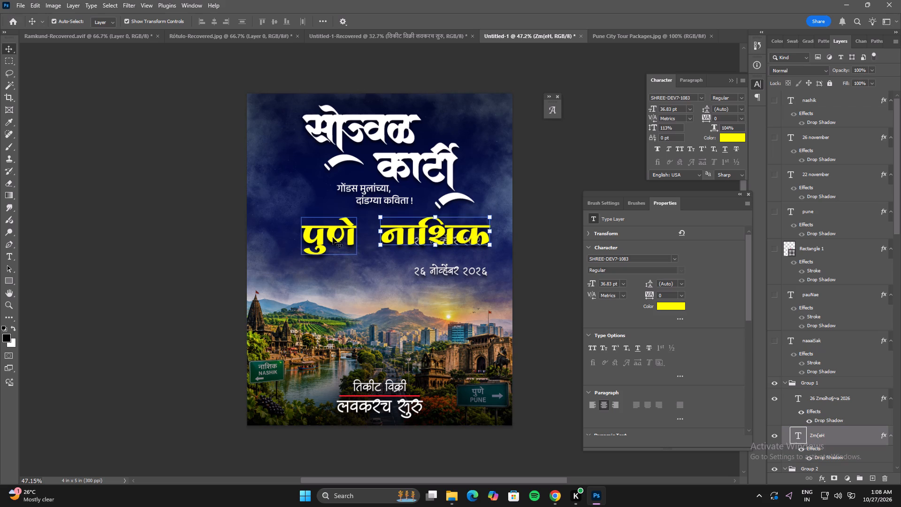
pyautogui.click(394, 217)
pyautogui.keyDown('shift'); pyautogui.moveTo(399, 235); pyautogui.dragTo(400, 246); pyautogui.keyUp('shift')
pyautogui.keyDown('shift'); pyautogui.moveTo(409, 245); pyautogui.dragTo(402, 246); pyautogui.keyUp('shift')
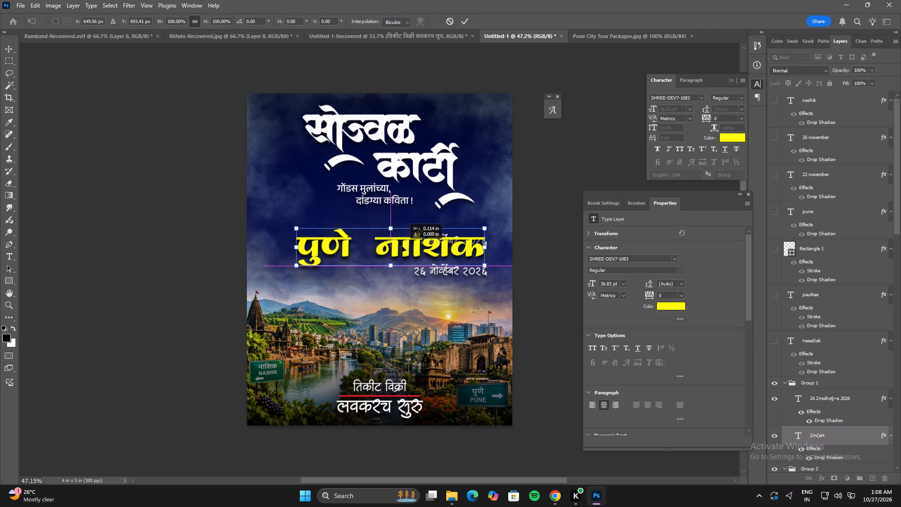
pyautogui.keyDown('shift'); pyautogui.moveTo(402, 246); pyautogui.dragTo(393, 246); pyautogui.keyUp('shift')
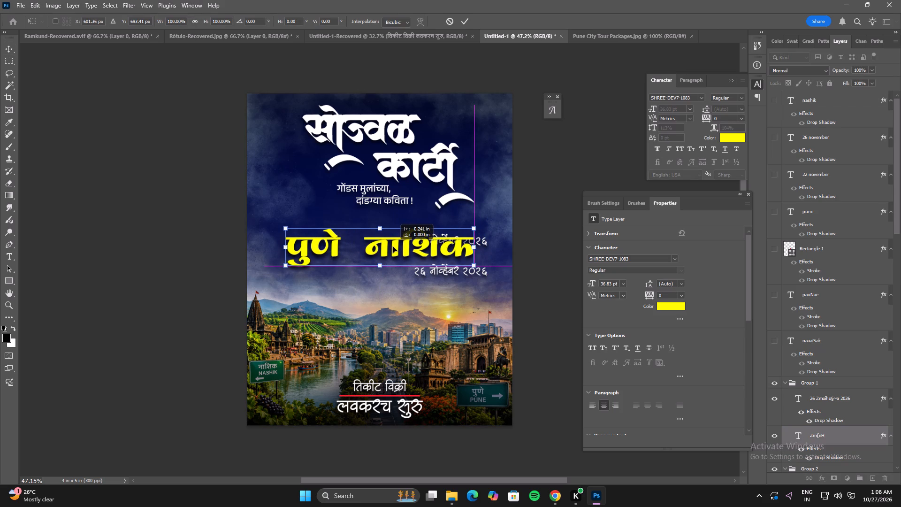
pyautogui.keyDown('shift'); pyautogui.moveTo(393, 246); pyautogui.dragTo(396, 246); pyautogui.keyUp('shift')
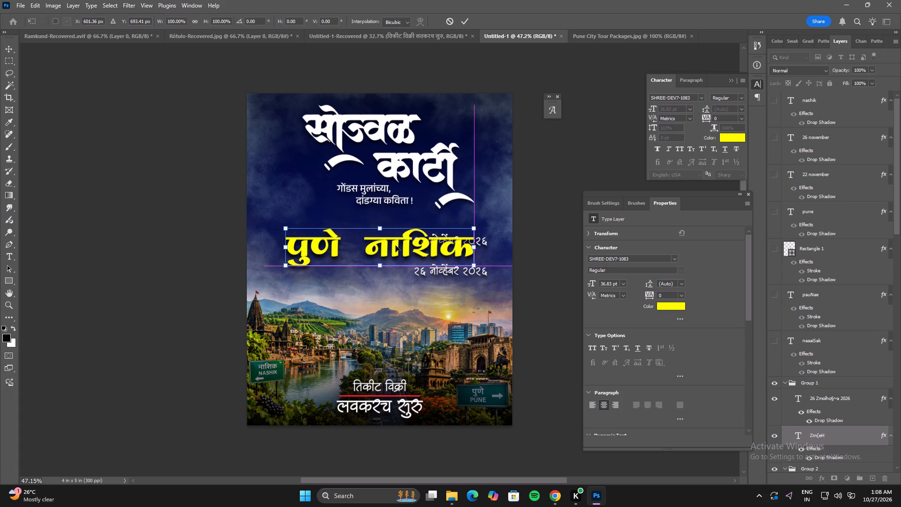
pyautogui.click(522, 297)
pyautogui.doubleClick(442, 258)
pyautogui.click(504, 253)
# Remove the year २०२६ from the २२ नोव्हेंबर date and place the date directly under पुणे.
pyautogui.moveTo(483, 240); pyautogui.dragTo(387, 288)
pyautogui.doubleClick(376, 283)
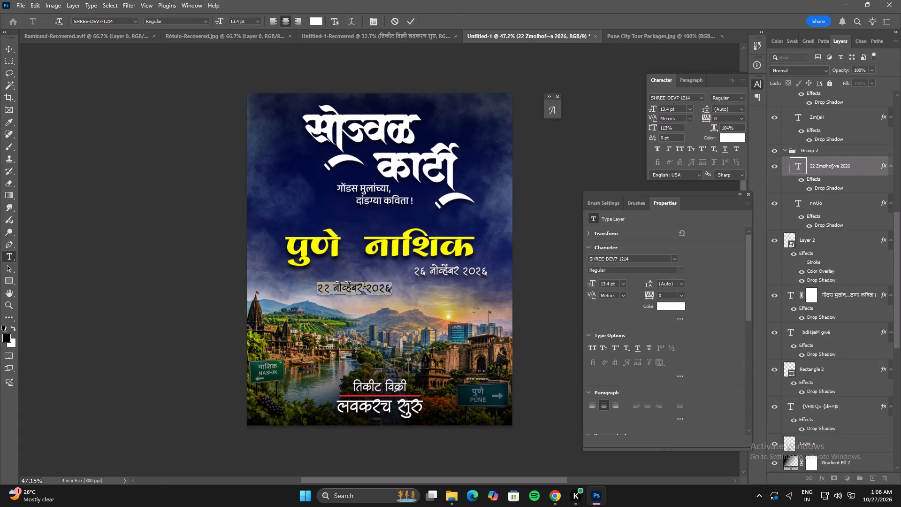
pyautogui.moveTo(363, 286); pyautogui.dragTo(458, 293)
pyautogui.press('BackSpace')
pyautogui.click(545, 302)
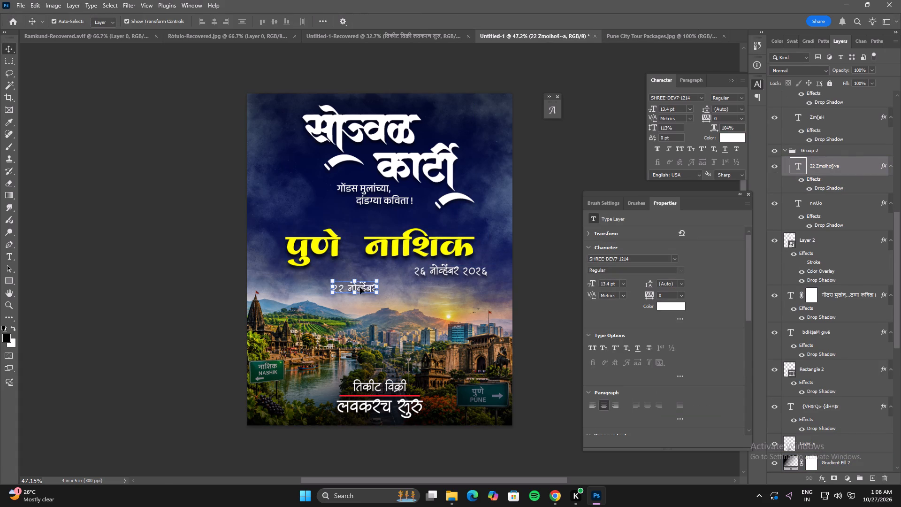
pyautogui.moveTo(362, 287); pyautogui.dragTo(318, 277)
# Remove the year २०२६ from the २६ नोव्हेंबर date.
pyautogui.doubleClick(447, 271)
pyautogui.moveTo(459, 271); pyautogui.dragTo(529, 283)
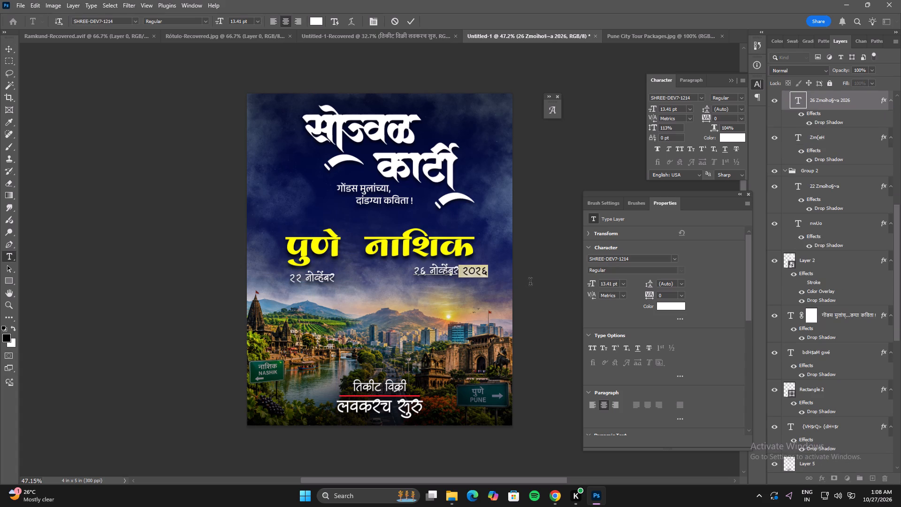
pyautogui.press('BackSpace')
pyautogui.click(555, 280)
# Move the २६ नोव्हेंबर date under the middle of नाशिक, level with the other date, nudging it slightly right.
pyautogui.moveTo(452, 271); pyautogui.dragTo(411, 276)
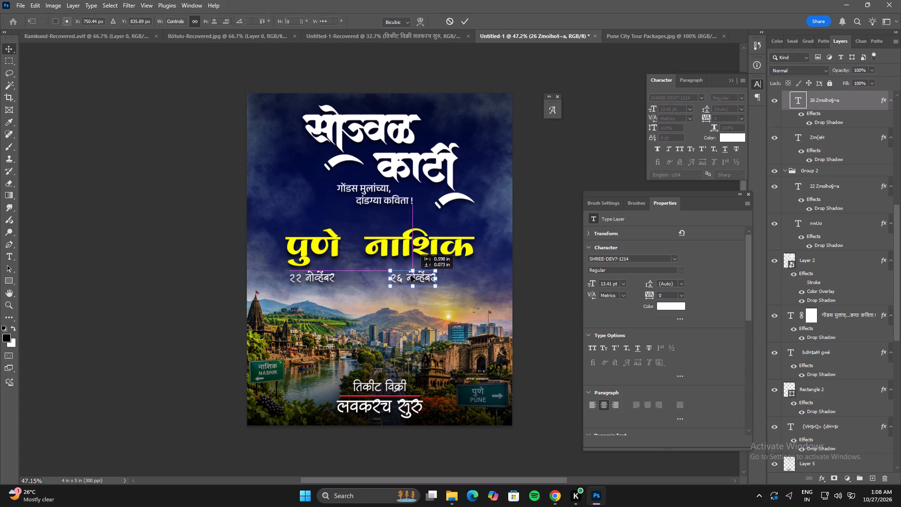
pyautogui.moveTo(411, 276); pyautogui.dragTo(420, 276)
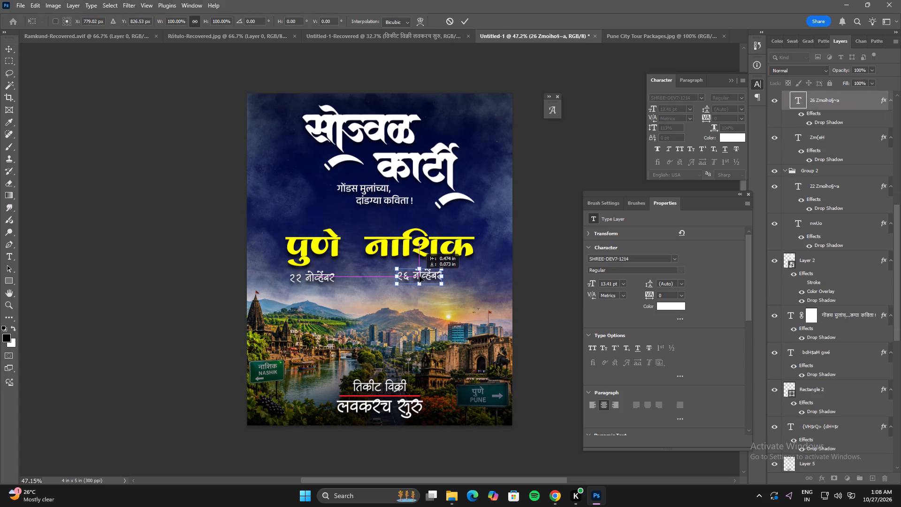
pyautogui.moveTo(420, 276); pyautogui.dragTo(417, 276)
pyautogui.press('Right')
pyautogui.press('Right')
pyautogui.press('Right')
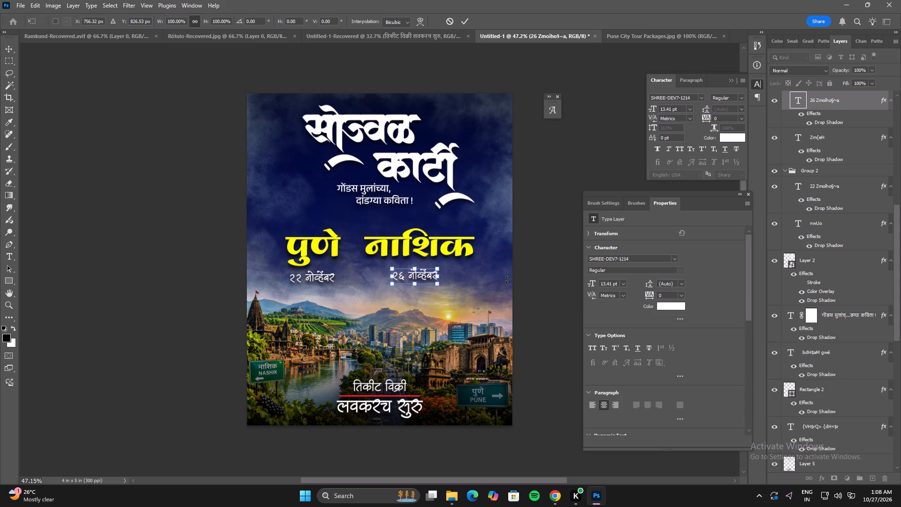
pyautogui.press('Right')
pyautogui.click(523, 276)
pyautogui.doubleClick(435, 277)
pyautogui.click(489, 277)
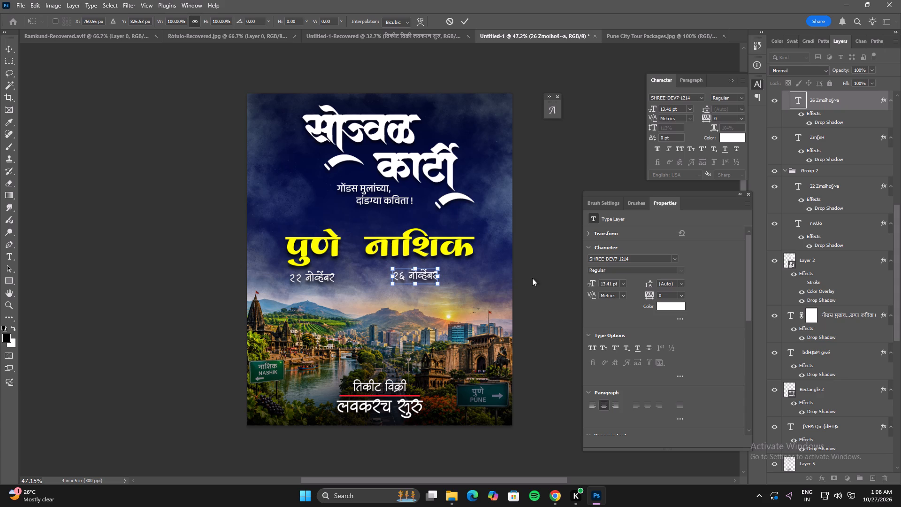
pyautogui.doubleClick(426, 276)
pyautogui.click(502, 277)
# Examine the whole poster to check the side-by-side cities with their dates underneath.
pyautogui.keyDown('alt'); pyautogui.scroll(-3, 540, 313); pyautogui.keyUp('alt')
pyautogui.press('space')
pyautogui.press('space')
pyautogui.press('space')
pyautogui.press('space')
pyautogui.press('space')
pyautogui.press('space')
pyautogui.moveTo(539, 291); pyautogui.dragTo(538, 300)
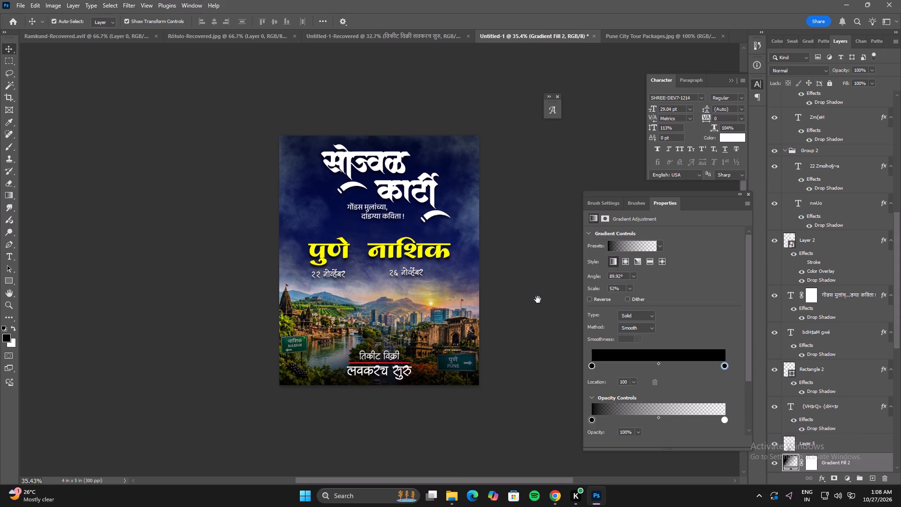
pyautogui.moveTo(538, 300); pyautogui.dragTo(538, 309)
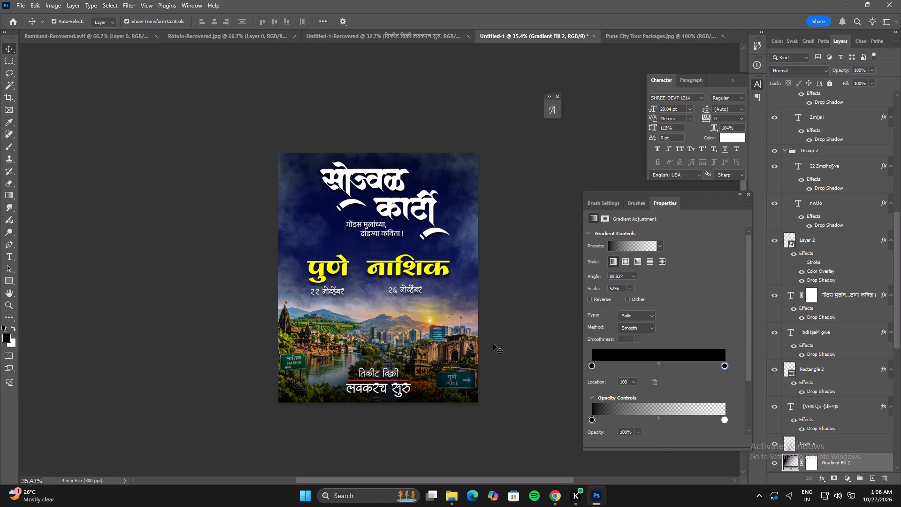
pyautogui.keyDown('alt'); pyautogui.scroll(2, 491, 348); pyautogui.keyUp('alt')
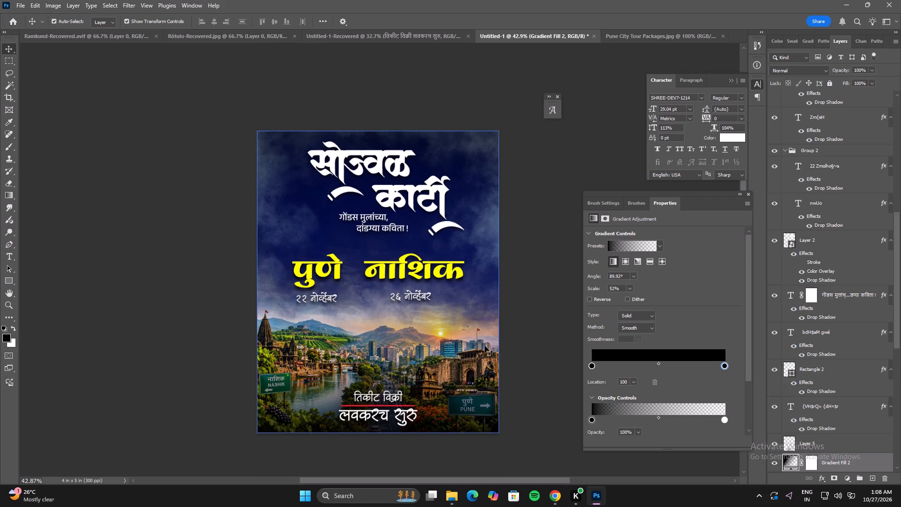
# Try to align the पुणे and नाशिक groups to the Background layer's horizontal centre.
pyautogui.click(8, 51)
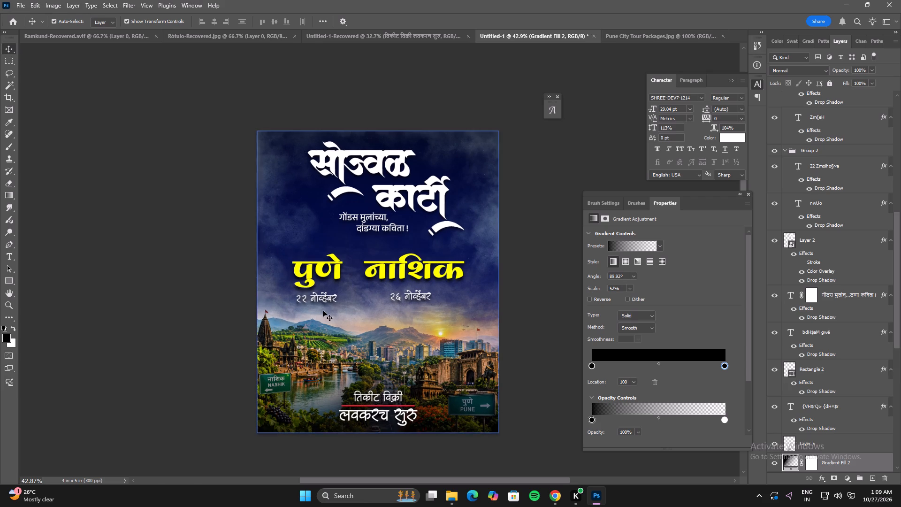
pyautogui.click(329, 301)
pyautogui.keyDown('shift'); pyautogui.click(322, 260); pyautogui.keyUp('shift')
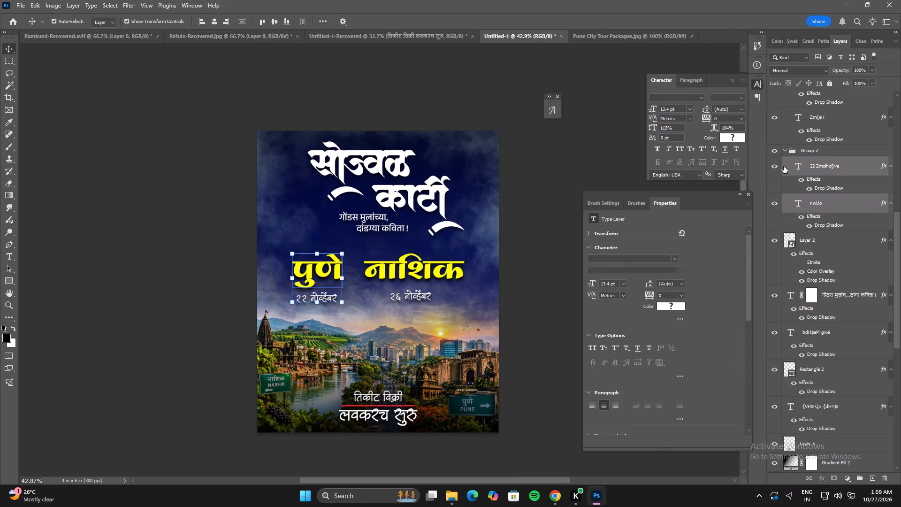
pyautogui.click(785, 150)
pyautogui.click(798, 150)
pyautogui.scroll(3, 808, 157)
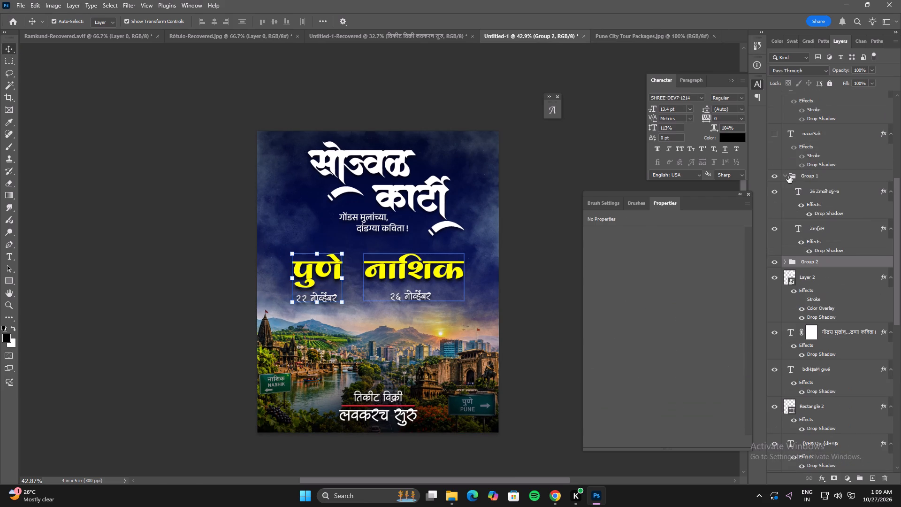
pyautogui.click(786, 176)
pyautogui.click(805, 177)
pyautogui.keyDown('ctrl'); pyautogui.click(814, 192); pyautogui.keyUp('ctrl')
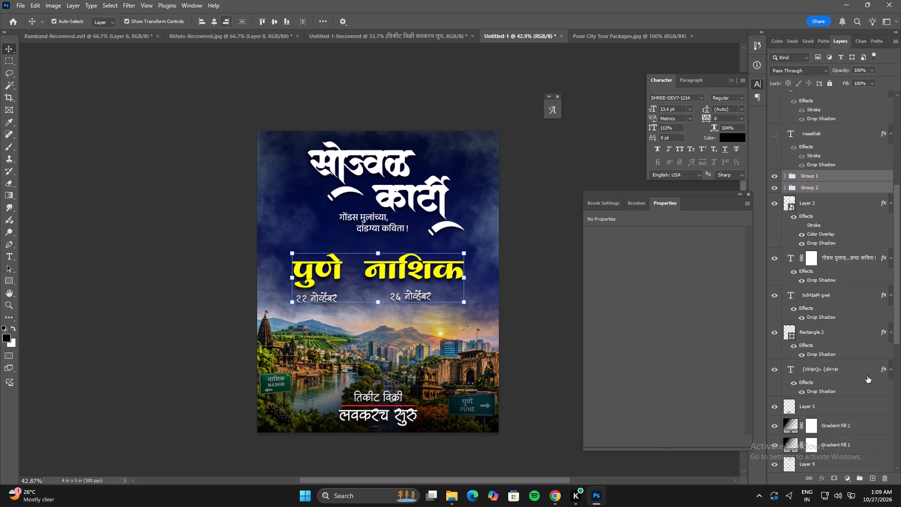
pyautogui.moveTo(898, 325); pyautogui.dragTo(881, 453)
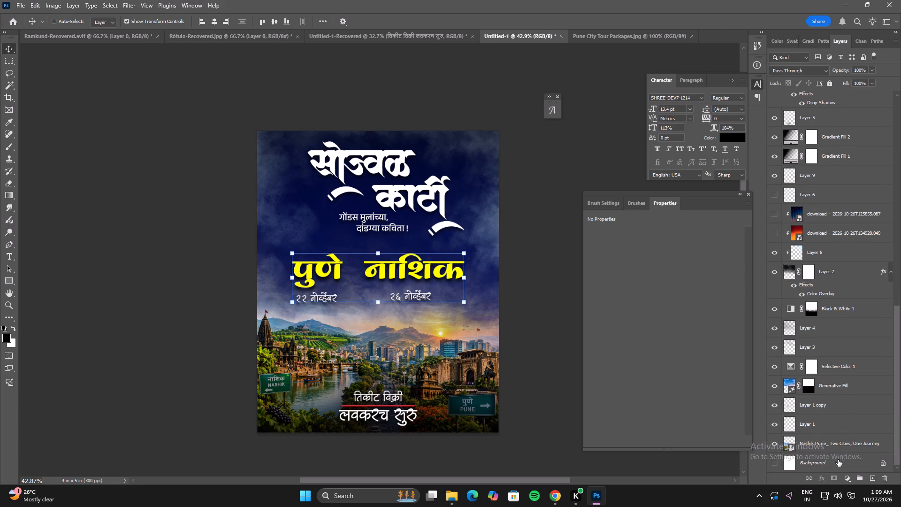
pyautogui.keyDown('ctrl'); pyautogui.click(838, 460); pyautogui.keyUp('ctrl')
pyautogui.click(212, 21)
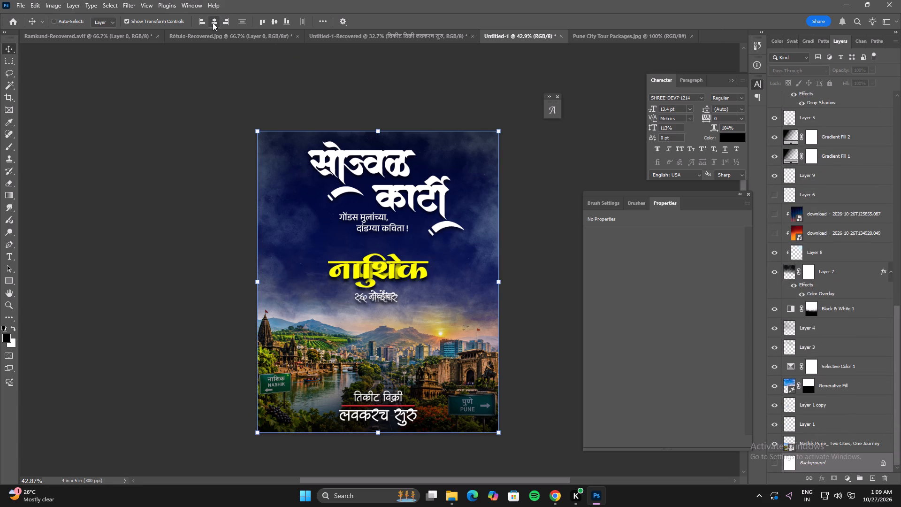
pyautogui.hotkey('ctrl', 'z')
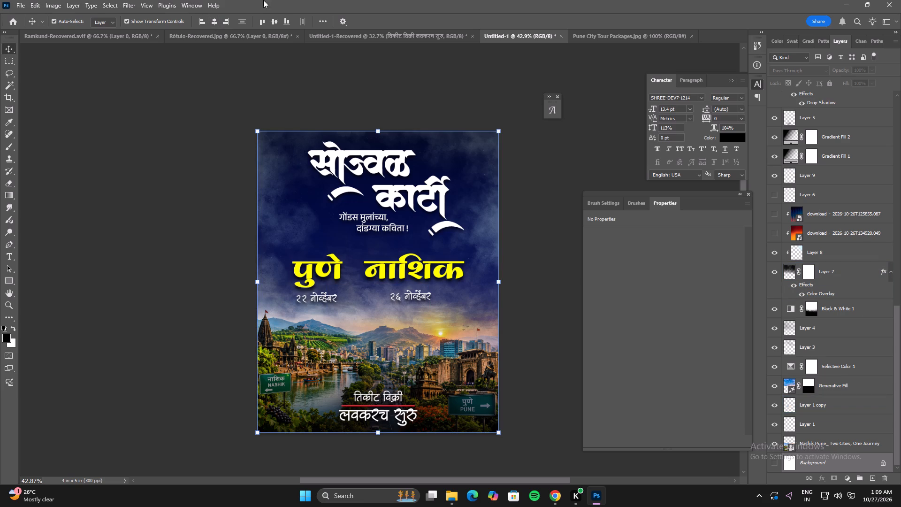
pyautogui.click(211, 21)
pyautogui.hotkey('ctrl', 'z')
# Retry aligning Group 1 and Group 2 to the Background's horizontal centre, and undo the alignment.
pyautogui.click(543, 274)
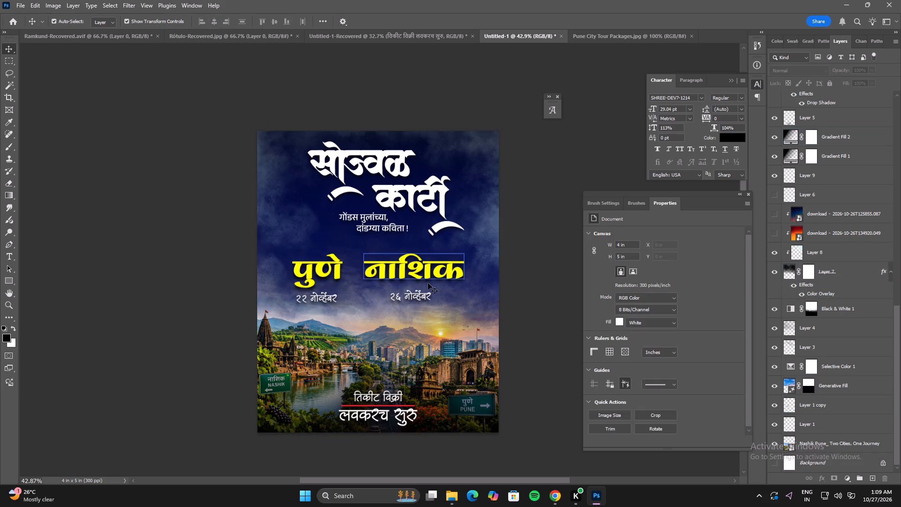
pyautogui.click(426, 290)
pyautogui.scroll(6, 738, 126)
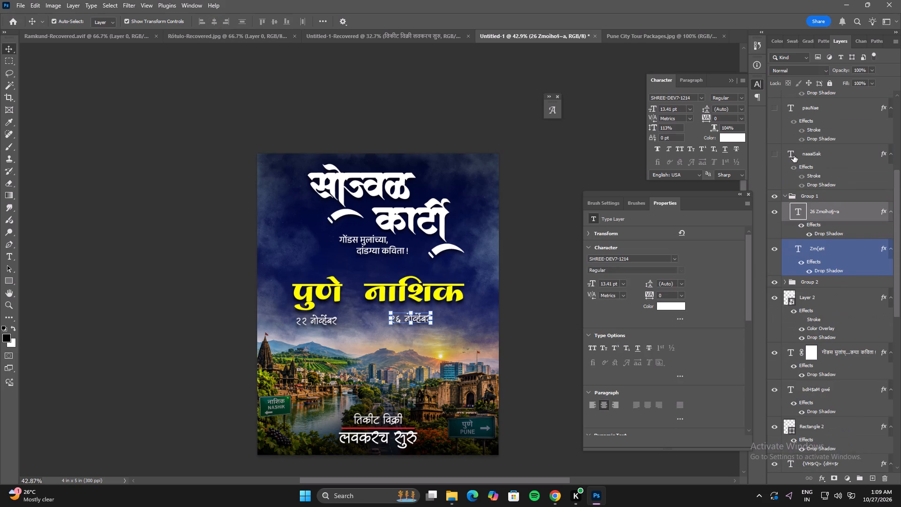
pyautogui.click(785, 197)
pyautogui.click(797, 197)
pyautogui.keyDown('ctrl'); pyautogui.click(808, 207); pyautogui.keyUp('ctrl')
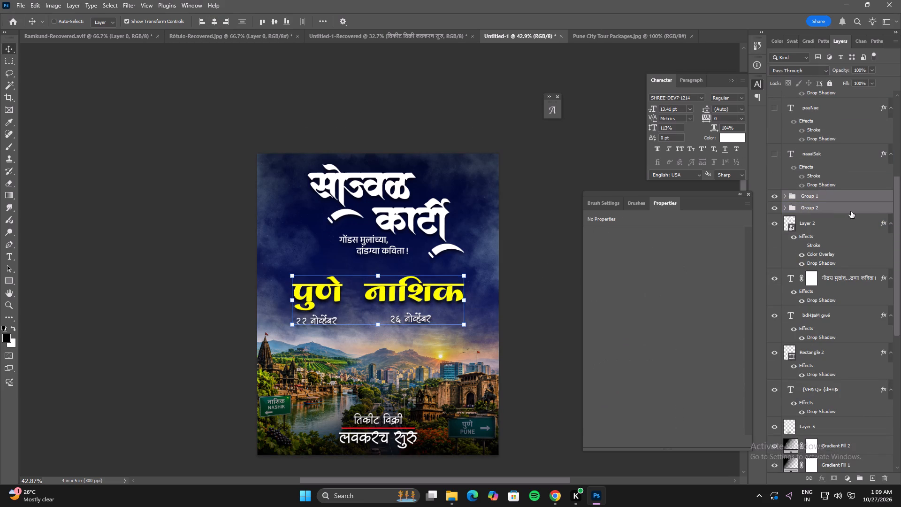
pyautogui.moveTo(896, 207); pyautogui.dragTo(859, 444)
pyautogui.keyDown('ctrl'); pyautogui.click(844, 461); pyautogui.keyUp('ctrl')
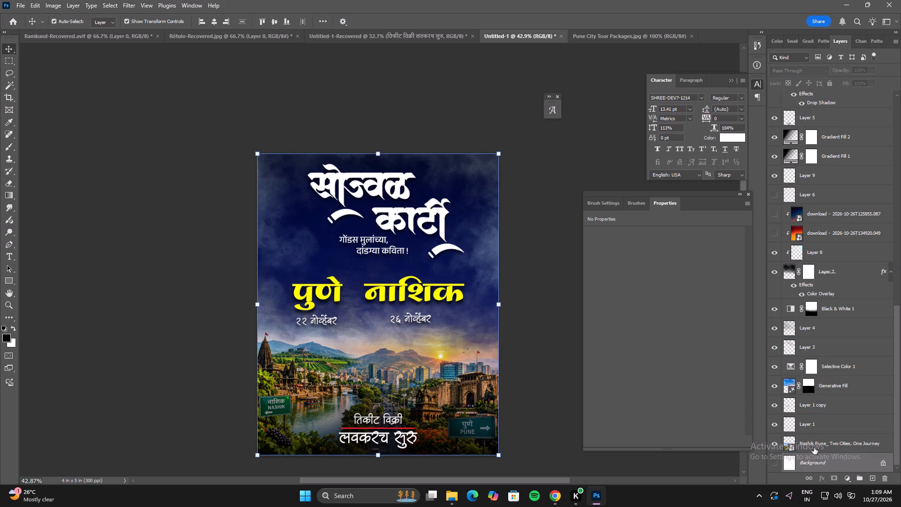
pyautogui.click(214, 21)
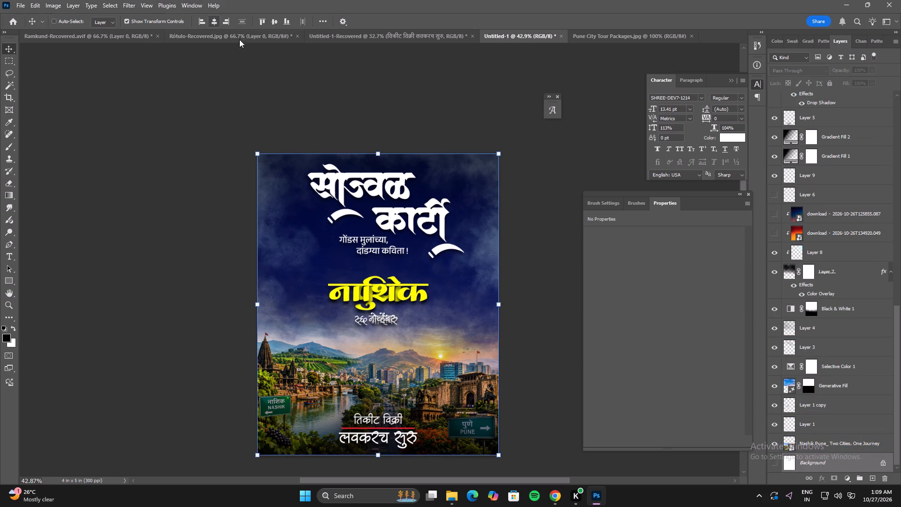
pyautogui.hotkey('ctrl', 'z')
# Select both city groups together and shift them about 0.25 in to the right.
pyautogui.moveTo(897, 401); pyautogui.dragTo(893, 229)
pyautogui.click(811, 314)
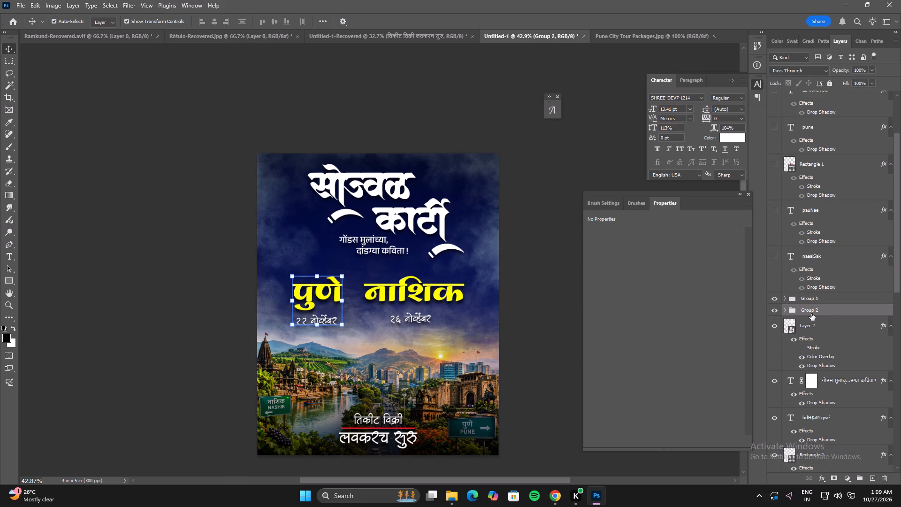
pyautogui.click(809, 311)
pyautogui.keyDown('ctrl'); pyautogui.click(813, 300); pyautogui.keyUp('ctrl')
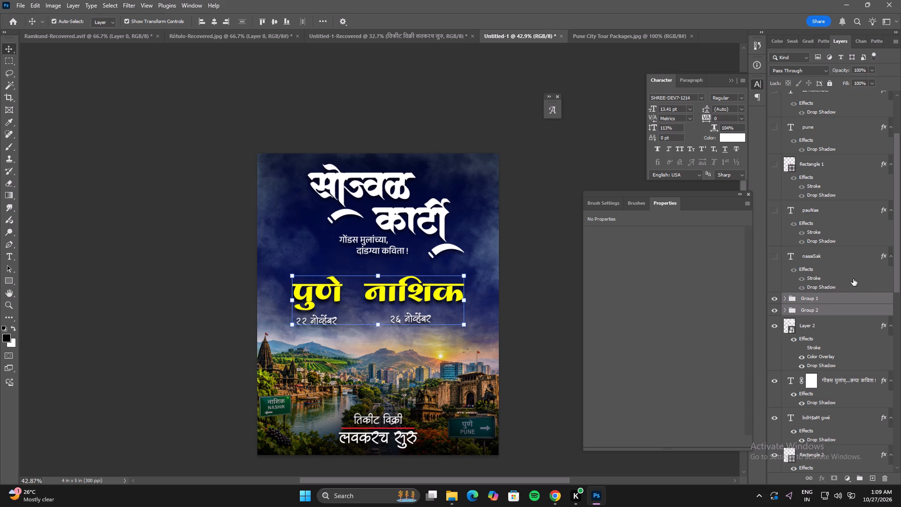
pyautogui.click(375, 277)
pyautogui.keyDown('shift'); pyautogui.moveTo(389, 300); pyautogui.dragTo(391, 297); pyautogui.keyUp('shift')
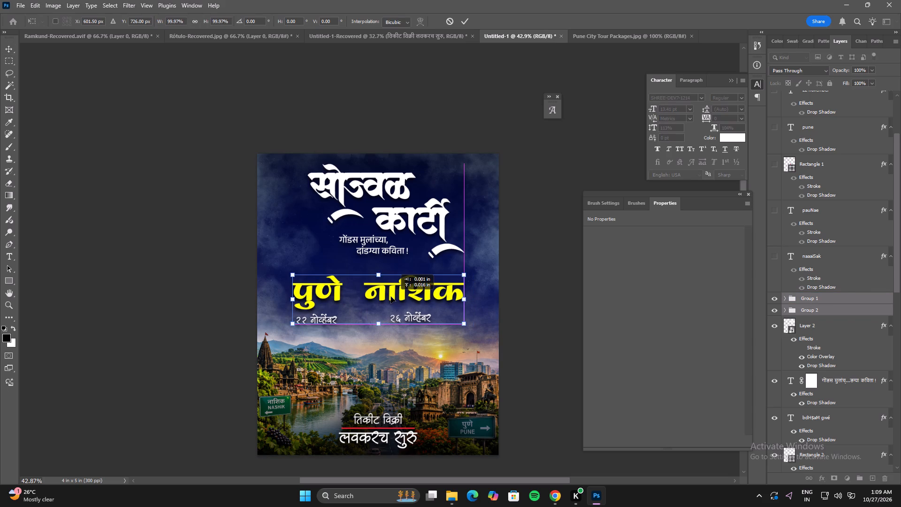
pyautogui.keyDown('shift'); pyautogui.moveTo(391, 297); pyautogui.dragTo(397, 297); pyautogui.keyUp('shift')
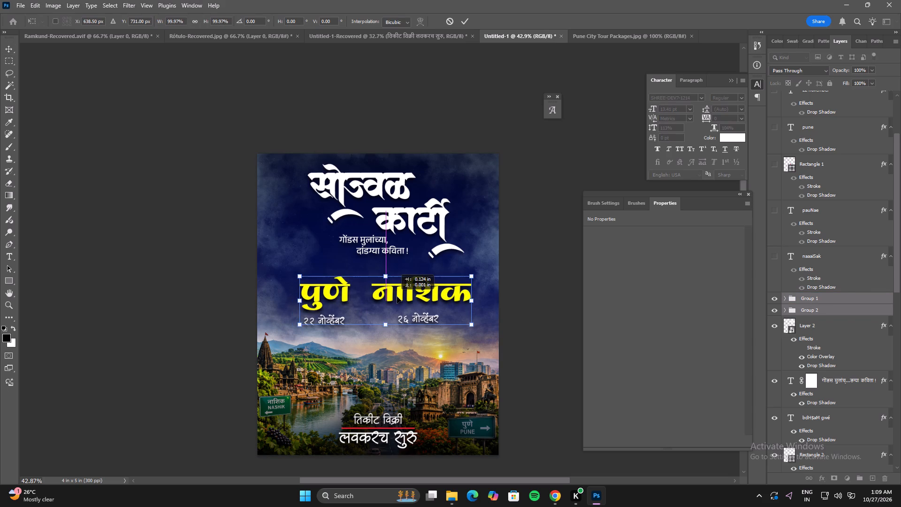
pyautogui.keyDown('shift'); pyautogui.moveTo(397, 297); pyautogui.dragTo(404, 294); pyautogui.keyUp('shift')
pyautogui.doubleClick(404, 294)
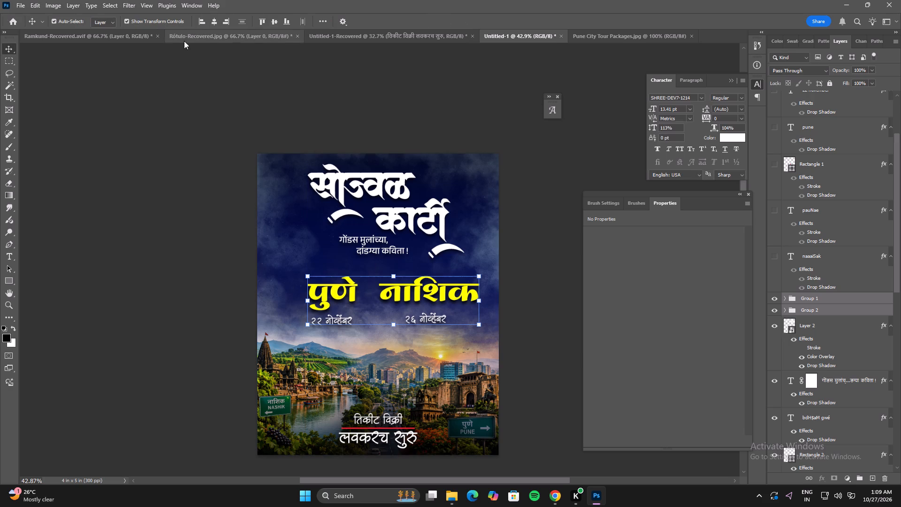
# Show the transform reference point and move both city groups left to the poster's horizontal centre.
pyautogui.click(393, 275)
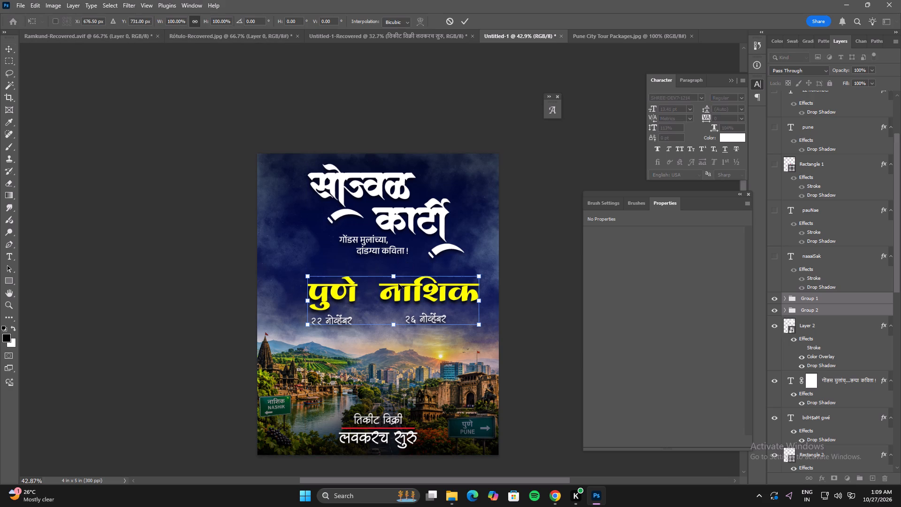
pyautogui.click(53, 23)
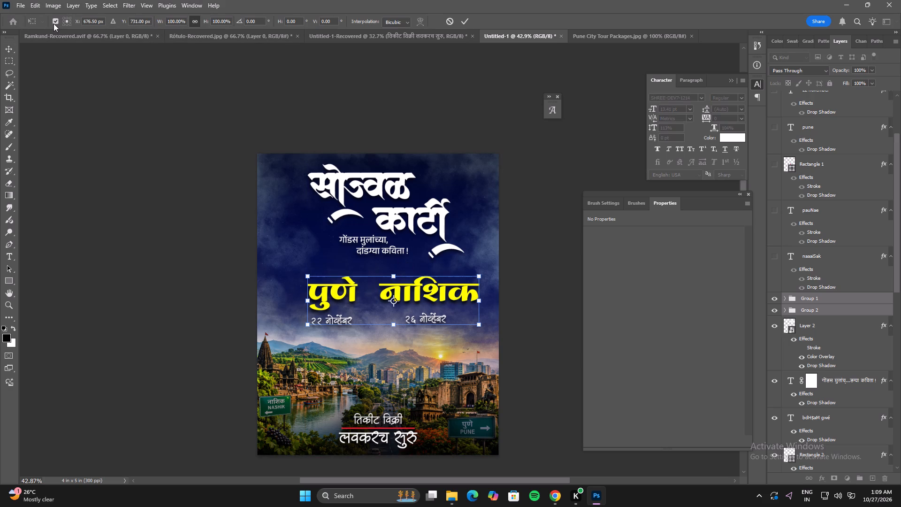
pyautogui.click(53, 23)
pyautogui.click(55, 22)
pyautogui.click(398, 274)
pyautogui.moveTo(402, 293); pyautogui.dragTo(389, 294)
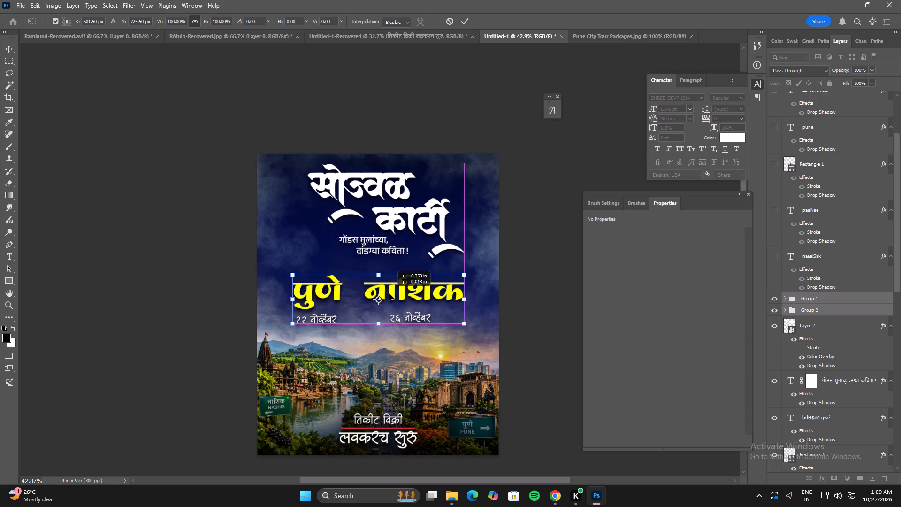
pyautogui.moveTo(389, 294); pyautogui.dragTo(387, 294)
pyautogui.doubleClick(387, 294)
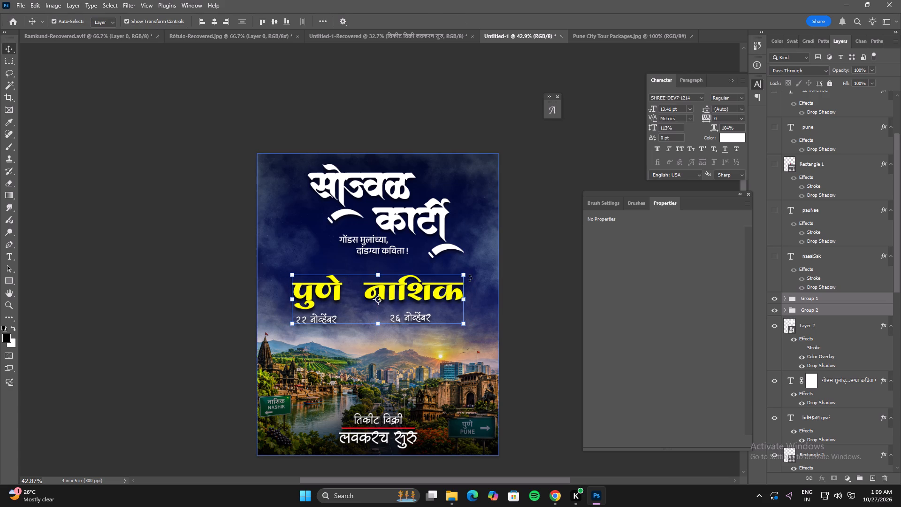
# Scale both city groups together to about 98% and settle them slightly lower, just right of the poster's centre line.
pyautogui.keyDown('alt'); pyautogui.moveTo(463, 275); pyautogui.dragTo(466, 270); pyautogui.keyUp('alt')
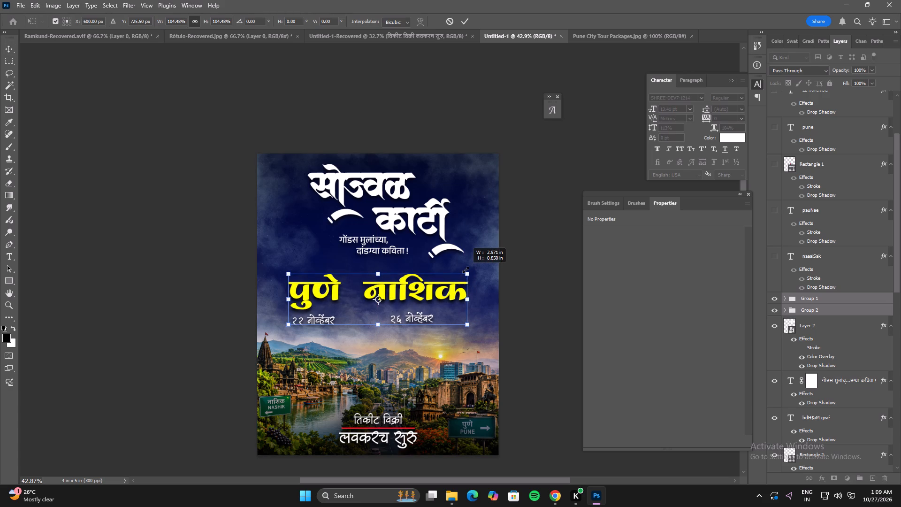
pyautogui.keyDown('alt'); pyautogui.moveTo(466, 270); pyautogui.dragTo(465, 270); pyautogui.keyUp('alt')
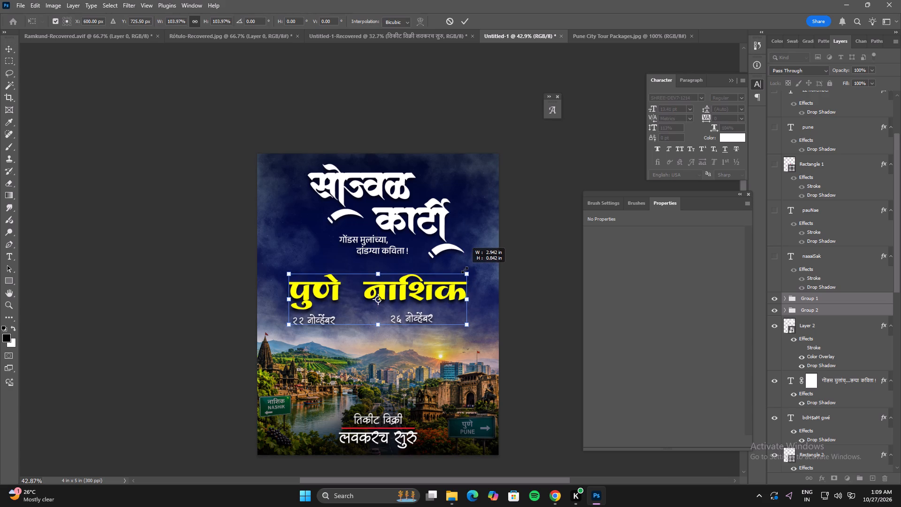
pyautogui.keyDown('alt'); pyautogui.moveTo(465, 270); pyautogui.dragTo(458, 271); pyautogui.keyUp('alt')
pyautogui.keyDown('shift'); pyautogui.moveTo(405, 295); pyautogui.dragTo(412, 295); pyautogui.keyUp('shift')
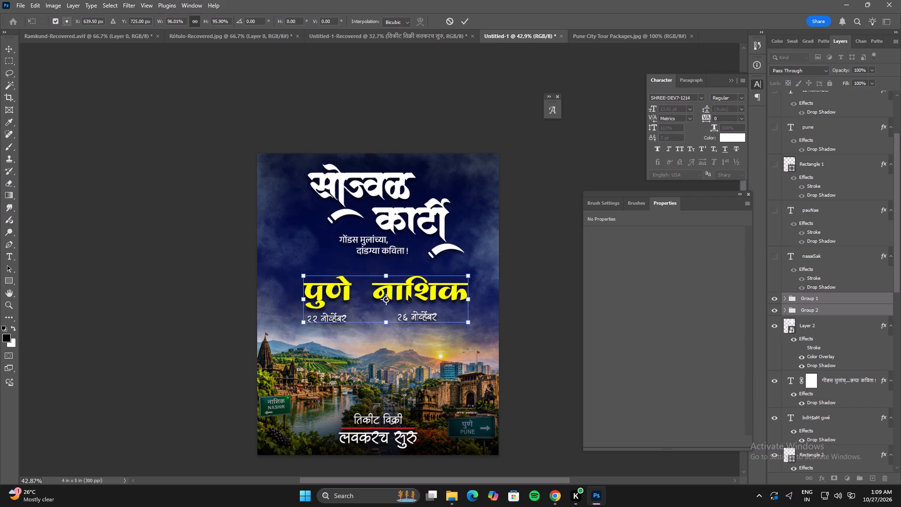
pyautogui.keyDown('shift'); pyautogui.moveTo(405, 295); pyautogui.dragTo(404, 300); pyautogui.keyUp('shift')
pyautogui.keyDown('alt'); pyautogui.moveTo(470, 282); pyautogui.dragTo(465, 285); pyautogui.keyUp('alt')
pyautogui.moveTo(425, 299); pyautogui.dragTo(420, 300)
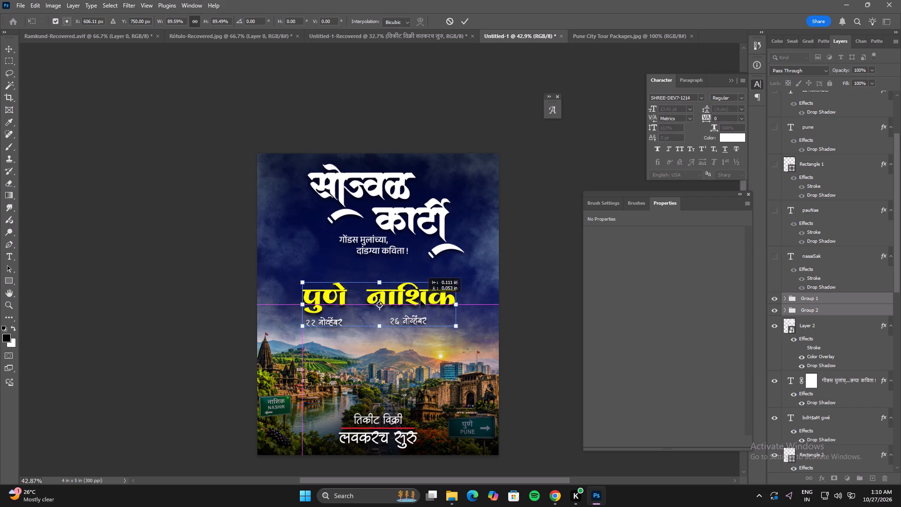
pyautogui.moveTo(420, 300); pyautogui.dragTo(417, 295)
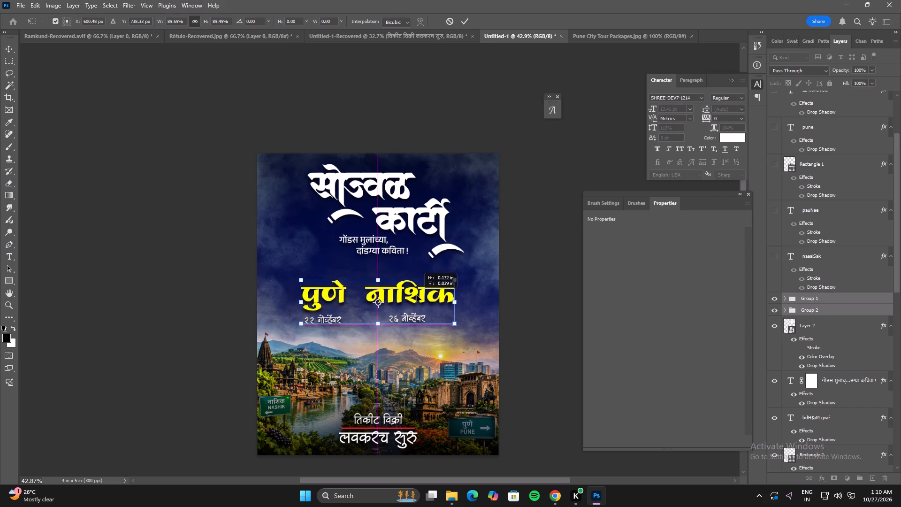
pyautogui.moveTo(417, 295); pyautogui.dragTo(419, 295)
pyautogui.keyDown('alt'); pyautogui.moveTo(456, 280); pyautogui.dragTo(462, 273); pyautogui.keyUp('alt')
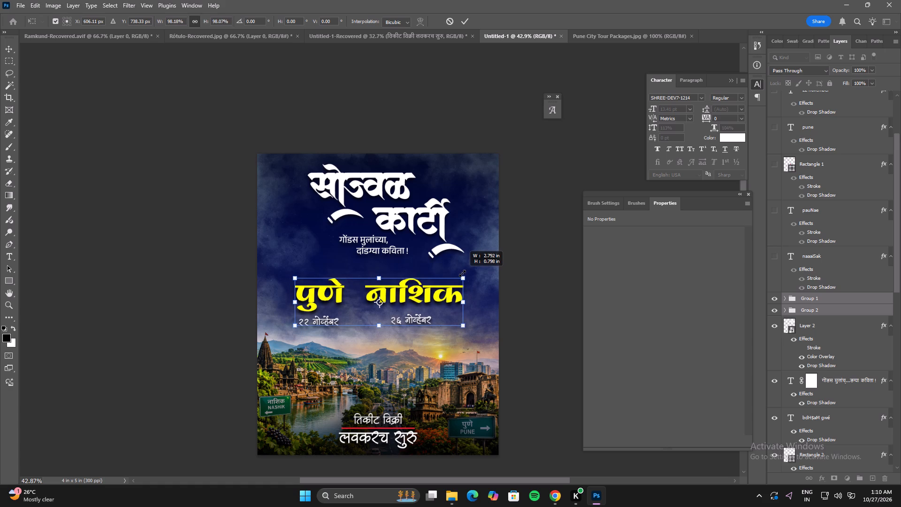
pyautogui.keyDown('alt'); pyautogui.moveTo(462, 273); pyautogui.dragTo(463, 273); pyautogui.keyUp('alt')
pyautogui.doubleClick(413, 293)
pyautogui.click(546, 312)
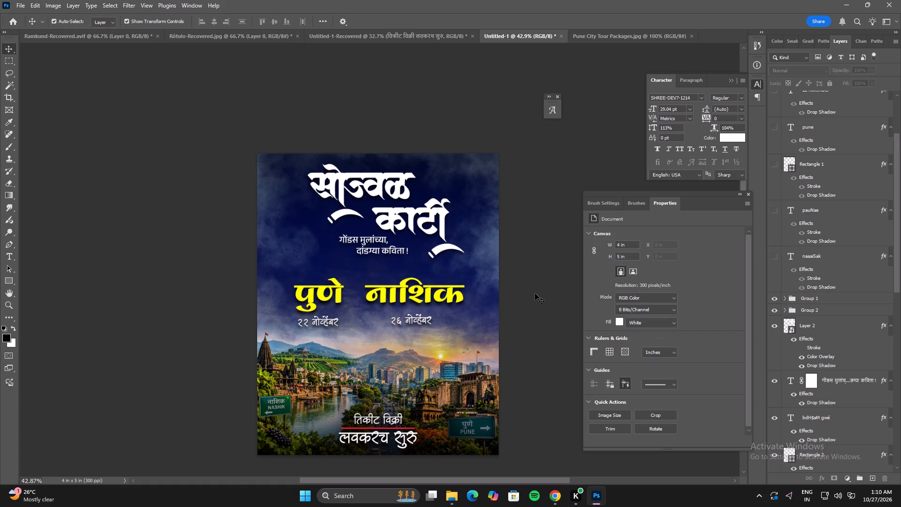
# Examine the whole poster in full-screen view to check the balance and centring of the cities and dates.
pyautogui.write('ff')
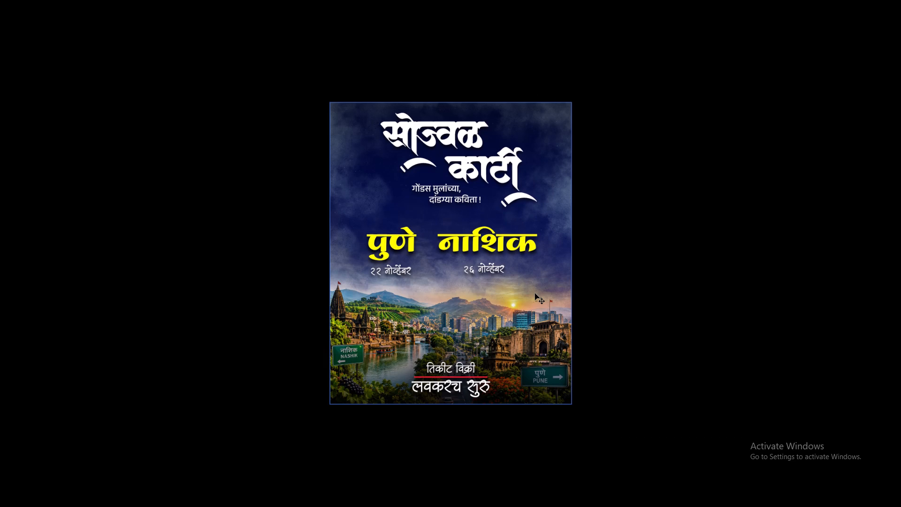
pyautogui.press('f')
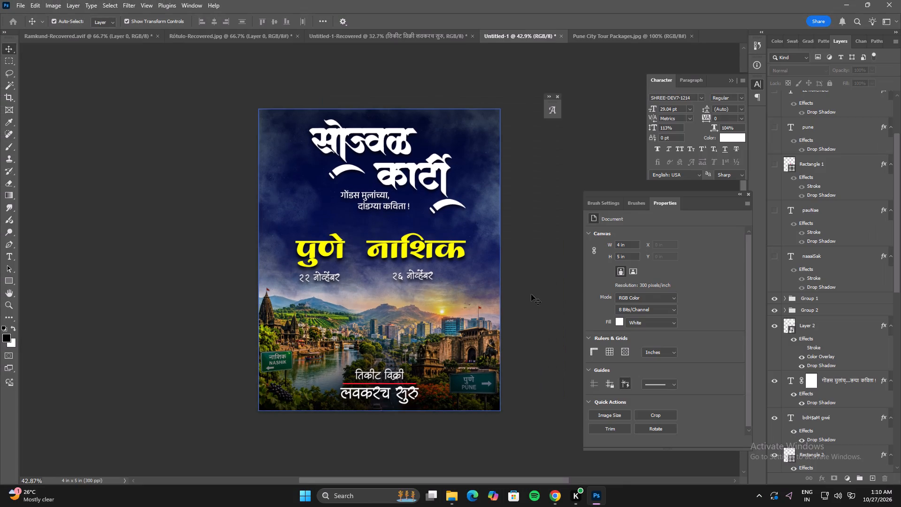
pyautogui.click(545, 298)
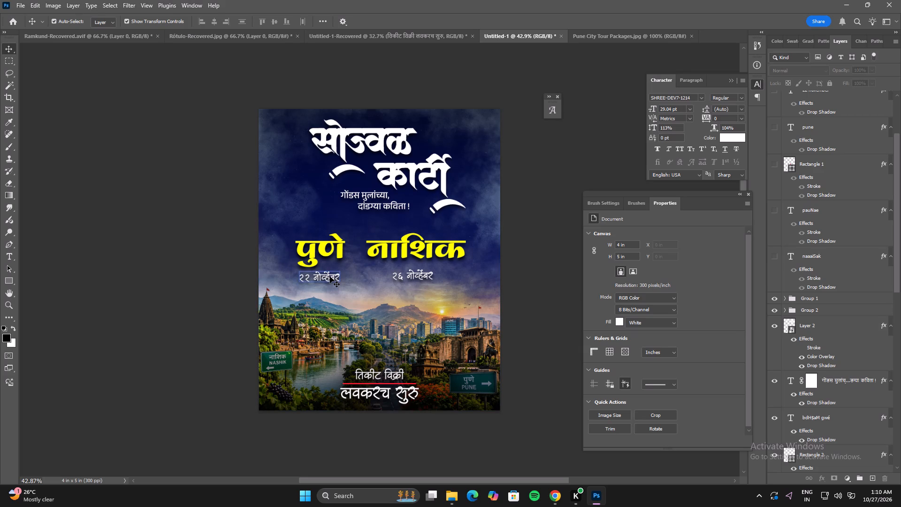
pyautogui.click(562, 320)
pyautogui.press('f')
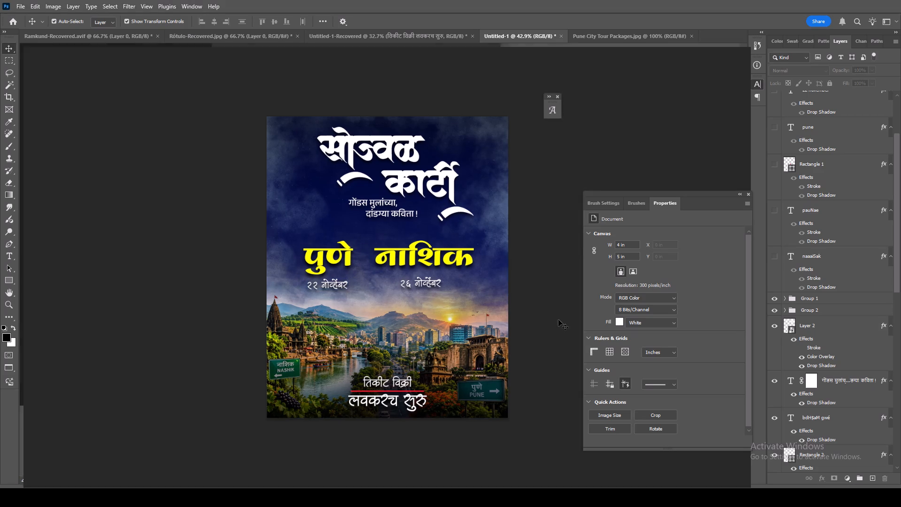
pyautogui.press('f')
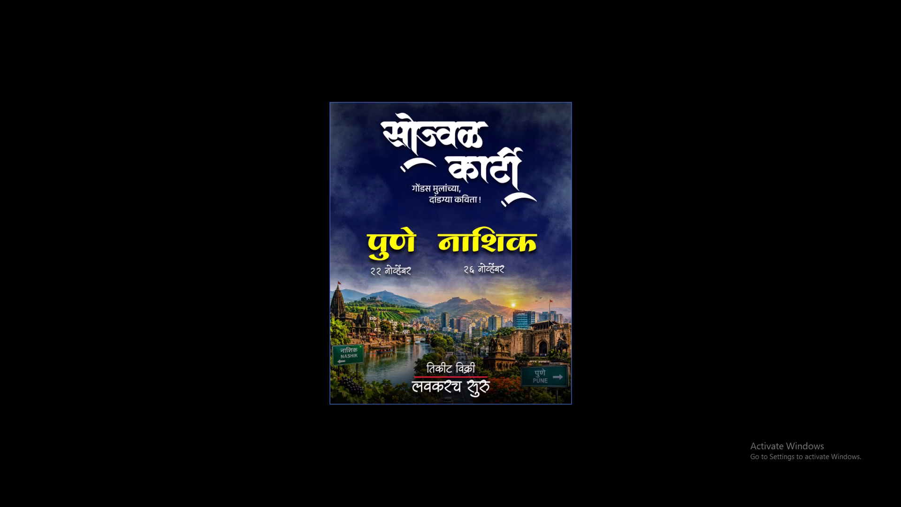
pyautogui.press('f')
pyautogui.click(373, 227)
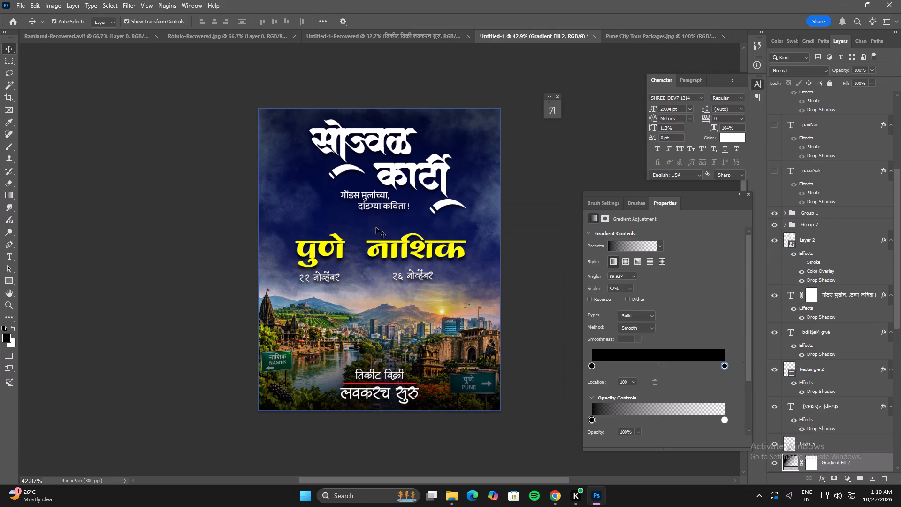
# Recolour the पुणे and नाशिक text together to orange ff7200, leaving both dates white.
pyautogui.click(342, 248)
pyautogui.keyDown('shift'); pyautogui.click(435, 249); pyautogui.keyUp('shift')
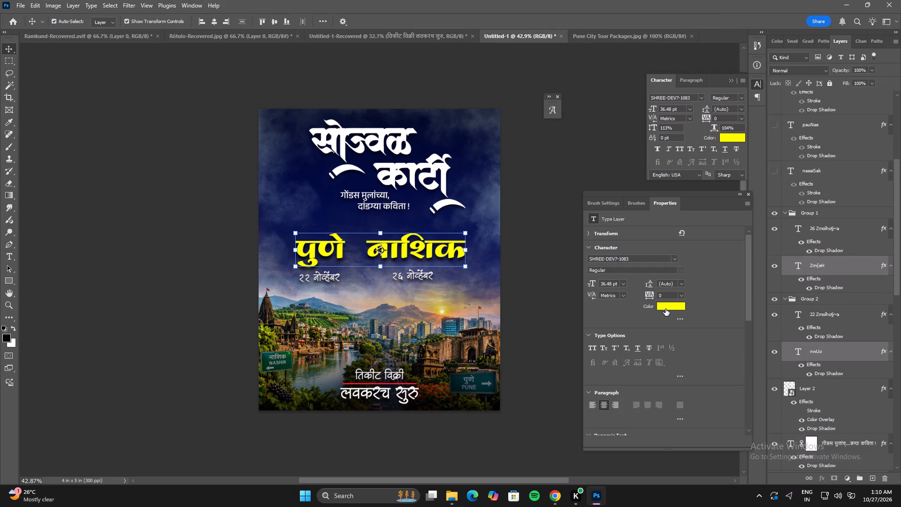
pyautogui.click(665, 309)
pyautogui.moveTo(703, 301); pyautogui.dragTo(519, 202)
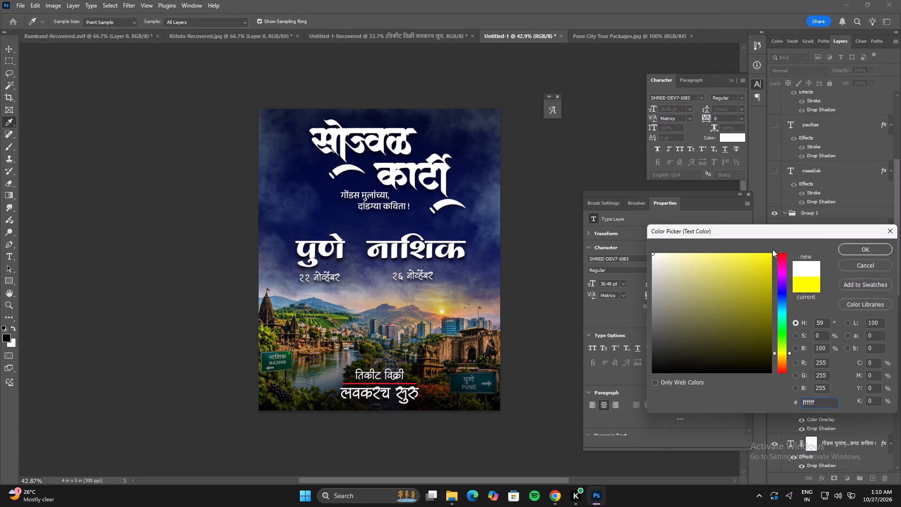
pyautogui.moveTo(748, 273); pyautogui.dragTo(791, 239)
pyautogui.moveTo(784, 351); pyautogui.dragTo(784, 356)
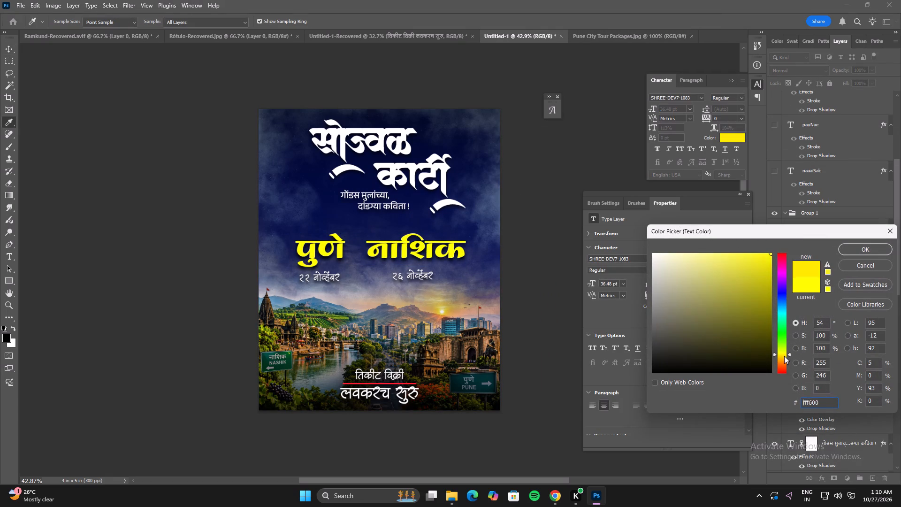
pyautogui.moveTo(784, 356); pyautogui.dragTo(784, 357)
pyautogui.click(784, 358)
pyautogui.click(782, 361)
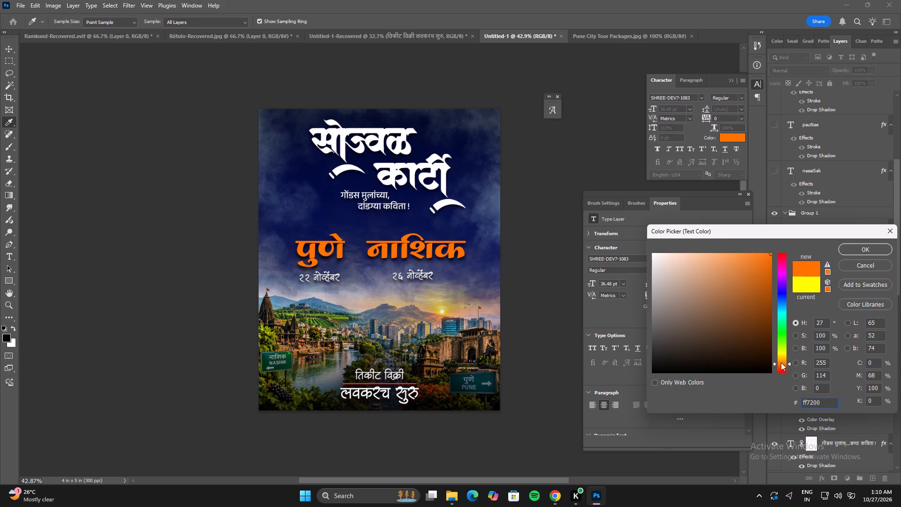
pyautogui.click(853, 253)
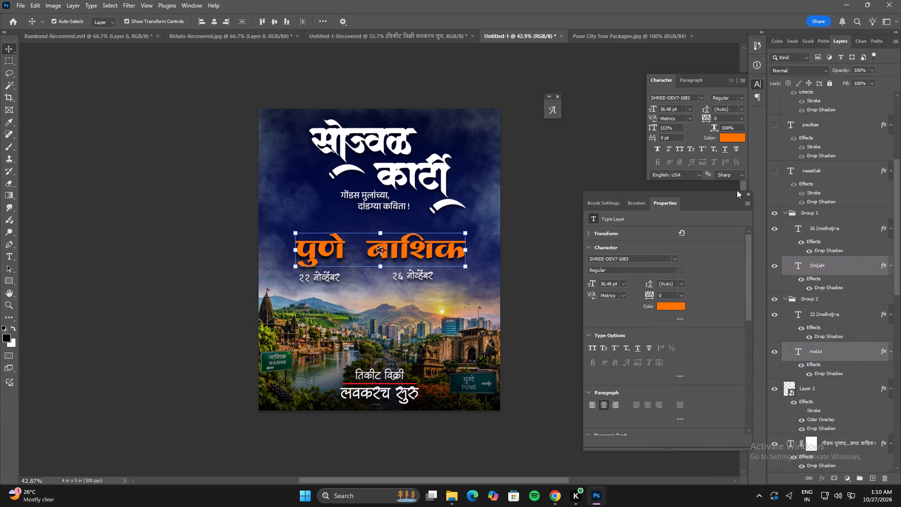
pyautogui.click(736, 191)
pyautogui.click(450, 201)
pyautogui.click(480, 279)
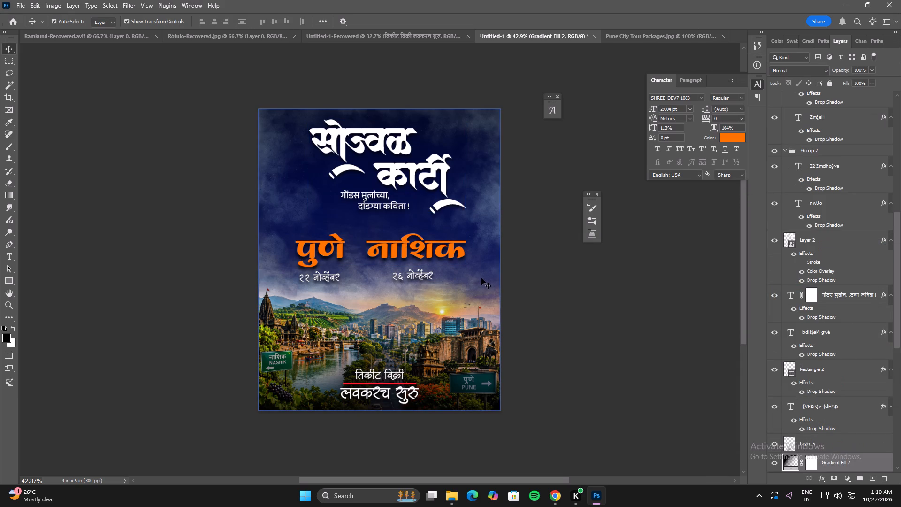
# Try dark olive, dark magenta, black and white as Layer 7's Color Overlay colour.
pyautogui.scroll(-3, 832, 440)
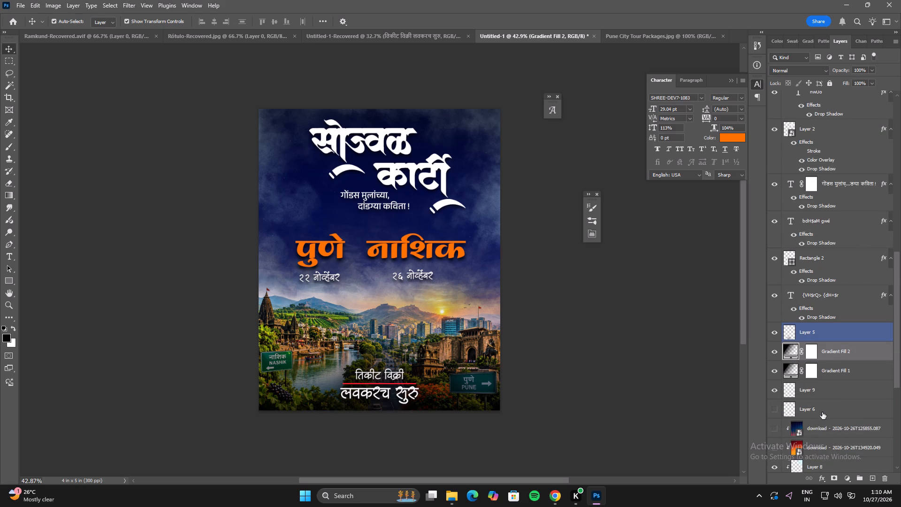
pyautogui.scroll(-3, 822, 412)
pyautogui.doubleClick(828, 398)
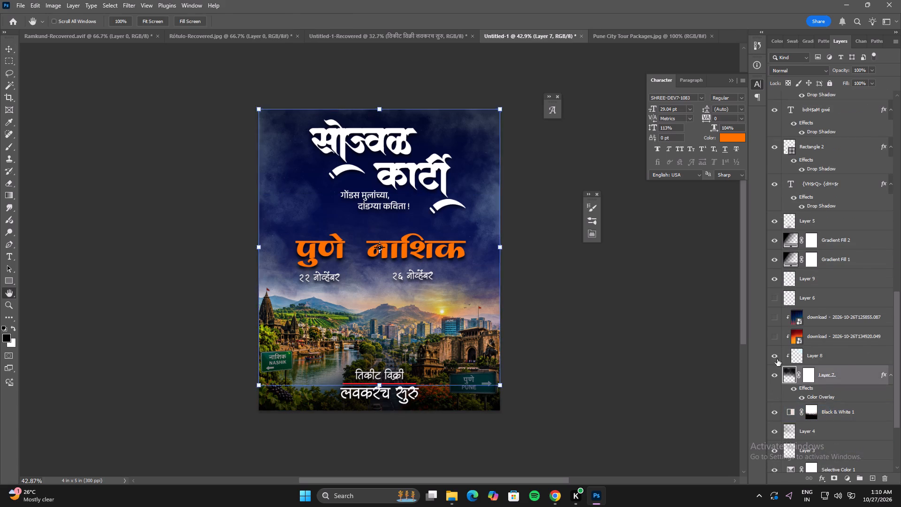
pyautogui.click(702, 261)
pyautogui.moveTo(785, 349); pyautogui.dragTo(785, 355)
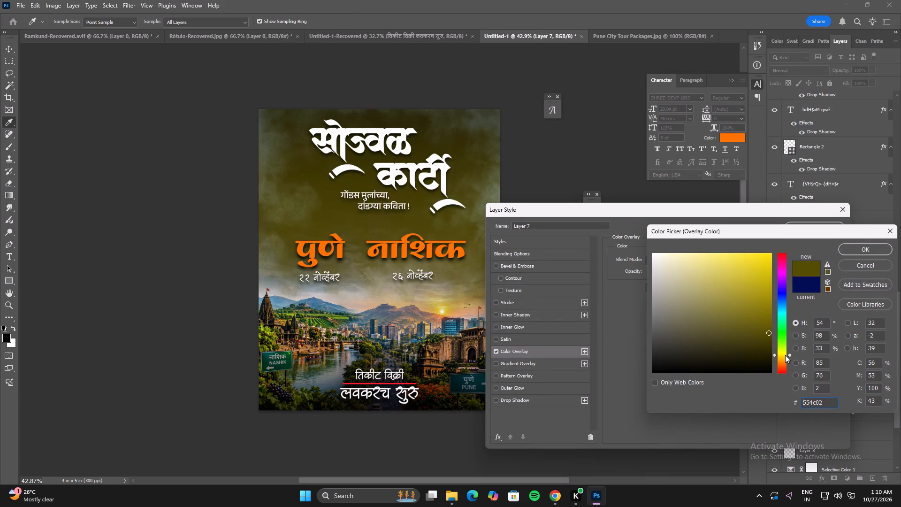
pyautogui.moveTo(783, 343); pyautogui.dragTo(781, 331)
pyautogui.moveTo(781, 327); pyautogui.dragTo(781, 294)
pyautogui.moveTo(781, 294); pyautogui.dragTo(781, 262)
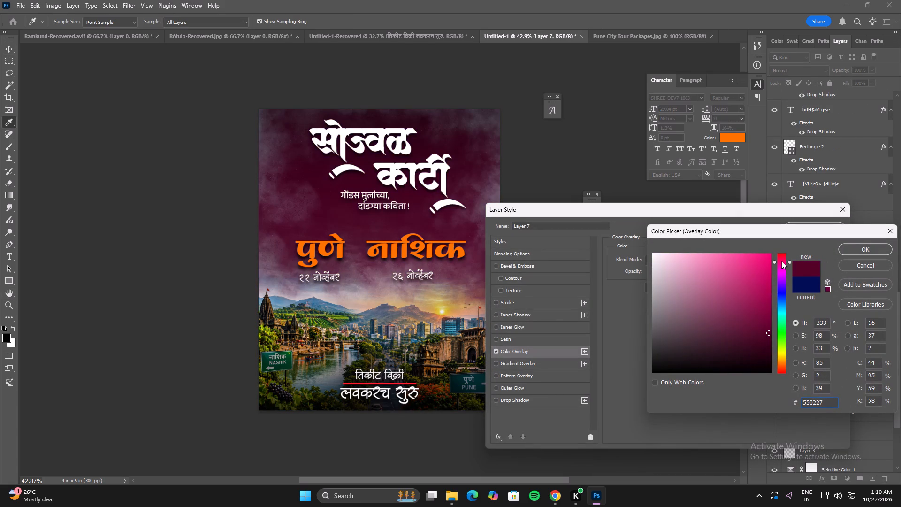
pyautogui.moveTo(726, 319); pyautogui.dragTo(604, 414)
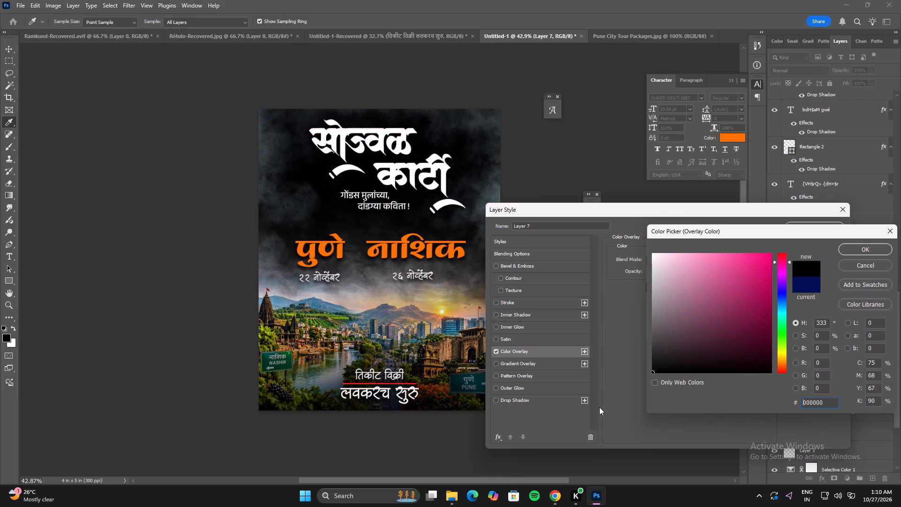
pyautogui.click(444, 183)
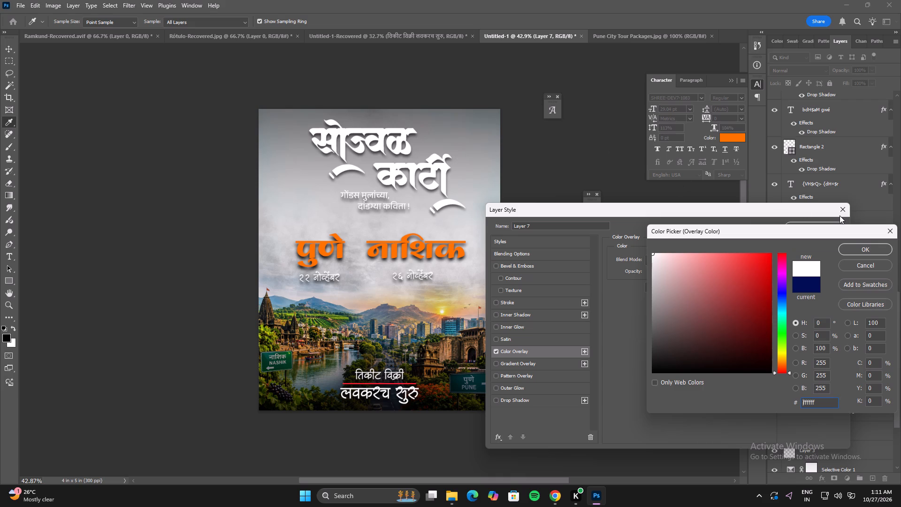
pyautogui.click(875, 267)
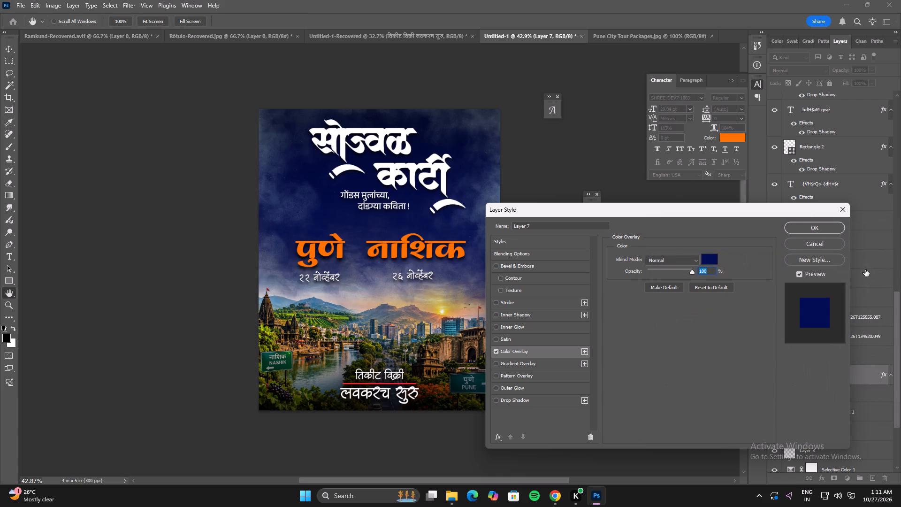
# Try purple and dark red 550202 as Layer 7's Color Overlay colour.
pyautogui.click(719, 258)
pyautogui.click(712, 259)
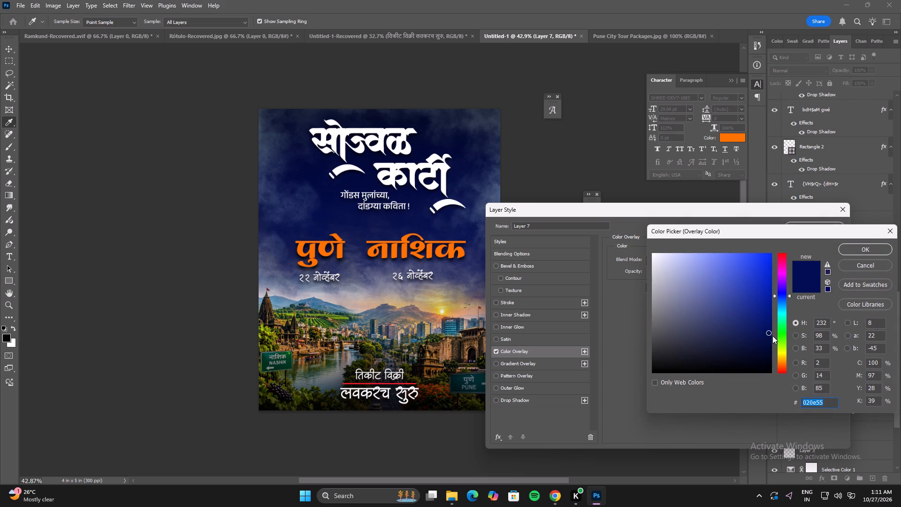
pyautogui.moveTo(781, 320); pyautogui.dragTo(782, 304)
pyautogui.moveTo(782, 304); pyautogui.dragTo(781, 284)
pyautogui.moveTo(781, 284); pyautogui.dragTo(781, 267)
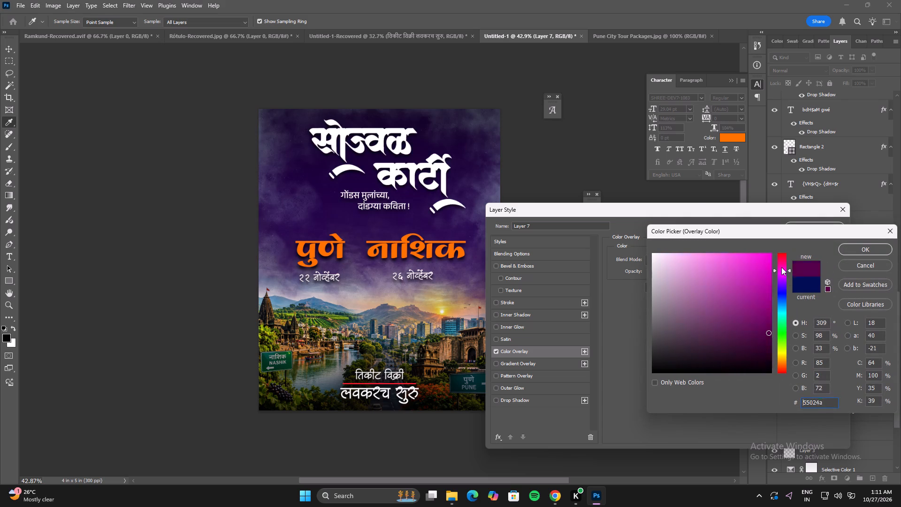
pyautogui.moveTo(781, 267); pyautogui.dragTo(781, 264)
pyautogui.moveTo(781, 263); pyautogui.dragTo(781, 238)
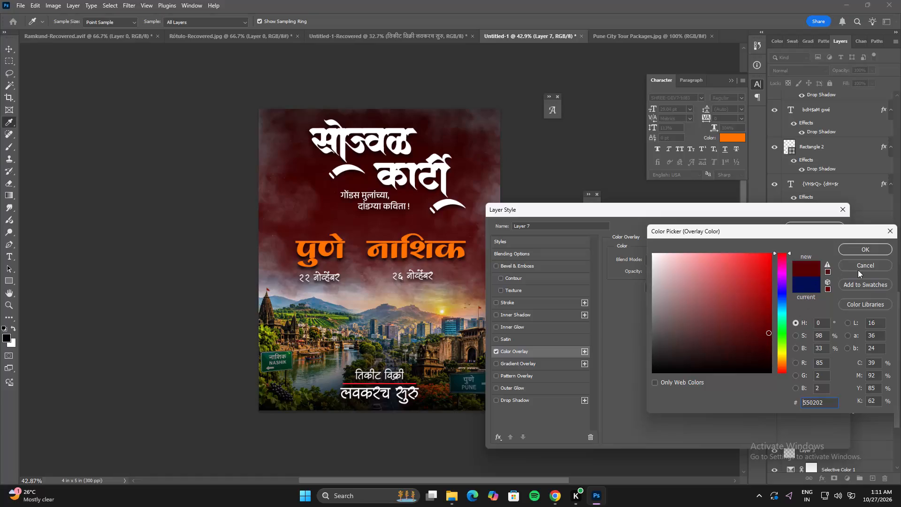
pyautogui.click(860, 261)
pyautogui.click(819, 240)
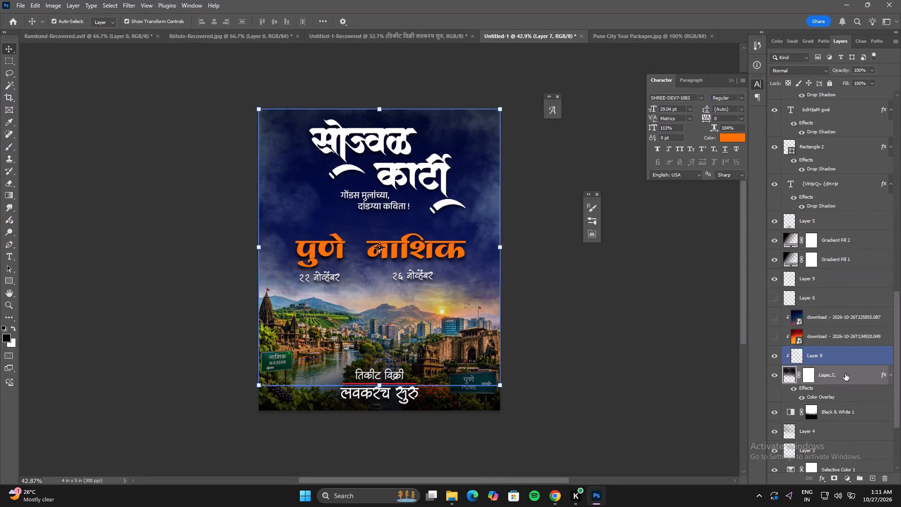
# Compare the sky with and without its colour tint, and leave Layer 8 hidden and Layer 7's Color Overlay off.
pyautogui.click(850, 375)
pyautogui.click(800, 398)
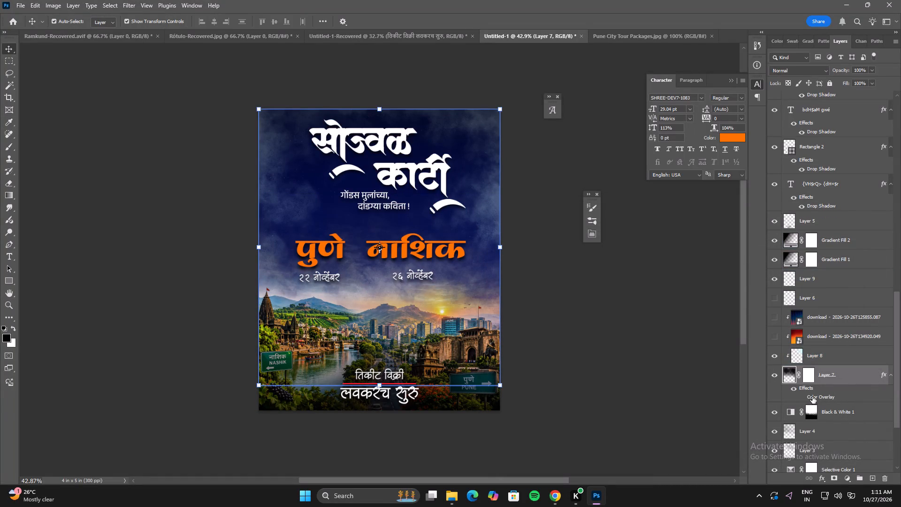
pyautogui.click(837, 379)
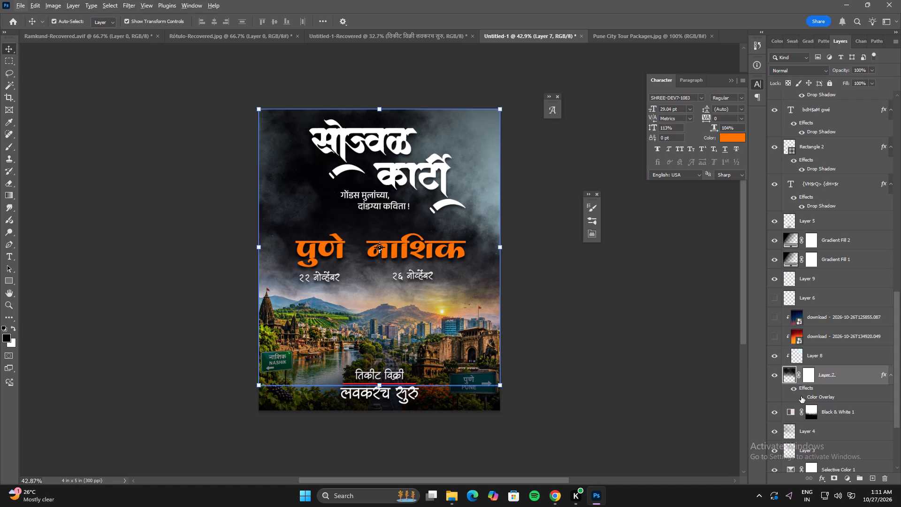
pyautogui.click(801, 396)
pyautogui.click(801, 396)
pyautogui.click(801, 396)
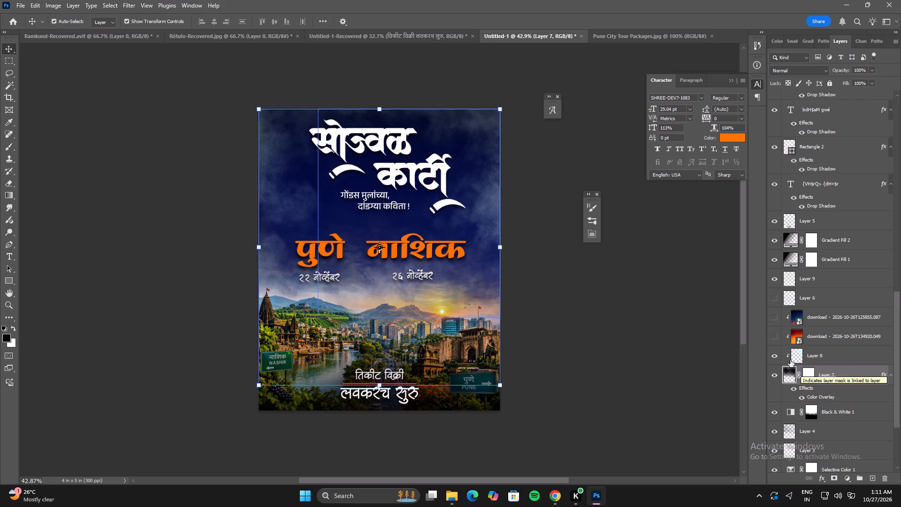
pyautogui.click(777, 354)
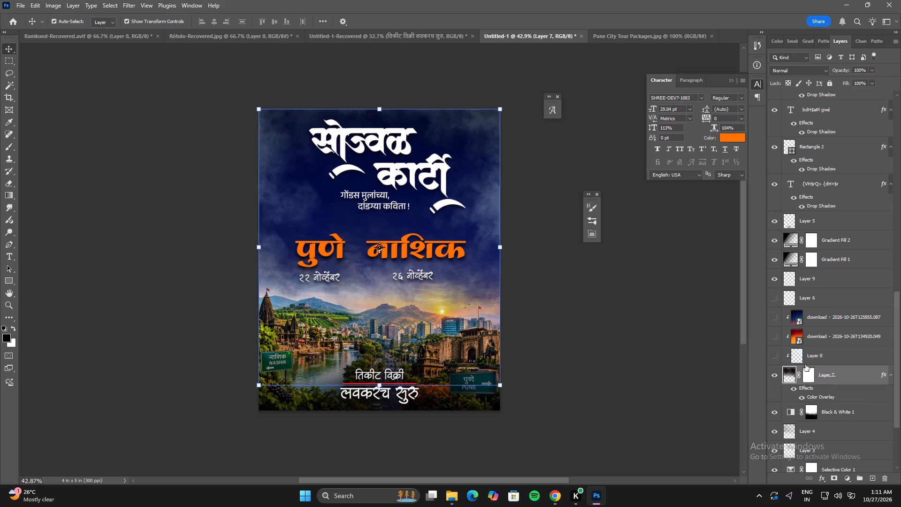
pyautogui.click(800, 398)
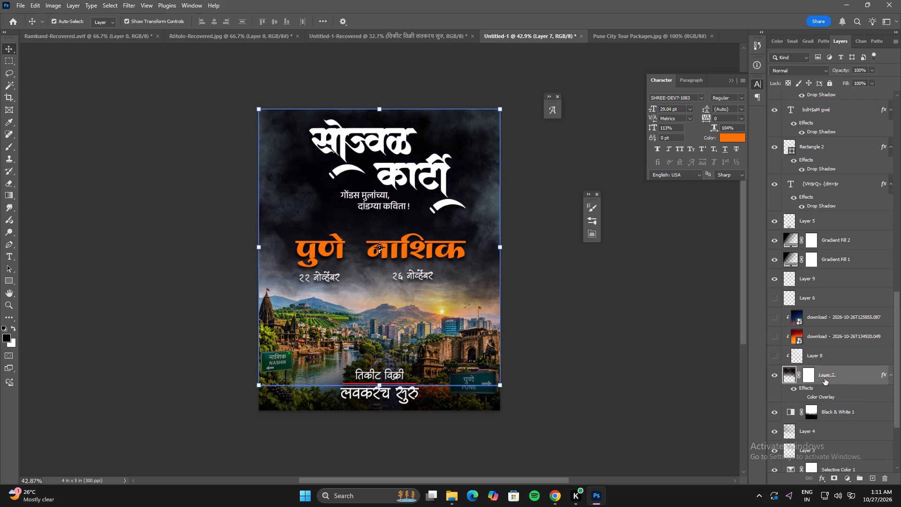
pyautogui.click(842, 378)
# Browse the Downloads folder for a background and place MMC.jpg, the blue stage-light image, above Layer 7 over the poster's upper half.
pyautogui.hotkey('alt', 'Tab')
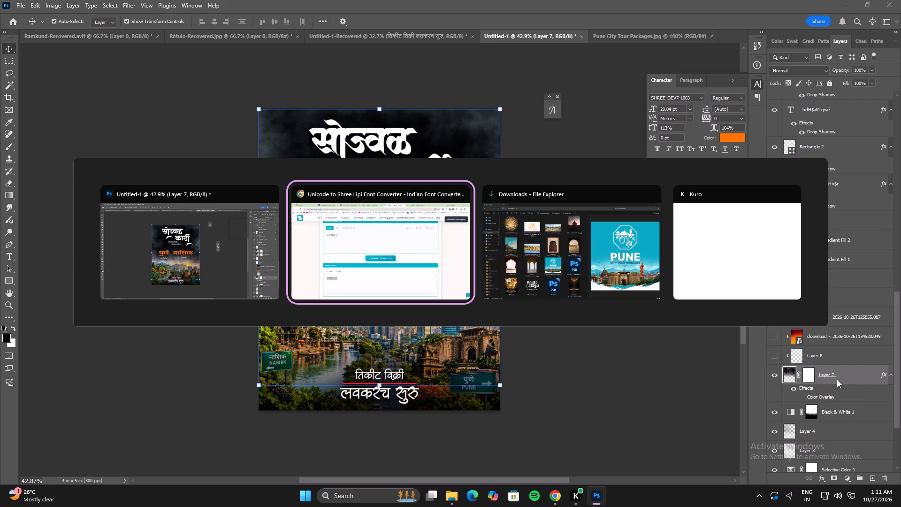
pyautogui.hotkey('alt', 'Tab')
pyautogui.scroll(-2, 383, 370)
pyautogui.scroll(2, 382, 371)
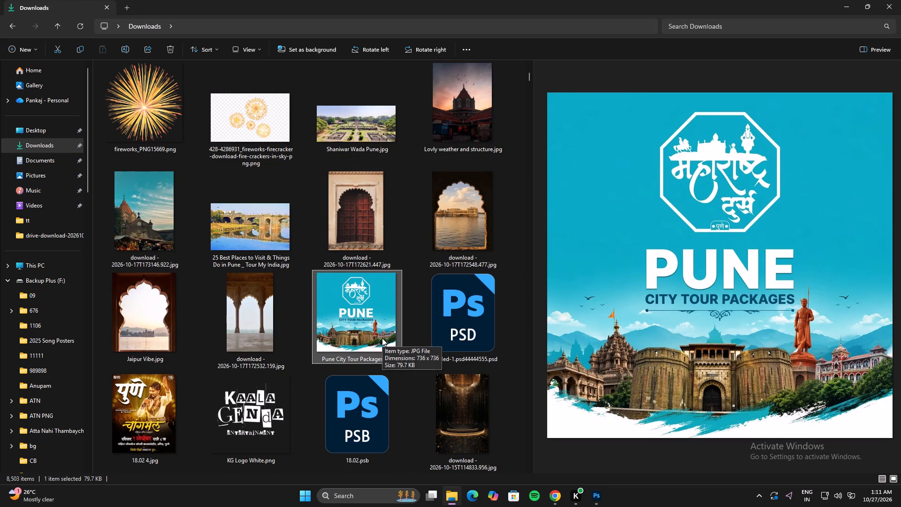
pyautogui.hotkey('alt', 'Tab')
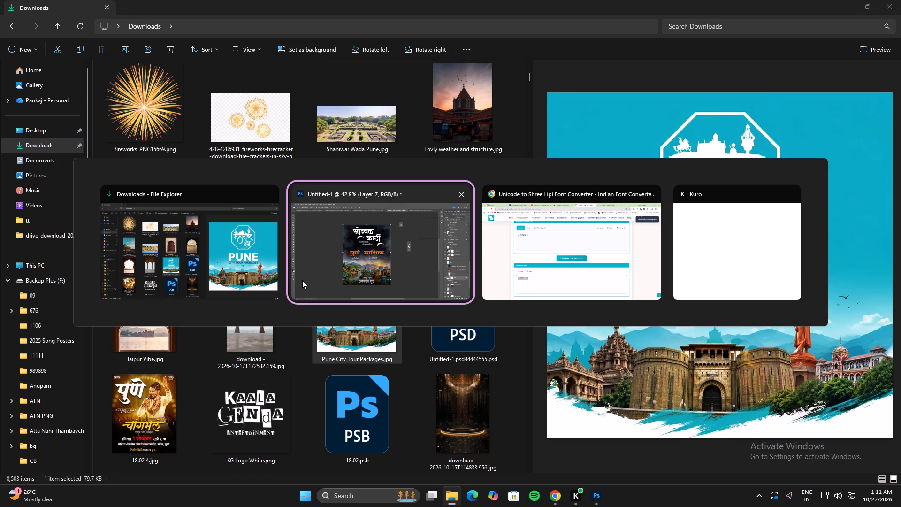
pyautogui.keyDown('alt'); pyautogui.click(241, 285); pyautogui.keyUp('alt')
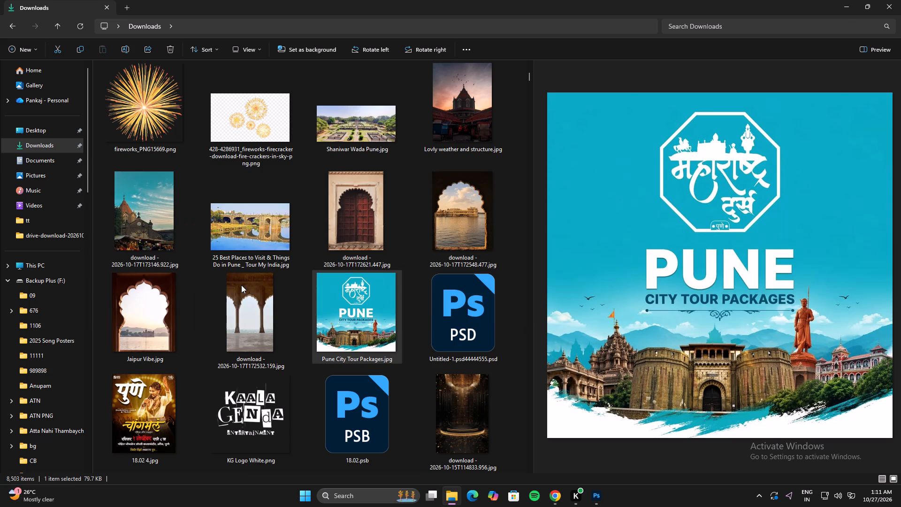
pyautogui.click(164, 397)
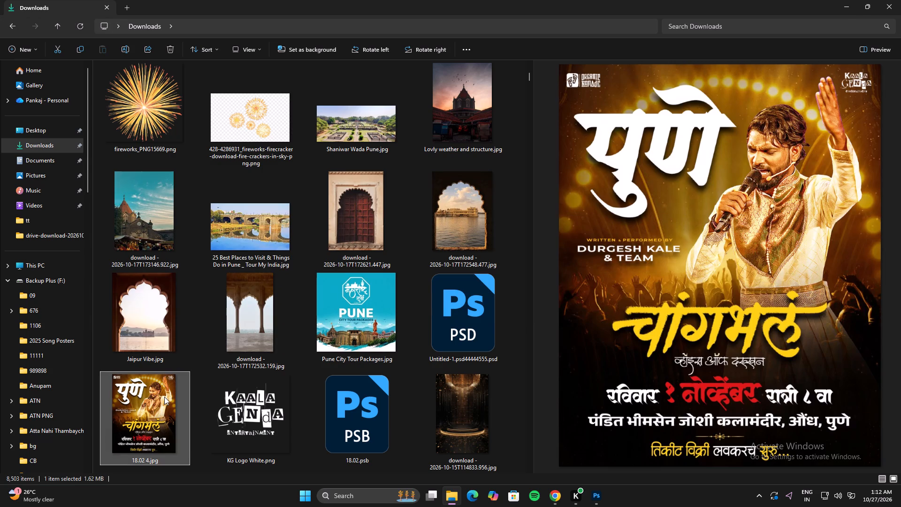
pyautogui.scroll(-2, 164, 397)
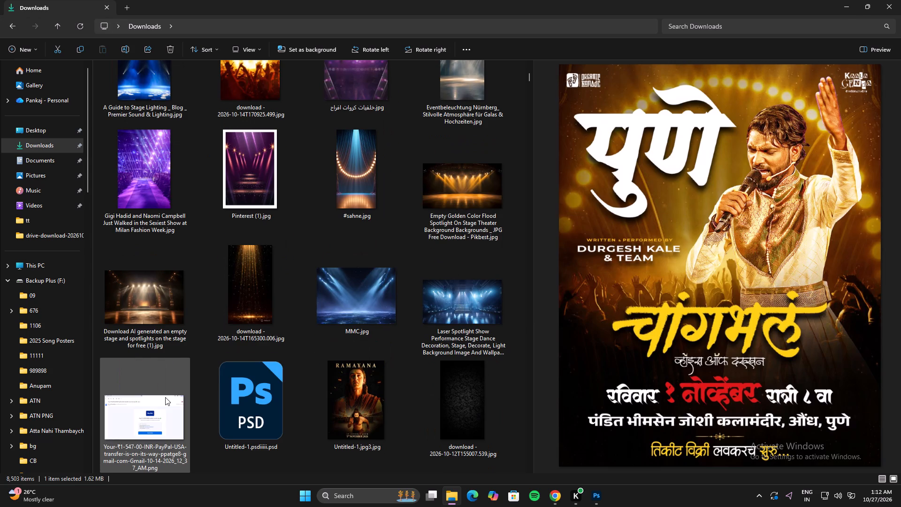
pyautogui.click(353, 315)
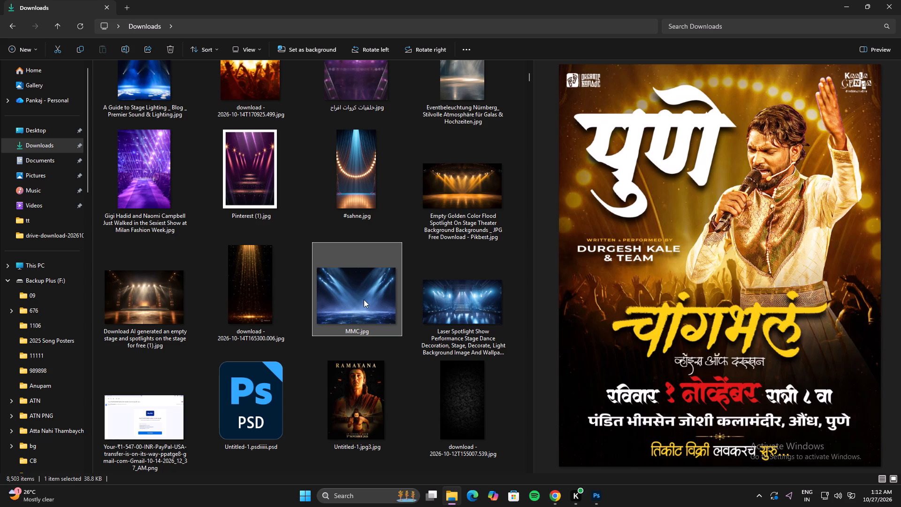
pyautogui.moveTo(366, 294); pyautogui.dragTo(357, 396)
pyautogui.hotkey('alt', 'Tab')
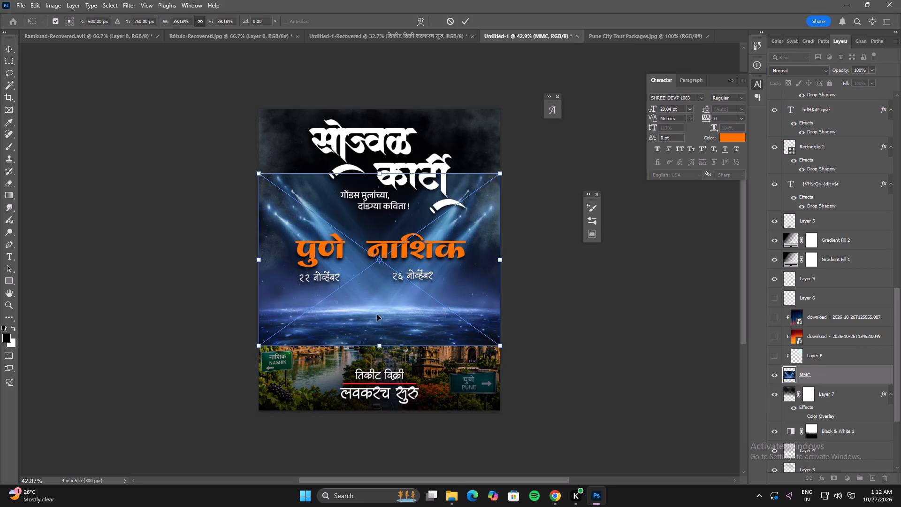
pyautogui.keyDown('shift'); pyautogui.moveTo(379, 307); pyautogui.dragTo(386, 247); pyautogui.keyUp('shift')
pyautogui.doubleClick(386, 247)
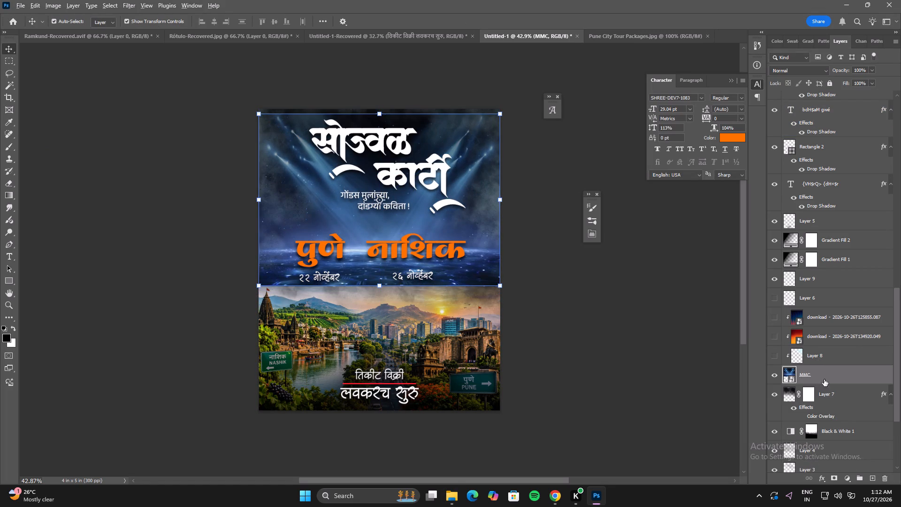
# Clip the MMC image to Layer 7.
pyautogui.keyDown('alt'); pyautogui.click(824, 383); pyautogui.keyUp('alt')
# Scale the MMC image to about 66% and move it down so its top edge meets the poster's top edge.
pyautogui.keyDown('alt'); pyautogui.moveTo(499, 200); pyautogui.dragTo(555, 200); pyautogui.keyUp('alt')
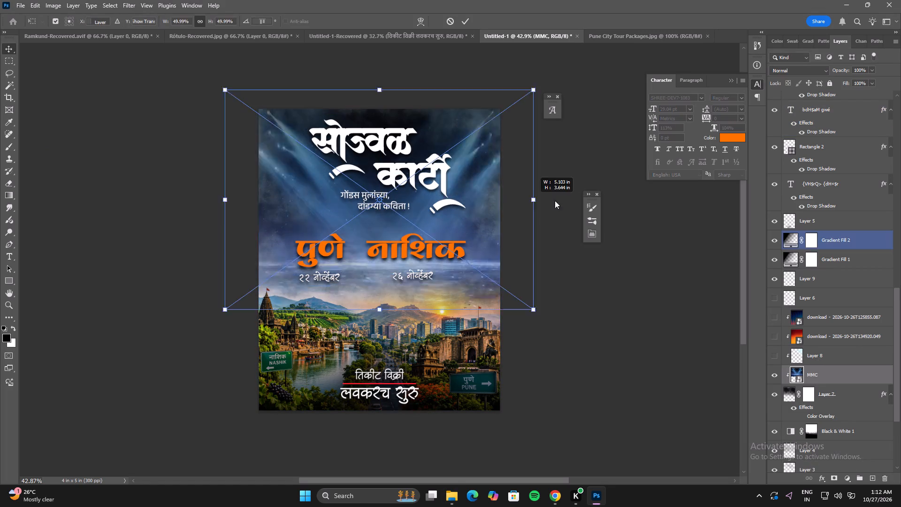
pyautogui.keyDown('alt'); pyautogui.moveTo(555, 200); pyautogui.dragTo(583, 206); pyautogui.keyUp('alt')
pyautogui.hotkey('ctrl', 'z')
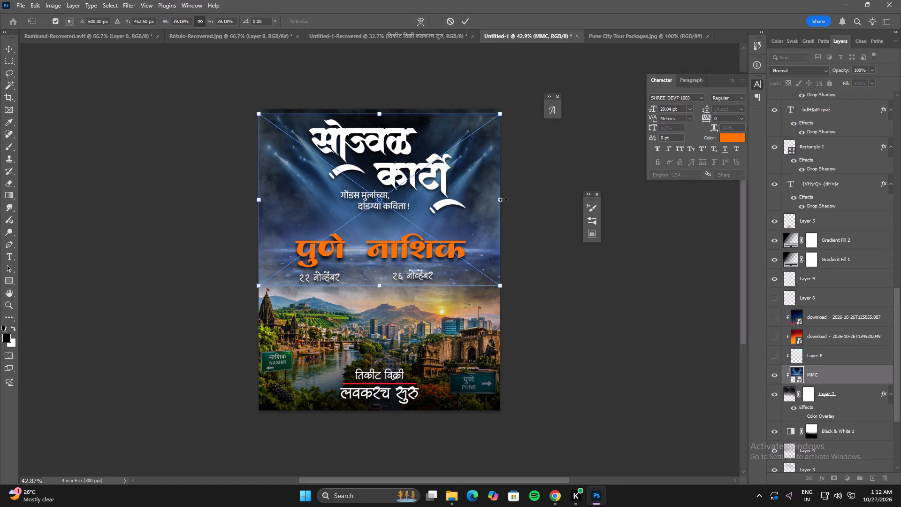
pyautogui.keyDown('alt'); pyautogui.moveTo(503, 200); pyautogui.dragTo(585, 206); pyautogui.keyUp('alt')
pyautogui.moveTo(502, 226); pyautogui.dragTo(502, 263)
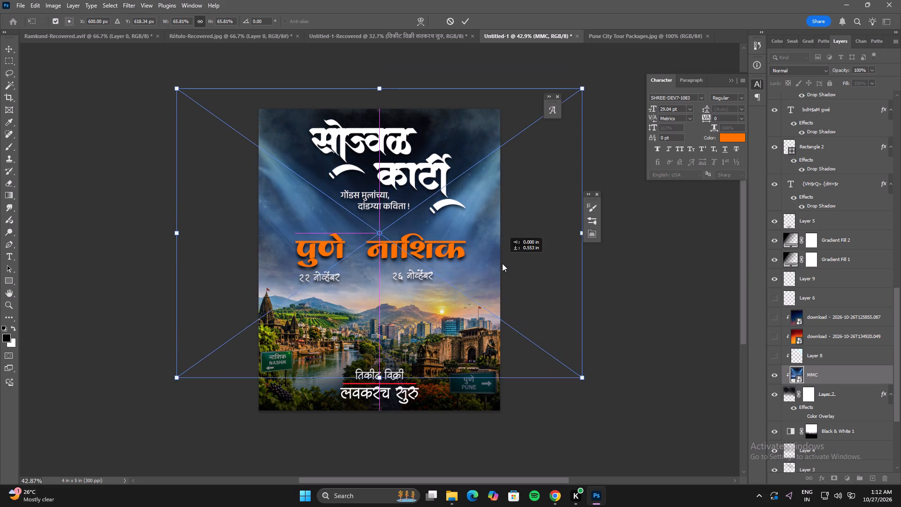
pyautogui.moveTo(502, 263); pyautogui.dragTo(501, 279)
pyautogui.doubleClick(501, 279)
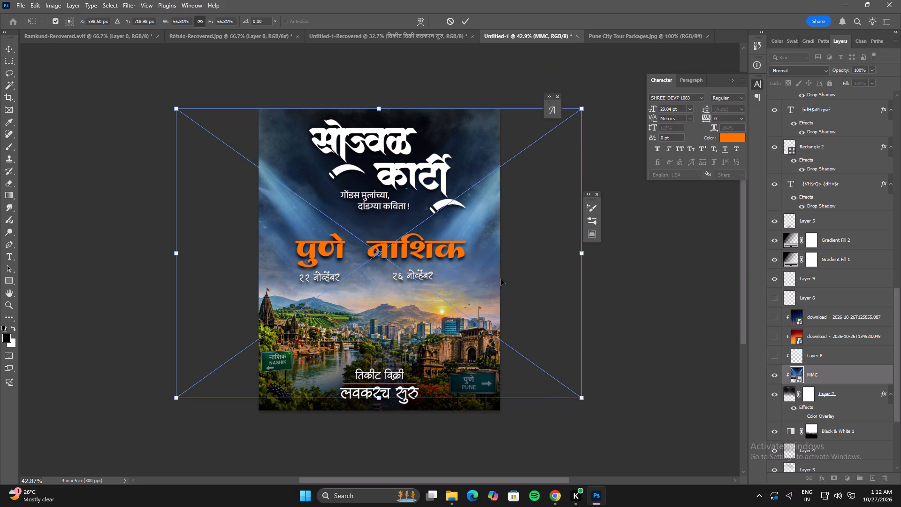
# Narrow the MMC image without changing its height so that it spans just the poster's width.
pyautogui.keyDown('alt'); pyautogui.keyDown('shift'); pyautogui.moveTo(582, 257); pyautogui.dragTo(509, 265); pyautogui.keyUp('shift'); pyautogui.keyUp('alt')
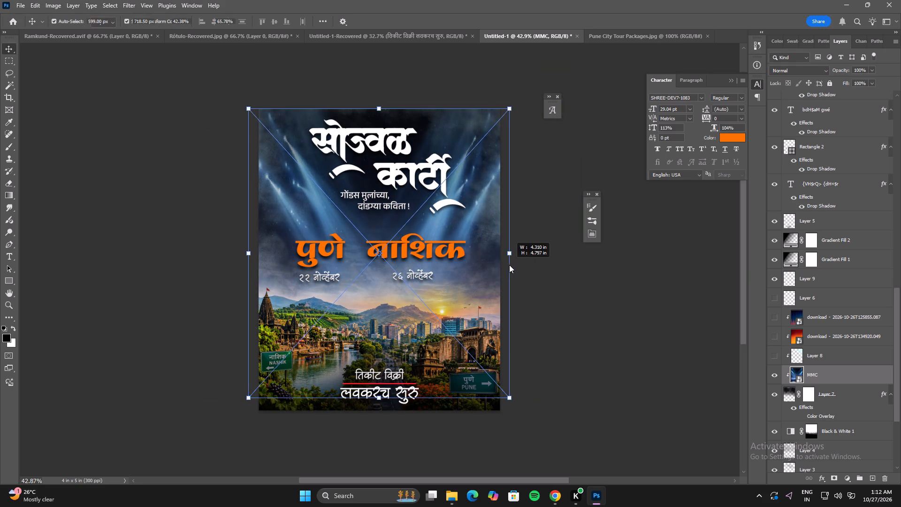
pyautogui.keyDown('alt'); pyautogui.keyDown('shift'); pyautogui.moveTo(509, 265); pyautogui.dragTo(501, 265); pyautogui.keyUp('shift'); pyautogui.keyUp('alt')
pyautogui.doubleClick(451, 256)
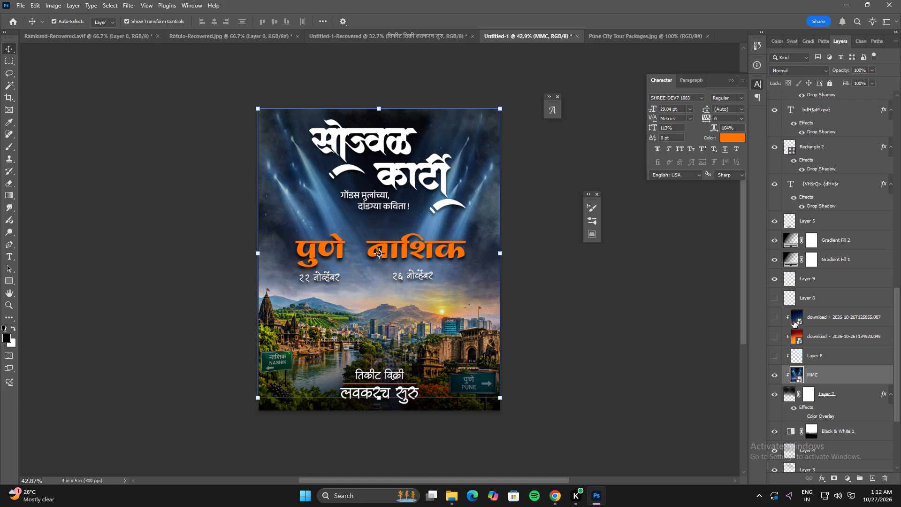
# Hide the MMC image and place the Laser Spotlight Show stage image from Downloads above it at 39.13%.
pyautogui.click(776, 374)
pyautogui.hotkey('alt', 'Tab')
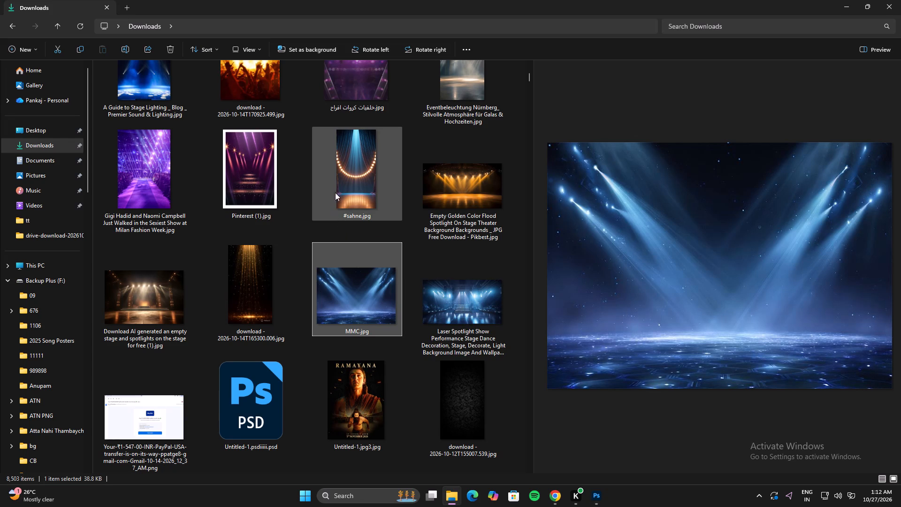
pyautogui.click(453, 289)
pyautogui.moveTo(485, 287); pyautogui.dragTo(439, 340)
pyautogui.hotkey('alt', 'Tab')
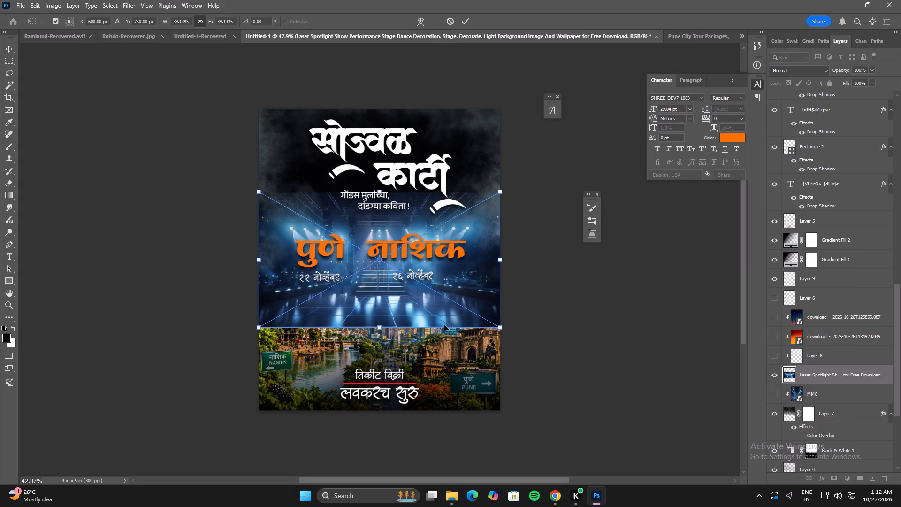
pyautogui.click(479, 258)
pyautogui.moveTo(479, 258); pyautogui.dragTo(484, 261)
# Hide the Laser Spotlight image and place A Guide to Stage Lighting above it, scaled to about 61% to fill the poster's width.
pyautogui.click(775, 375)
pyautogui.hotkey('alt', 'Tab')
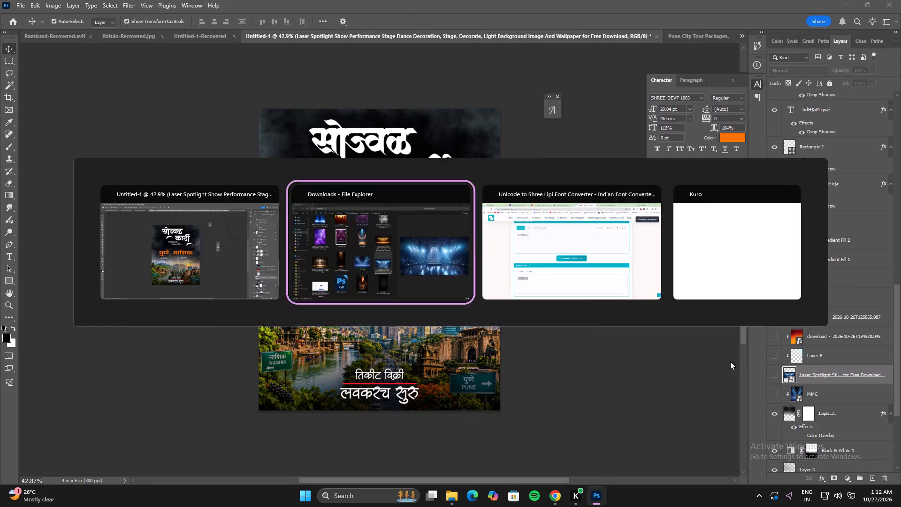
pyautogui.scroll(1, 422, 329)
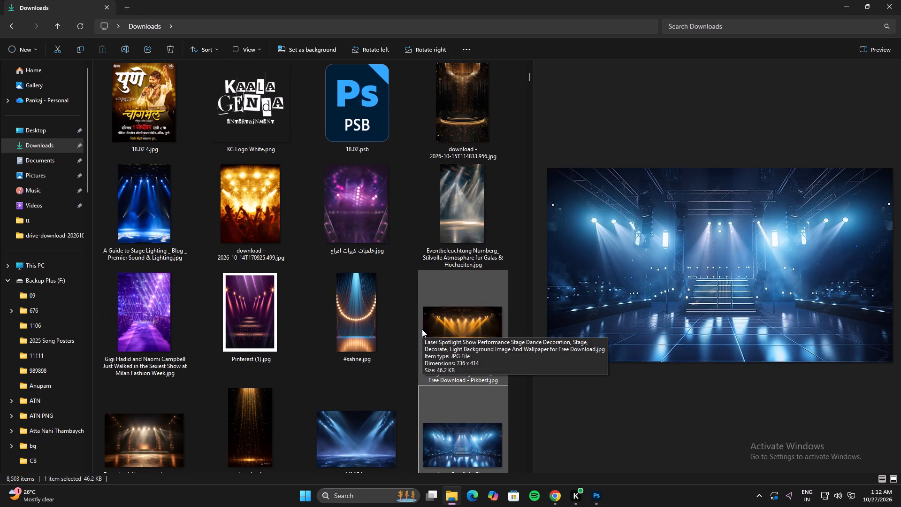
pyautogui.click(154, 200)
pyautogui.moveTo(149, 188); pyautogui.dragTo(333, 317)
pyautogui.hotkey('alt', 'Tab')
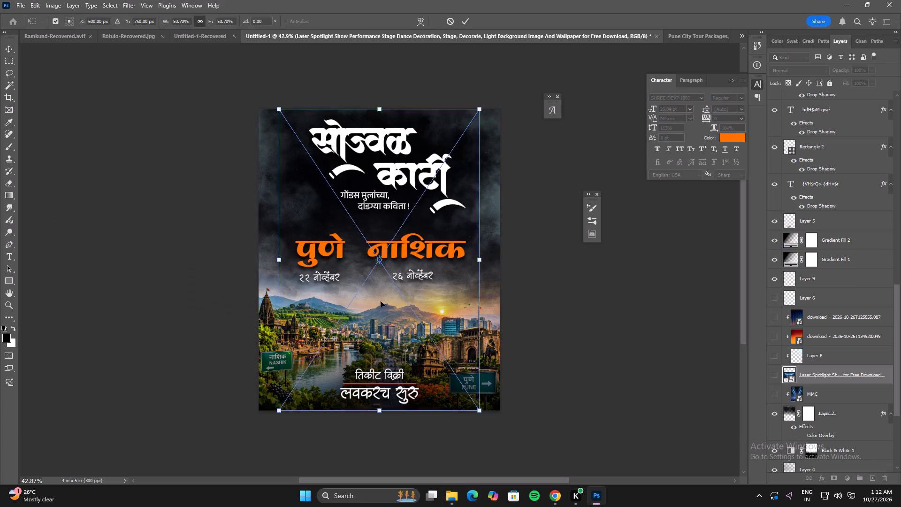
pyautogui.keyDown('alt'); pyautogui.moveTo(479, 259); pyautogui.dragTo(500, 257); pyautogui.keyUp('alt')
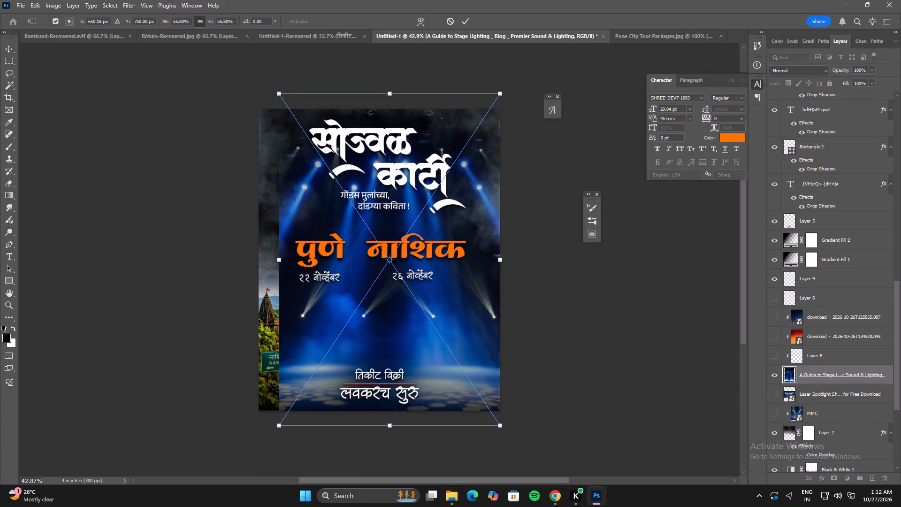
pyautogui.hotkey('ctrl', 'z')
pyautogui.keyDown('alt'); pyautogui.moveTo(481, 259); pyautogui.dragTo(499, 260); pyautogui.keyUp('alt')
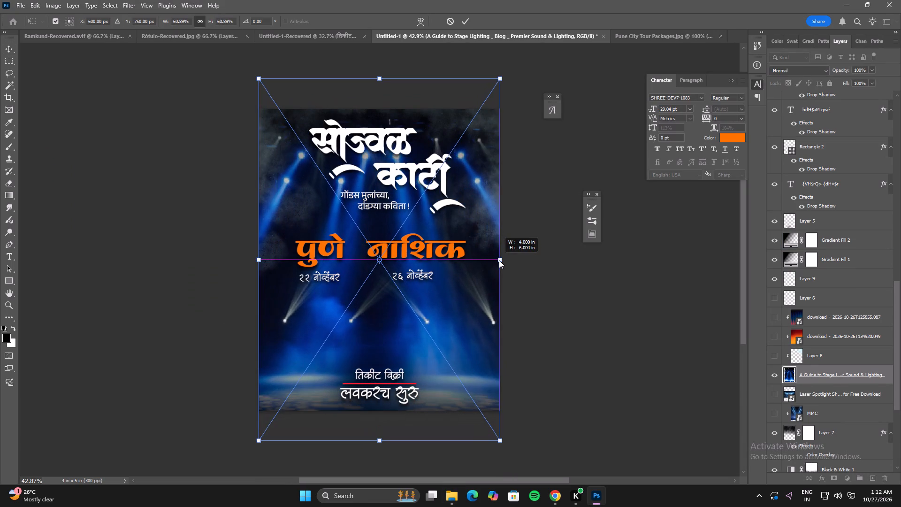
pyautogui.keyDown('alt'); pyautogui.moveTo(499, 260); pyautogui.dragTo(499, 260); pyautogui.keyUp('alt')
pyautogui.doubleClick(474, 257)
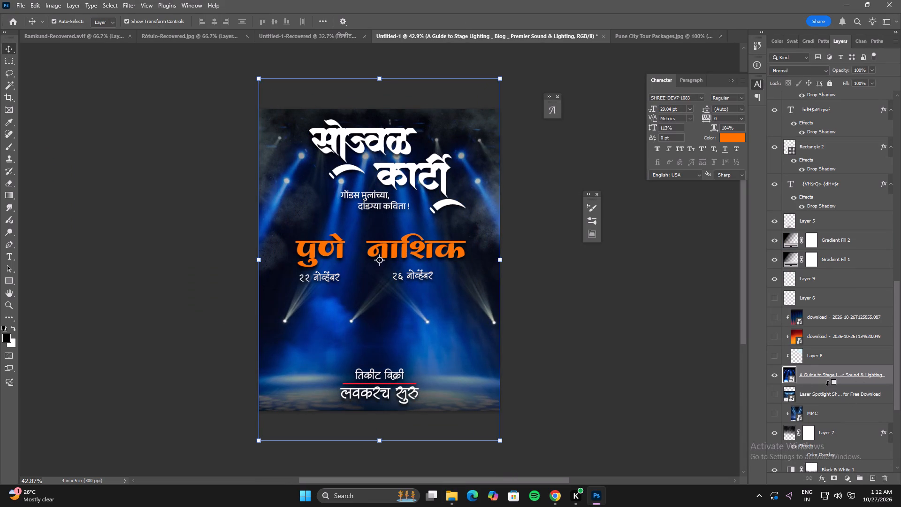
# Clip the Guide to Stage Lighting and Laser Spotlight images to Layer 7 along with the MMC image.
pyautogui.keyDown('alt'); pyautogui.click(827, 385); pyautogui.keyUp('alt')
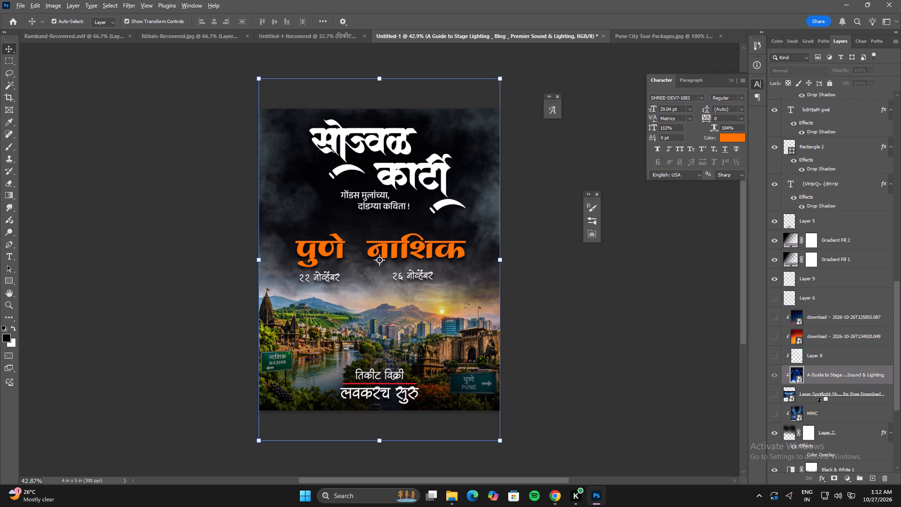
pyautogui.keyDown('alt'); pyautogui.click(819, 402); pyautogui.keyUp('alt')
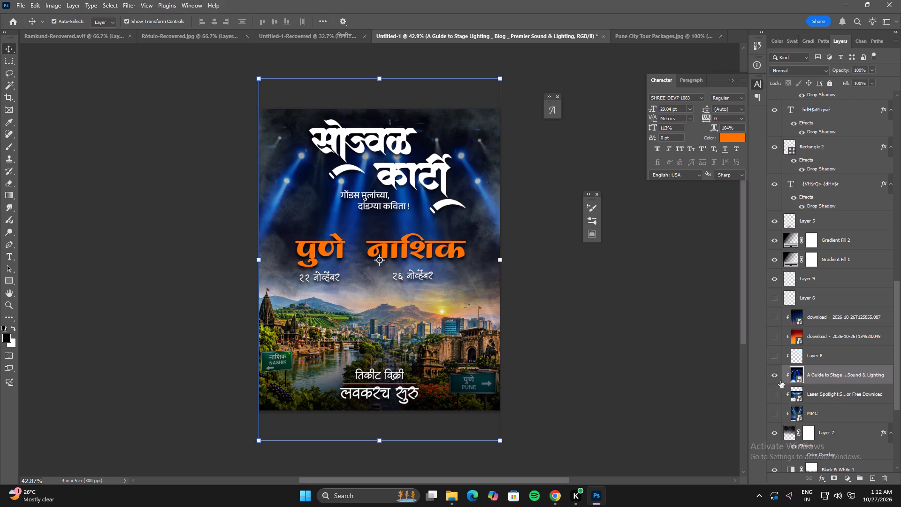
# Move the Guide to Stage Lighting image down so its top edge meets the poster's top edge.
pyautogui.click(499, 259)
pyautogui.keyDown('shift'); pyautogui.moveTo(460, 269); pyautogui.dragTo(462, 296); pyautogui.keyUp('shift')
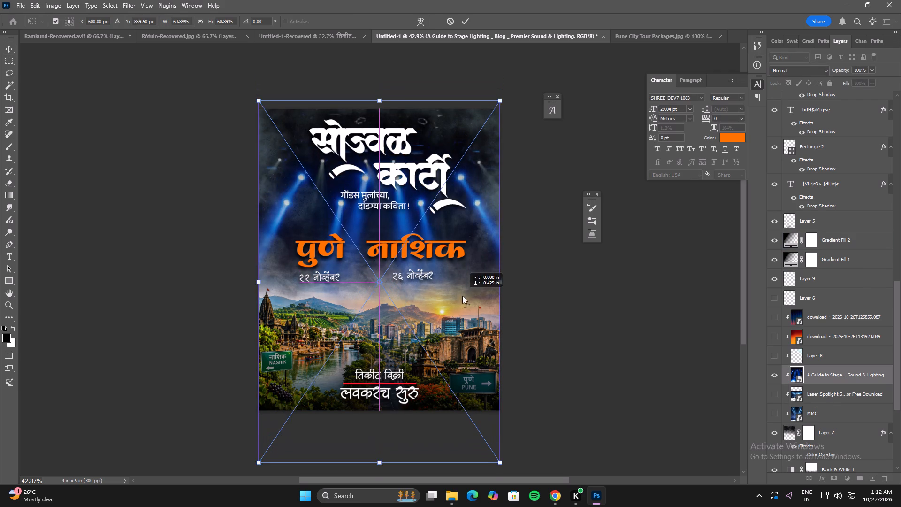
pyautogui.keyDown('shift'); pyautogui.moveTo(462, 296); pyautogui.dragTo(463, 299); pyautogui.keyUp('shift')
pyautogui.doubleClick(463, 299)
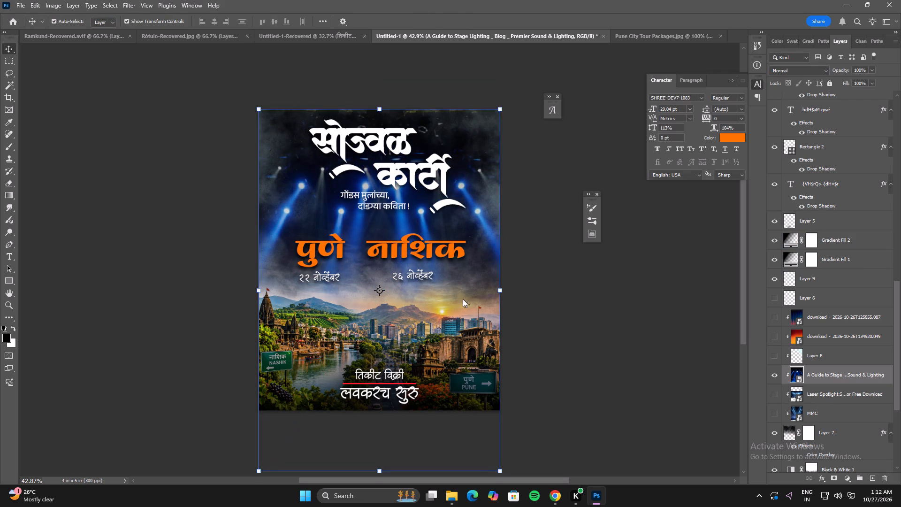
pyautogui.click(590, 348)
# Recolour the city names पुणे and नाशिक yellow, ffd800.
pyautogui.click(337, 254)
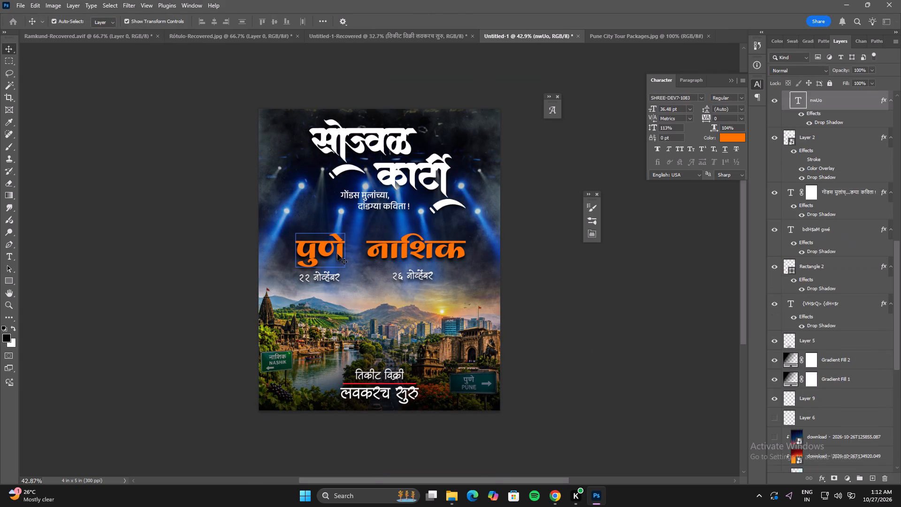
pyautogui.keyDown('shift'); pyautogui.click(410, 253); pyautogui.keyUp('shift')
pyautogui.click(724, 140)
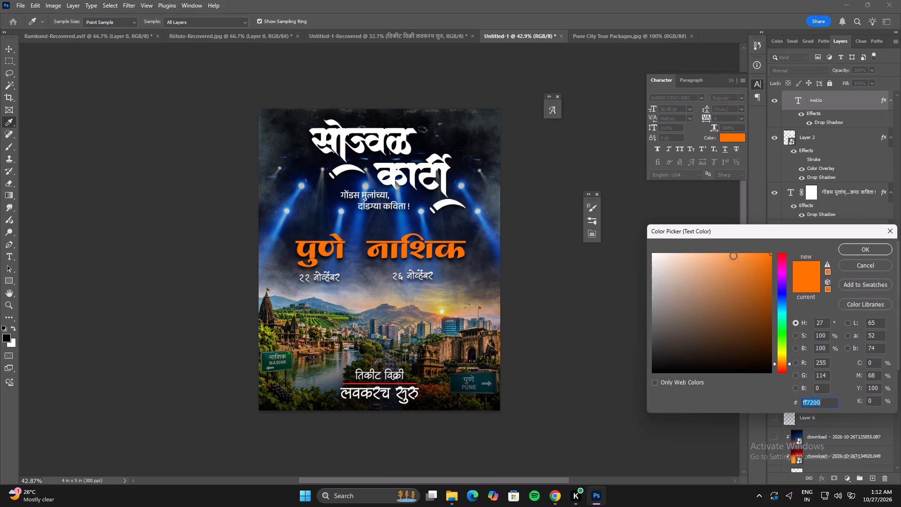
pyautogui.click(785, 359)
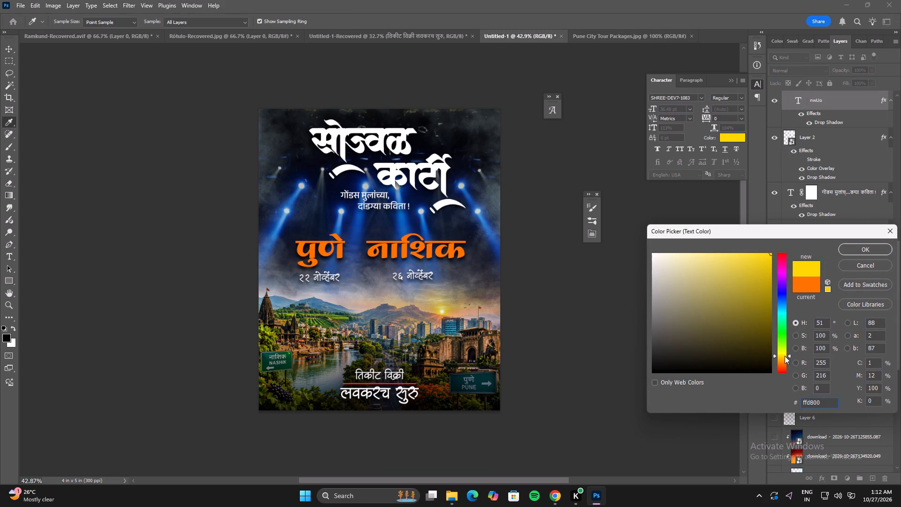
pyautogui.click(865, 248)
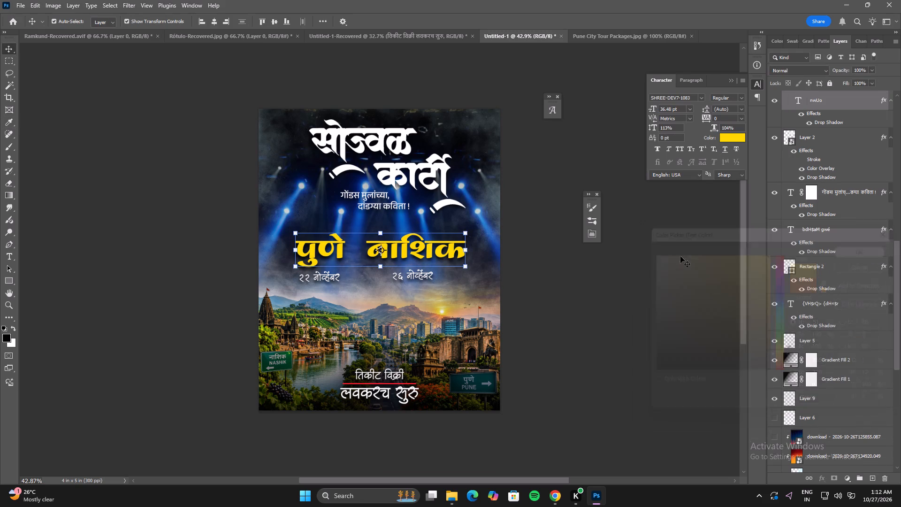
pyautogui.click(647, 294)
# Preview the poster full screen to check the yellow city names against the stage-light background.
pyautogui.press('f')
pyautogui.press('f')
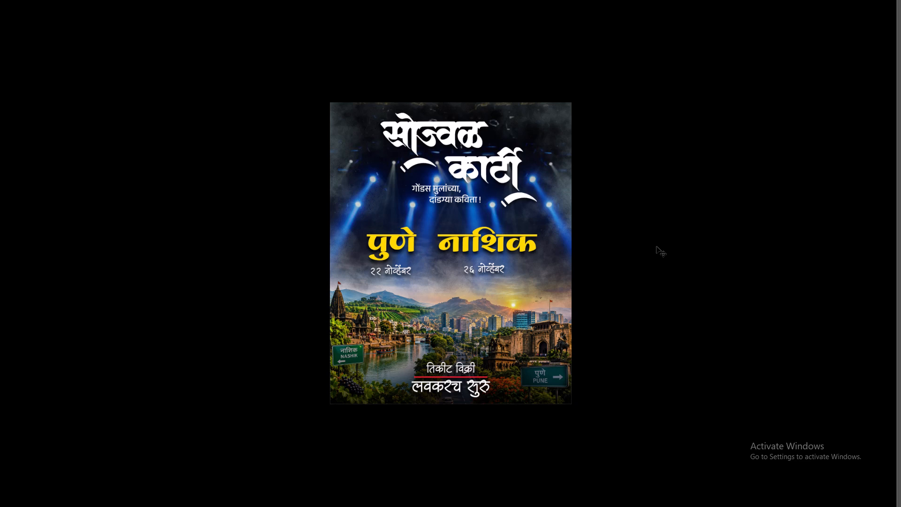
pyautogui.press('f')
# Place A starry night picture.jpg from Downloads above the dark blue download image ending in 087, scaled to about 39% to fill the poster's width.
pyautogui.click(474, 216)
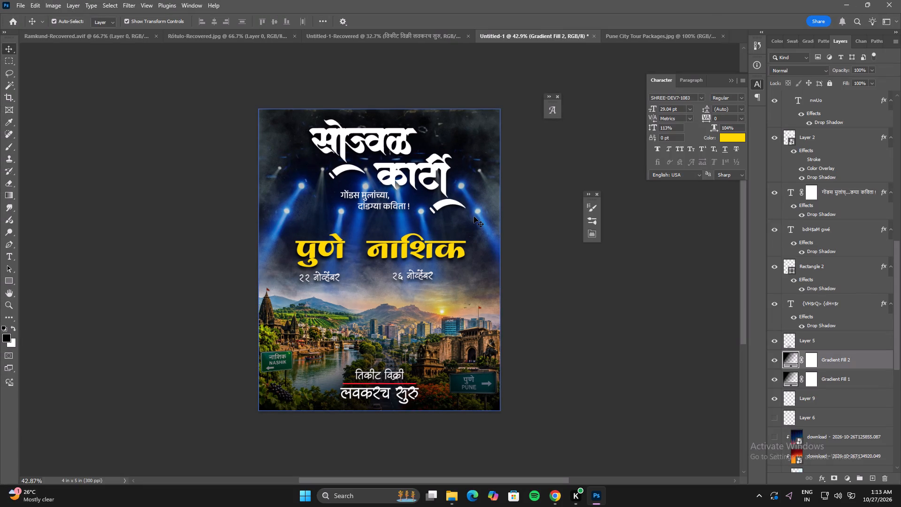
pyautogui.click(468, 322)
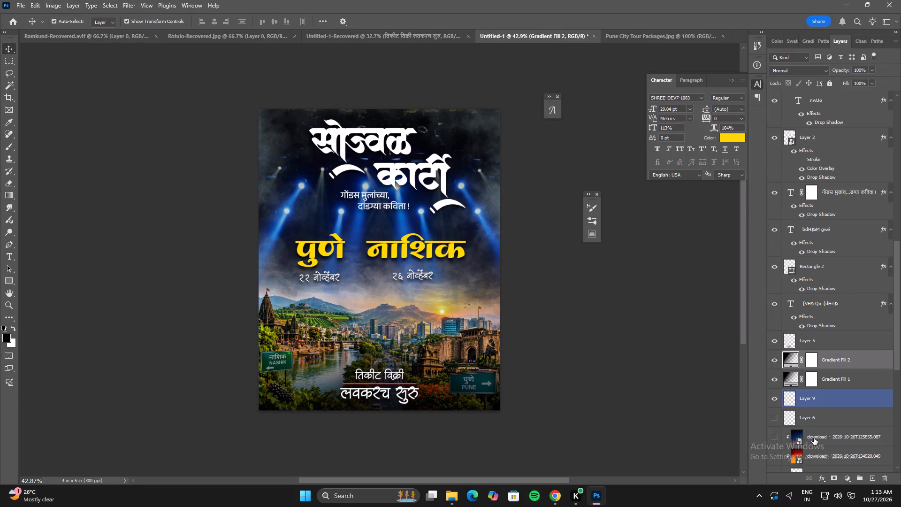
pyautogui.scroll(-2, 814, 438)
pyautogui.click(835, 365)
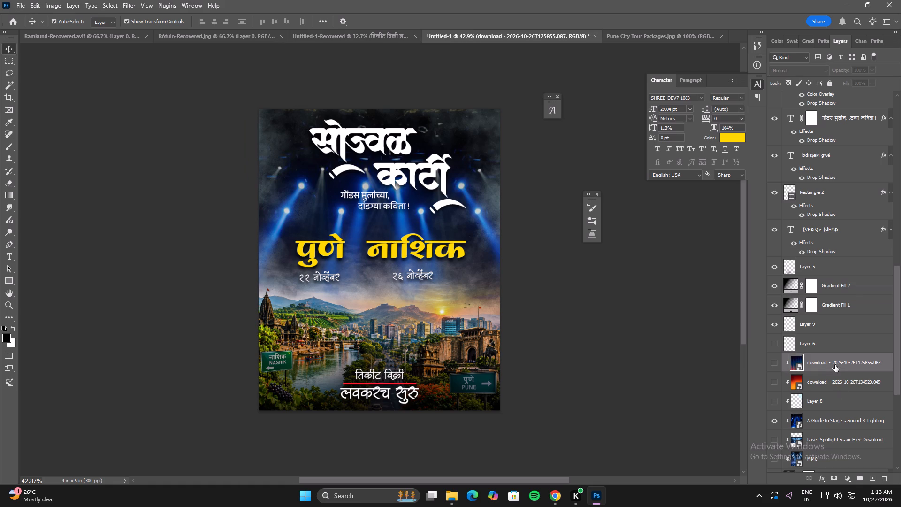
pyautogui.hotkey('alt', 'Tab')
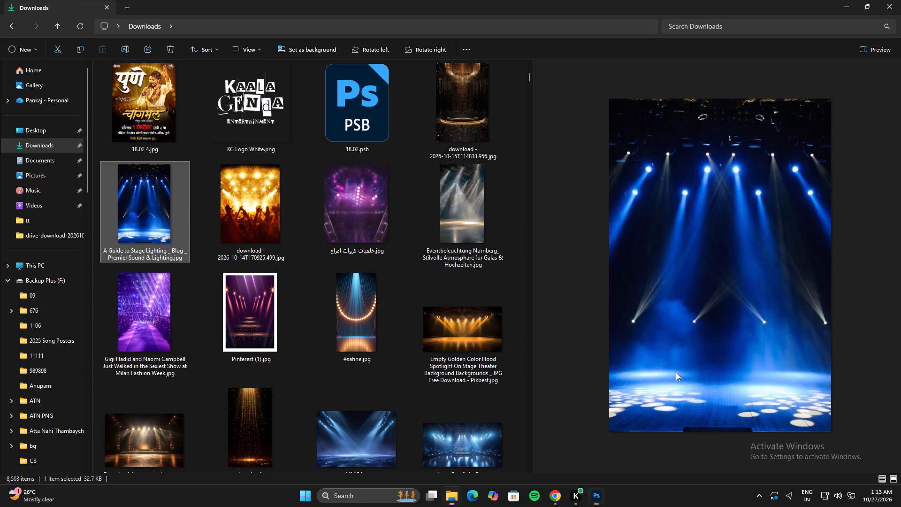
pyautogui.scroll(-2, 260, 315)
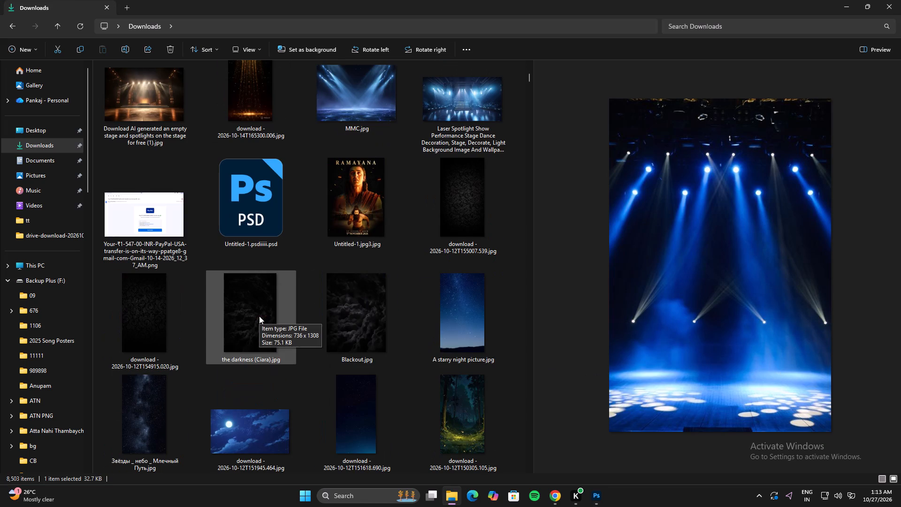
pyautogui.click(462, 325)
pyautogui.moveTo(469, 299); pyautogui.dragTo(469, 302)
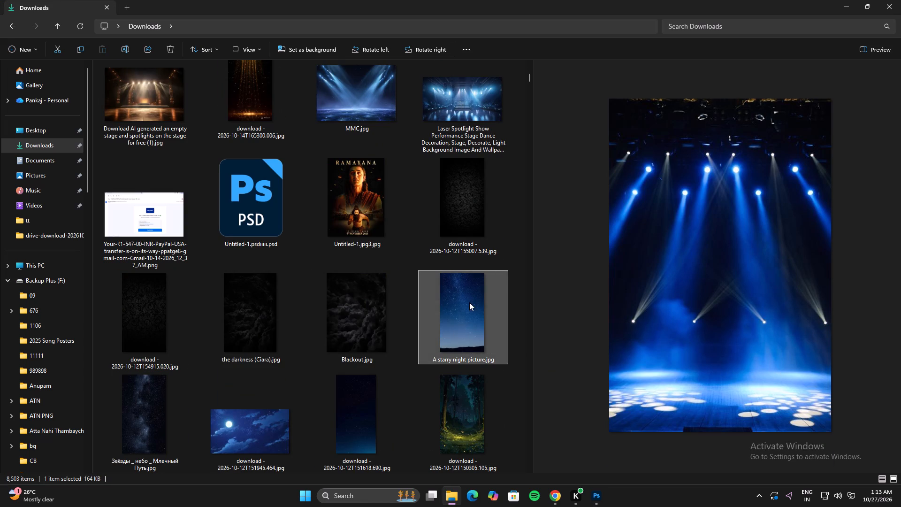
pyautogui.moveTo(469, 302); pyautogui.dragTo(451, 388)
pyautogui.hotkey('alt', 'Tab')
pyautogui.keyDown('alt'); pyautogui.moveTo(464, 264); pyautogui.dragTo(500, 271); pyautogui.keyUp('alt')
pyautogui.doubleClick(479, 263)
# Clip the starry night image to the sky layers below and move it down so its top edge meets the poster's top edge.
pyautogui.keyDown('alt'); pyautogui.click(830, 373); pyautogui.keyUp('alt')
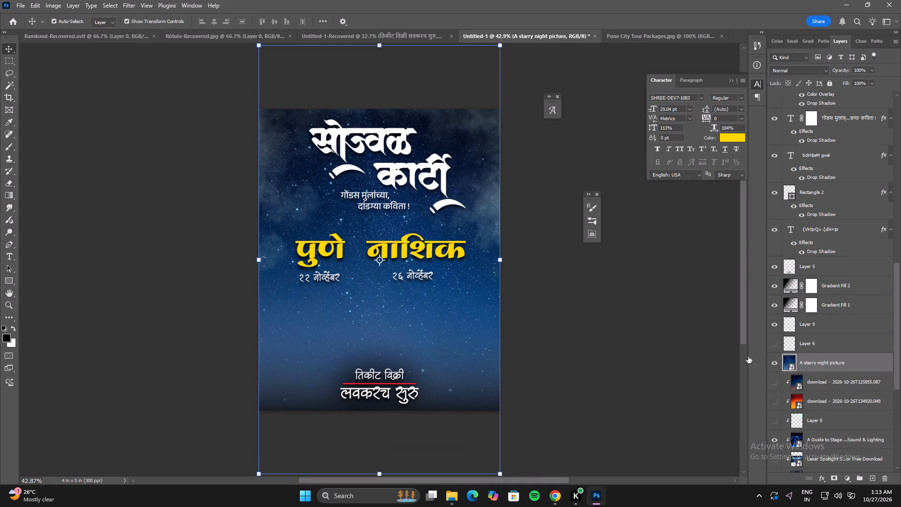
pyautogui.click(504, 259)
pyautogui.keyDown('shift'); pyautogui.moveTo(437, 276); pyautogui.dragTo(435, 333); pyautogui.keyUp('shift')
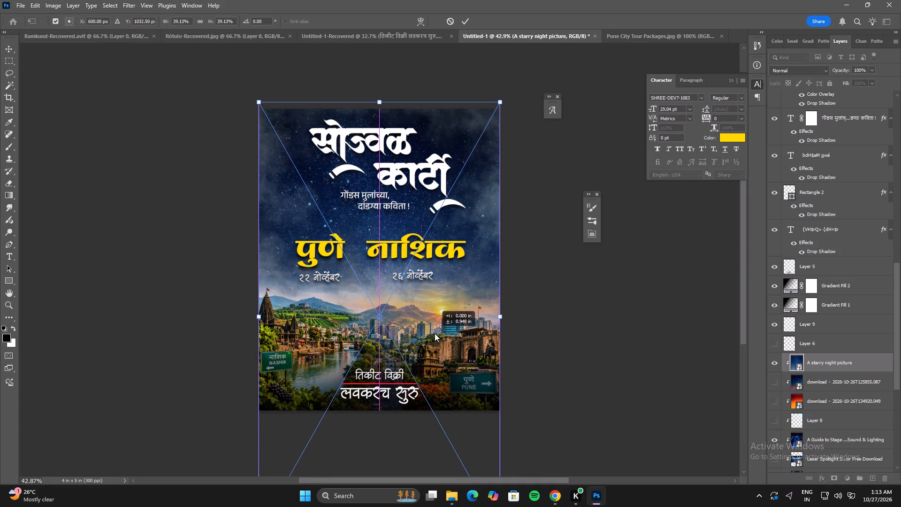
pyautogui.keyDown('shift'); pyautogui.moveTo(435, 333); pyautogui.dragTo(434, 338); pyautogui.keyUp('shift')
pyautogui.doubleClick(434, 338)
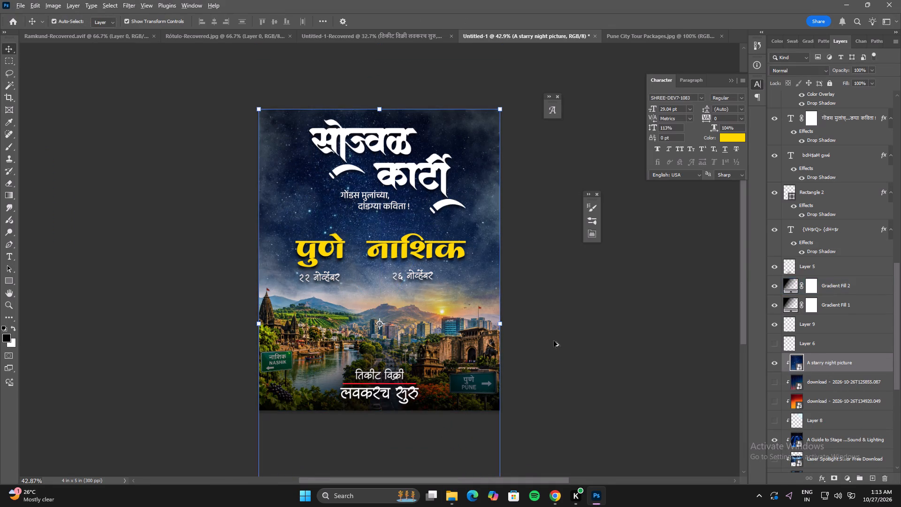
# Find the Spot Light Chic Stage Backdrop image in Downloads and place it above the starry night image, enlarged to the poster's width.
pyautogui.hotkey('alt', 'Tab')
pyautogui.scroll(-1, 451, 379)
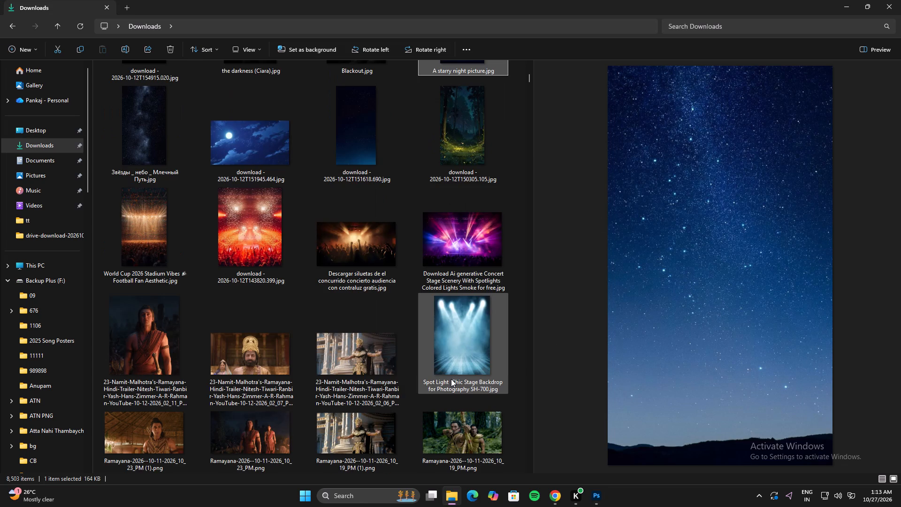
pyautogui.scroll(-2, 451, 379)
pyautogui.scroll(1, 451, 379)
pyautogui.scroll(1, 481, 281)
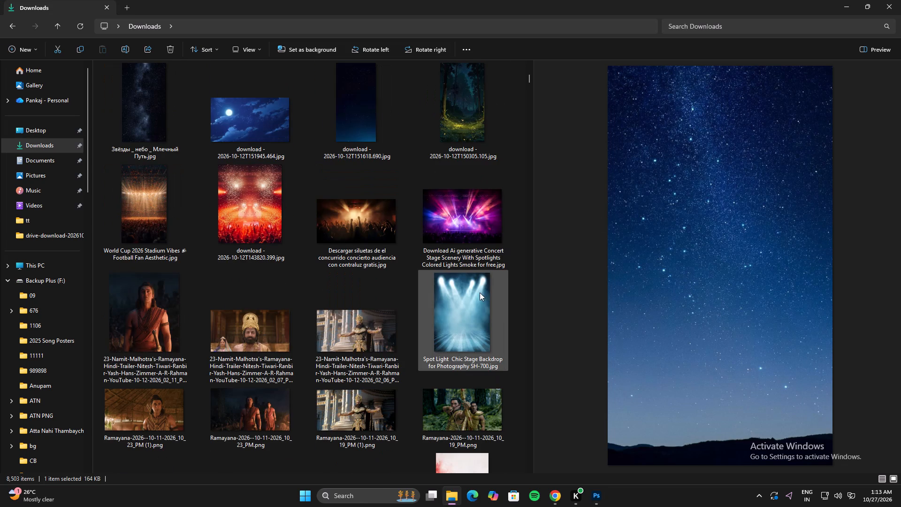
pyautogui.click(471, 315)
pyautogui.moveTo(476, 292); pyautogui.dragTo(459, 362)
pyautogui.hotkey('alt', 'Tab')
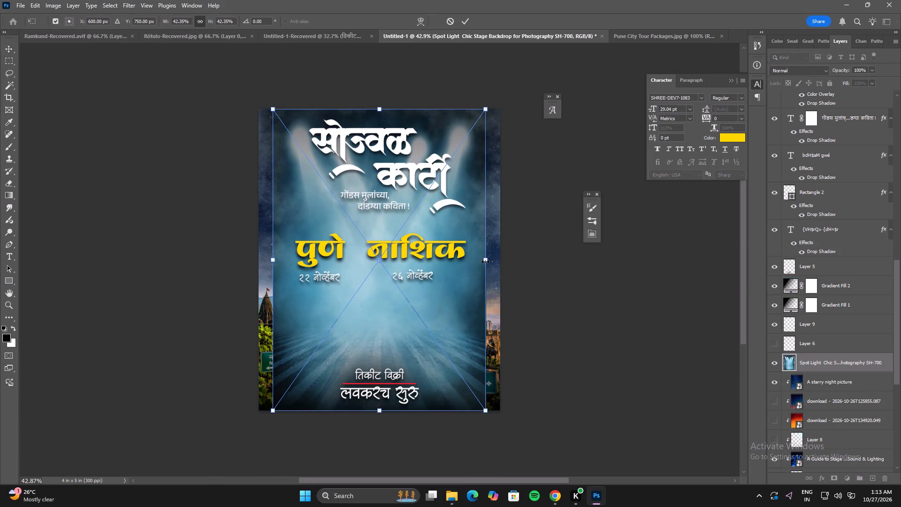
pyautogui.keyDown('alt'); pyautogui.moveTo(486, 261); pyautogui.dragTo(503, 261); pyautogui.keyUp('alt')
pyautogui.doubleClick(483, 256)
# Hide the Spot Light Chic Stage Backdrop image and select the starry night picture layer.
pyautogui.hotkey('alt', 'Tab')
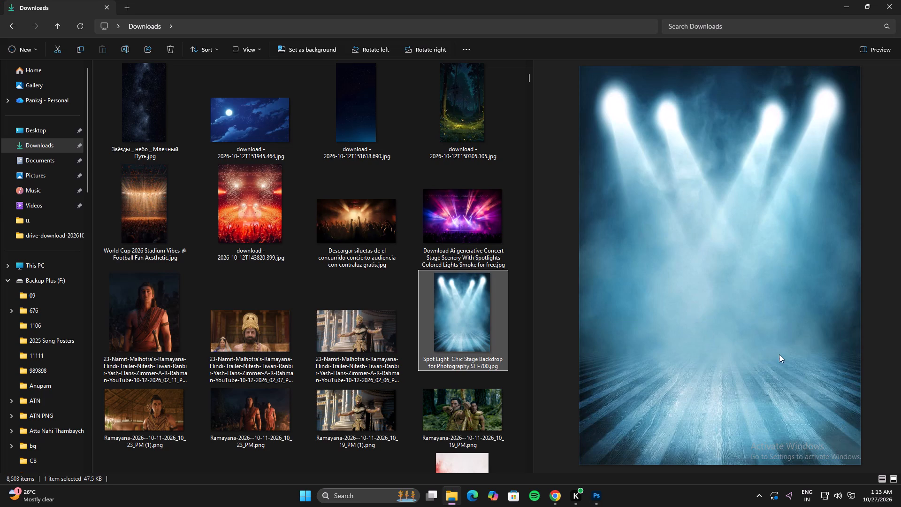
pyautogui.hotkey('alt', 'Tab')
pyautogui.click(773, 363)
pyautogui.click(824, 381)
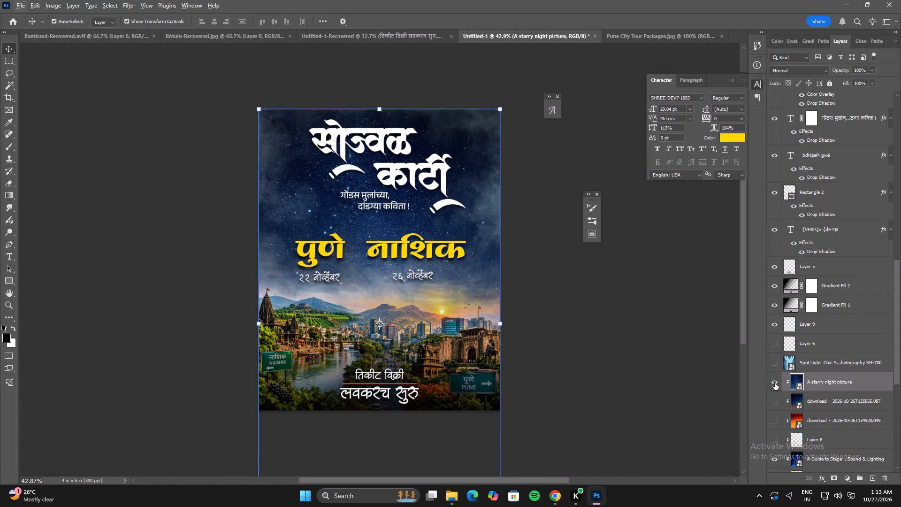
# Browse the Downloads folder for another sky background image, previewing the Chandrapur poster and the red, orange and purple gradient images.
pyautogui.hotkey('alt', 'Tab')
pyautogui.scroll(-2, 291, 346)
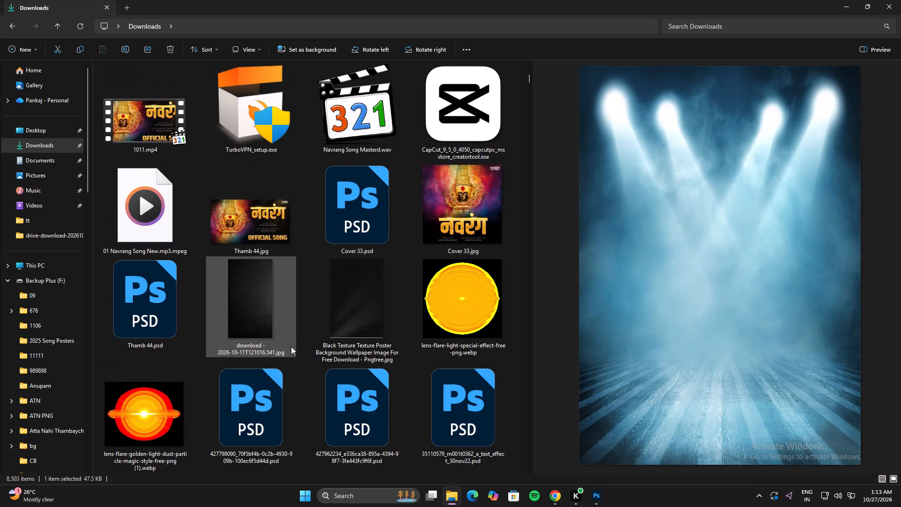
pyautogui.scroll(-3, 291, 346)
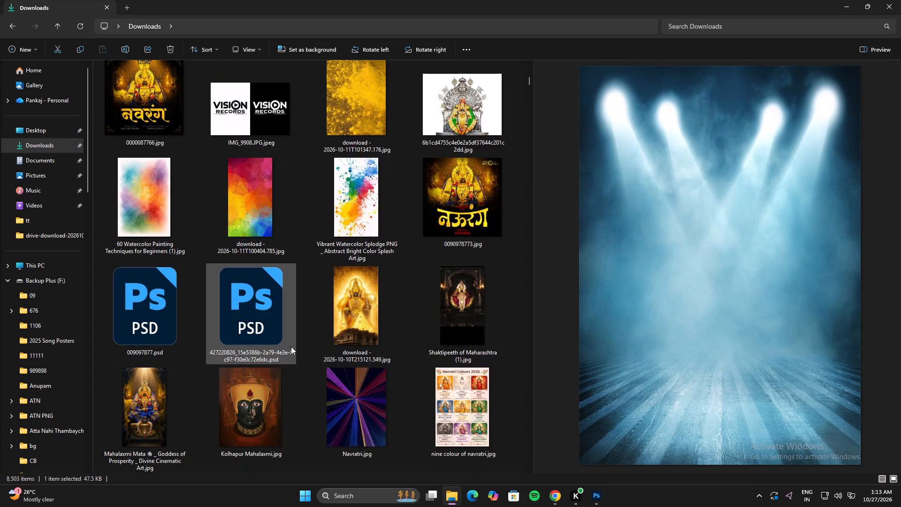
pyautogui.scroll(-5, 291, 346)
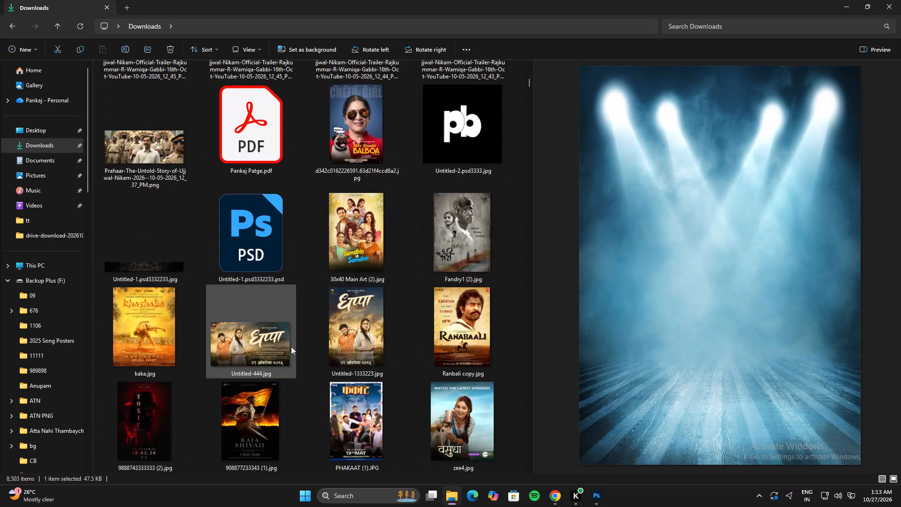
pyautogui.scroll(-3, 291, 346)
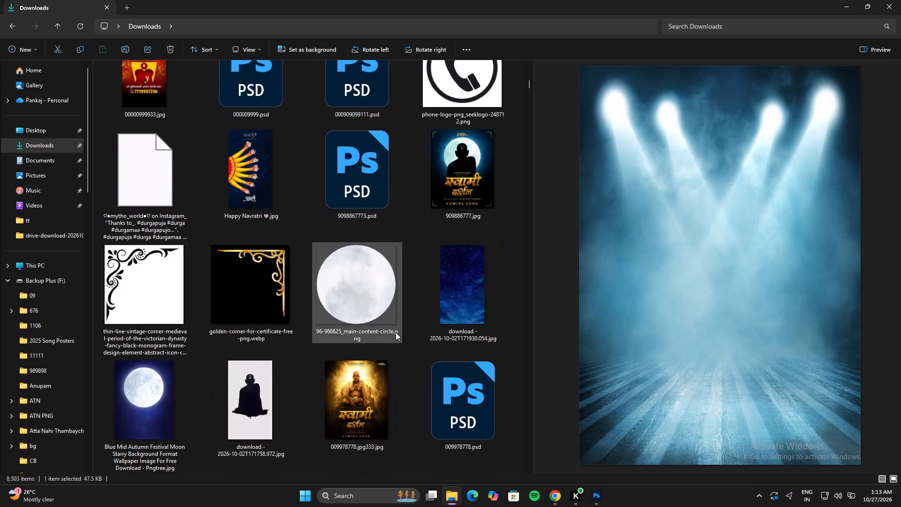
pyautogui.scroll(-2, 396, 332)
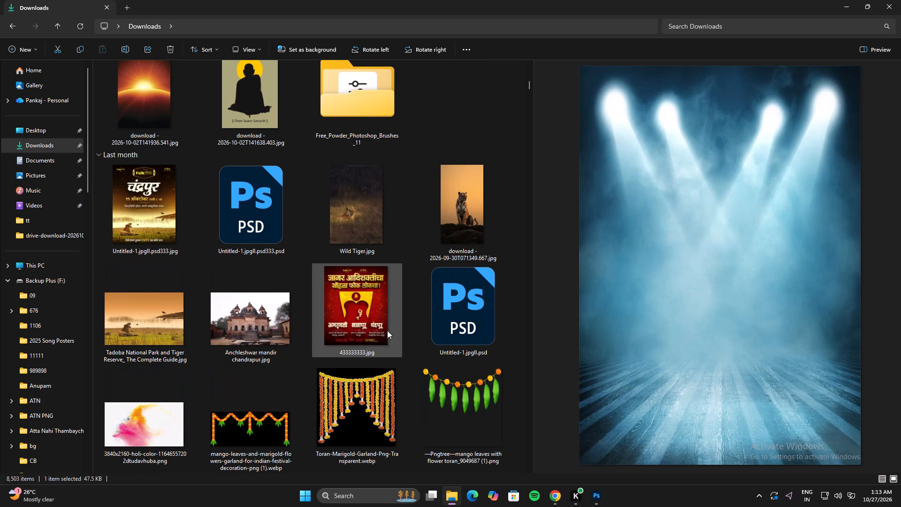
pyautogui.click(160, 238)
pyautogui.scroll(-2, 230, 314)
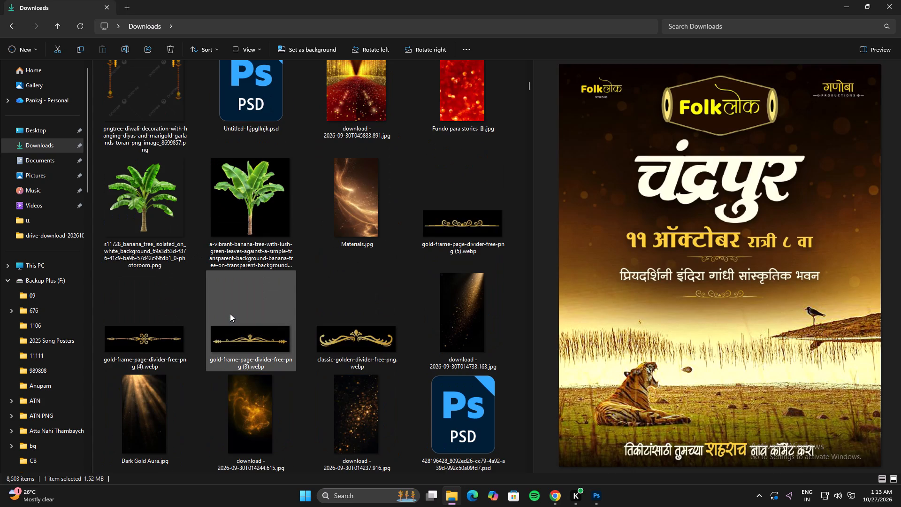
pyautogui.scroll(-1, 230, 314)
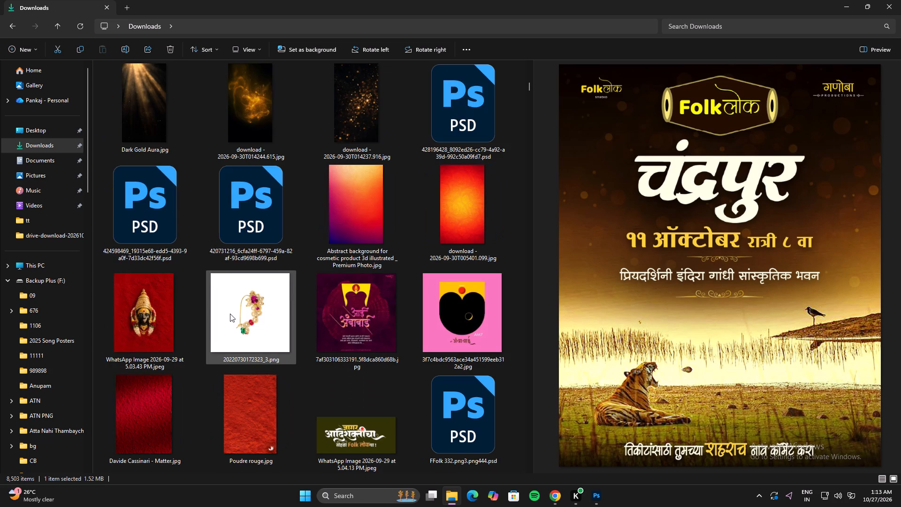
pyautogui.scroll(-1, 230, 314)
pyautogui.scroll(1, 230, 314)
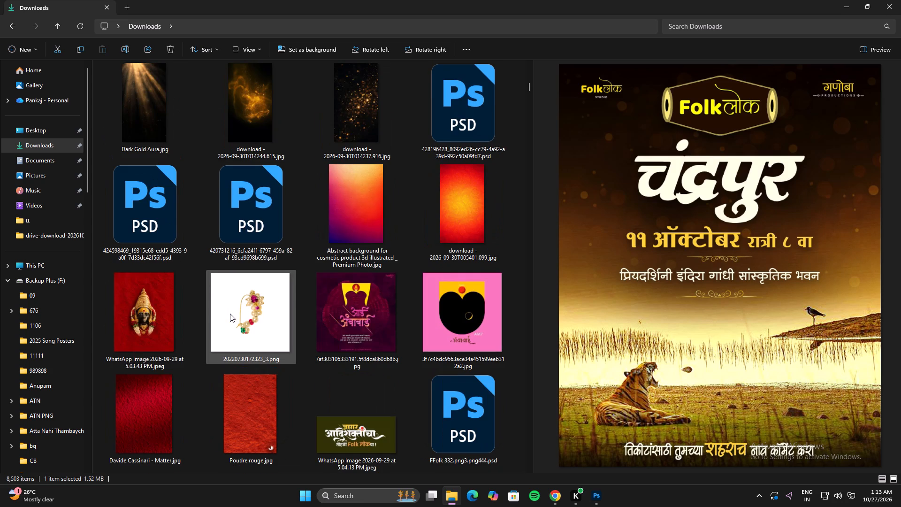
pyautogui.click(351, 218)
pyautogui.click(468, 216)
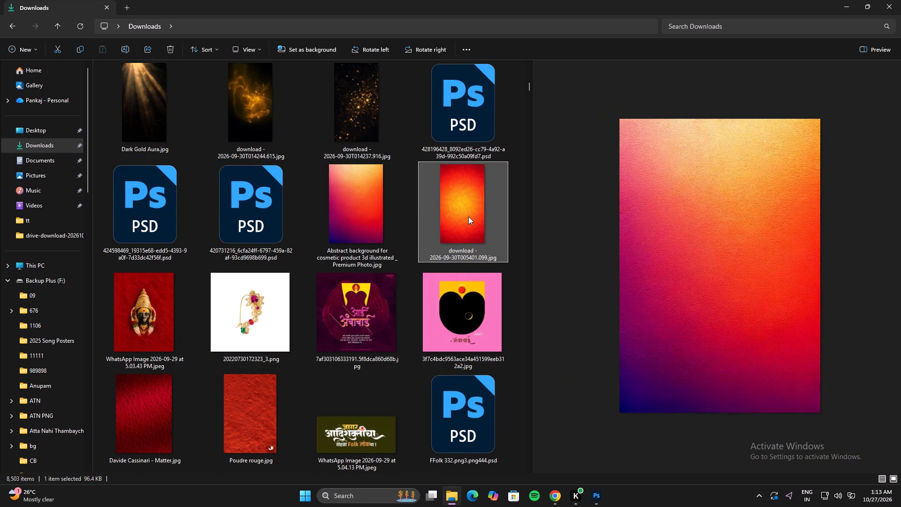
pyautogui.click(402, 201)
pyautogui.click(367, 202)
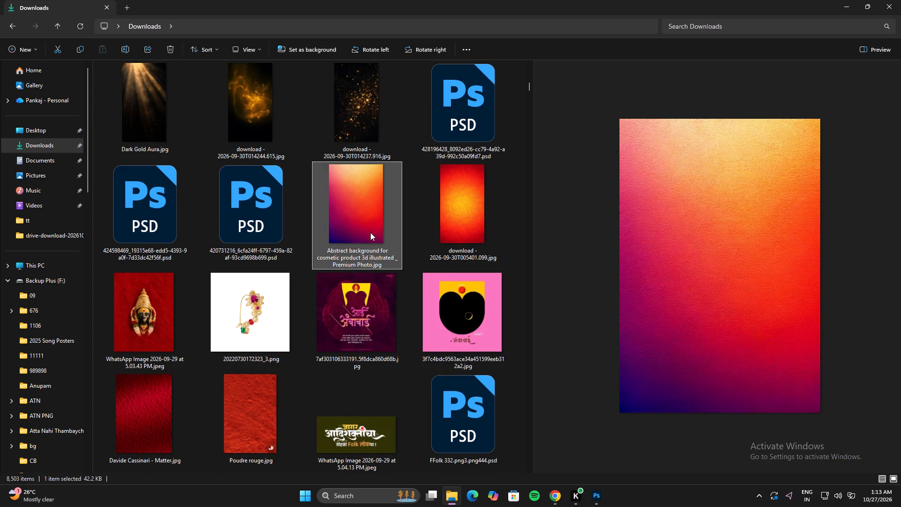
pyautogui.scroll(-1, 370, 235)
pyautogui.hotkey('alt', 'Tab')
pyautogui.hotkey('alt', 'Tab')
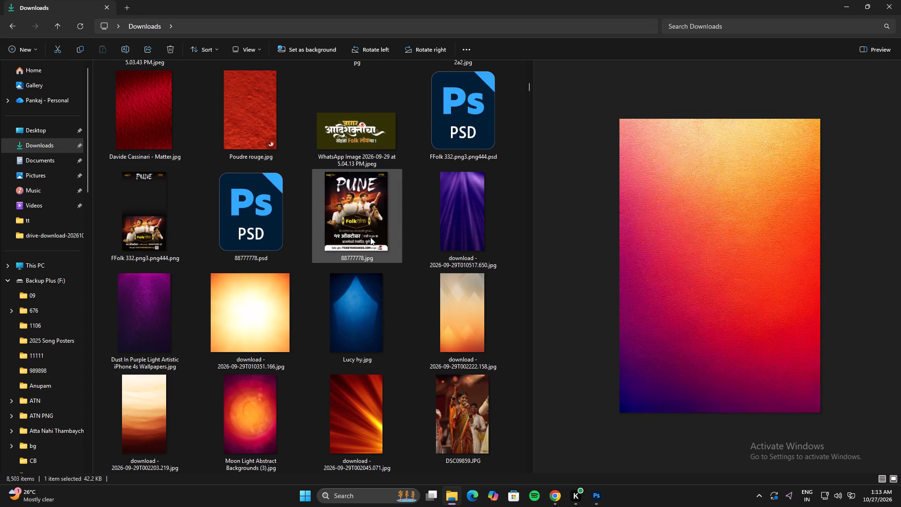
# Place download - 2026-09-29T002222.158.jpg from Downloads above the starry night picture and clip it to the sky layers below.
pyautogui.click(469, 324)
pyautogui.moveTo(471, 300); pyautogui.dragTo(443, 369)
pyautogui.hotkey('alt', 'Tab')
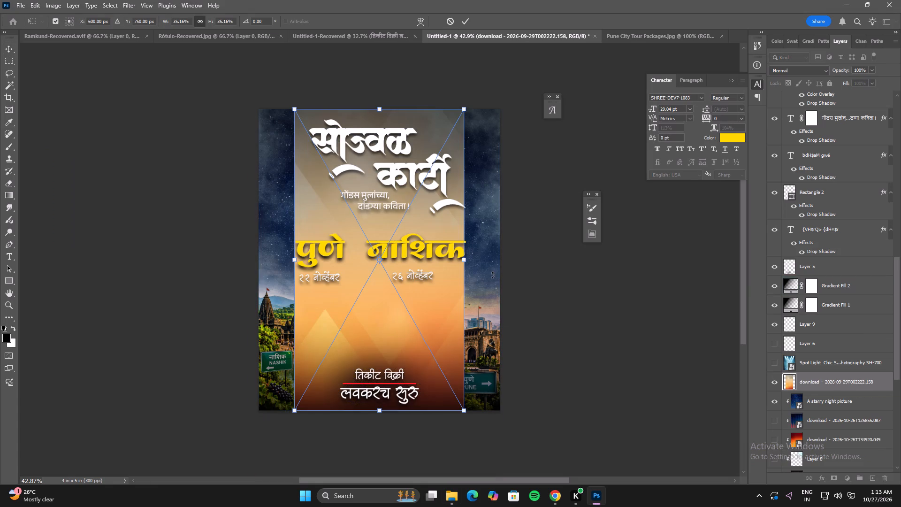
pyautogui.doubleClick(447, 262)
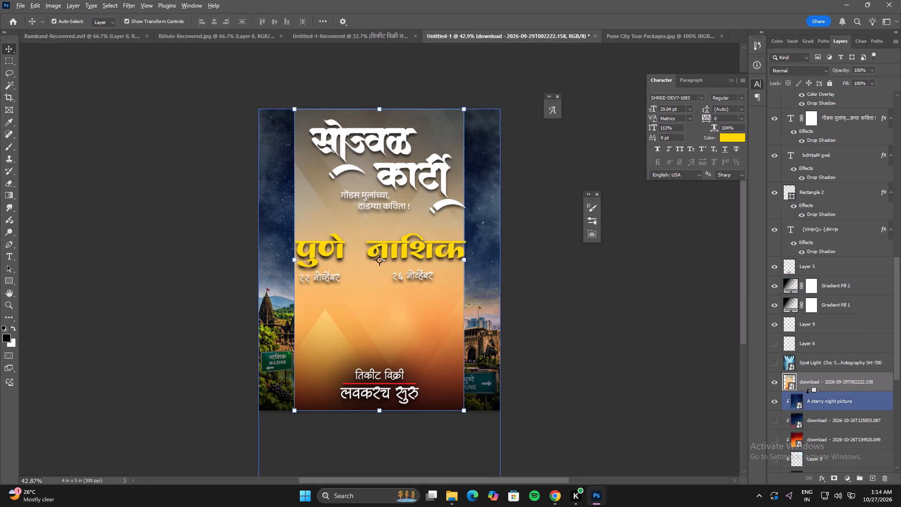
pyautogui.keyDown('alt'); pyautogui.click(809, 390); pyautogui.keyUp('alt')
# Scale the clipped orange geometric image to 50% to fill the poster's width and move it up over the sky.
pyautogui.keyDown('alt'); pyautogui.moveTo(464, 261); pyautogui.dragTo(495, 261); pyautogui.keyUp('alt')
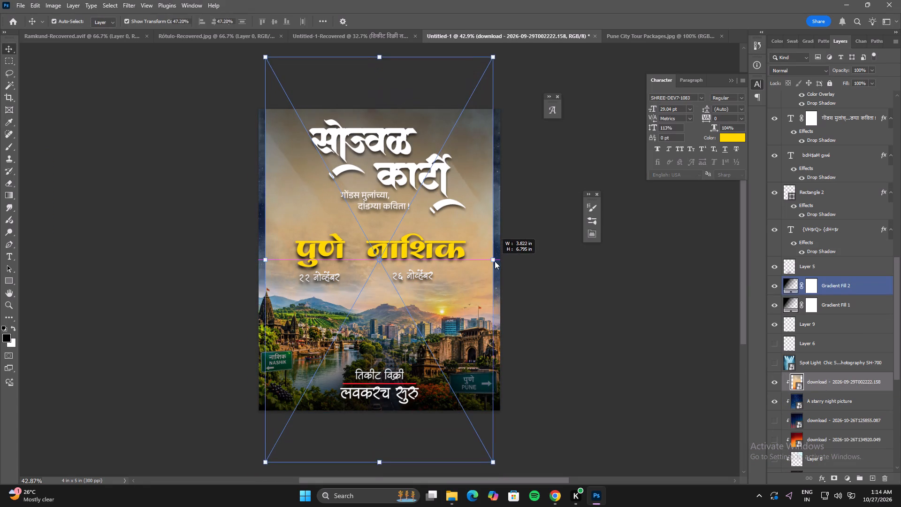
pyautogui.keyDown('alt'); pyautogui.moveTo(495, 261); pyautogui.dragTo(497, 261); pyautogui.keyUp('alt')
pyautogui.keyDown('shift'); pyautogui.moveTo(451, 327); pyautogui.dragTo(449, 246); pyautogui.keyUp('shift')
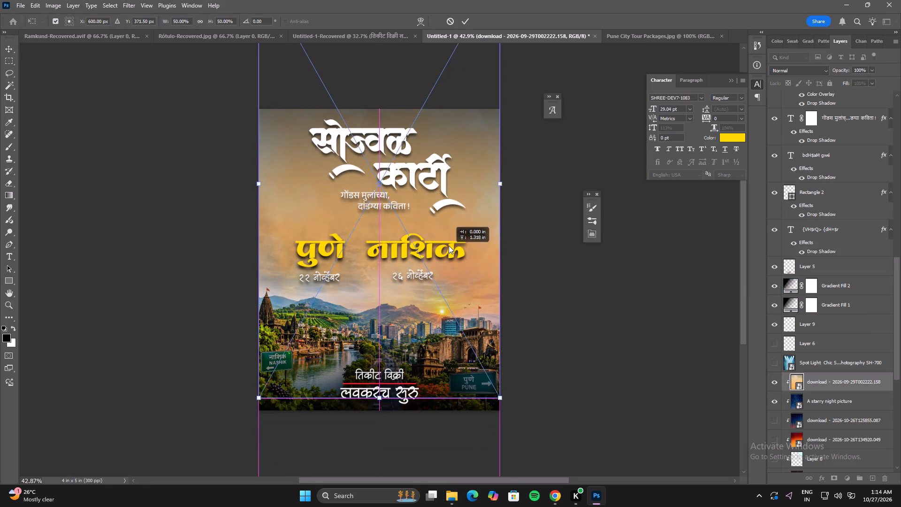
pyautogui.keyDown('shift'); pyautogui.moveTo(449, 246); pyautogui.dragTo(446, 233); pyautogui.keyUp('shift')
pyautogui.doubleClick(446, 233)
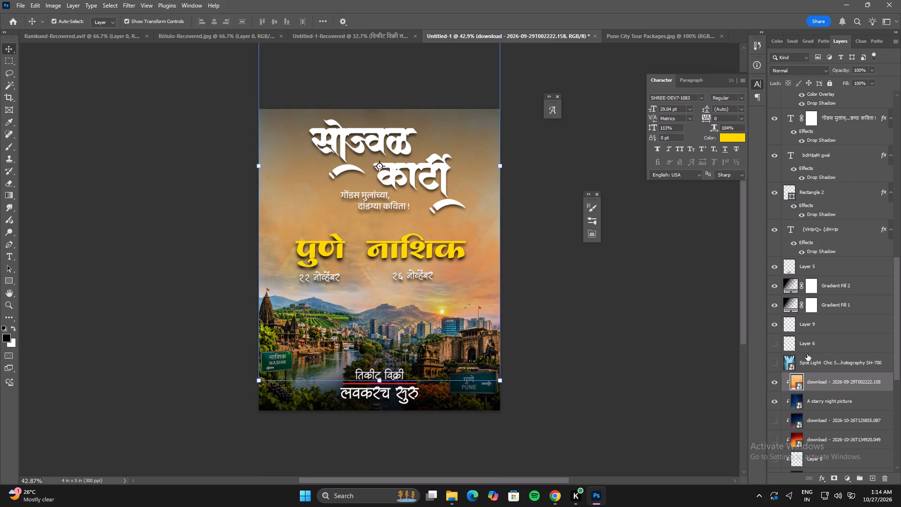
# Hide the orange geometric image and place download - 2026-09-29T010351.166.jpg above it at about 43%, clipped to the sky layers.
pyautogui.click(774, 384)
pyautogui.hotkey('alt', 'Tab')
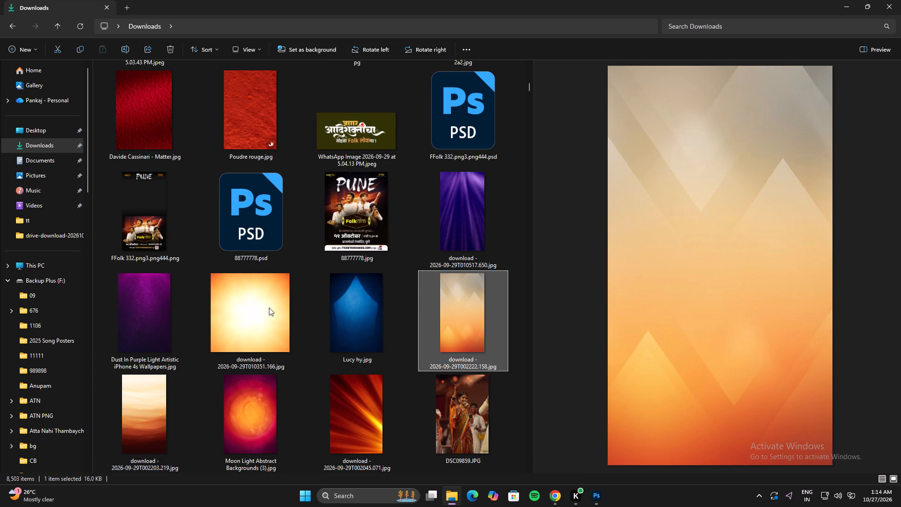
pyautogui.click(269, 307)
pyautogui.moveTo(275, 284); pyautogui.dragTo(331, 389)
pyautogui.hotkey('alt', 'Tab')
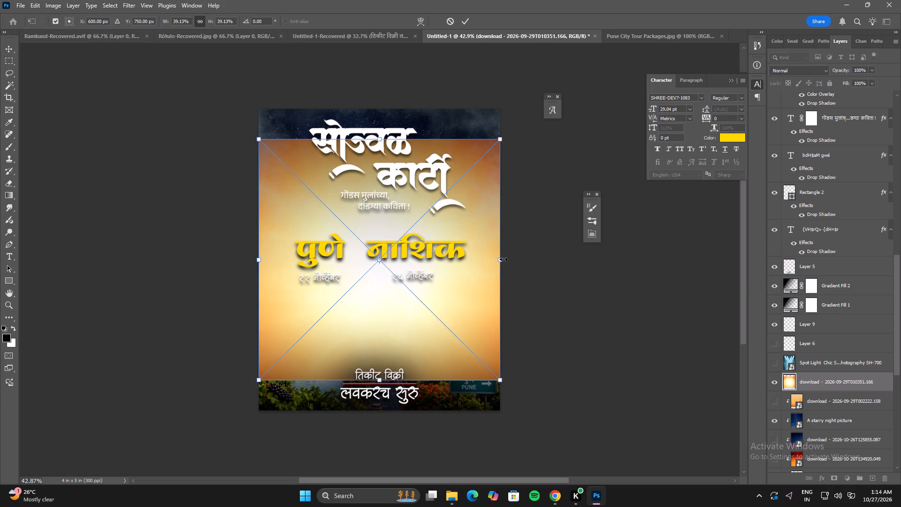
pyautogui.keyDown('alt'); pyautogui.moveTo(504, 259); pyautogui.dragTo(530, 260); pyautogui.keyUp('alt')
pyautogui.doubleClick(474, 256)
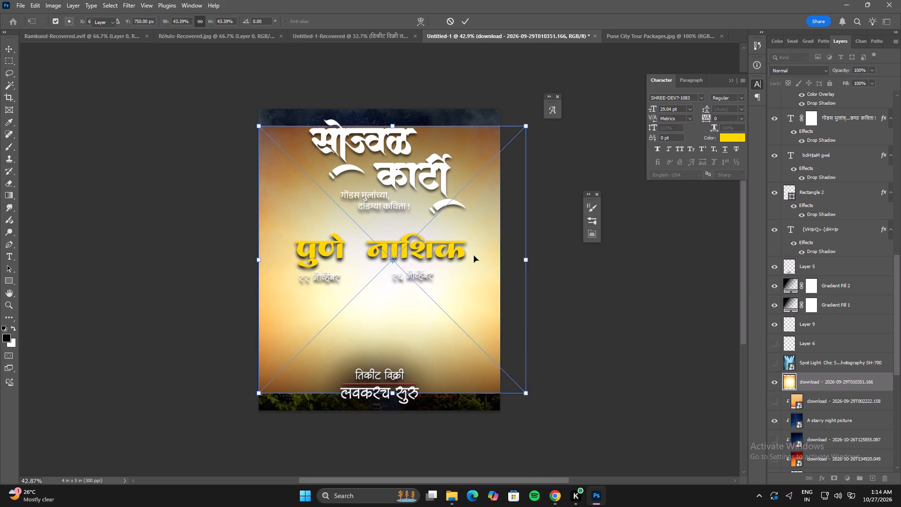
pyautogui.keyDown('alt'); pyautogui.click(815, 392); pyautogui.keyUp('alt')
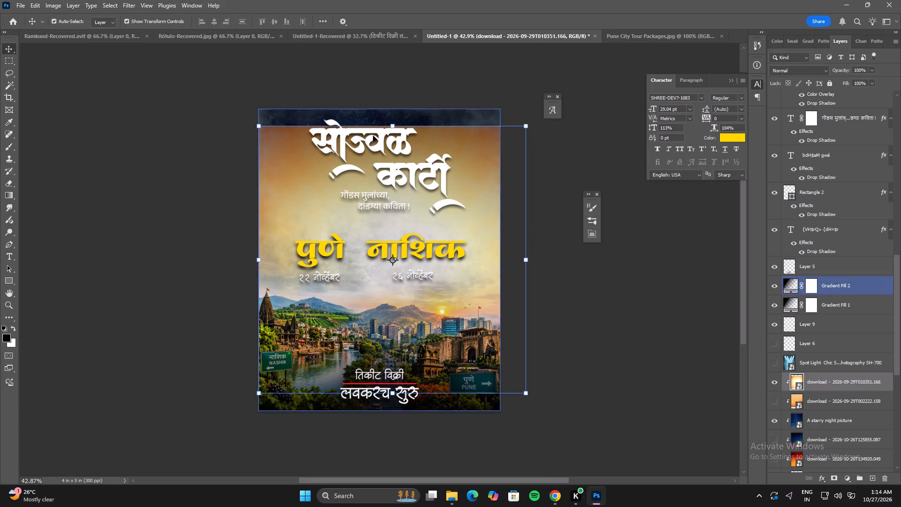
# Enlarge the pale yellow glow image to about 59% and move it up and left so its bright centre sits behind the title.
pyautogui.keyDown('alt'); pyautogui.moveTo(394, 125); pyautogui.dragTo(389, 76); pyautogui.keyUp('alt')
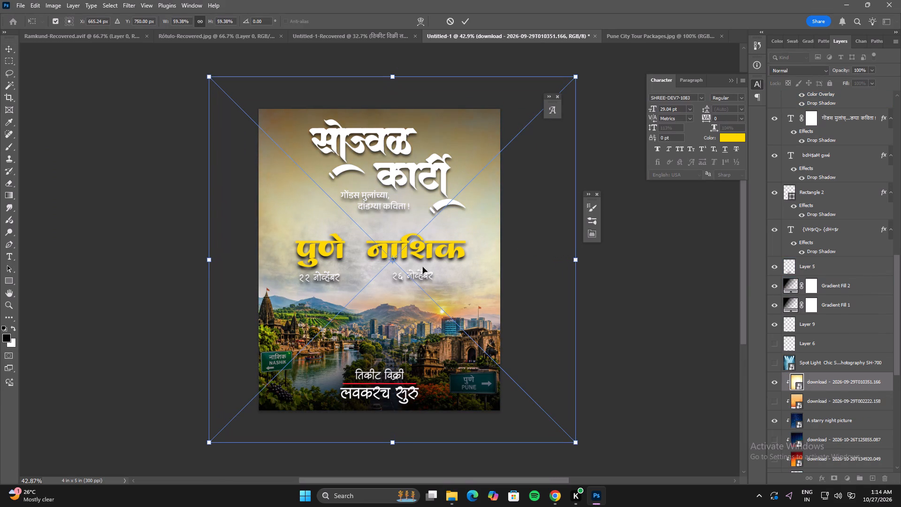
pyautogui.moveTo(423, 283); pyautogui.dragTo(389, 205)
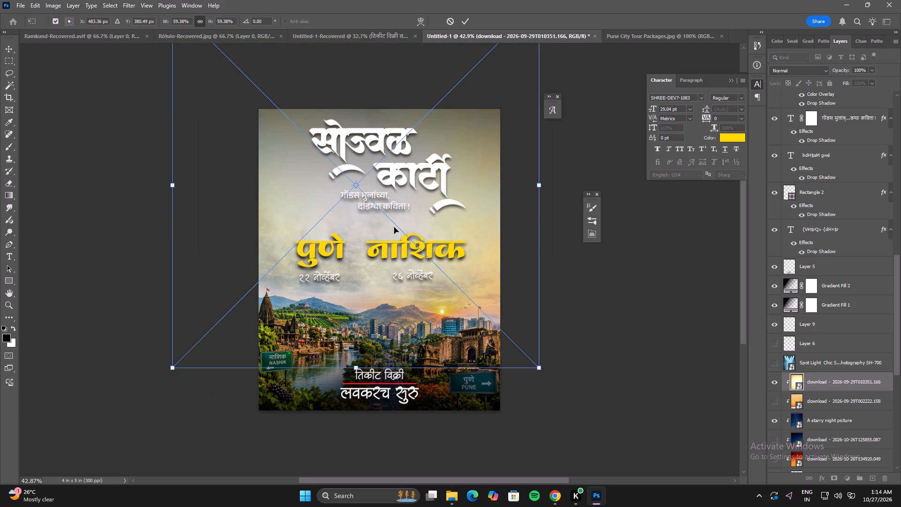
pyautogui.doubleClick(394, 228)
# Hide the yellow glow image and place Moon Light Abstract Backgrounds (3).jpg from Downloads above it, clipped to the sky layers.
pyautogui.click(779, 384)
pyautogui.hotkey('alt', 'Tab')
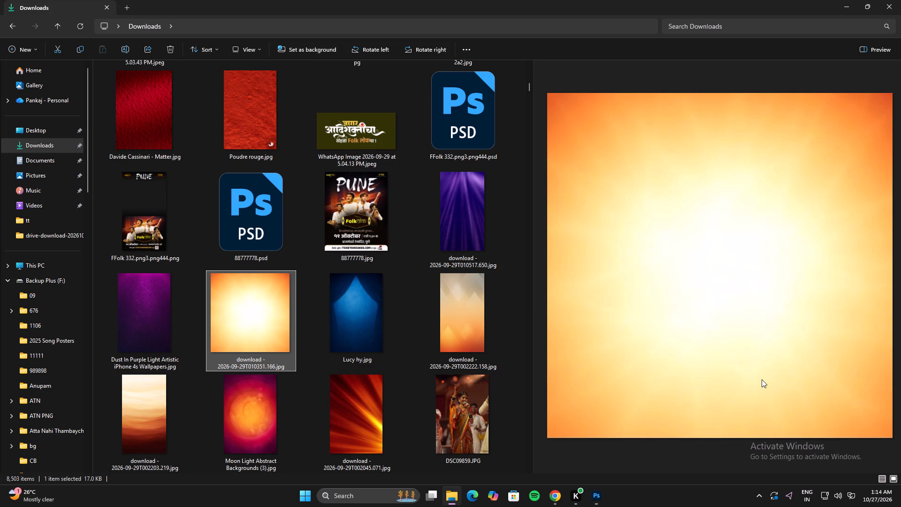
pyautogui.click(247, 412)
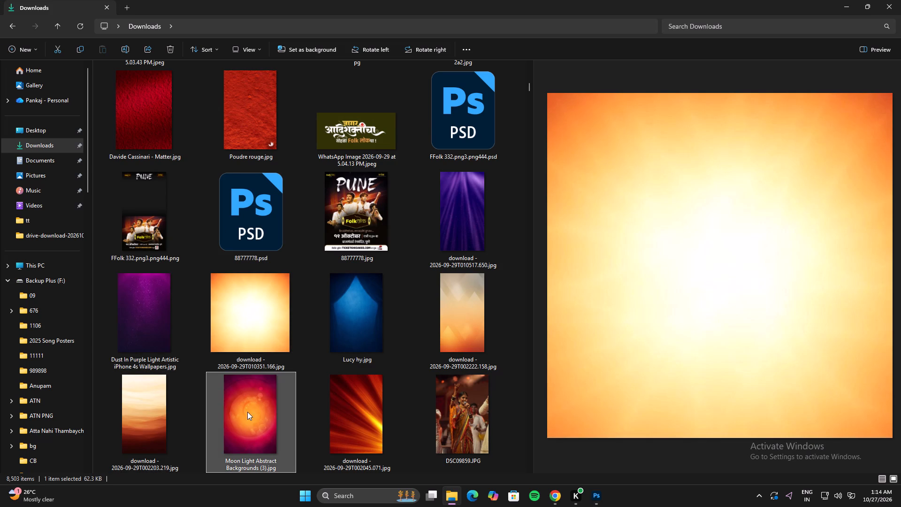
pyautogui.moveTo(265, 398); pyautogui.dragTo(365, 376)
pyautogui.hotkey('alt', 'Tab')
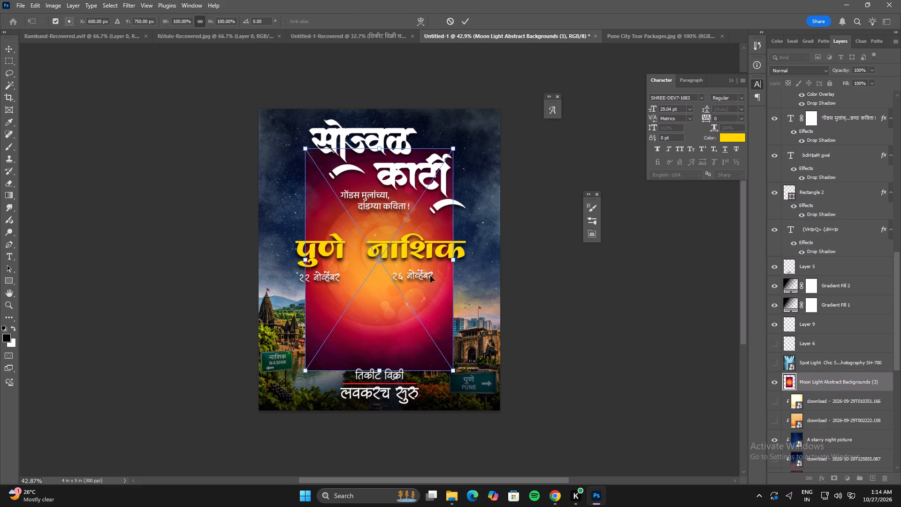
pyautogui.doubleClick(430, 277)
pyautogui.keyDown('alt'); pyautogui.click(814, 393); pyautogui.keyUp('alt')
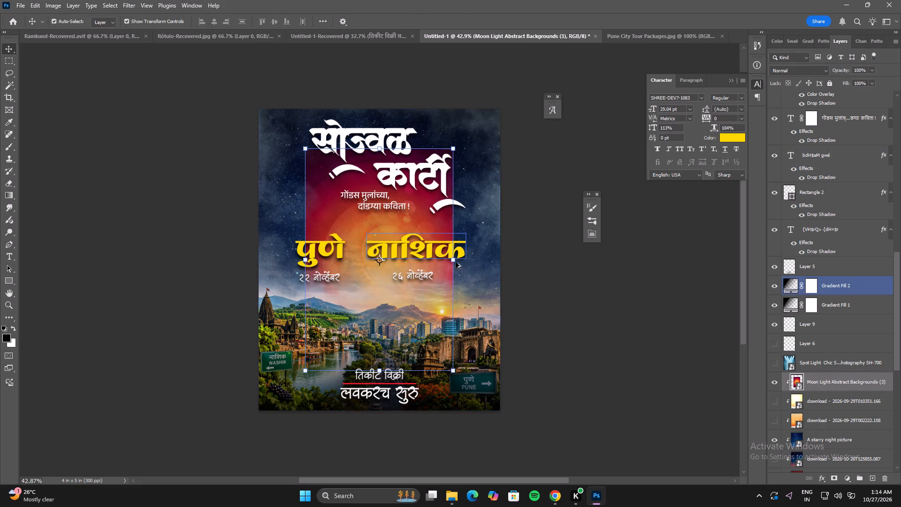
# Enlarge the Moon Light Abstract image to about 273% and move it down so its top edge meets the poster's top edge.
pyautogui.keyDown('alt'); pyautogui.moveTo(453, 262); pyautogui.dragTo(582, 262); pyautogui.keyUp('alt')
pyautogui.moveTo(503, 280); pyautogui.dragTo(496, 391)
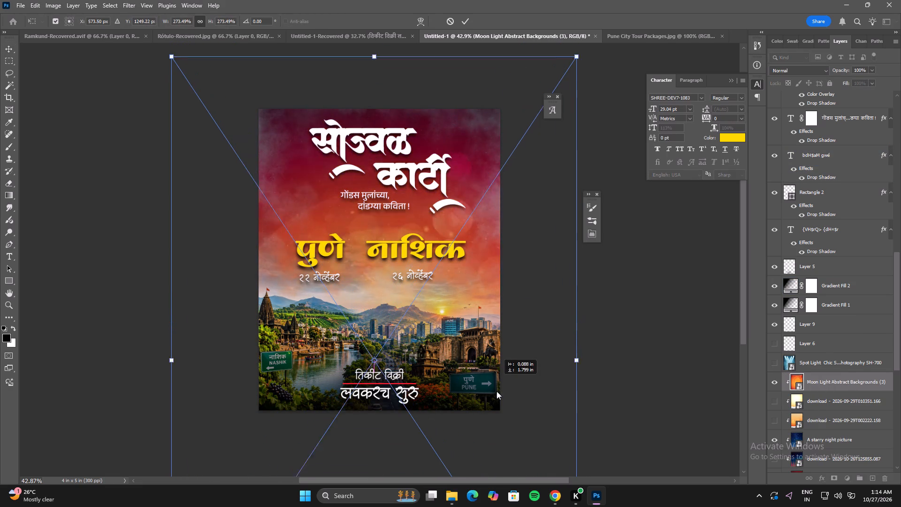
pyautogui.moveTo(496, 391); pyautogui.dragTo(498, 428)
pyautogui.doubleClick(449, 391)
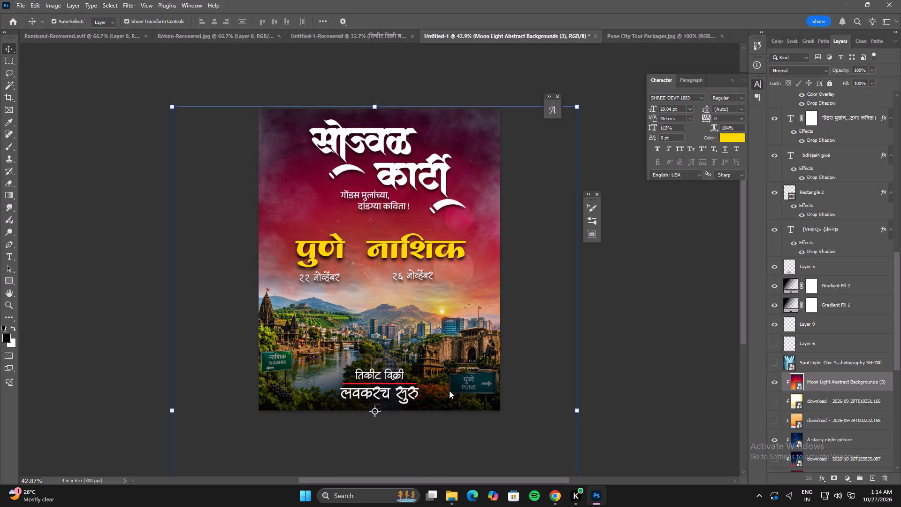
pyautogui.click(634, 326)
# Paint black on Layer 7 over the sky and hills at the poster's left with the 1800 px textured brush at 86% opacity, undoing excess strokes.
pyautogui.click(416, 252)
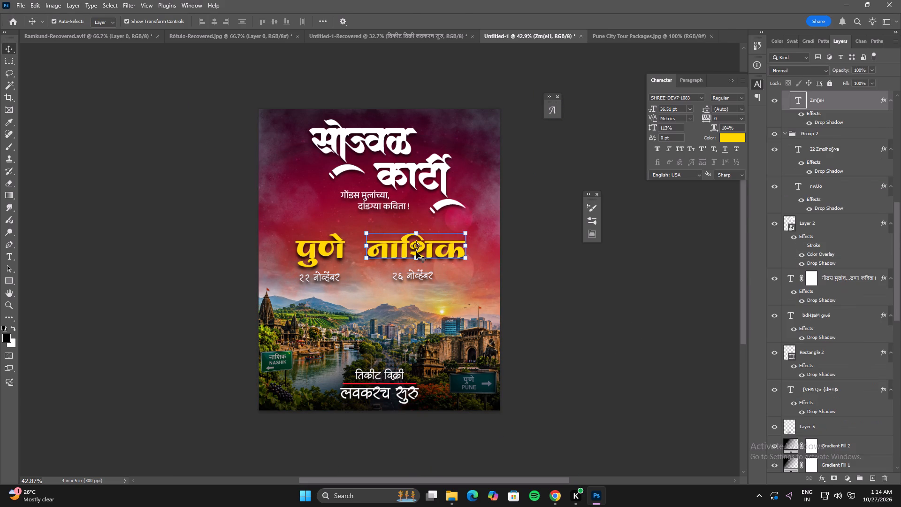
pyautogui.click(310, 296)
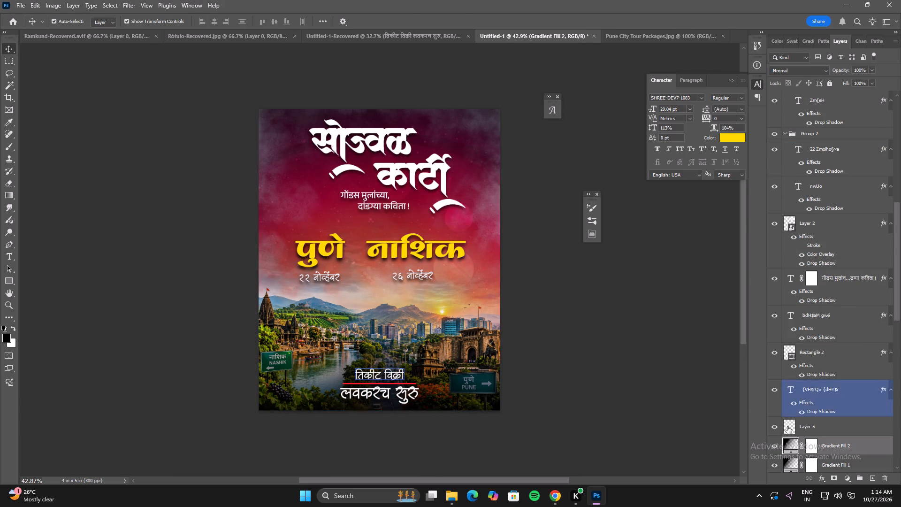
pyautogui.scroll(-10, 787, 427)
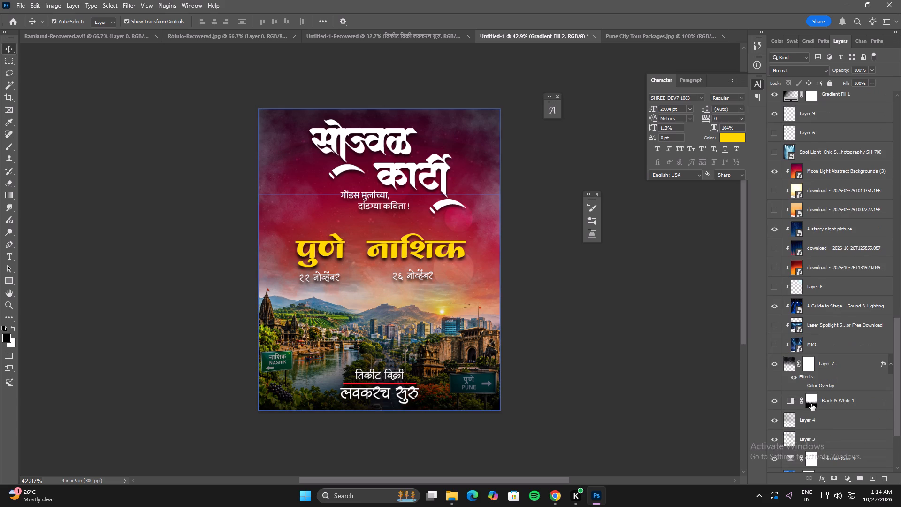
pyautogui.scroll(-3, 811, 404)
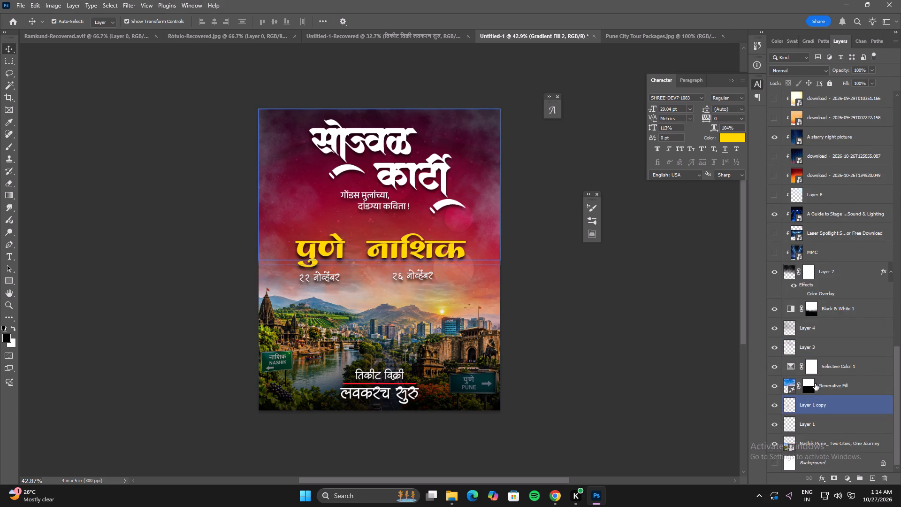
pyautogui.click(792, 268)
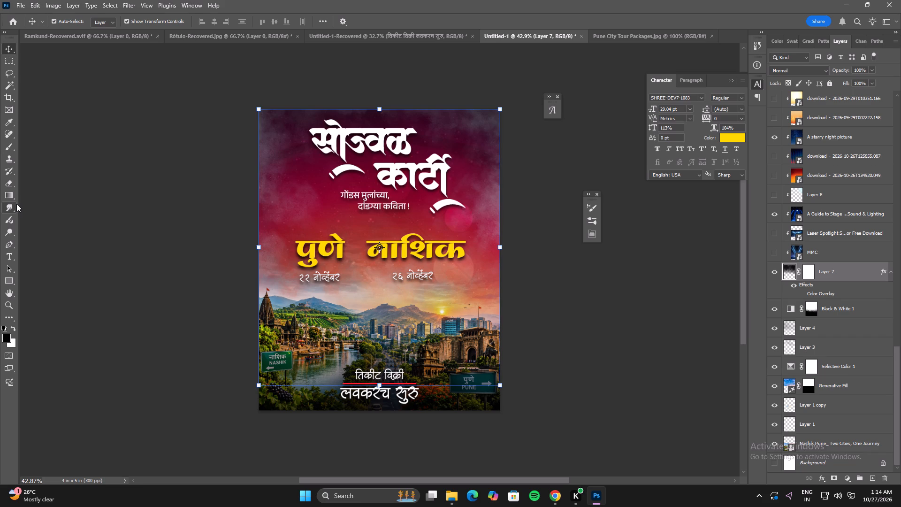
pyautogui.press('b')
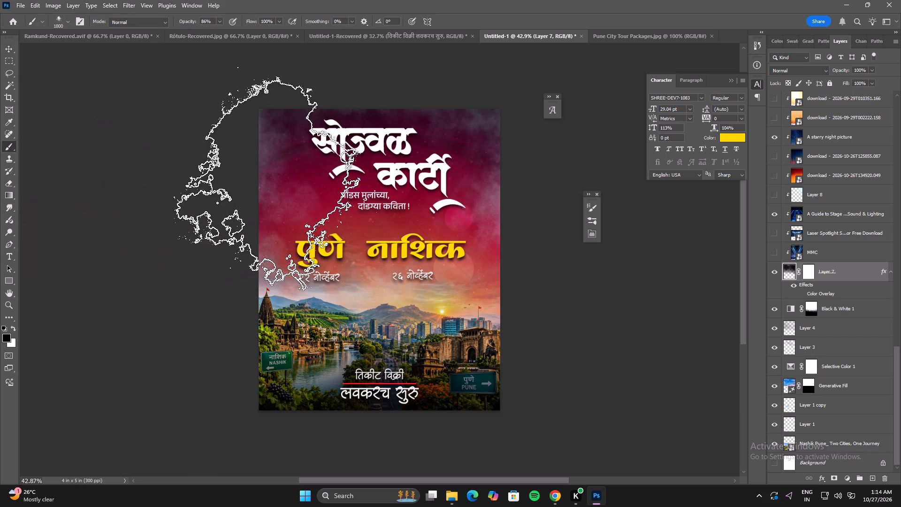
pyautogui.click(281, 207)
pyautogui.click(259, 215)
pyautogui.click(313, 223)
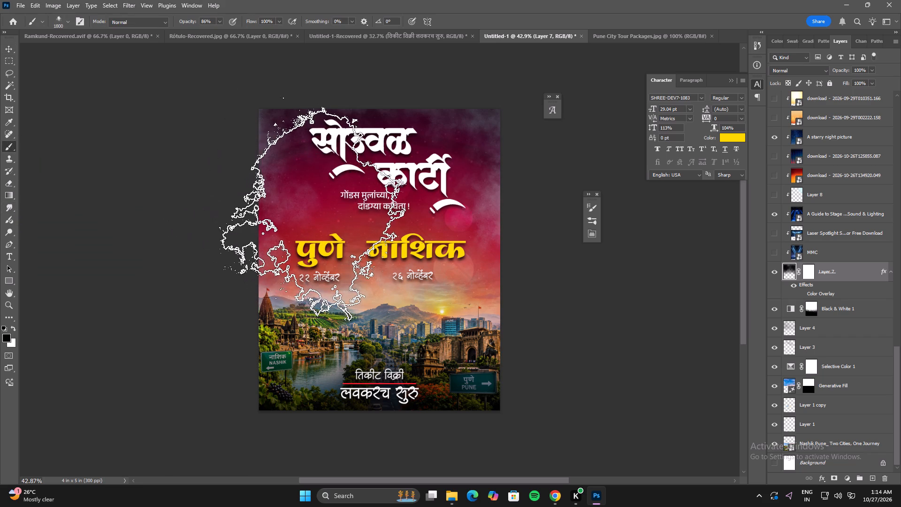
pyautogui.click(271, 260)
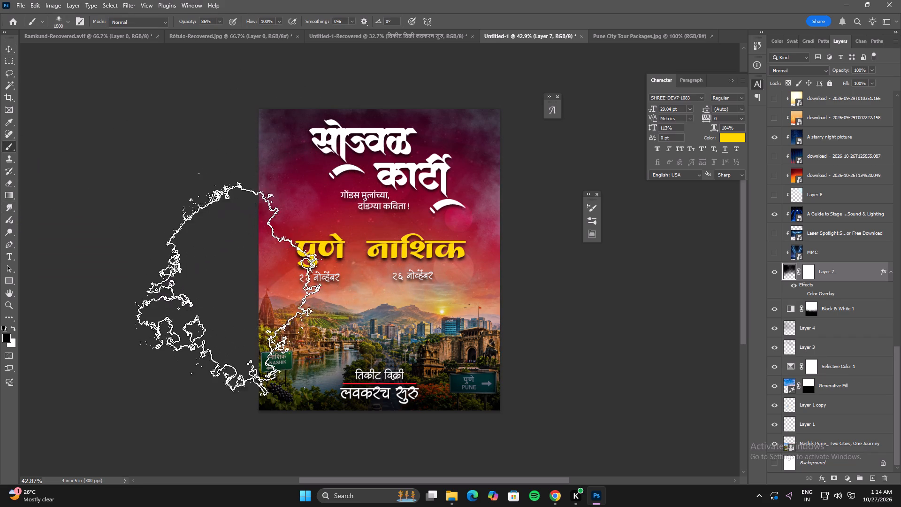
pyautogui.click(221, 277)
pyautogui.hotkey('ctrl', 'z')
pyautogui.hotkey('ctrl', 'z')
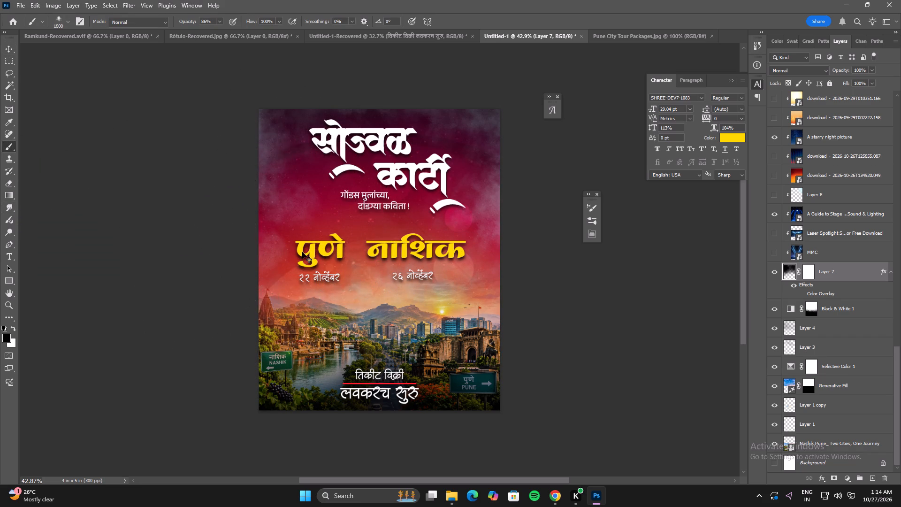
# Extend the Layer 7 brushwork across the lower sky and hills behind the city names, undoing two strokes and repainting behind नाशिक.
pyautogui.click(274, 249)
pyautogui.click(332, 245)
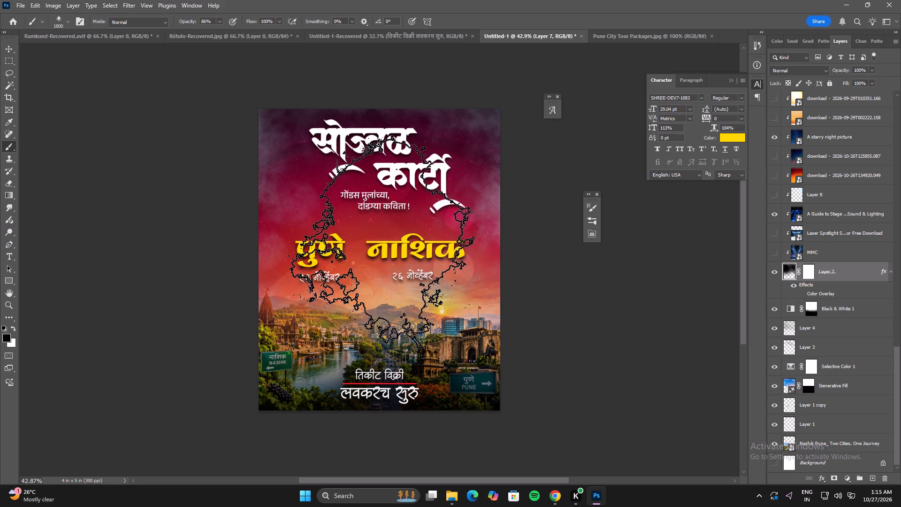
pyautogui.click(382, 261)
pyautogui.moveTo(313, 257); pyautogui.dragTo(313, 253)
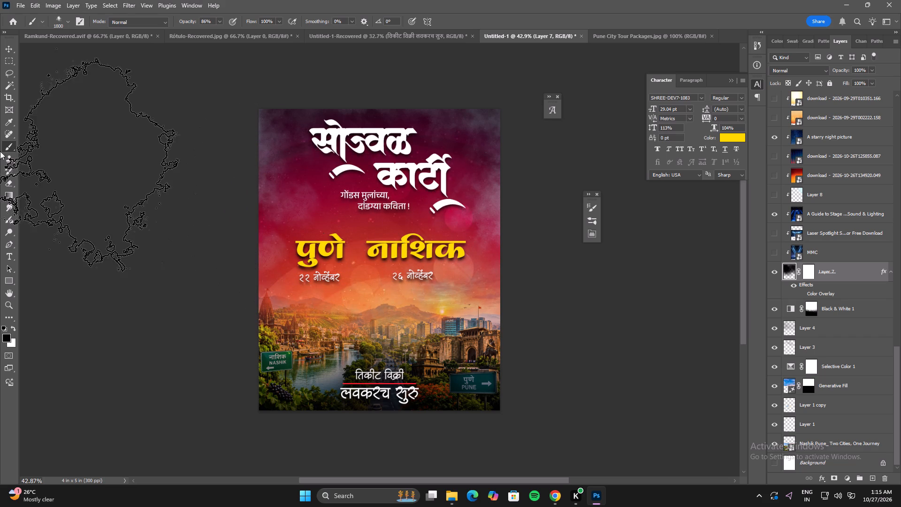
pyautogui.hotkey('ctrl', 'z')
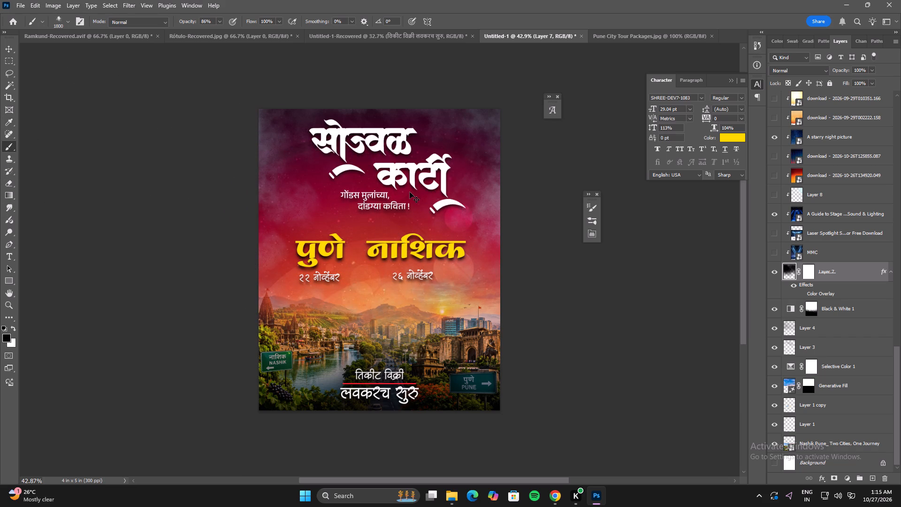
pyautogui.hotkey('ctrl', 'z')
pyautogui.click(412, 245)
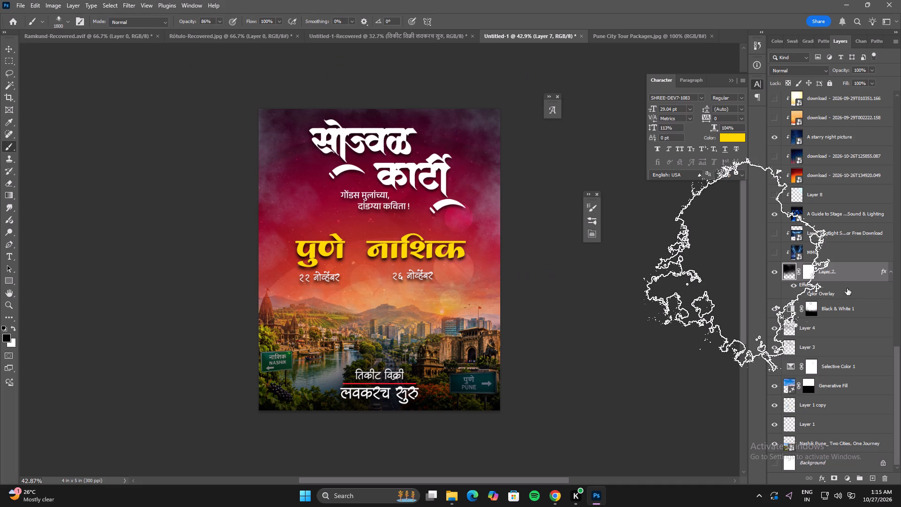
# Place download - 2026-09-29T002045.071.jpg from Downloads above the Moon Light Abstract image, clipped to the sky layers.
pyautogui.scroll(6, 845, 264)
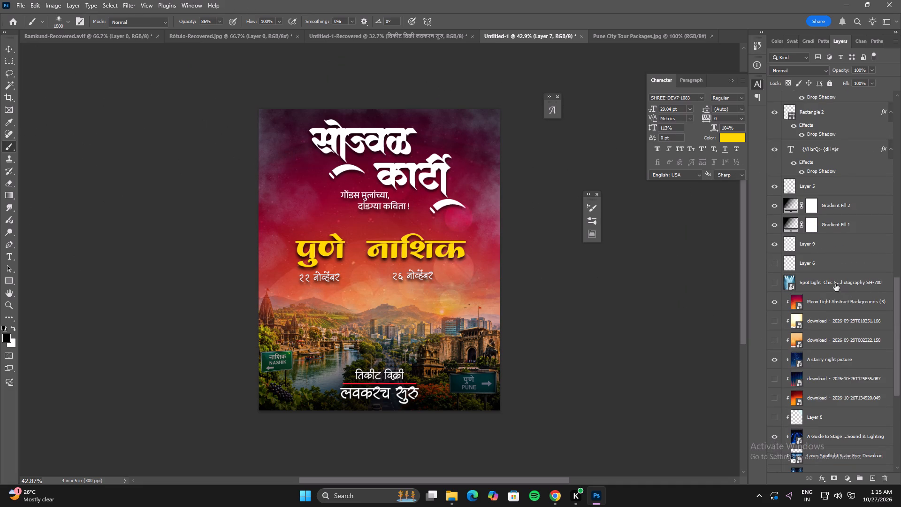
pyautogui.click(831, 299)
pyautogui.hotkey('alt', 'Tab')
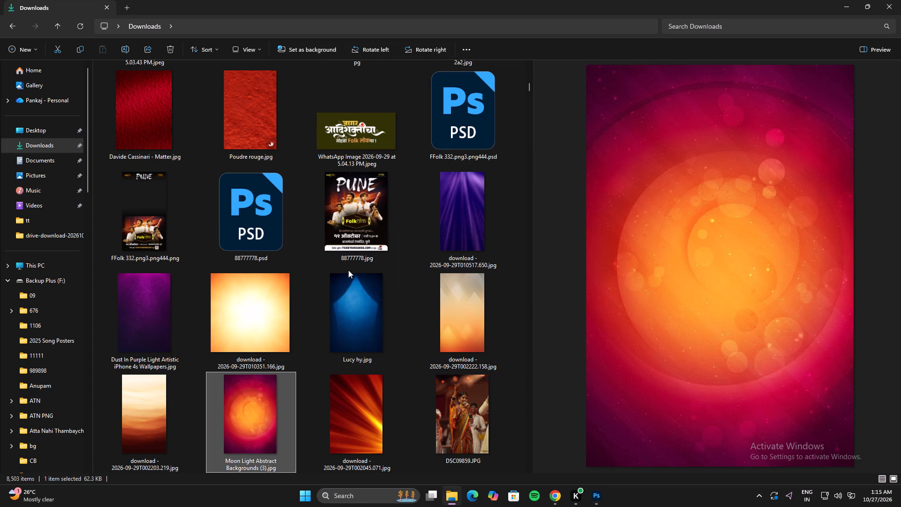
pyautogui.click(362, 417)
pyautogui.moveTo(370, 389); pyautogui.dragTo(355, 440)
pyautogui.hotkey('alt', 'Tab')
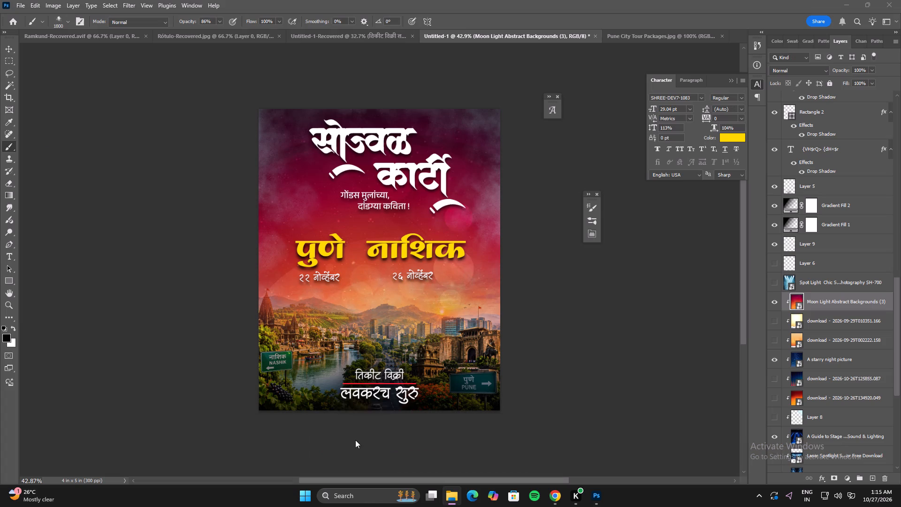
pyautogui.moveTo(355, 440); pyautogui.dragTo(357, 440)
pyautogui.doubleClick(464, 307)
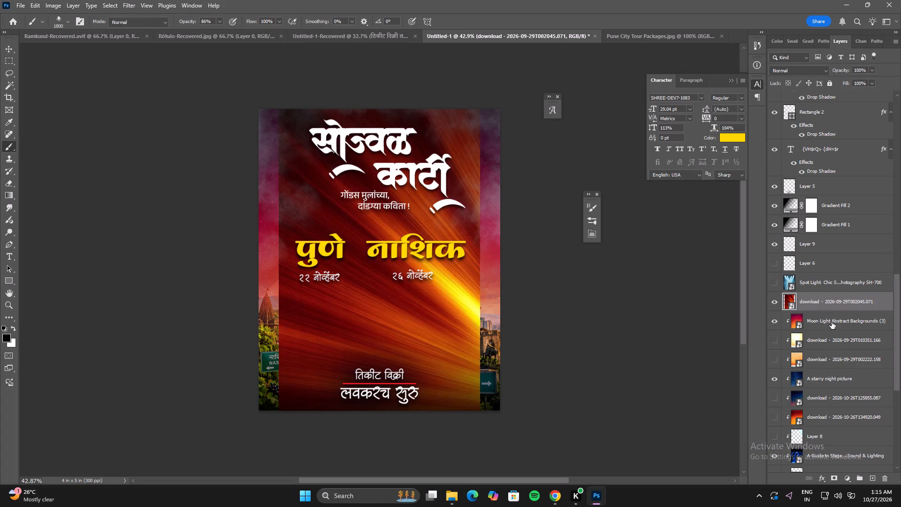
pyautogui.keyDown('alt'); pyautogui.click(828, 312); pyautogui.keyUp('alt')
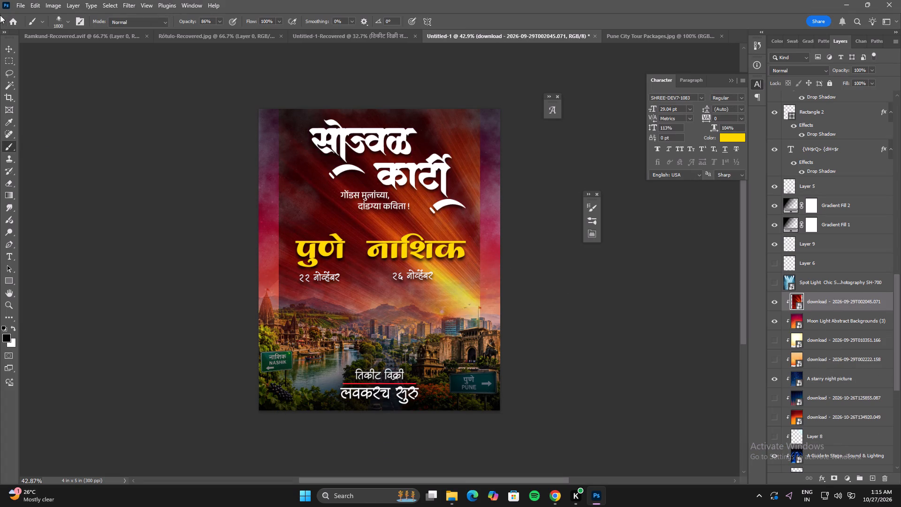
# Enlarge the red ray image to 45% to span the poster's width, and move it down so its top edge meets the poster's top edge.
pyautogui.click(8, 55)
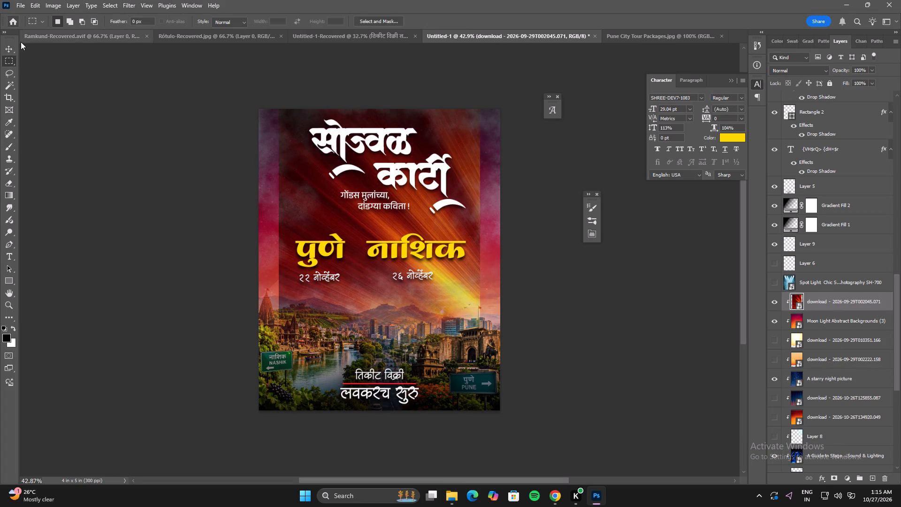
pyautogui.click(10, 48)
pyautogui.keyDown('alt'); pyautogui.moveTo(476, 260); pyautogui.dragTo(496, 259); pyautogui.keyUp('alt')
pyautogui.keyDown('shift'); pyautogui.moveTo(458, 245); pyautogui.dragTo(458, 273); pyautogui.keyUp('shift')
pyautogui.doubleClick(458, 273)
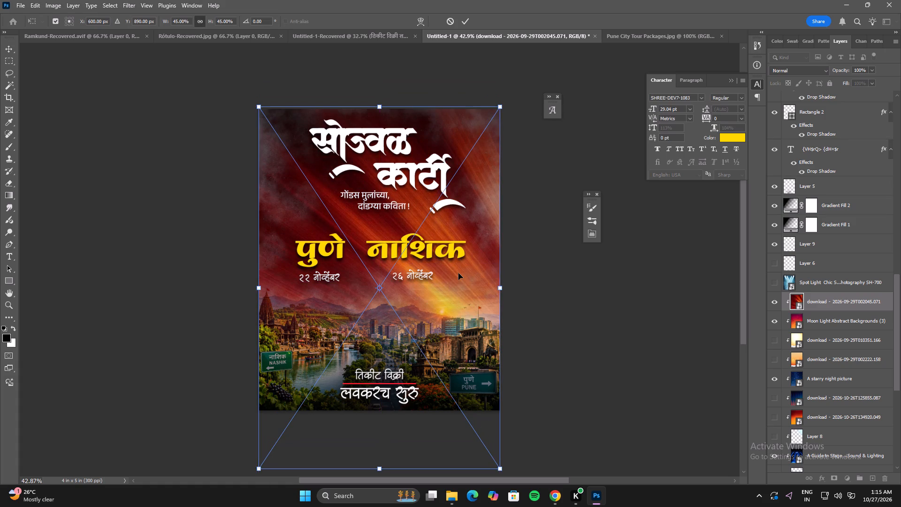
pyautogui.click(634, 316)
pyautogui.press('f')
pyautogui.press('f')
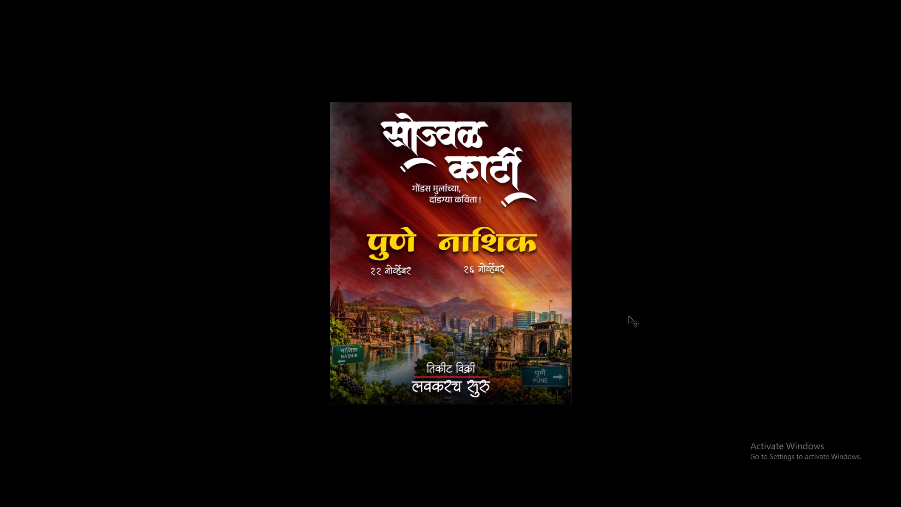
pyautogui.press('f')
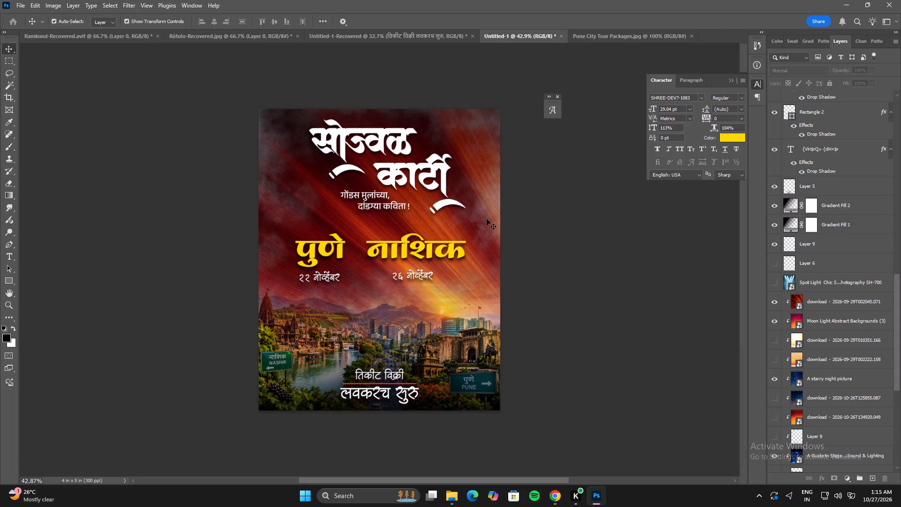
# Hide the A starry night picture layer.
pyautogui.click(496, 183)
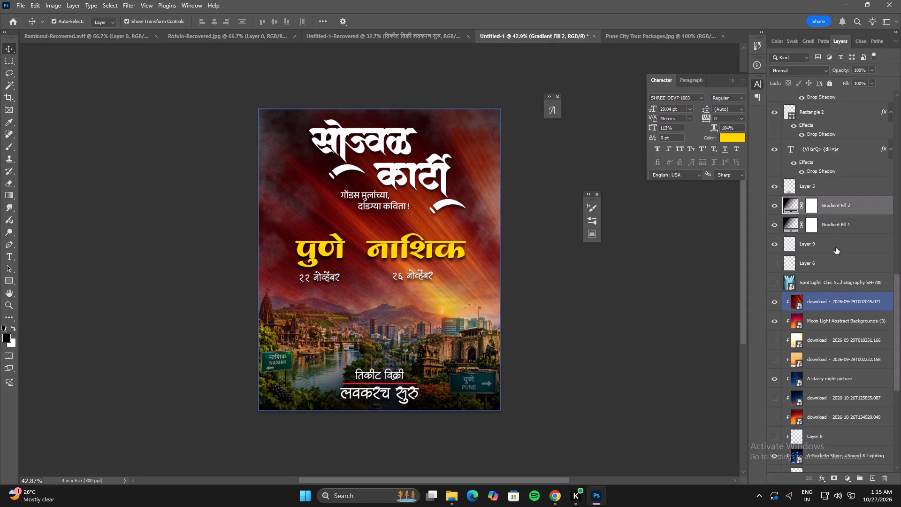
pyautogui.scroll(-2, 834, 335)
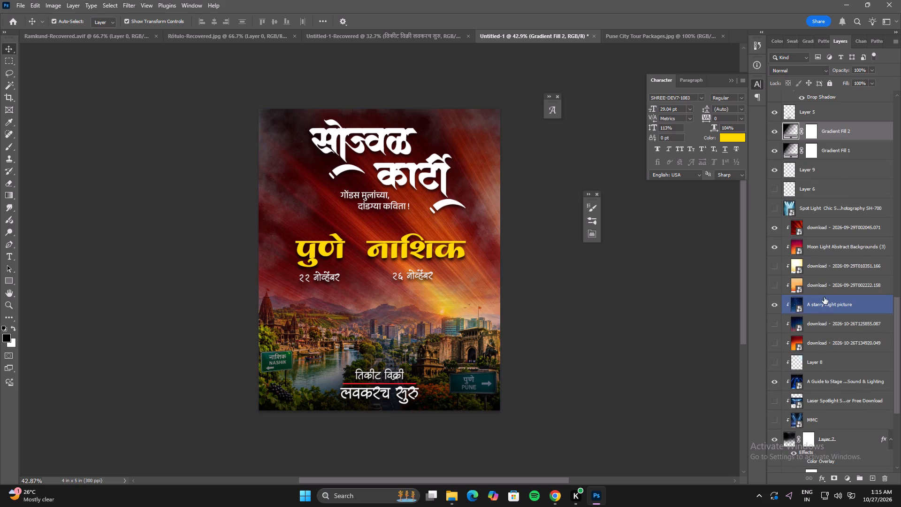
pyautogui.click(772, 304)
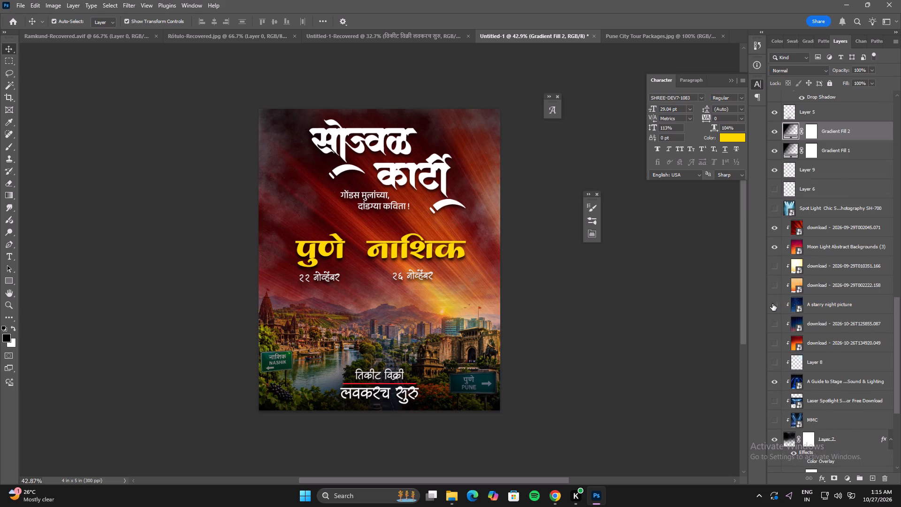
# Add a black (000000) Color Overlay at 100% opacity to the smoke texture on Layer 9.
pyautogui.scroll(2, 813, 287)
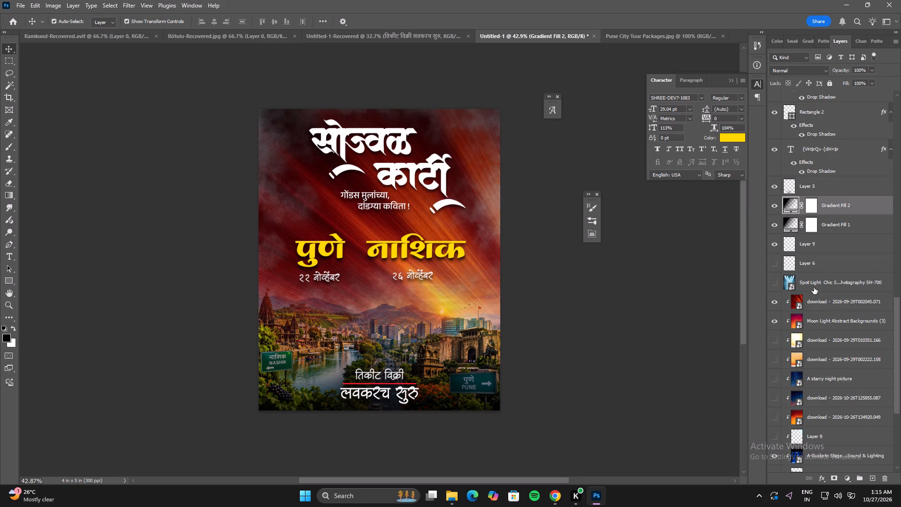
pyautogui.scroll(1, 817, 303)
pyautogui.click(775, 281)
pyautogui.click(774, 281)
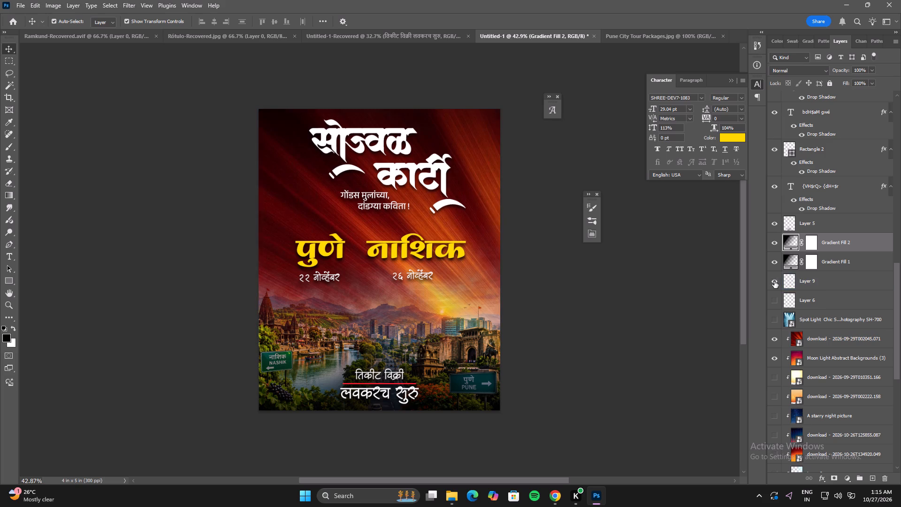
pyautogui.doubleClick(834, 281)
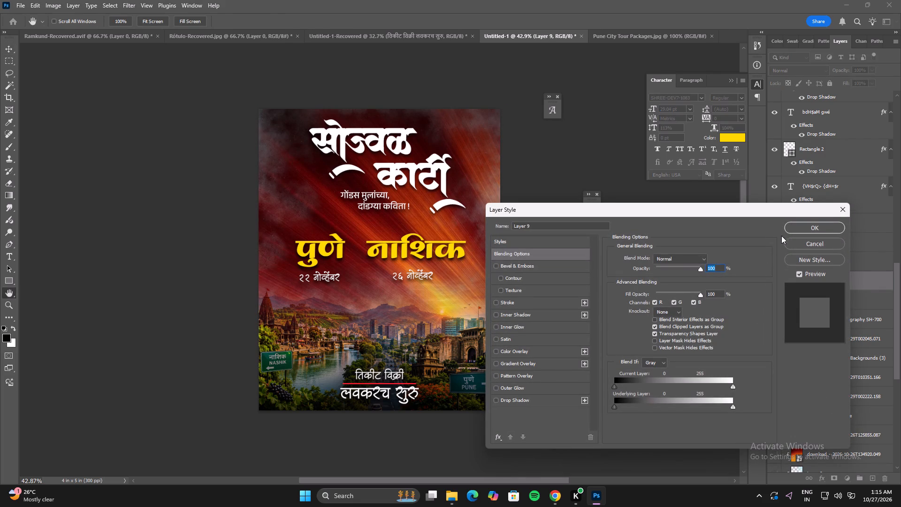
pyautogui.click(786, 232)
pyautogui.doubleClick(822, 279)
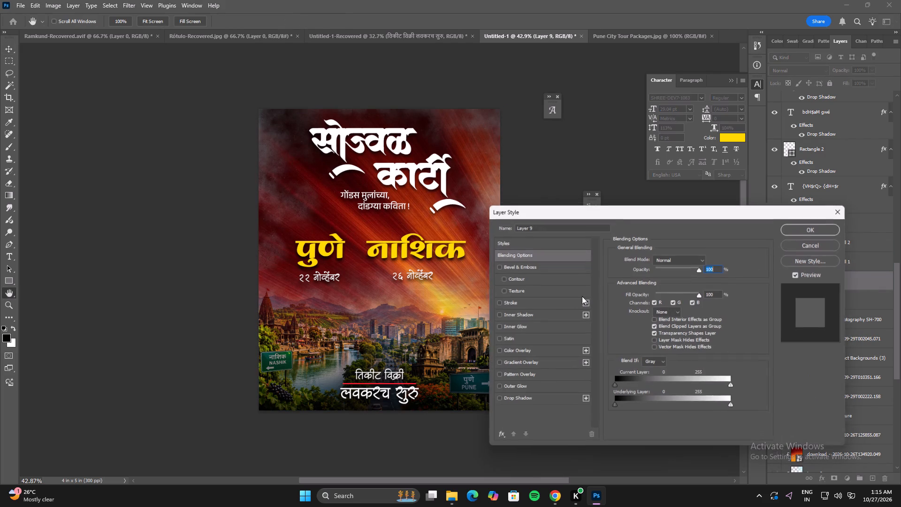
pyautogui.click(535, 350)
pyautogui.click(705, 261)
pyautogui.moveTo(664, 327); pyautogui.dragTo(644, 376)
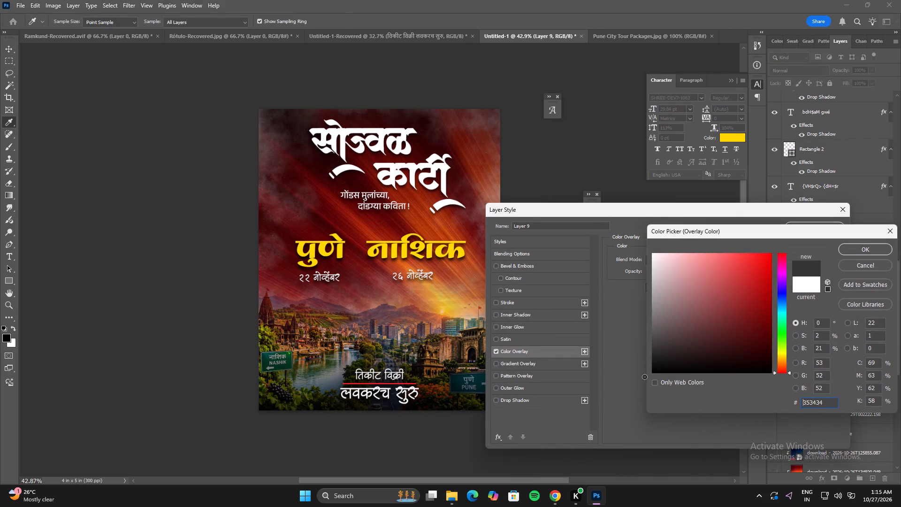
pyautogui.moveTo(644, 376); pyautogui.dragTo(632, 421)
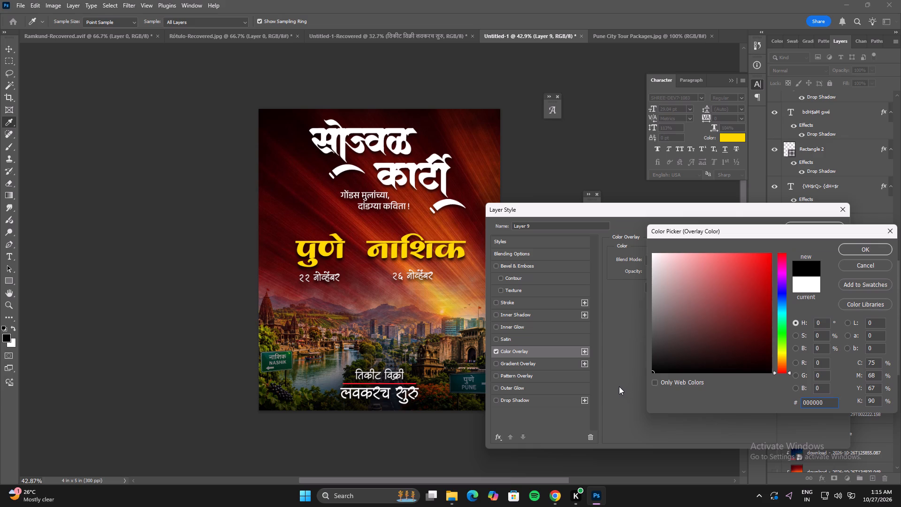
pyautogui.click(862, 250)
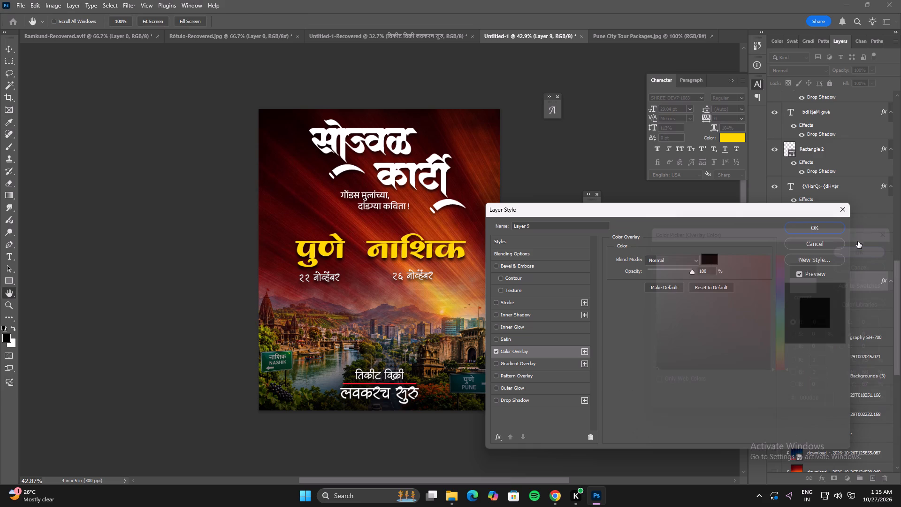
pyautogui.click(821, 230)
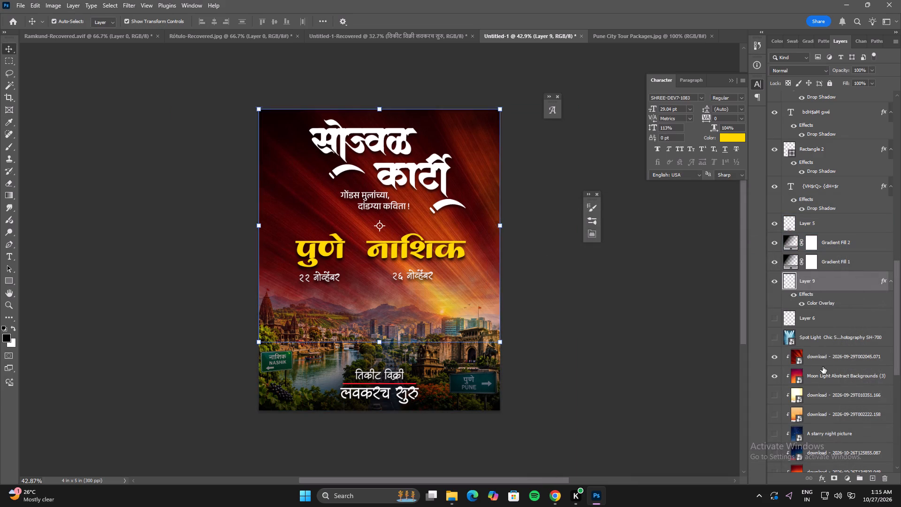
# Flip the red ray image horizontally and move it so its top edge sits slightly above the poster's top edge.
pyautogui.click(822, 357)
pyautogui.click(501, 290)
pyautogui.keyDown('shift'); pyautogui.moveTo(457, 330); pyautogui.dragTo(455, 270); pyautogui.keyUp('shift')
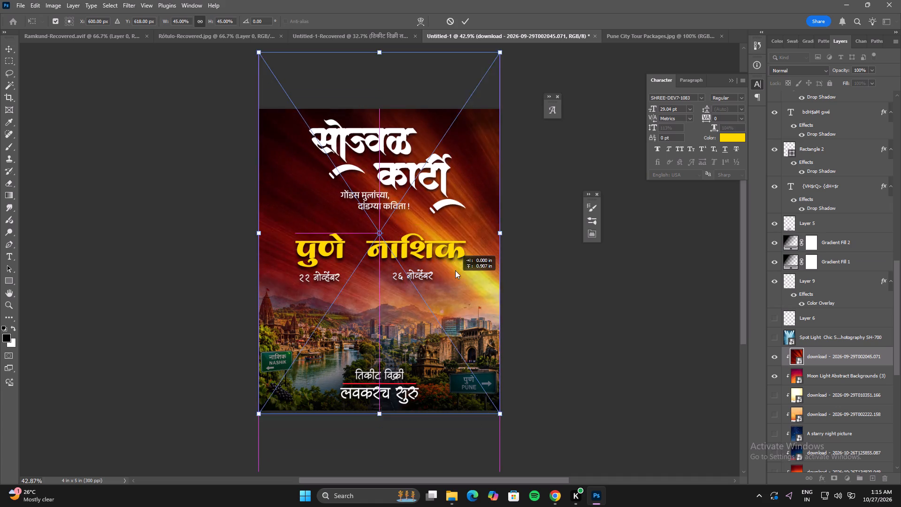
pyautogui.keyDown('shift'); pyautogui.moveTo(455, 270); pyautogui.dragTo(454, 236); pyautogui.keyUp('shift')
pyautogui.keyDown('shift'); pyautogui.moveTo(457, 354); pyautogui.dragTo(457, 322); pyautogui.keyUp('shift')
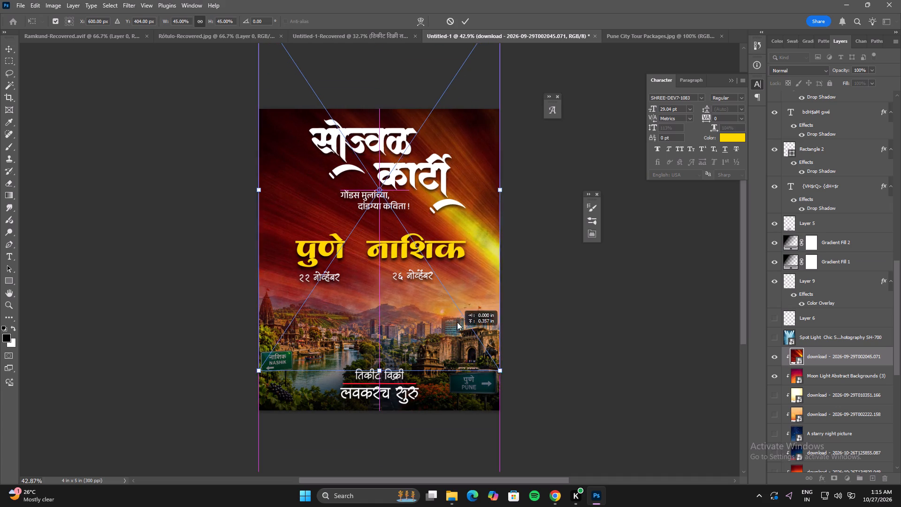
pyautogui.keyDown('shift'); pyautogui.moveTo(457, 322); pyautogui.dragTo(458, 409); pyautogui.keyUp('shift')
pyautogui.rightClick(434, 323)
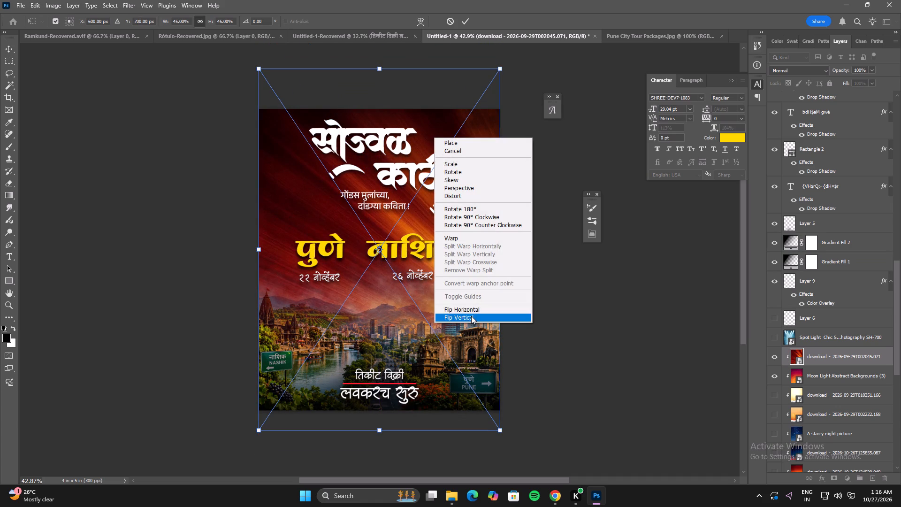
pyautogui.click(472, 308)
pyautogui.keyDown('shift'); pyautogui.moveTo(421, 288); pyautogui.dragTo(420, 317); pyautogui.keyUp('shift')
pyautogui.doubleClick(420, 317)
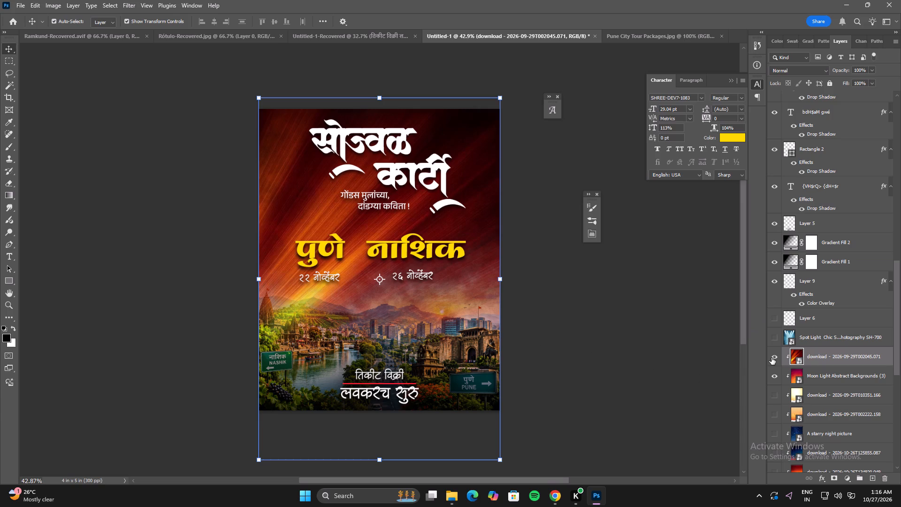
# Place download - 2026-09-27T011300.537.jpg from Downloads above the red ray image, clipped to the sky layers.
pyautogui.hotkey('alt', 'Tab')
pyautogui.scroll(-1, 378, 383)
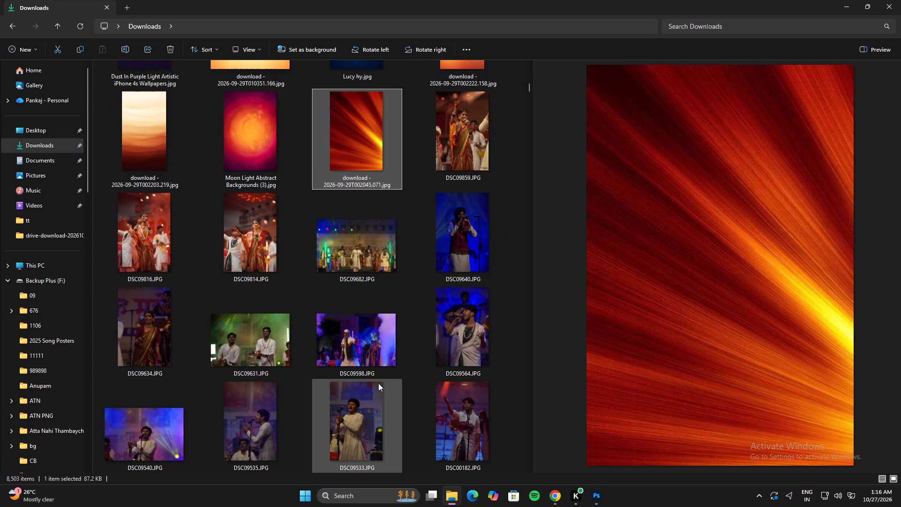
pyautogui.scroll(2, 378, 383)
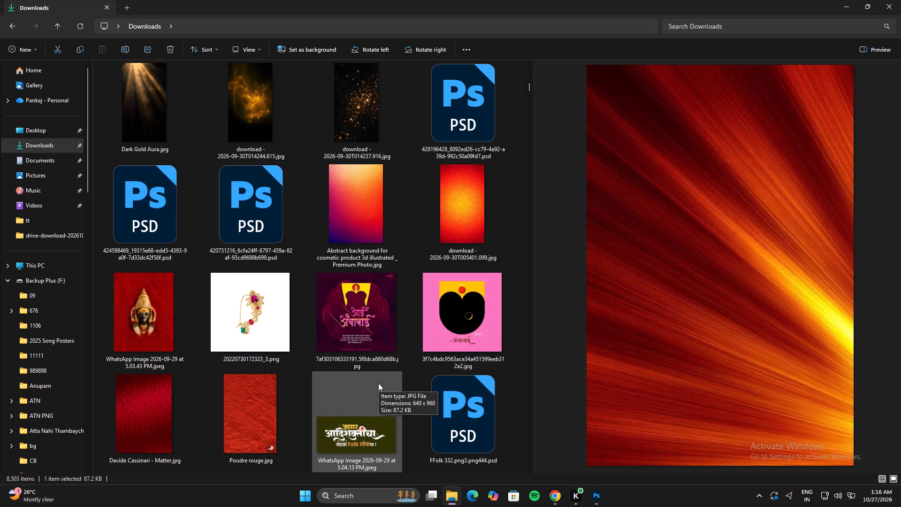
pyautogui.scroll(-9, 378, 383)
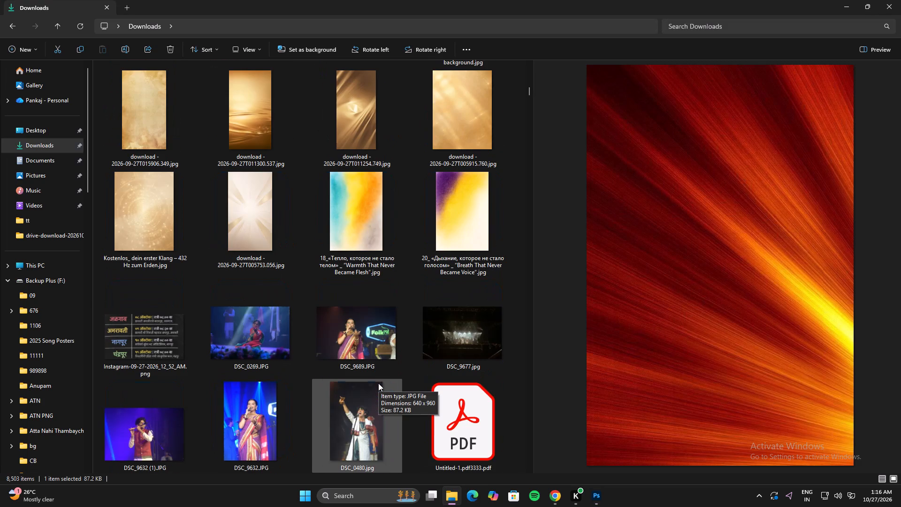
pyautogui.scroll(1, 379, 384)
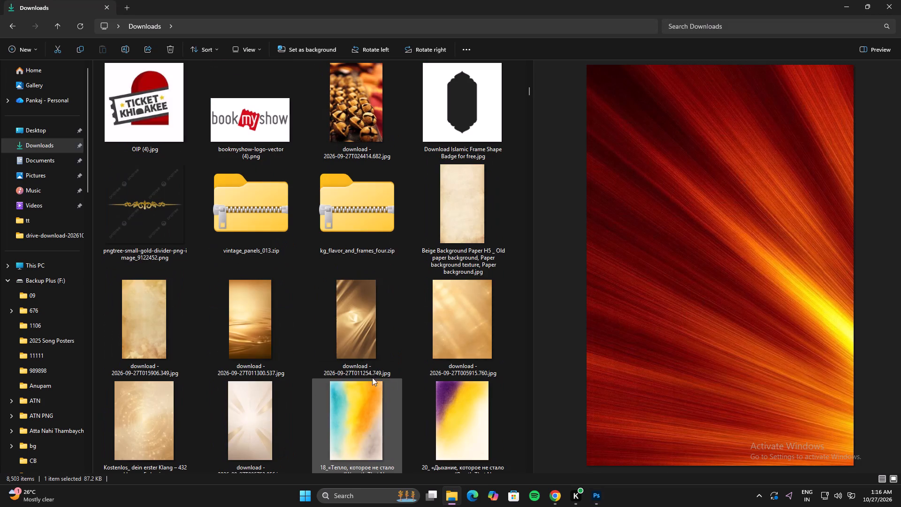
pyautogui.click(249, 324)
pyautogui.moveTo(255, 298); pyautogui.dragTo(350, 380)
pyautogui.hotkey('alt', 'Tab')
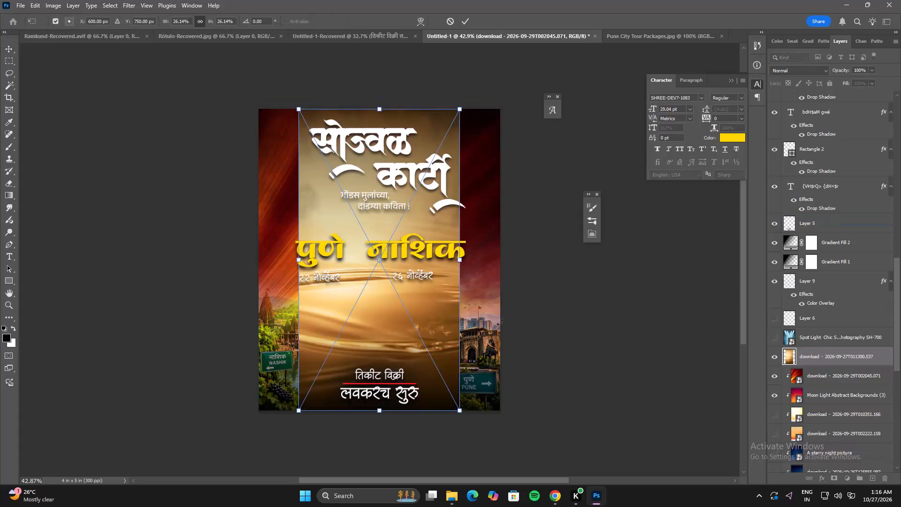
pyautogui.doubleClick(442, 285)
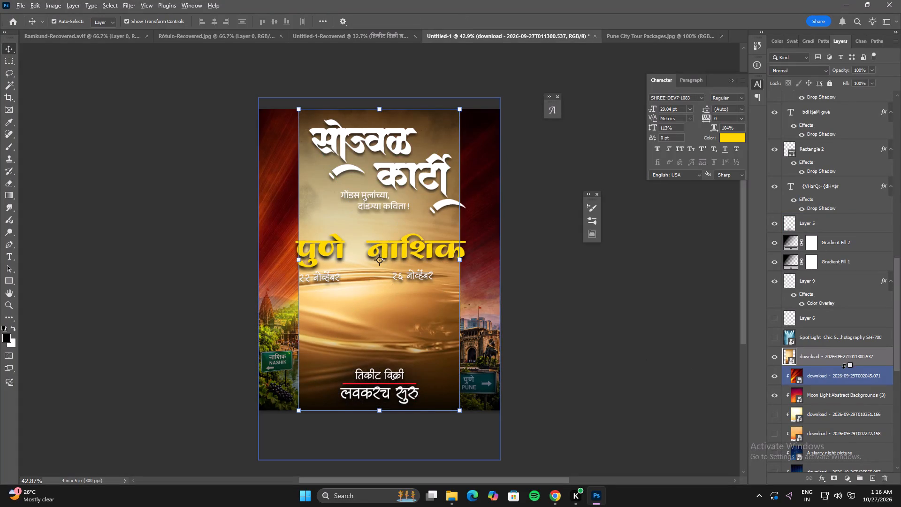
pyautogui.keyDown('alt'); pyautogui.click(844, 368); pyautogui.keyUp('alt')
# Enlarge the golden image to about 41.18% to cover the poster's width, and move it down until its top edge sits just above the poster.
pyautogui.keyDown('alt'); pyautogui.moveTo(462, 268); pyautogui.dragTo(511, 279); pyautogui.keyUp('alt')
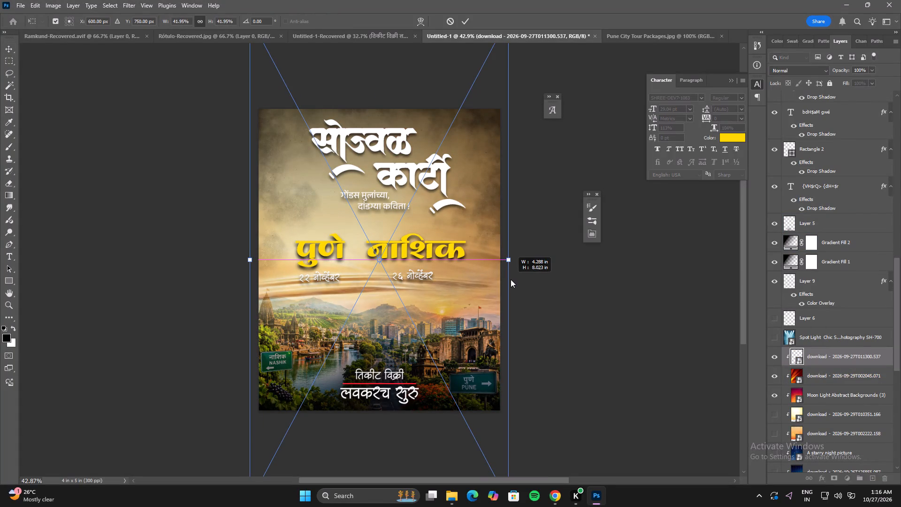
pyautogui.keyDown('alt'); pyautogui.moveTo(511, 279); pyautogui.dragTo(508, 280); pyautogui.keyUp('alt')
pyautogui.keyDown('shift'); pyautogui.moveTo(458, 319); pyautogui.dragTo(458, 373); pyautogui.keyUp('shift')
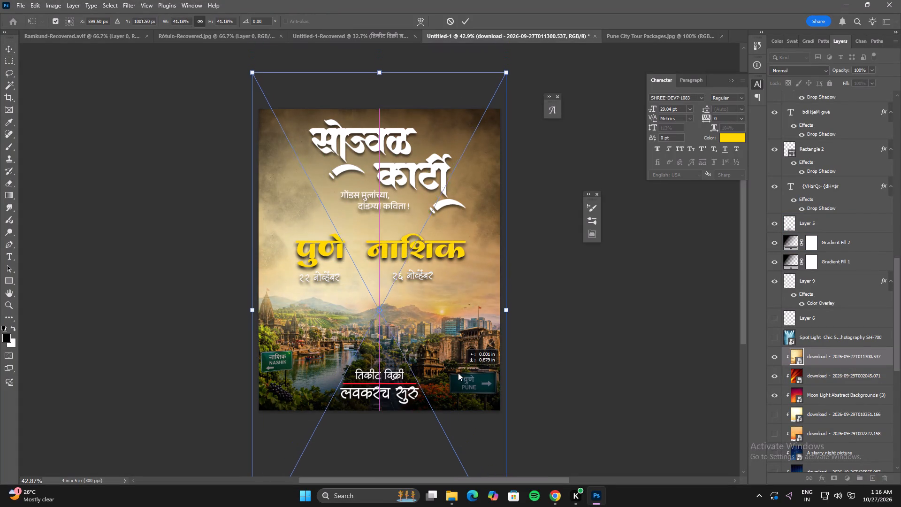
pyautogui.keyDown('shift'); pyautogui.moveTo(458, 373); pyautogui.dragTo(458, 389); pyautogui.keyUp('shift')
pyautogui.doubleClick(458, 389)
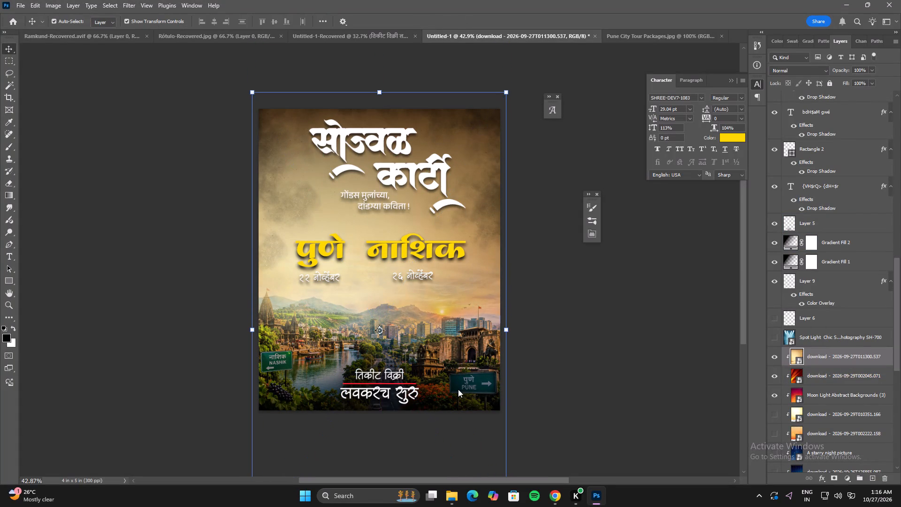
# Hide the smoke texture on Layer 9.
pyautogui.click(491, 239)
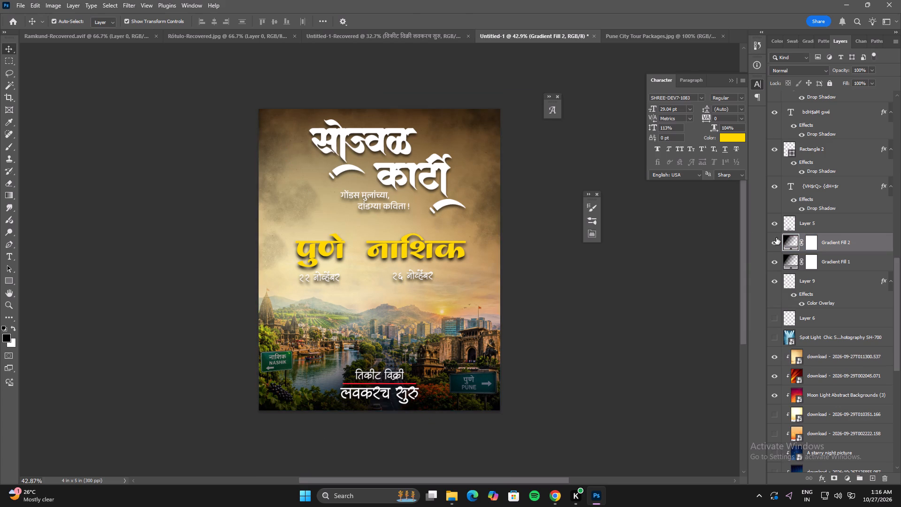
pyautogui.click(777, 279)
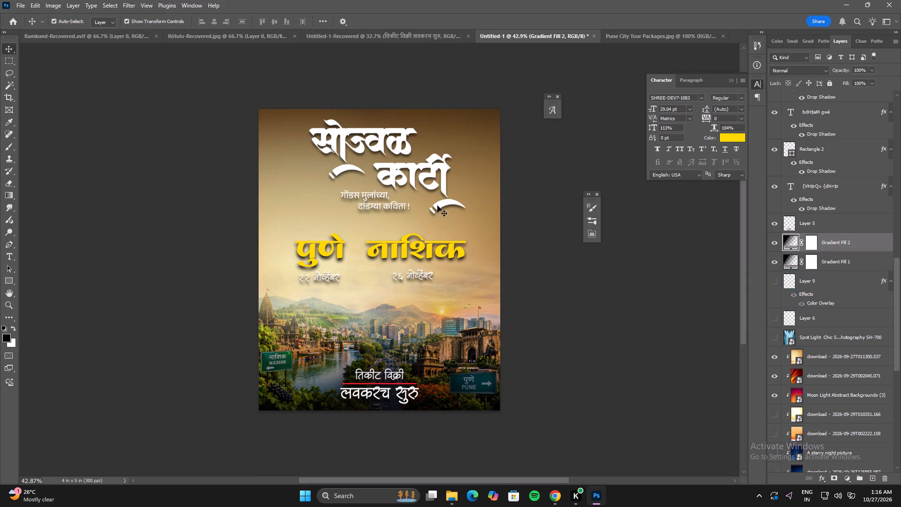
# Turn off the Drop Shadow on the सोज्वळ कार्टी title and set its Color Overlay to black (000000).
pyautogui.click(416, 166)
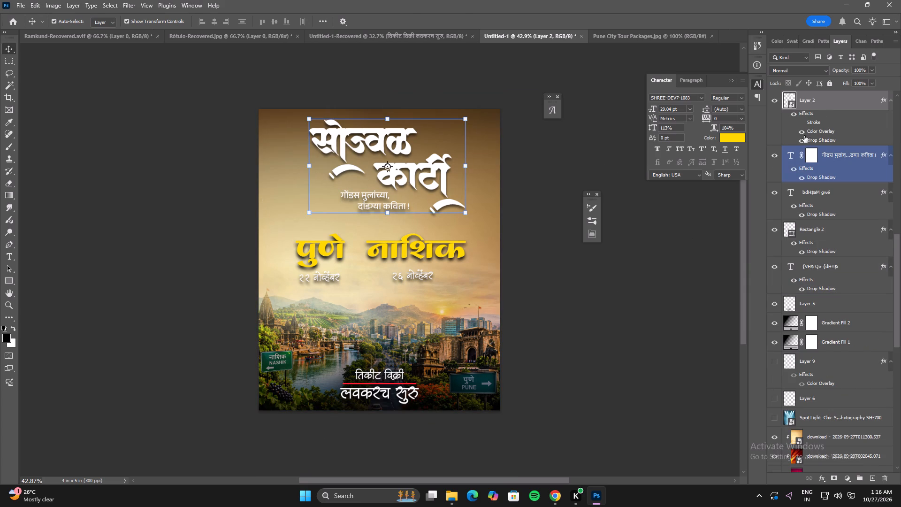
pyautogui.click(802, 137)
pyautogui.doubleClick(815, 134)
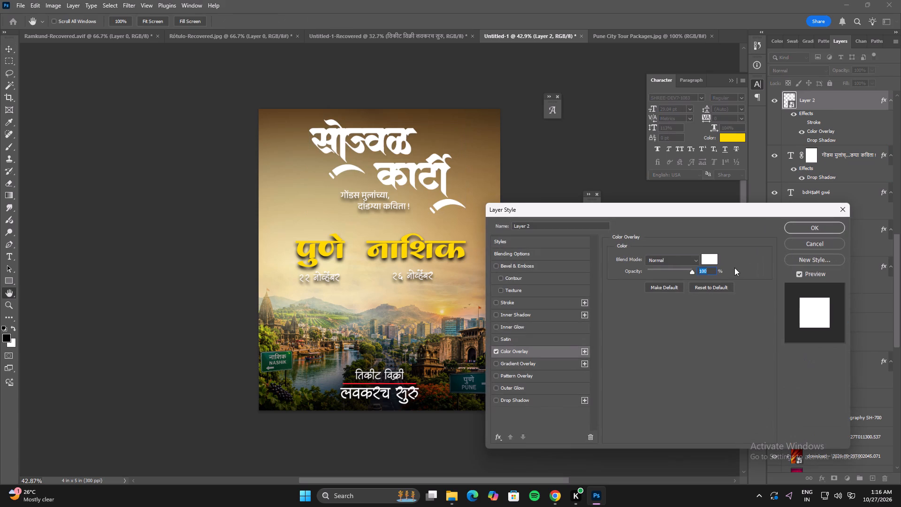
pyautogui.click(713, 262)
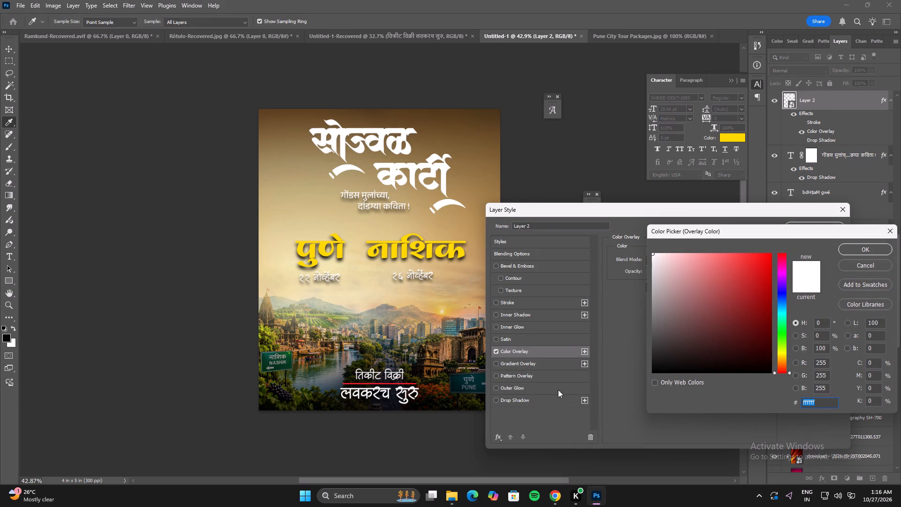
pyautogui.moveTo(673, 332); pyautogui.dragTo(603, 418)
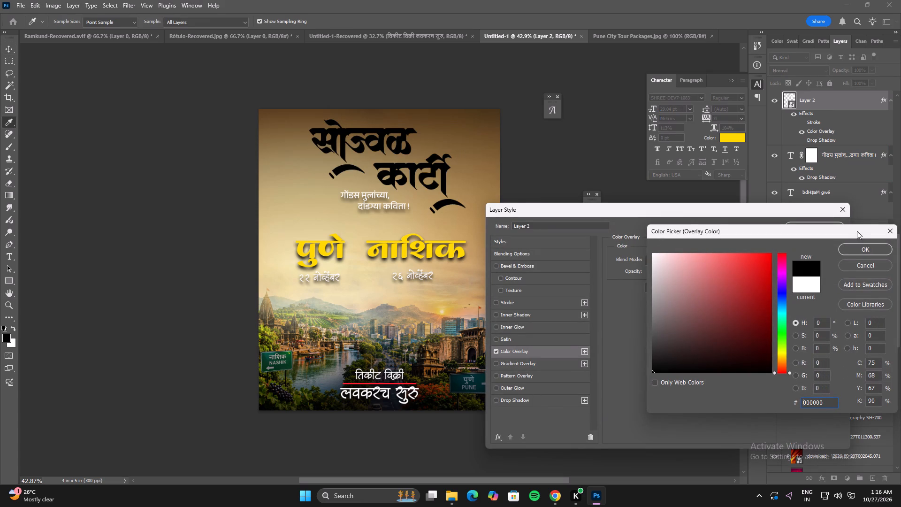
pyautogui.click(854, 251)
pyautogui.click(822, 228)
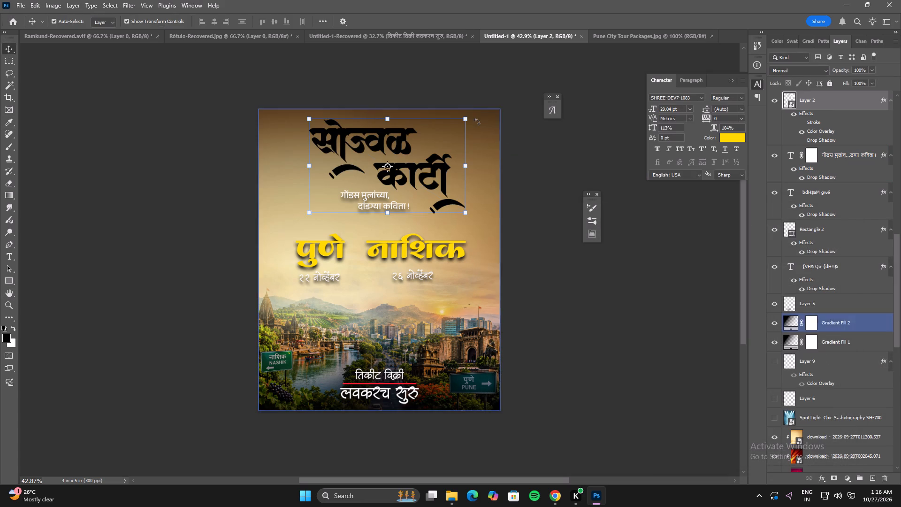
# Hide the Gradient Fill 1 layer, leaving Gradient Fill 2 shown.
pyautogui.click(477, 122)
pyautogui.doubleClick(408, 148)
pyautogui.click(773, 323)
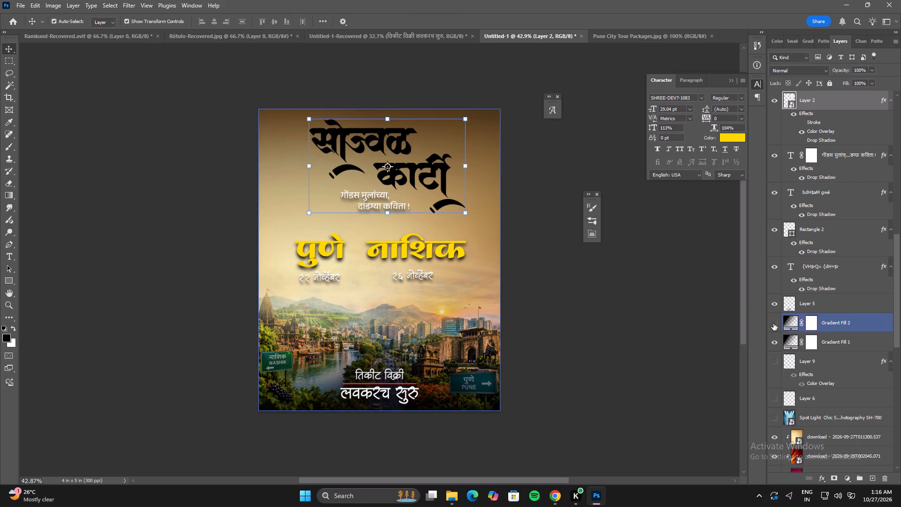
pyautogui.click(773, 323)
pyautogui.click(773, 344)
pyautogui.click(631, 339)
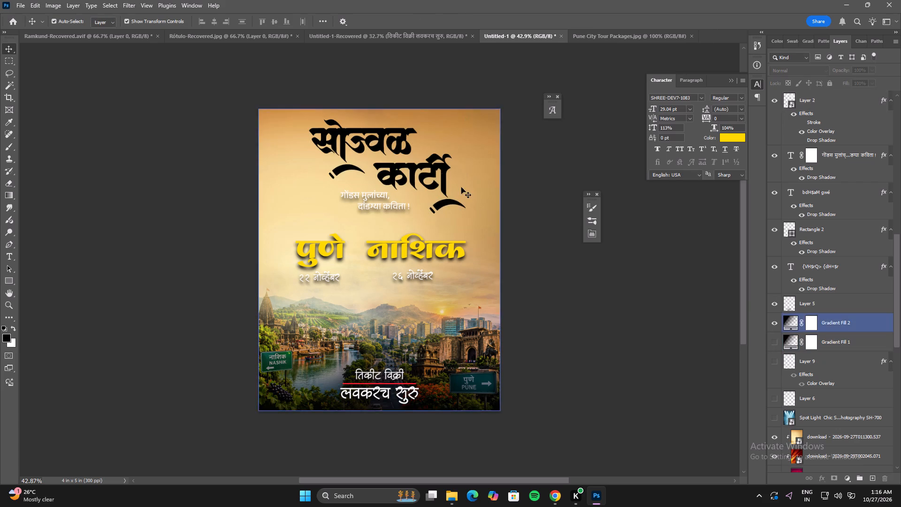
# Reduce the सोज्वळ कार्टी title to about 29.46% and move it slightly lower, keeping it centred above the city names.
pyautogui.click(406, 147)
pyautogui.keyDown('alt'); pyautogui.moveTo(467, 119); pyautogui.dragTo(460, 122); pyautogui.keyUp('alt')
pyautogui.moveTo(408, 146); pyautogui.dragTo(404, 150)
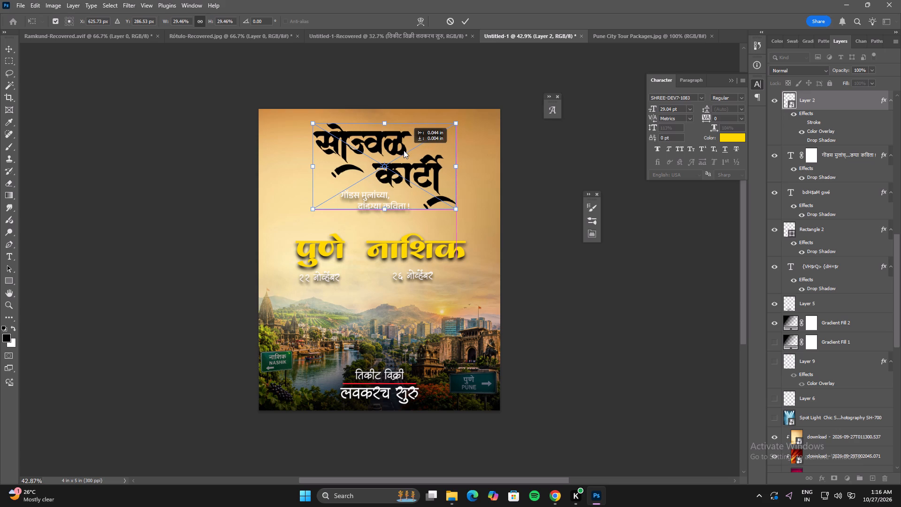
pyautogui.moveTo(404, 150); pyautogui.dragTo(409, 152)
pyautogui.doubleClick(409, 152)
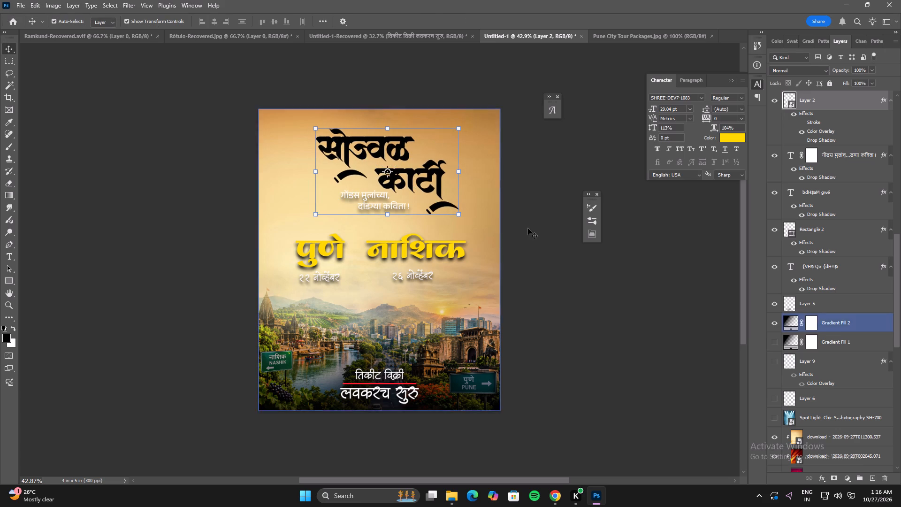
pyautogui.click(565, 250)
# Turn off the Drop Shadow effects on the पुणे and नाशिक city names and on both dates.
pyautogui.click(346, 246)
pyautogui.click(343, 248)
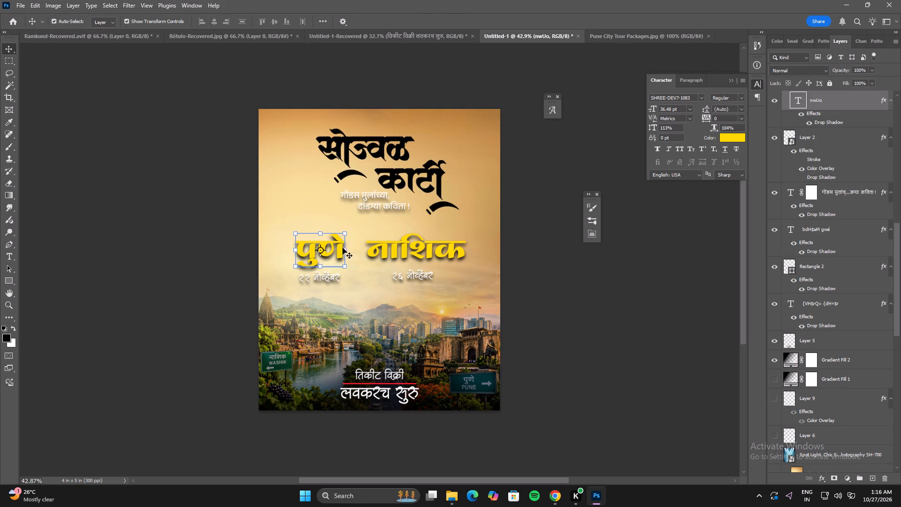
pyautogui.keyDown('shift'); pyautogui.click(418, 248); pyautogui.keyUp('shift')
pyautogui.scroll(4, 833, 207)
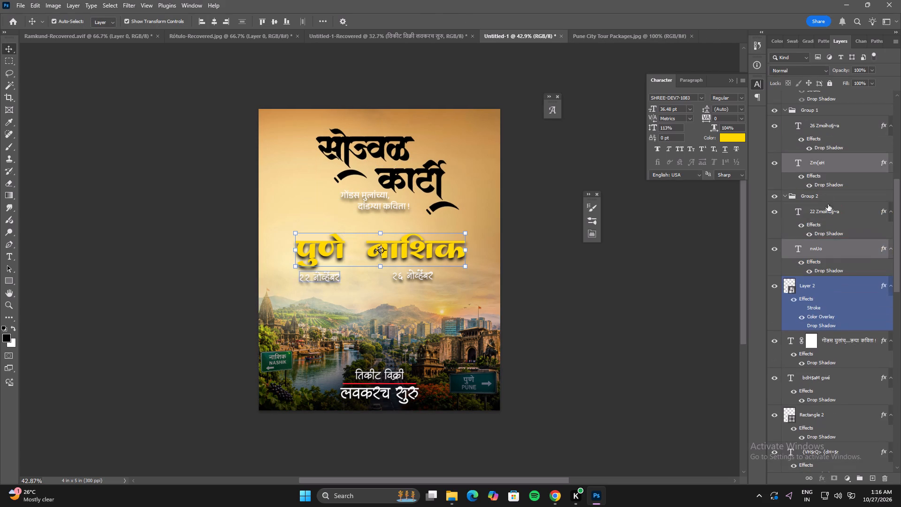
pyautogui.click(809, 186)
pyautogui.click(810, 152)
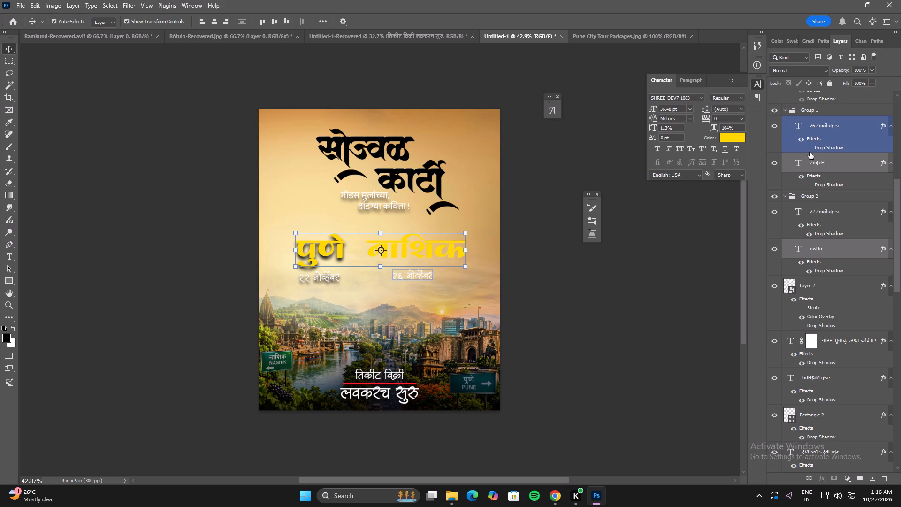
pyautogui.click(808, 235)
pyautogui.click(809, 269)
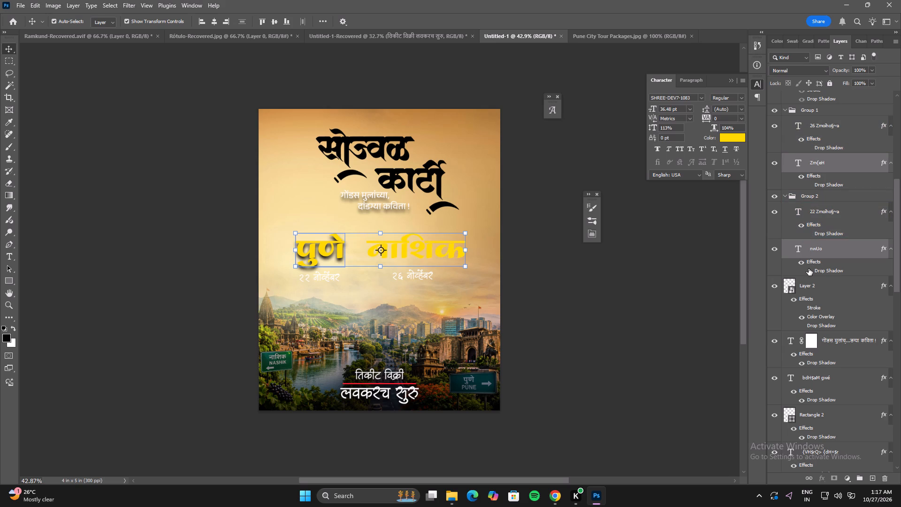
# Recolour both city names and both dates black (000000), sampled from the title lettering.
pyautogui.keyDown('shift'); pyautogui.click(335, 279); pyautogui.keyUp('shift')
pyautogui.keyDown('shift'); pyautogui.click(407, 277); pyautogui.keyUp('shift')
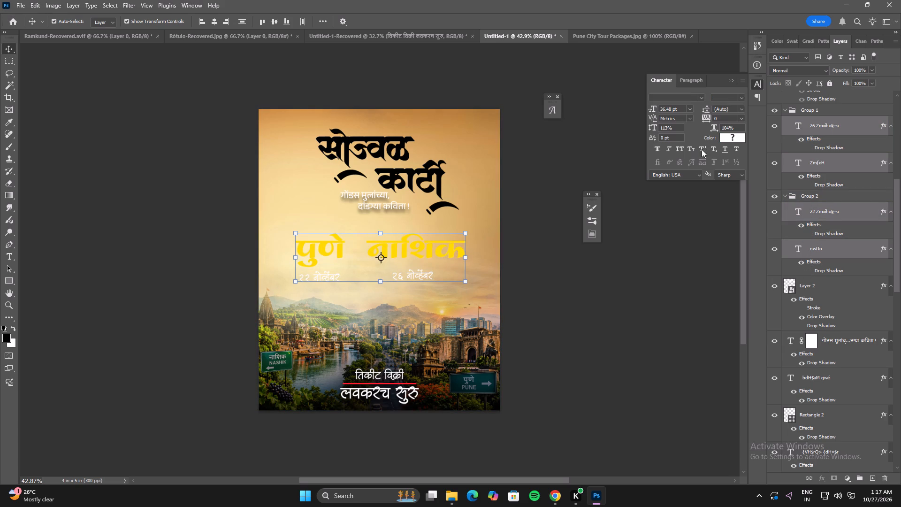
pyautogui.click(726, 140)
pyautogui.click(438, 171)
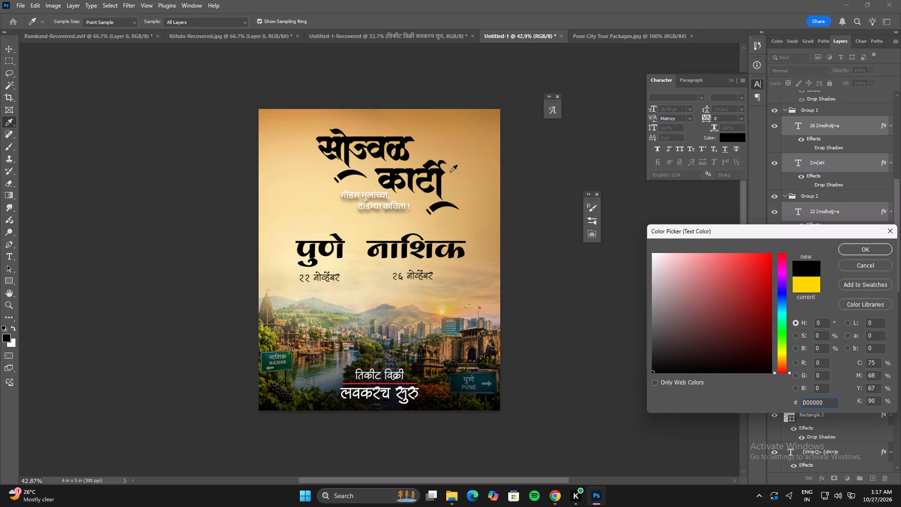
pyautogui.click(885, 251)
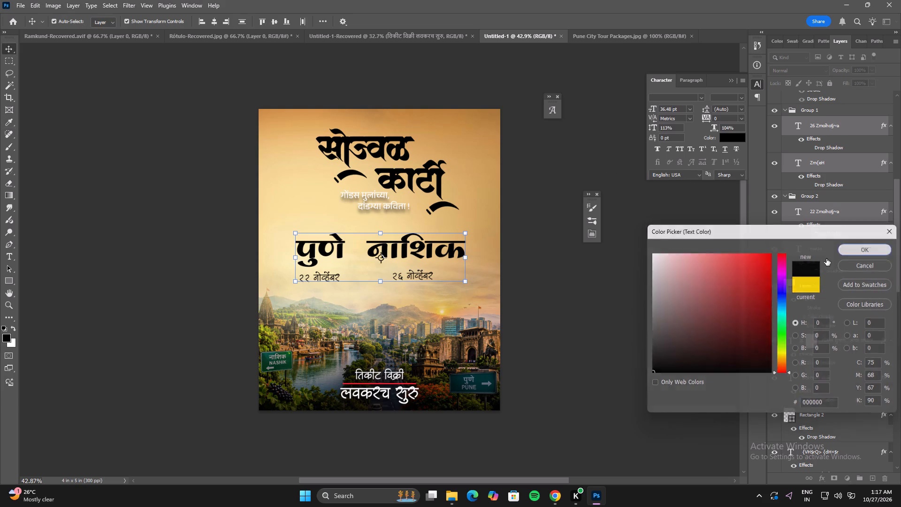
pyautogui.click(571, 298)
# Turn off the Drop Shadow on the गोंडस मुलांच्या, दांडग्या कविता tagline and recolour it black (000000), sampled from the title.
pyautogui.click(365, 200)
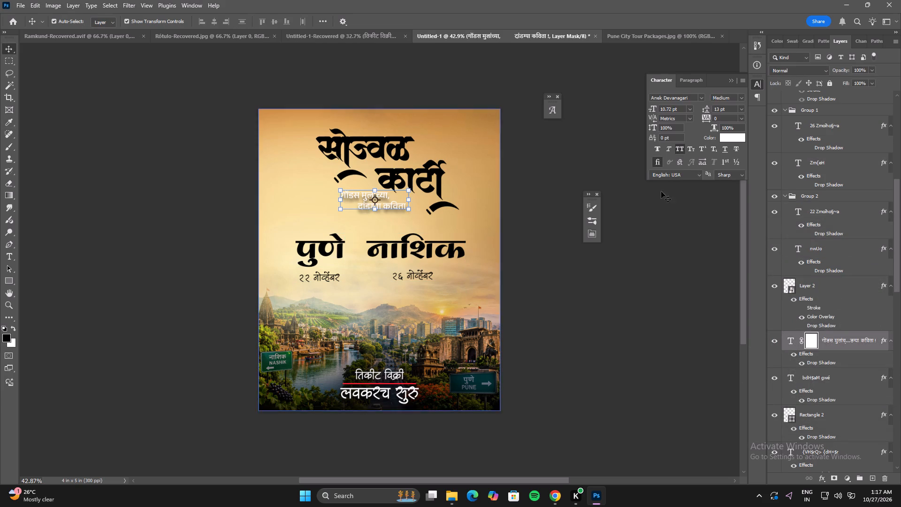
pyautogui.click(790, 339)
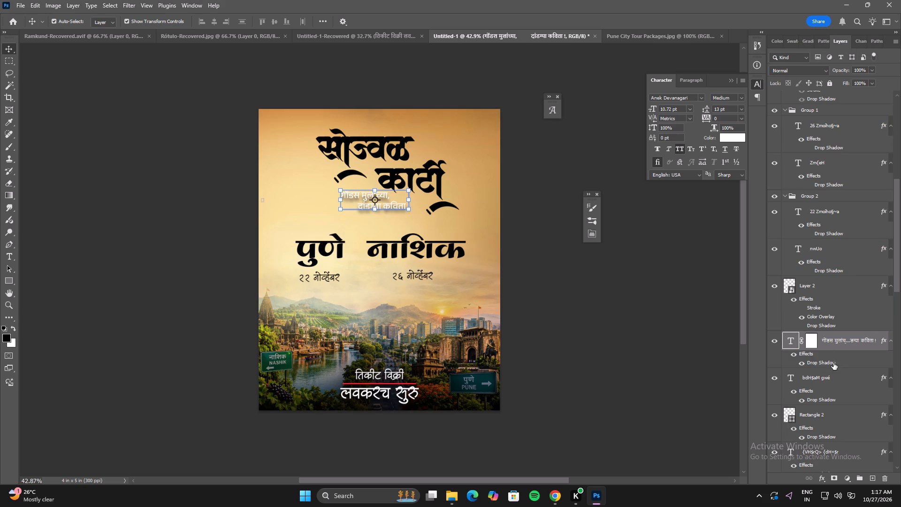
pyautogui.click(803, 362)
pyautogui.click(733, 140)
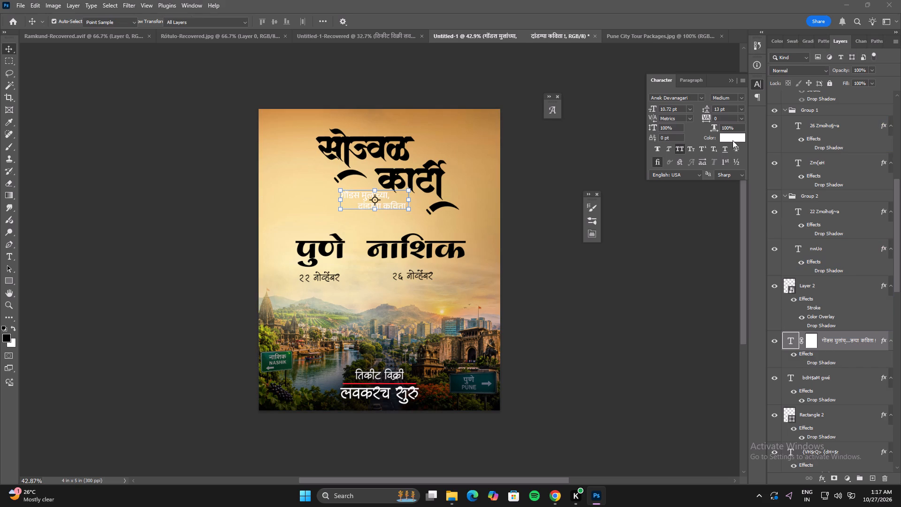
pyautogui.click(439, 172)
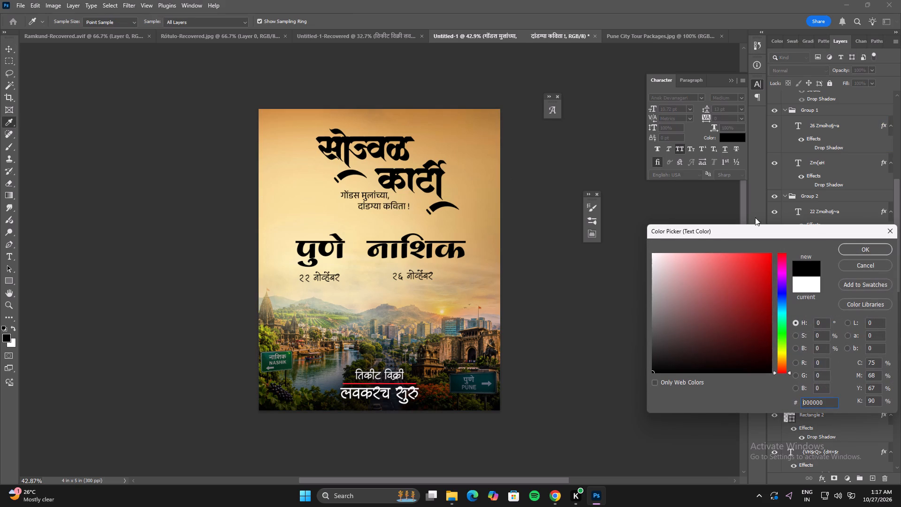
pyautogui.click(878, 250)
# Move the golden sky image download - 2026-09-27T011300.537 up about 1 in behind the poster text.
pyautogui.click(464, 127)
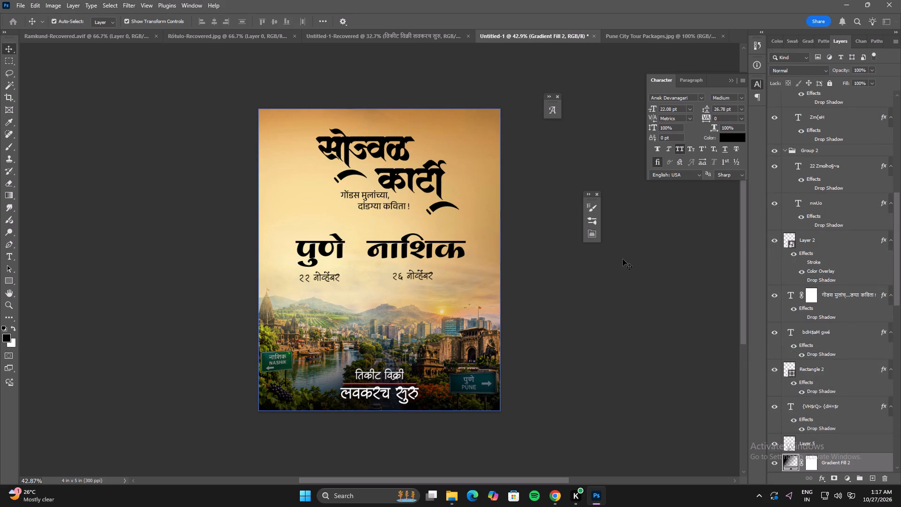
pyautogui.scroll(-4, 805, 421)
pyautogui.click(819, 430)
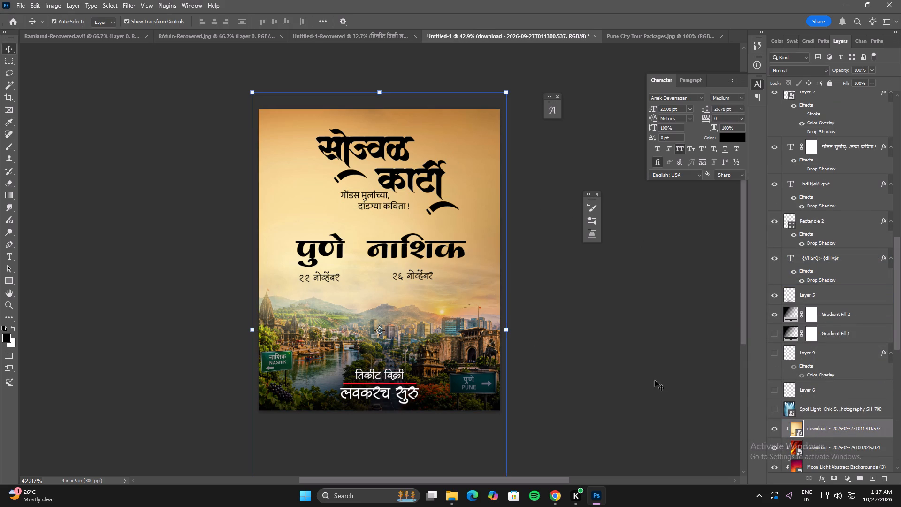
pyautogui.click(506, 325)
pyautogui.moveTo(454, 354); pyautogui.dragTo(457, 304)
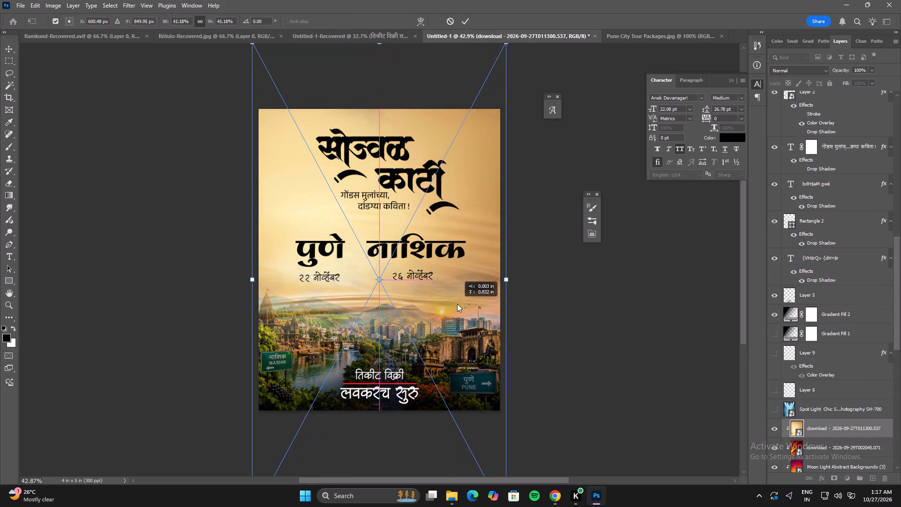
pyautogui.moveTo(457, 304); pyautogui.dragTo(458, 292)
pyautogui.doubleClick(458, 292)
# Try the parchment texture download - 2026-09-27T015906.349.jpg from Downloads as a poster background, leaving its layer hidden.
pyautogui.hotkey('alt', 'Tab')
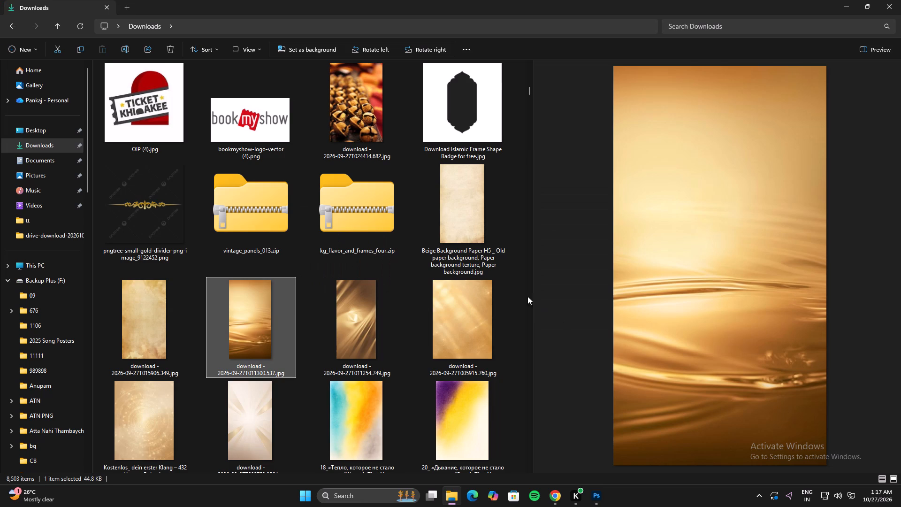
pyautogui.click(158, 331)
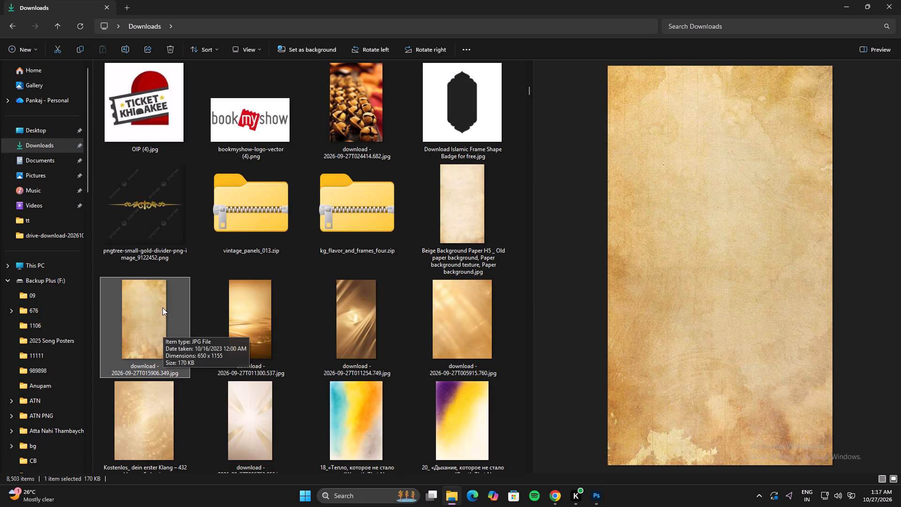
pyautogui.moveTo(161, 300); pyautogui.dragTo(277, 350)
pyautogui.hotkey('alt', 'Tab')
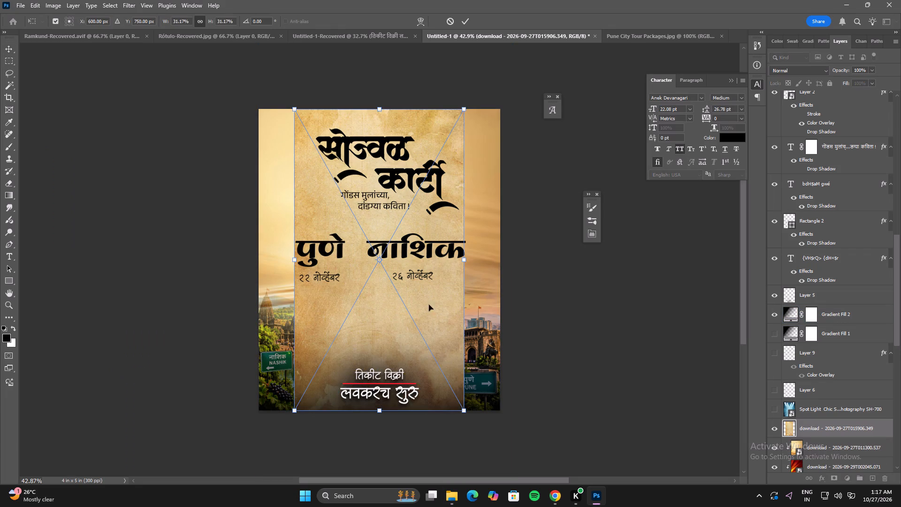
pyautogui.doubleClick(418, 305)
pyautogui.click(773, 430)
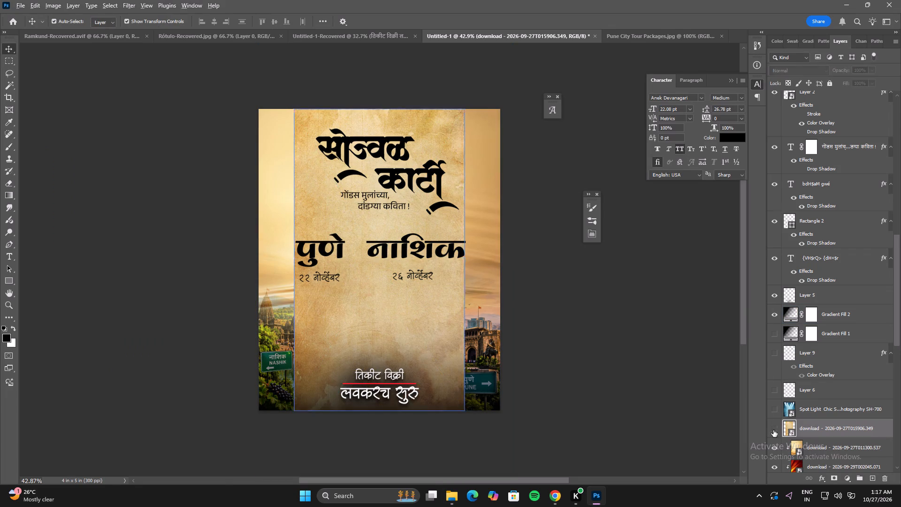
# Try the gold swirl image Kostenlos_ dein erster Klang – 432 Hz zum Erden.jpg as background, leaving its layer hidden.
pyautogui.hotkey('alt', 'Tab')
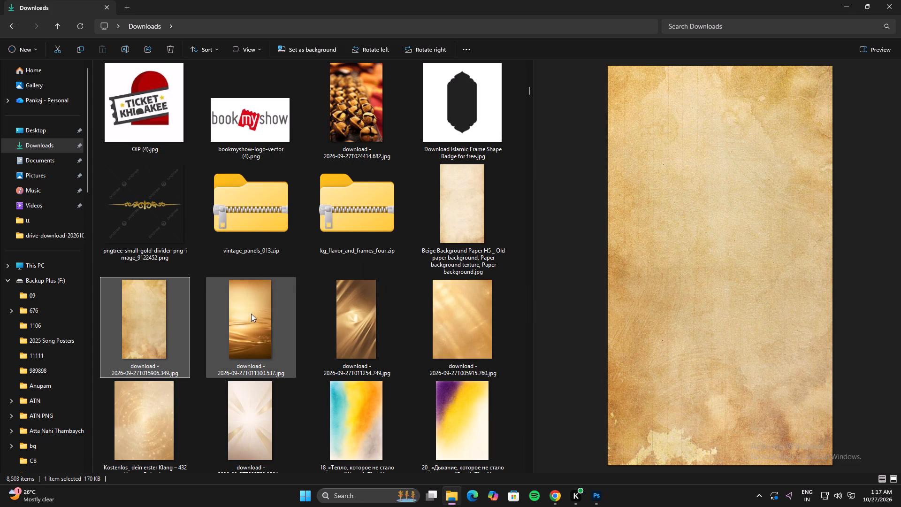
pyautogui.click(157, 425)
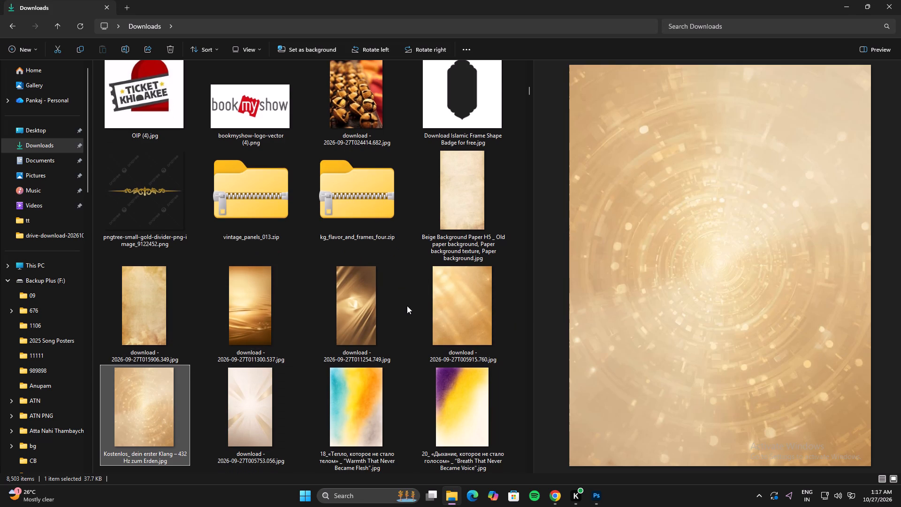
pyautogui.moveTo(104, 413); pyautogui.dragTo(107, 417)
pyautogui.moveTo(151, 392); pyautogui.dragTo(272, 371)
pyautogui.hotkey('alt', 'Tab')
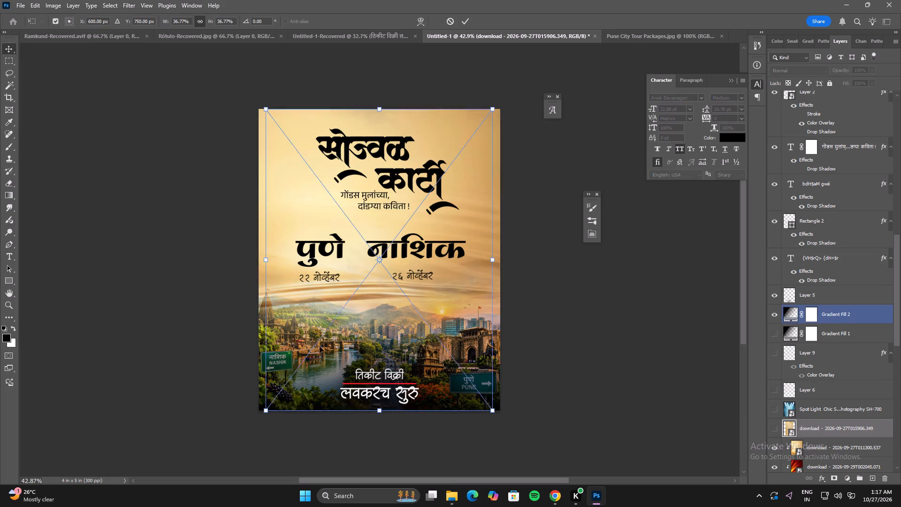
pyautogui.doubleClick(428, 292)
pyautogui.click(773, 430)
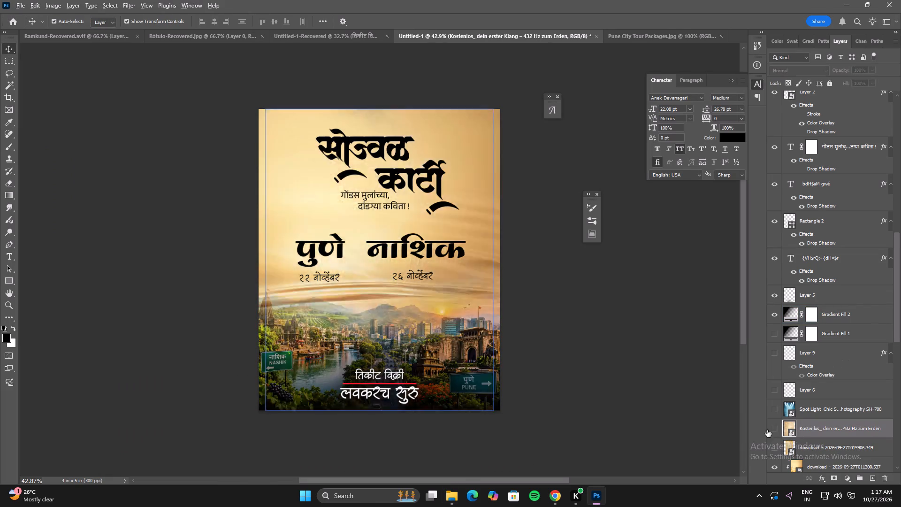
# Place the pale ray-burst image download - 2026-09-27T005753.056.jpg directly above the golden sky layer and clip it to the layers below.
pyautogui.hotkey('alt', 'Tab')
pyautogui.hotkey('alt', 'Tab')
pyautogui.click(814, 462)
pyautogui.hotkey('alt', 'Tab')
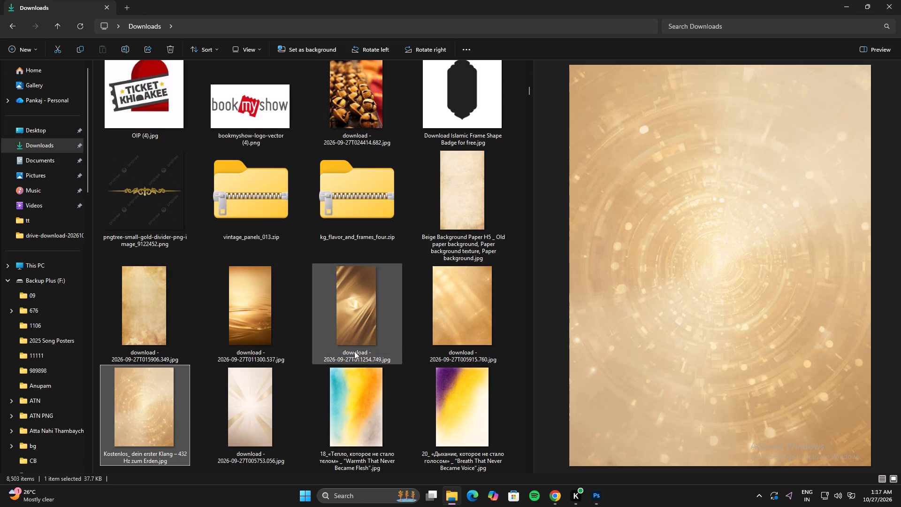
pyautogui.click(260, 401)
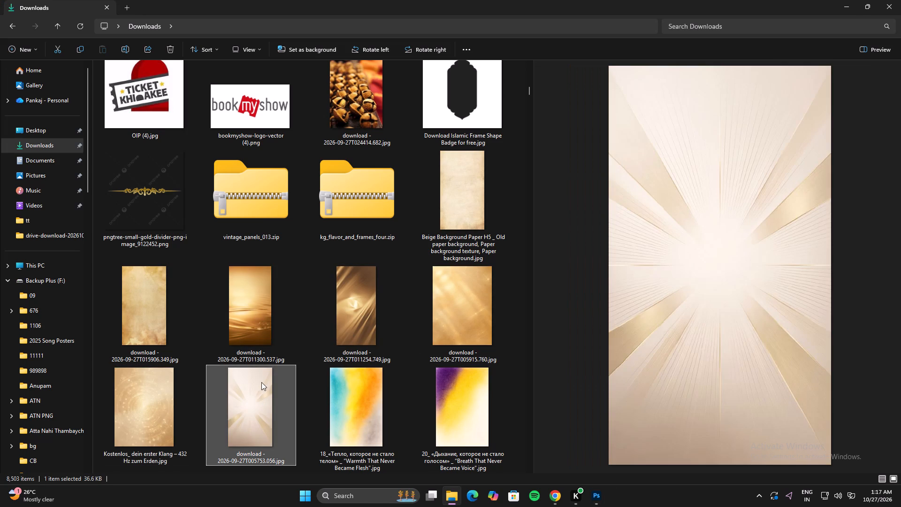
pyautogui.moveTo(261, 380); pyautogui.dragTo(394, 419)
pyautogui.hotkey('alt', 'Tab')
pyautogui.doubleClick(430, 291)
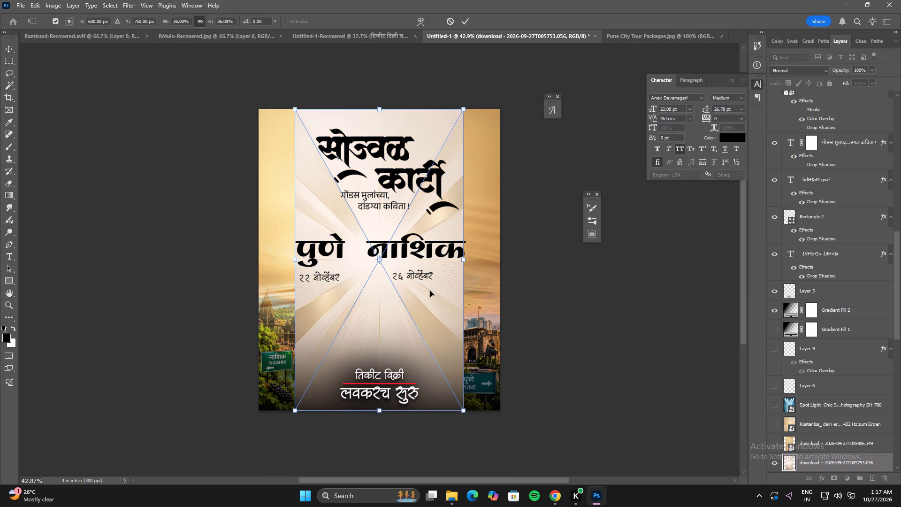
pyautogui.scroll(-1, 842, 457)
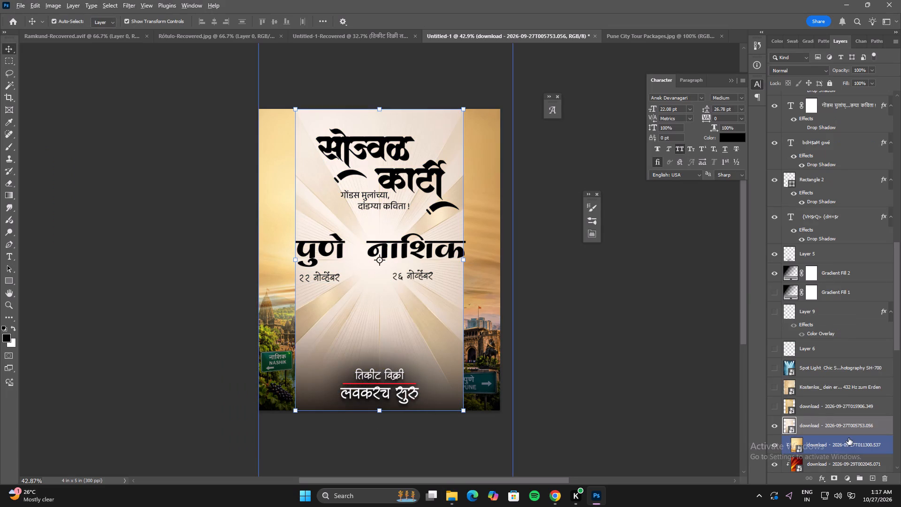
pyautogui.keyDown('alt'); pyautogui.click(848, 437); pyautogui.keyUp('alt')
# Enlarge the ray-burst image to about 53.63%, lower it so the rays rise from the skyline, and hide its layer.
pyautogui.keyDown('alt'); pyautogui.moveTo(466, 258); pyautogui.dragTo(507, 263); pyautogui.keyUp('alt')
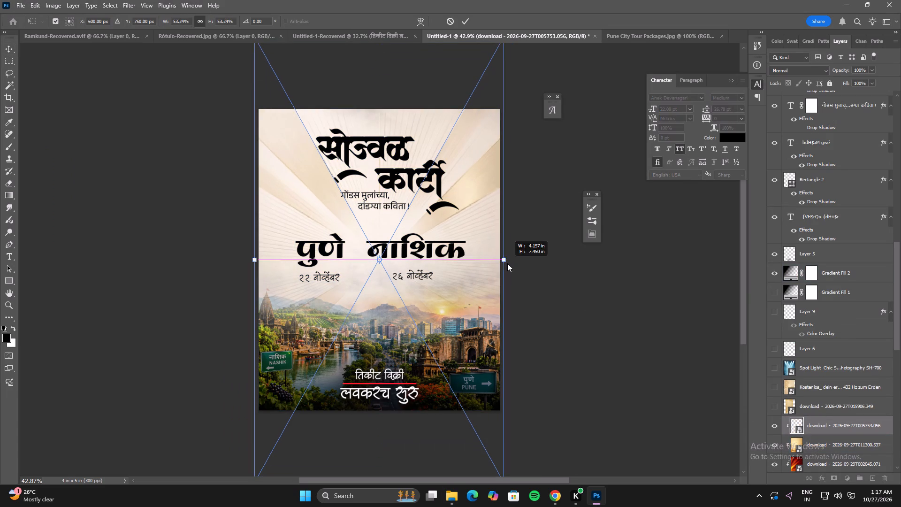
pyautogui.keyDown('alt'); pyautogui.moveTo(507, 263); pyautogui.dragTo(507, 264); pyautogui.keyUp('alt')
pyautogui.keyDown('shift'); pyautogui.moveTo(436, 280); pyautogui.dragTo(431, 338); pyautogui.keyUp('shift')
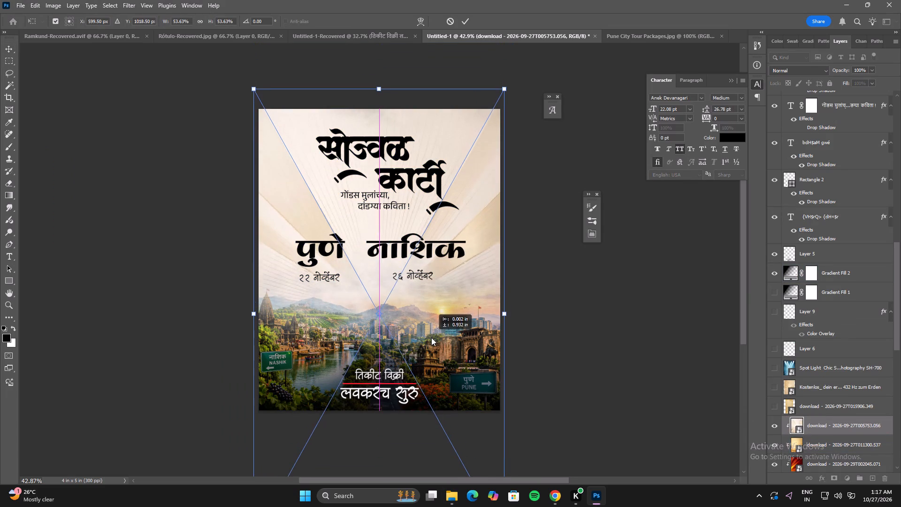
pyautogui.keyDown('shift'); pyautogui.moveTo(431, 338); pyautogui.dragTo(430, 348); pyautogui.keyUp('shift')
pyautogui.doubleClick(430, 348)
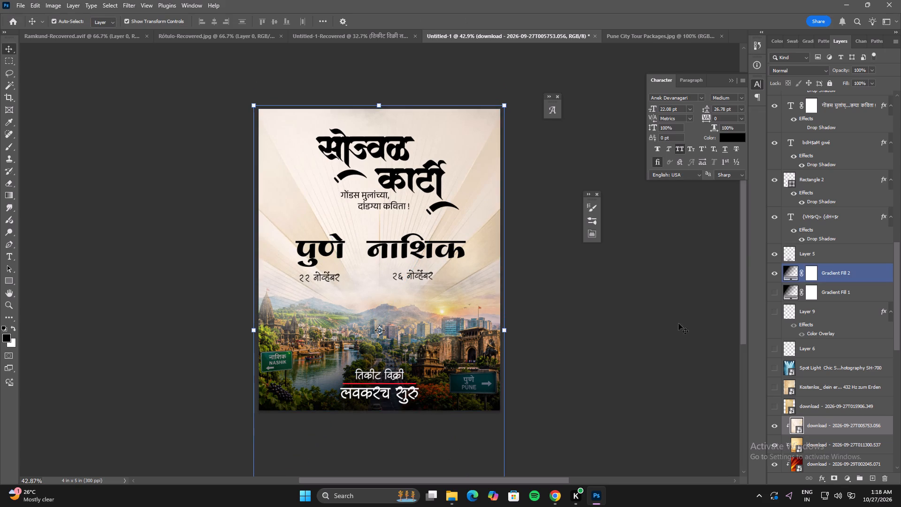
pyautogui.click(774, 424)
# Place download - 2026-09-27T011300.537.jpg again above the ray-burst layer and clip it like the layers below.
pyautogui.hotkey('alt', 'Tab')
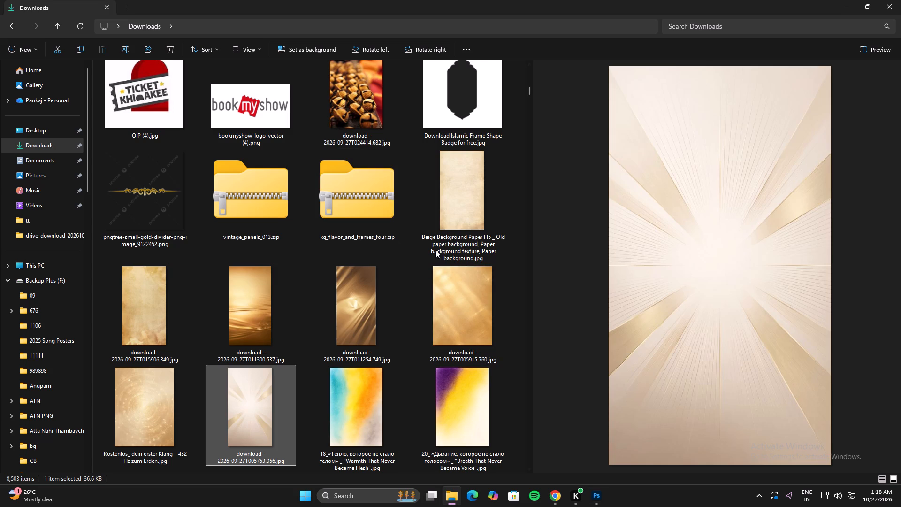
pyautogui.click(243, 320)
pyautogui.moveTo(251, 280); pyautogui.dragTo(328, 383)
pyautogui.hotkey('alt', 'Tab')
pyautogui.doubleClick(404, 306)
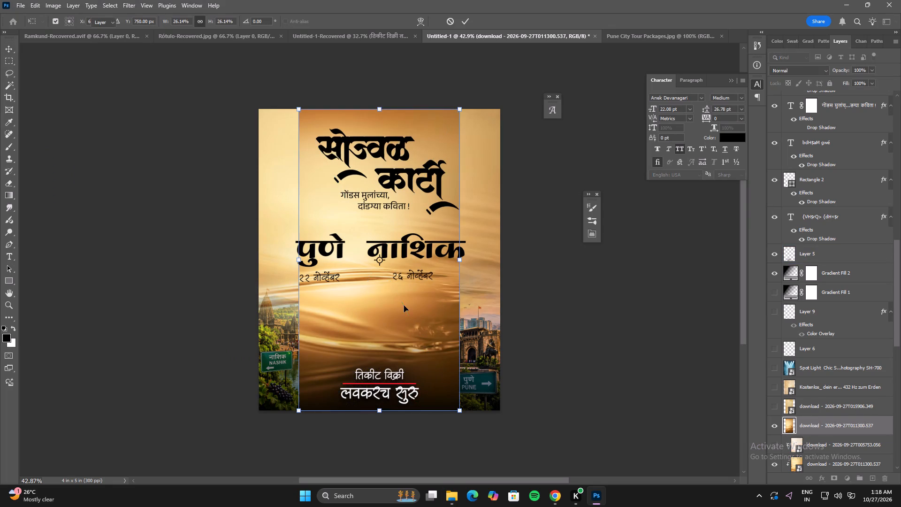
pyautogui.keyDown('alt'); pyautogui.click(809, 433); pyautogui.keyUp('alt')
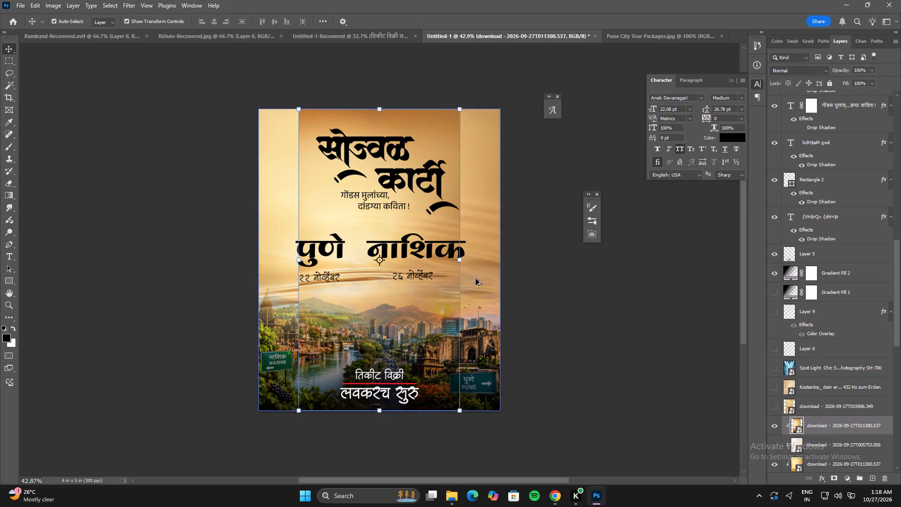
# Enlarge the new golden sky image to about 57.30% and lower it so its smooth upper part fills the sky.
pyautogui.keyDown('alt'); pyautogui.moveTo(462, 262); pyautogui.dragTo(527, 273); pyautogui.keyUp('alt')
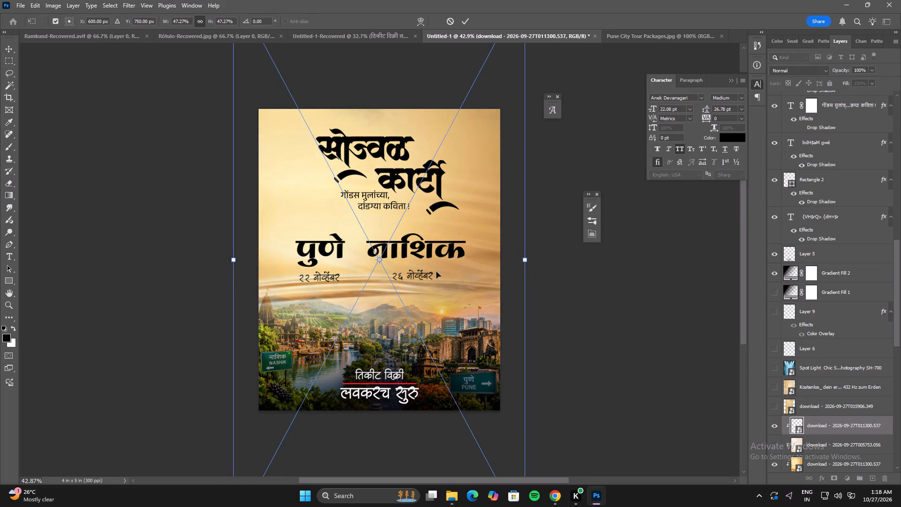
pyautogui.moveTo(436, 273); pyautogui.dragTo(456, 355)
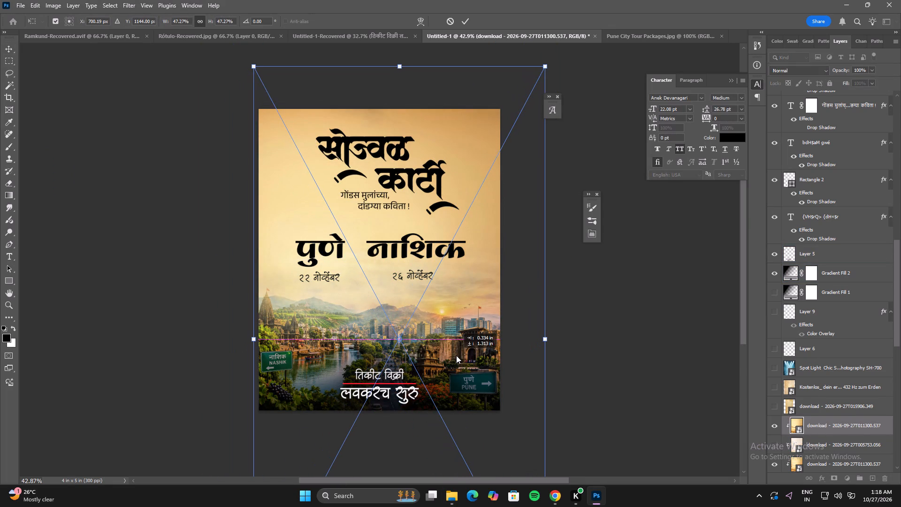
pyautogui.moveTo(456, 355); pyautogui.dragTo(470, 291)
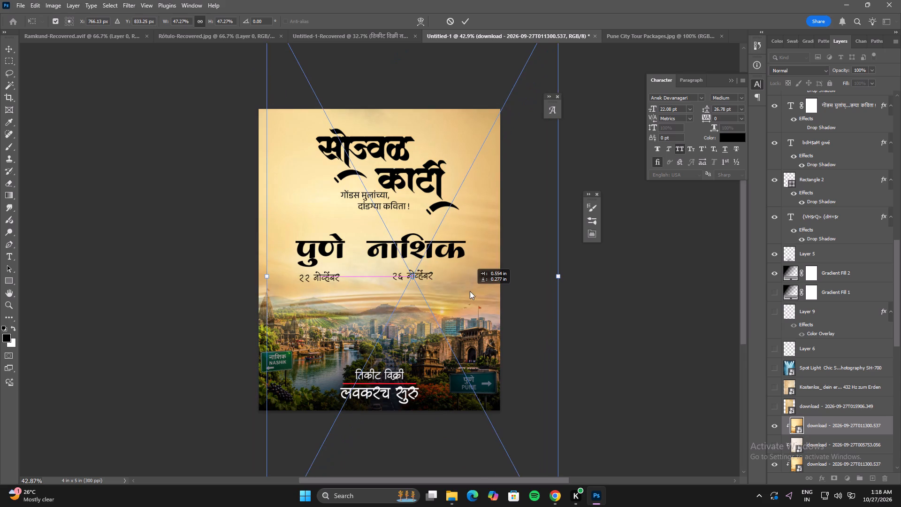
pyautogui.moveTo(470, 291); pyautogui.dragTo(450, 374)
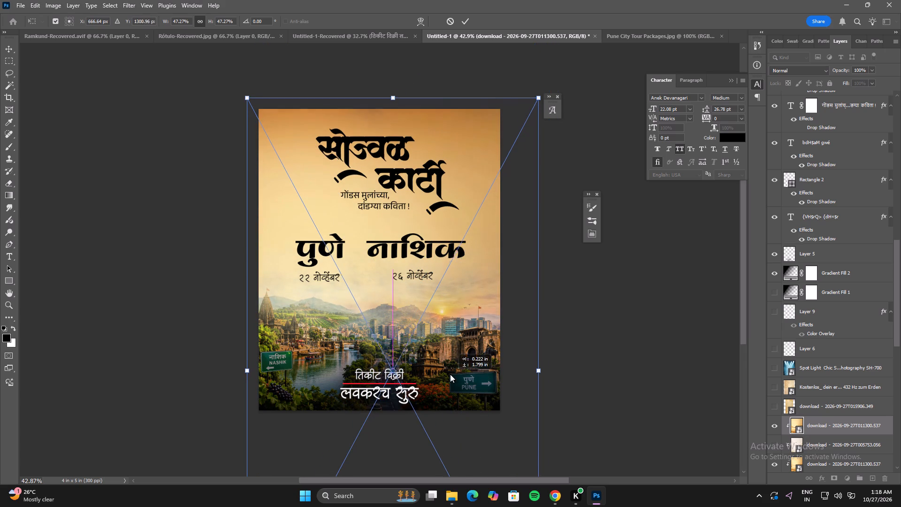
pyautogui.moveTo(450, 374); pyautogui.dragTo(444, 339)
pyautogui.keyDown('alt'); pyautogui.moveTo(533, 324); pyautogui.dragTo(564, 325); pyautogui.keyUp('alt')
pyautogui.moveTo(521, 336); pyautogui.dragTo(514, 355)
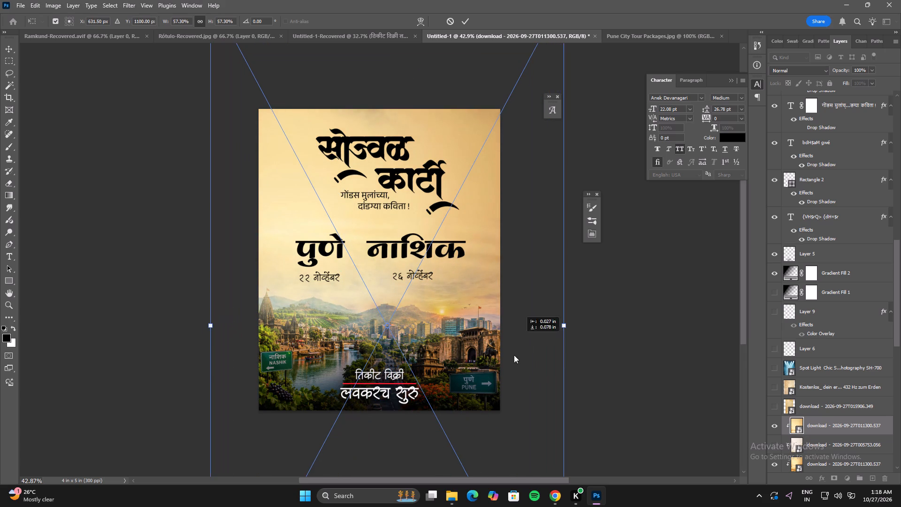
pyautogui.moveTo(514, 355); pyautogui.dragTo(512, 415)
pyautogui.moveTo(479, 384); pyautogui.dragTo(495, 333)
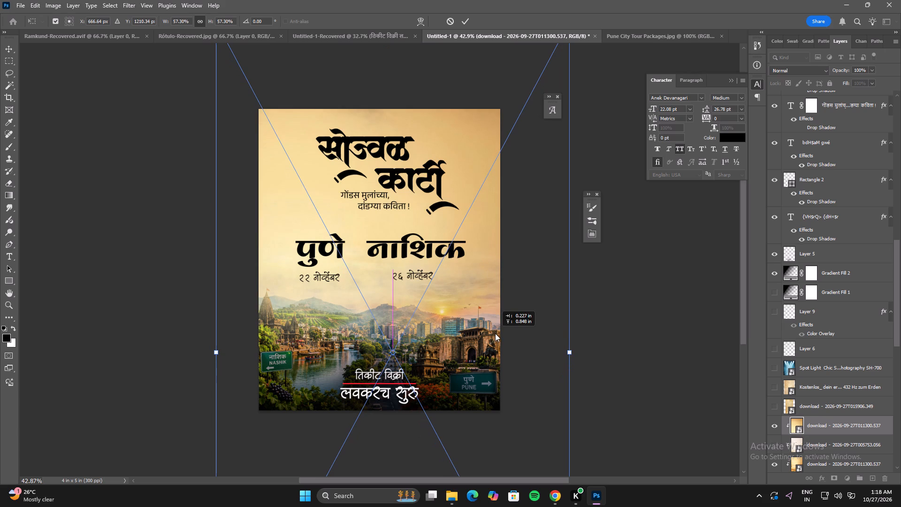
pyautogui.moveTo(495, 333); pyautogui.dragTo(496, 333)
pyautogui.moveTo(460, 346); pyautogui.dragTo(459, 434)
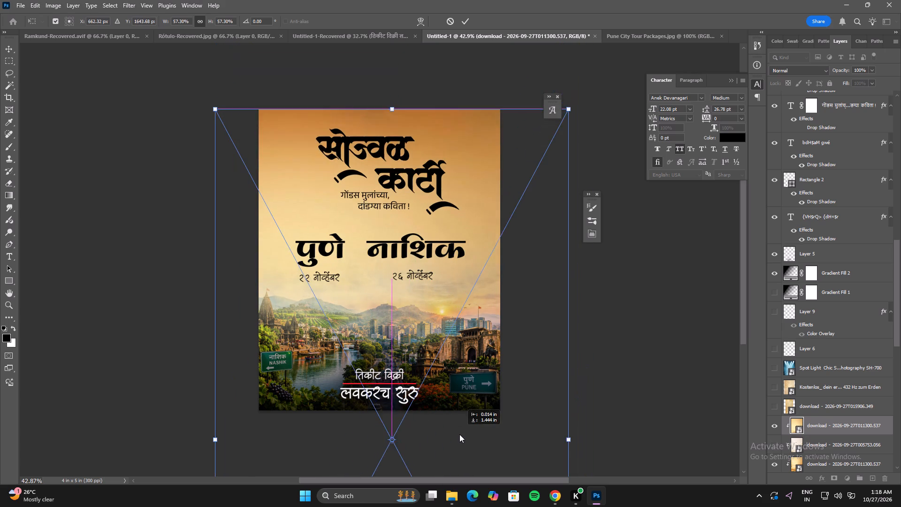
pyautogui.moveTo(459, 434); pyautogui.dragTo(466, 373)
pyautogui.doubleClick(465, 372)
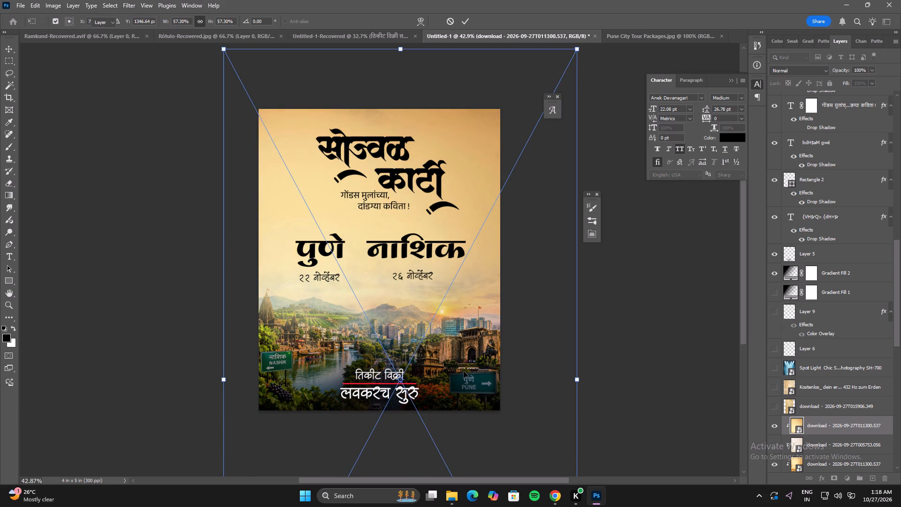
# Nudge the सोज्वळ कार्टी title slightly upward, keeping its horizontal position above the tagline.
pyautogui.click(443, 178)
pyautogui.click(439, 175)
pyautogui.press('Up')
pyautogui.press('Up')
pyautogui.press('Up')
pyautogui.press('Up')
pyautogui.press('Up')
pyautogui.press('Up')
pyautogui.press('Up')
pyautogui.press('Up')
pyautogui.press('Up')
pyautogui.press('Up')
pyautogui.press('Up')
pyautogui.press('Up')
pyautogui.press('Up')
pyautogui.press('Up')
pyautogui.press('Up')
pyautogui.press('Up')
pyautogui.press('Up')
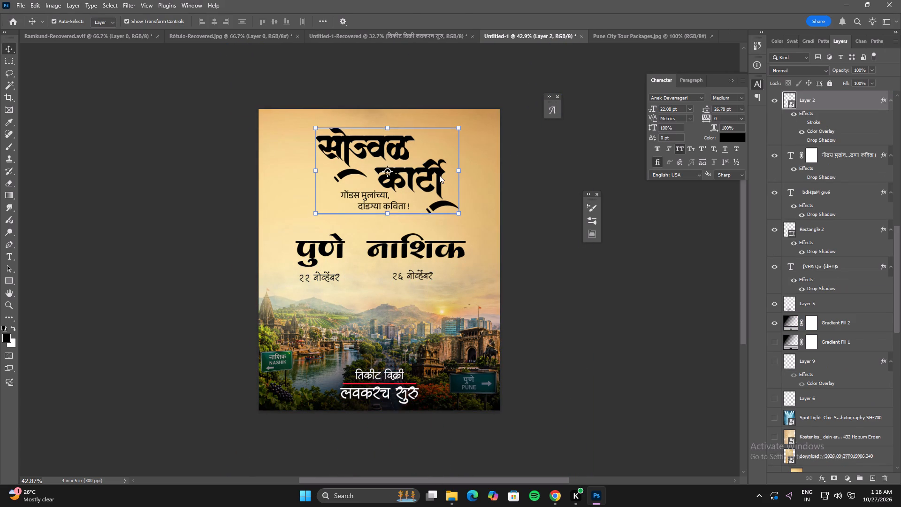
pyautogui.press('Up')
pyautogui.press('Up')
pyautogui.press('Up')
pyautogui.press('Up')
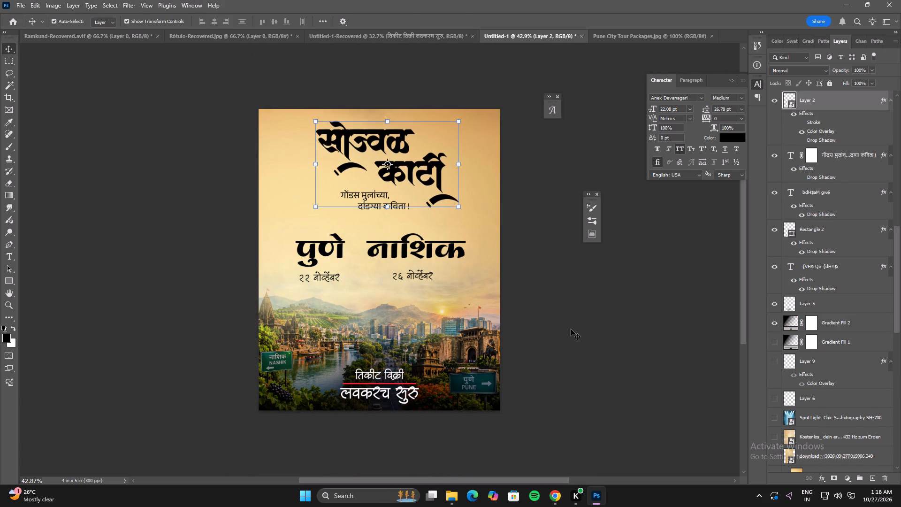
# Enlarge the पुणे and नाशिक city names together to about 125.44%, keeping them centred in place.
pyautogui.click(571, 329)
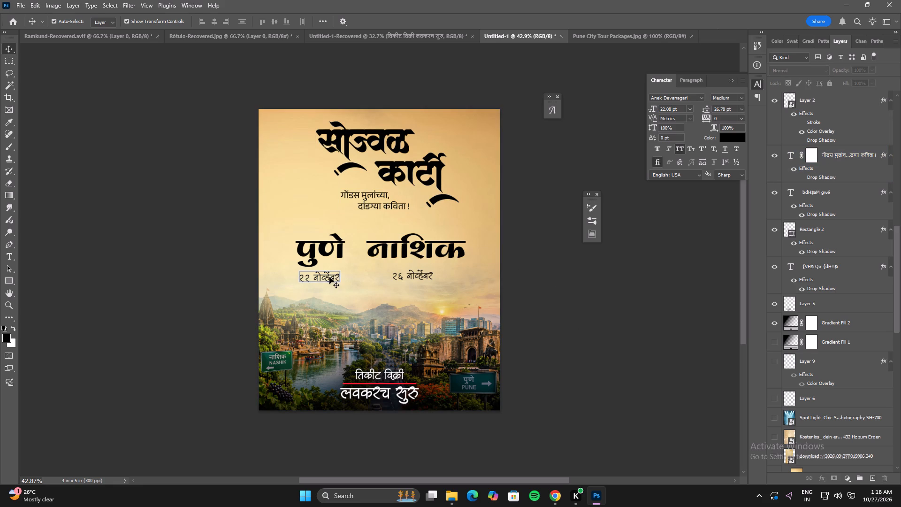
pyautogui.click(329, 255)
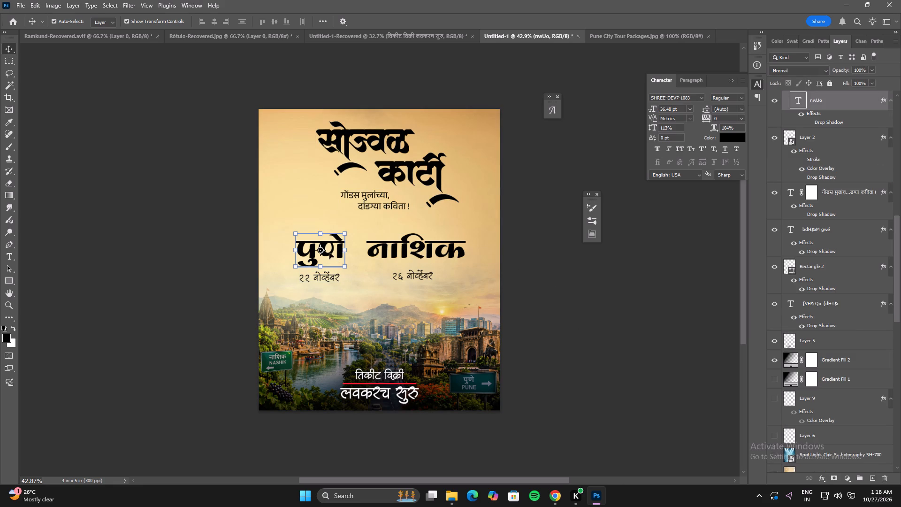
pyautogui.keyDown('shift'); pyautogui.click(411, 256); pyautogui.keyUp('shift')
pyautogui.keyDown('alt'); pyautogui.moveTo(466, 231); pyautogui.dragTo(485, 230); pyautogui.keyUp('alt')
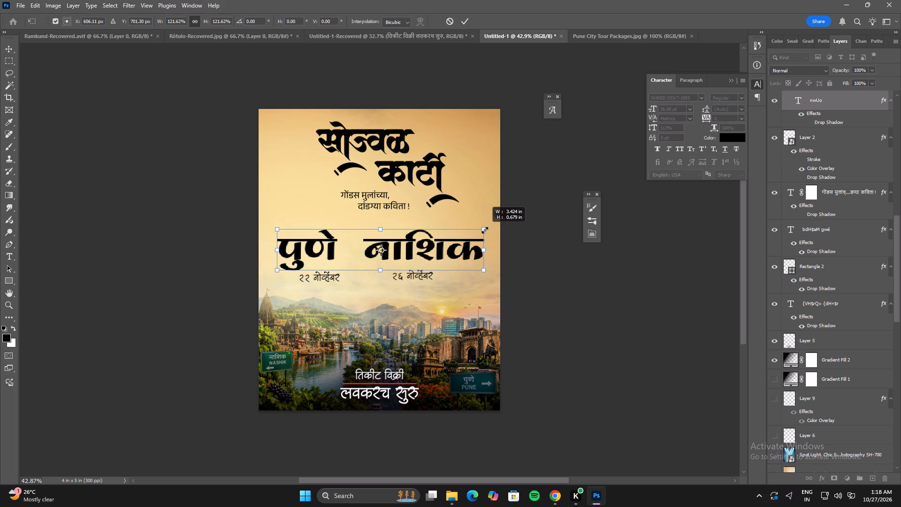
pyautogui.keyDown('alt'); pyautogui.moveTo(485, 230); pyautogui.dragTo(489, 231); pyautogui.keyUp('alt')
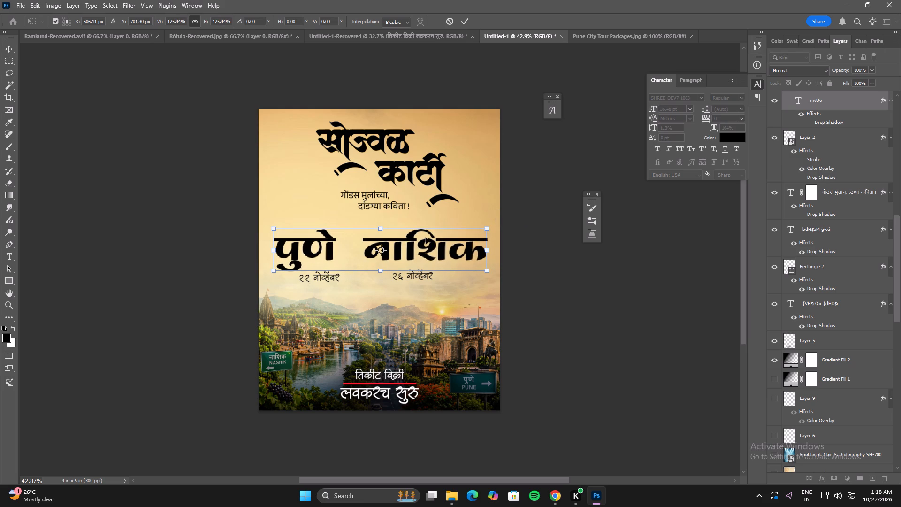
pyautogui.doubleClick(426, 238)
pyautogui.click(558, 279)
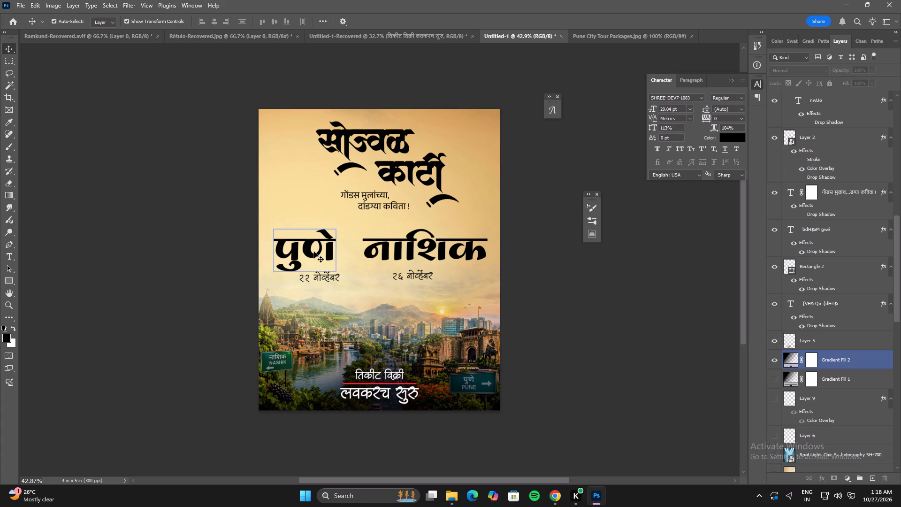
pyautogui.click(314, 252)
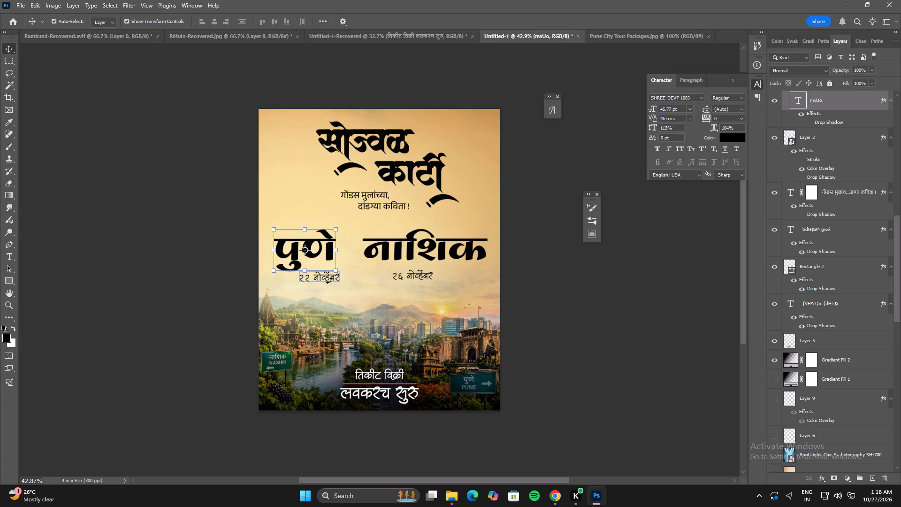
pyautogui.keyDown('shift'); pyautogui.click(421, 253); pyautogui.keyUp('shift')
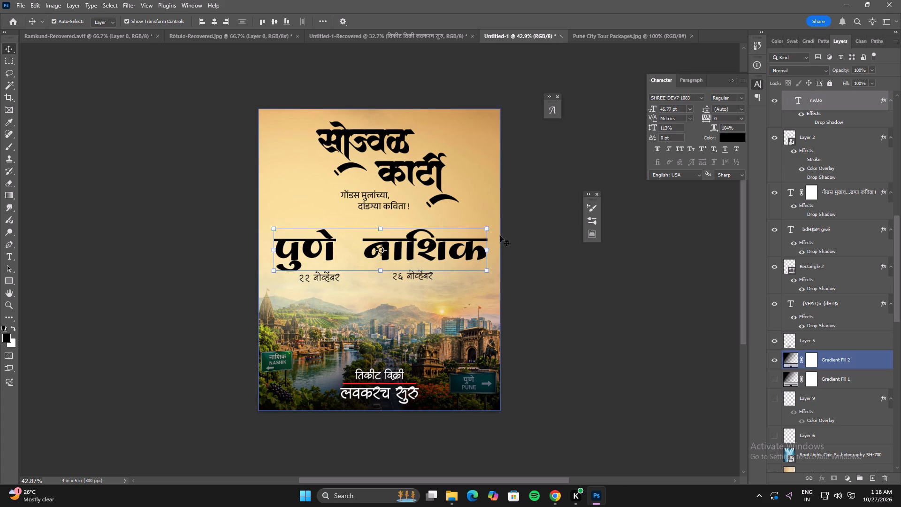
pyautogui.click(542, 286)
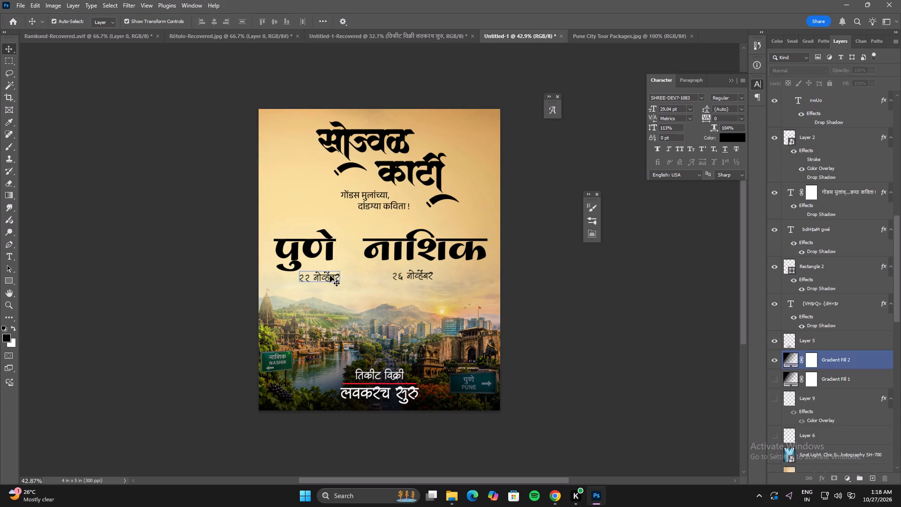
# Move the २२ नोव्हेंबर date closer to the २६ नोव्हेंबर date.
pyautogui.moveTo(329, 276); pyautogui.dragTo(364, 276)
# Transfer the नाशिक text into the पुणे layer after a space, deleting its old layer, and shift the combined line about 1.24 in right.
pyautogui.doubleClick(379, 255)
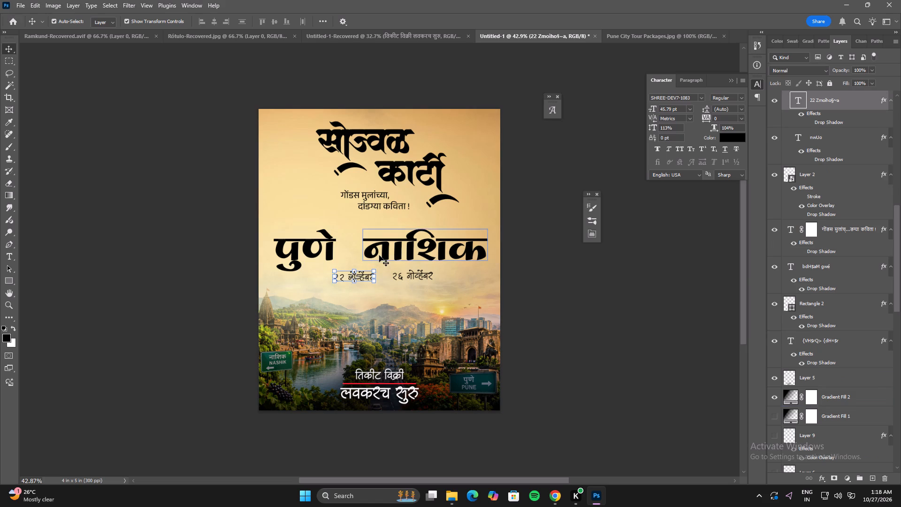
pyautogui.hotkey('ctrl', 'c')
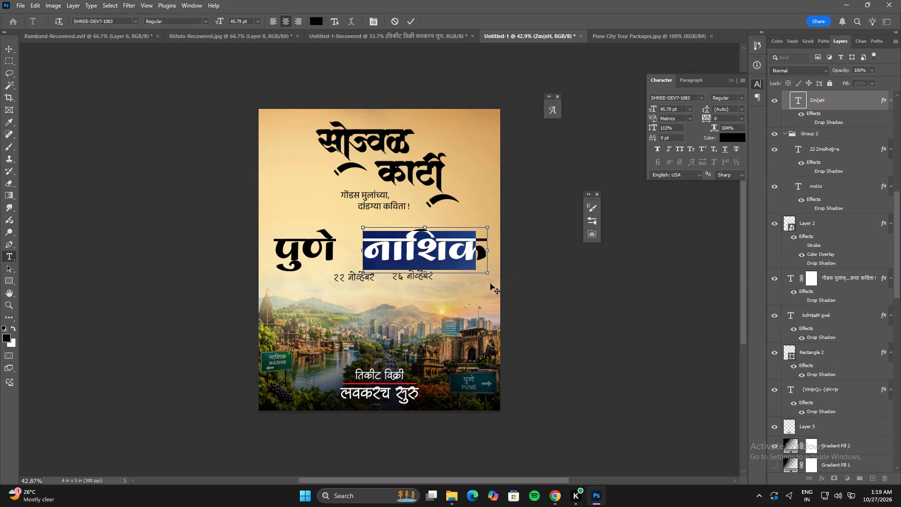
pyautogui.press('BackSpace')
pyautogui.click(8, 49)
pyautogui.press('BackSpace')
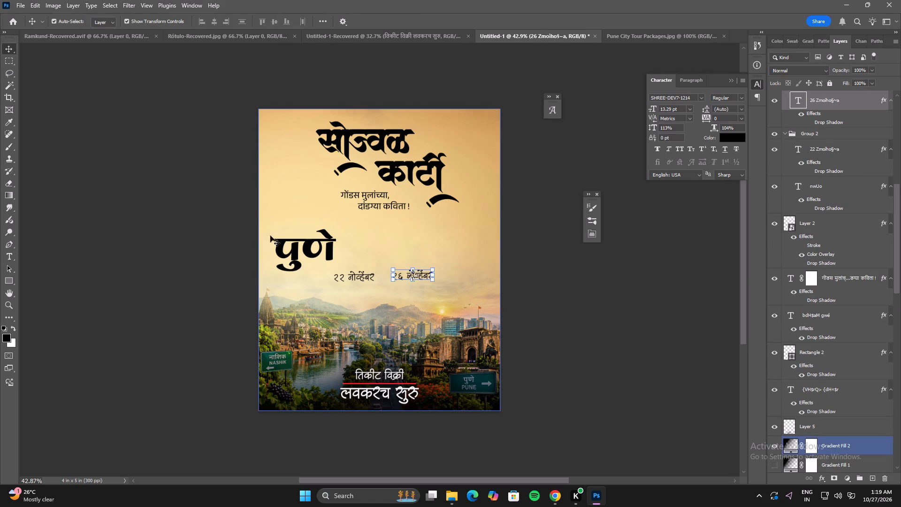
pyautogui.doubleClick(304, 255)
pyautogui.click(337, 252)
pyautogui.press('space')
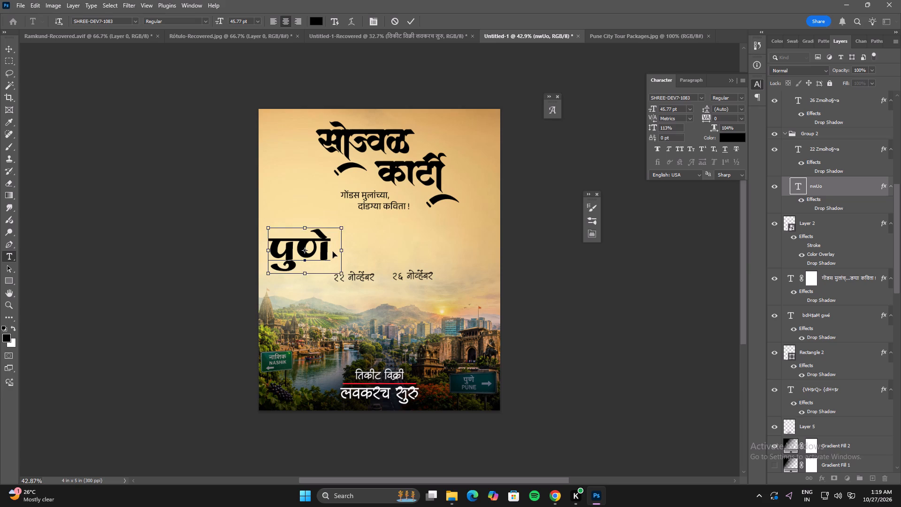
pyautogui.hotkey('ctrl', 'v')
pyautogui.click(563, 278)
pyautogui.moveTo(355, 238); pyautogui.dragTo(430, 238)
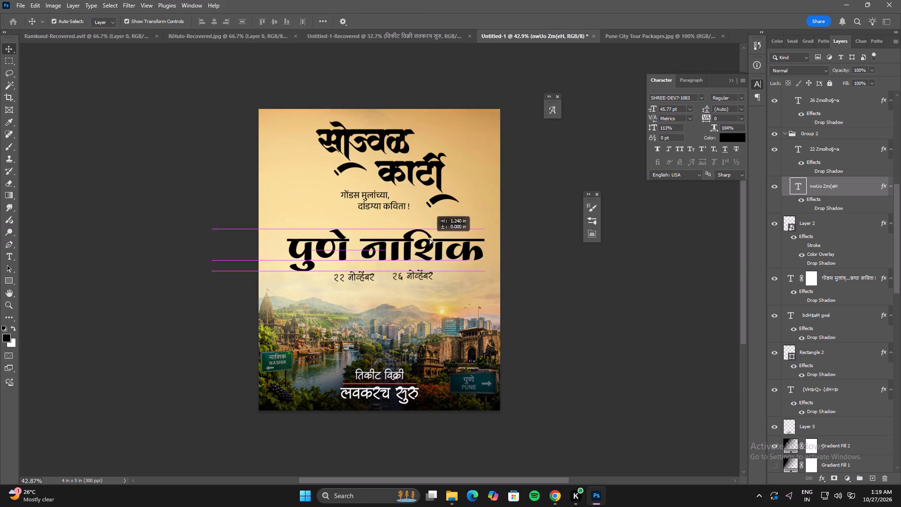
# Replace the space between the two city names with a hyphen so the line reads पुणे-नाशिक.
pyautogui.doubleClick(429, 238)
pyautogui.moveTo(363, 246); pyautogui.dragTo(351, 246)
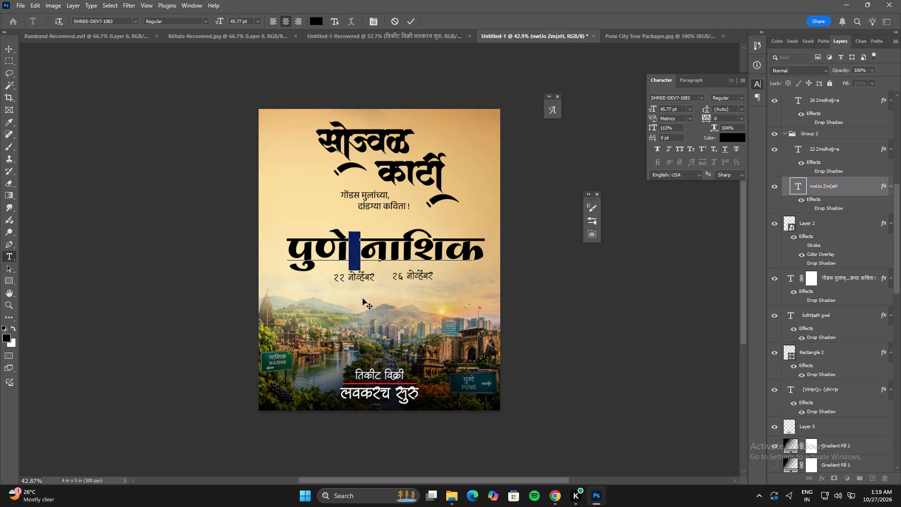
pyautogui.press('-')
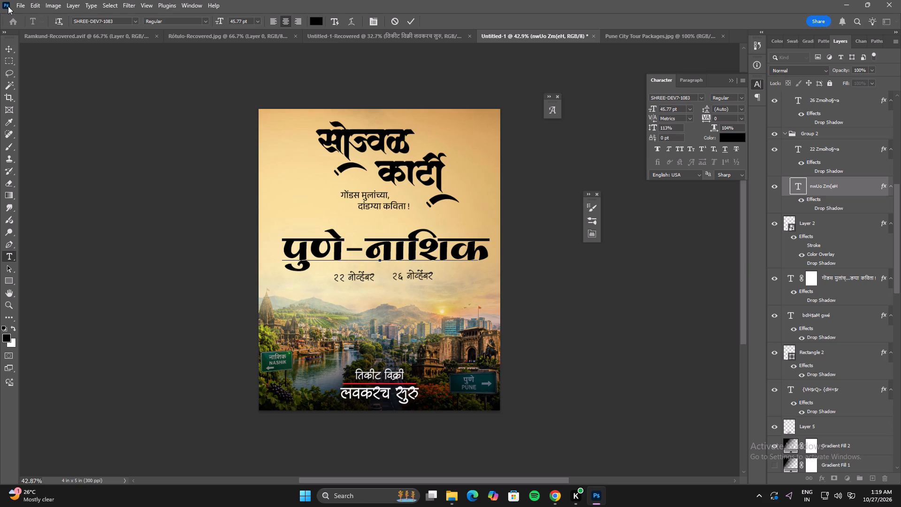
pyautogui.click(9, 48)
pyautogui.click(66, 132)
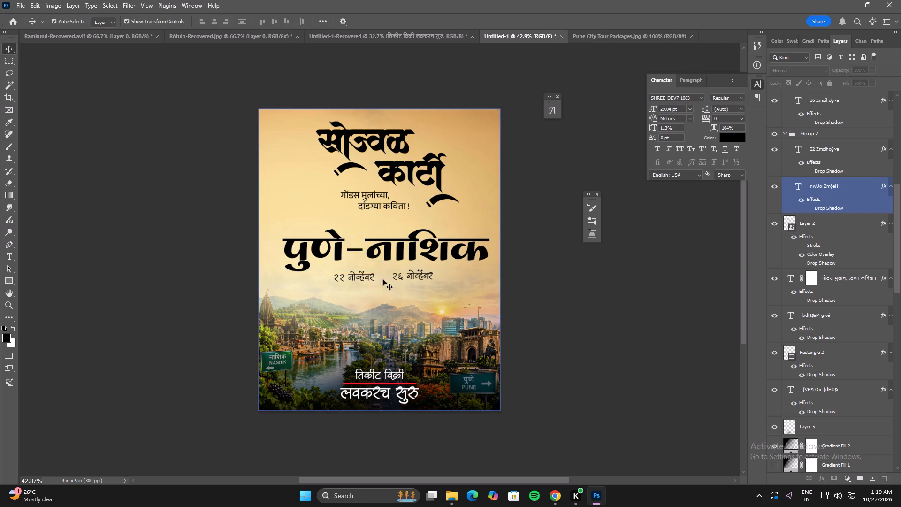
# Copy the २२ नोव्हेंबर date text for reuse and delete its separate text layer.
pyautogui.doubleClick(359, 273)
pyautogui.doubleClick(363, 278)
pyautogui.doubleClick(366, 278)
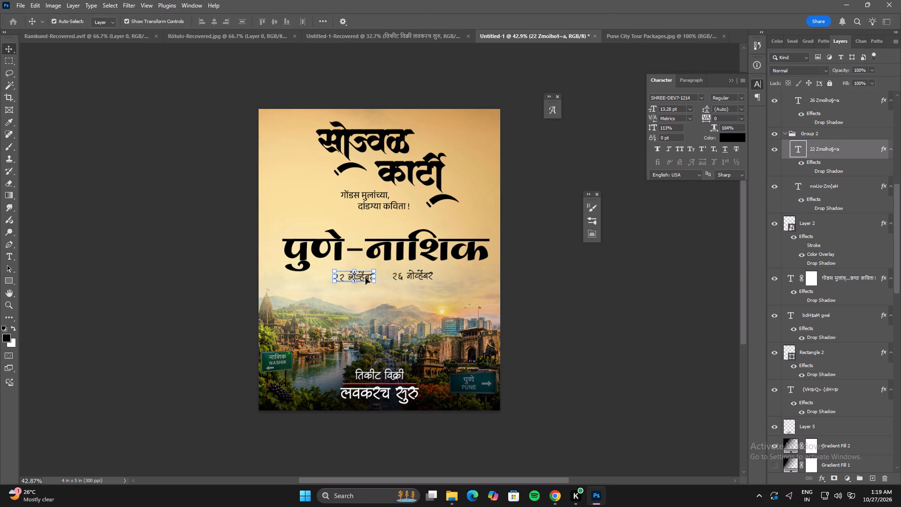
pyautogui.hotkey('ctrl', 'c')
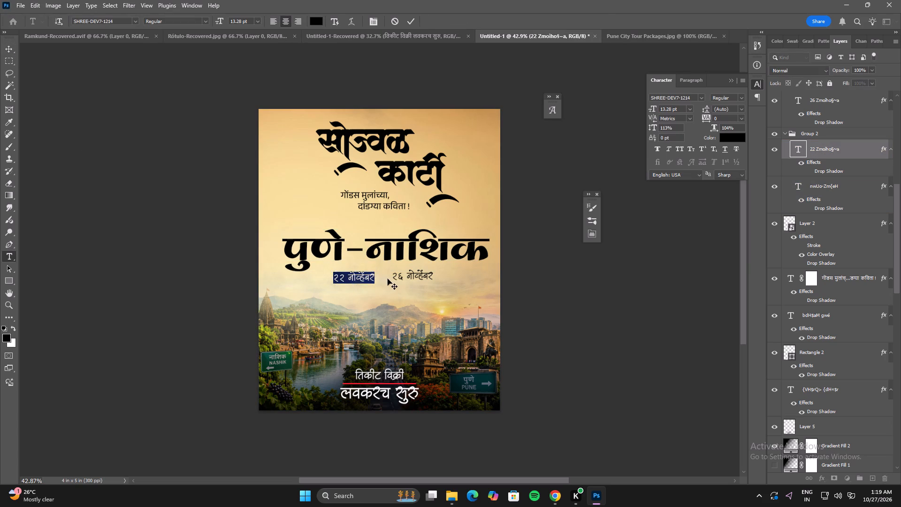
pyautogui.press('BackSpace')
pyautogui.click(1, 46)
pyautogui.click(7, 49)
pyautogui.press('BackSpace')
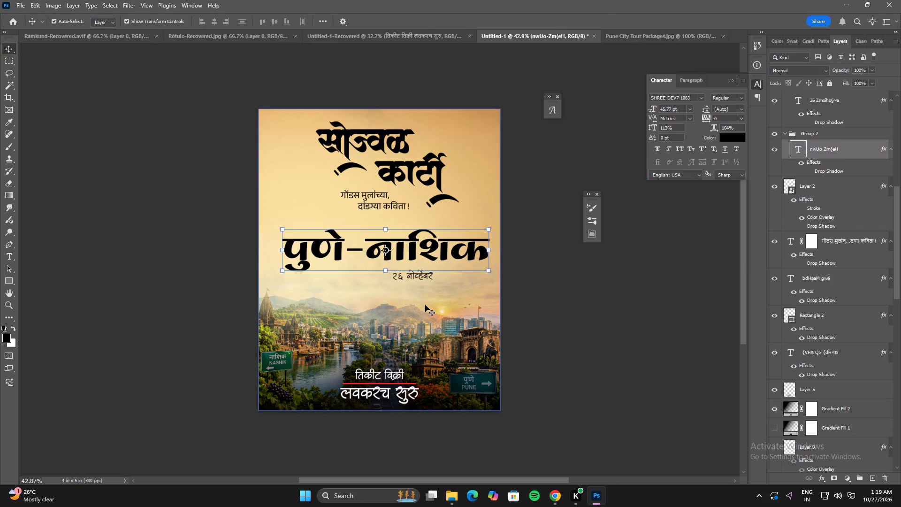
# Insert the copied date and a spaced hyphen before the remaining date so it reads २२ नोव्हेंबर - २६ नोव्हेंबर.
pyautogui.click(425, 306)
pyautogui.doubleClick(414, 275)
pyautogui.click(396, 275)
pyautogui.doubleClick(401, 274)
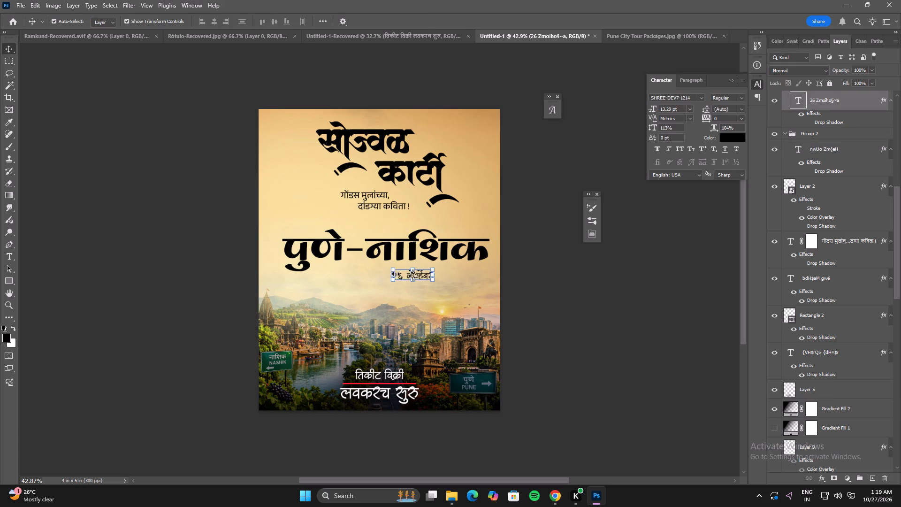
pyautogui.doubleClick(400, 275)
pyautogui.click(393, 275)
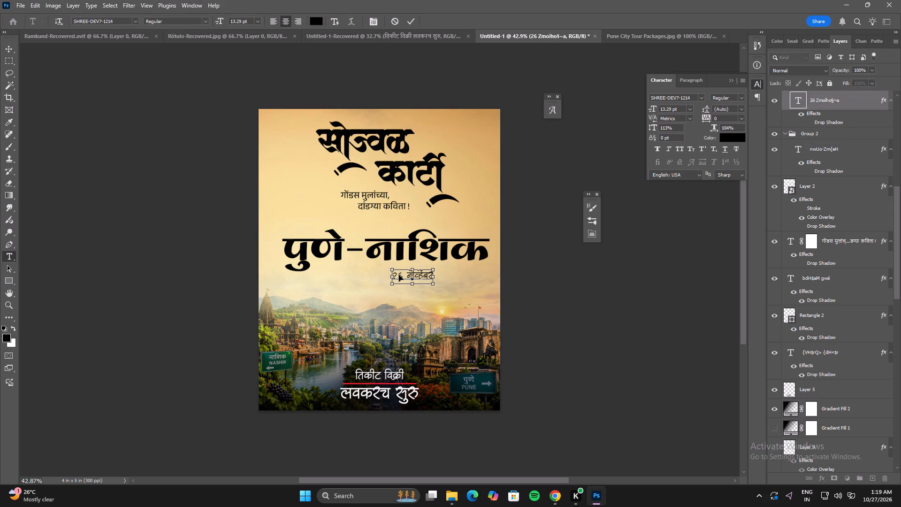
pyautogui.hotkey('ctrl', 'v')
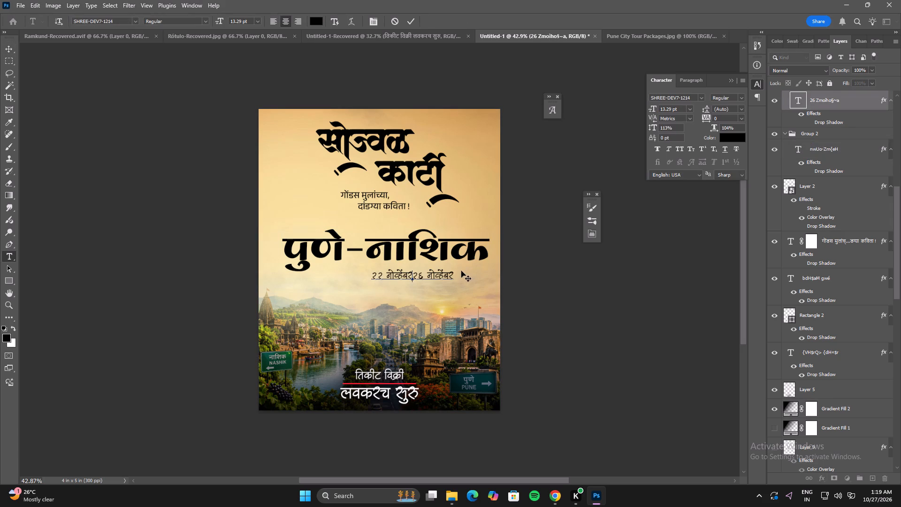
pyautogui.press('-')
pyautogui.press('space')
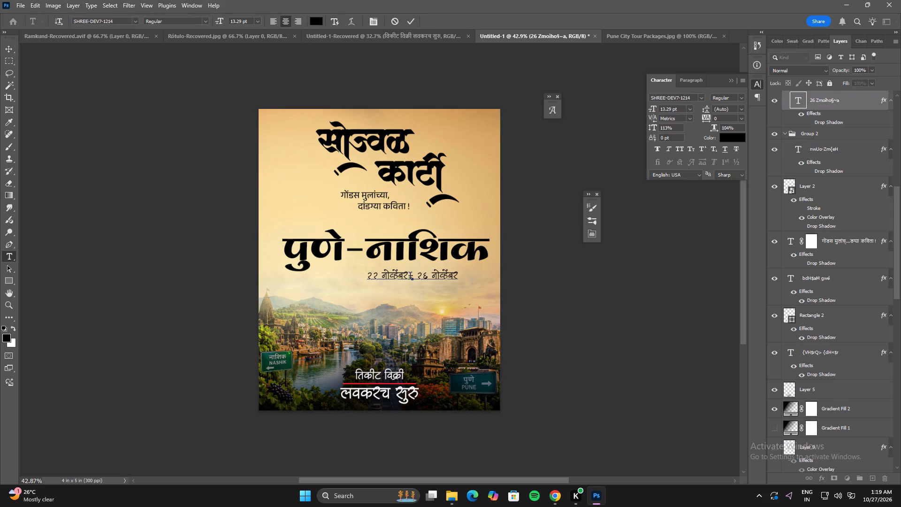
pyautogui.click(408, 277)
pyautogui.press('space')
pyautogui.click(577, 311)
pyautogui.click(580, 304)
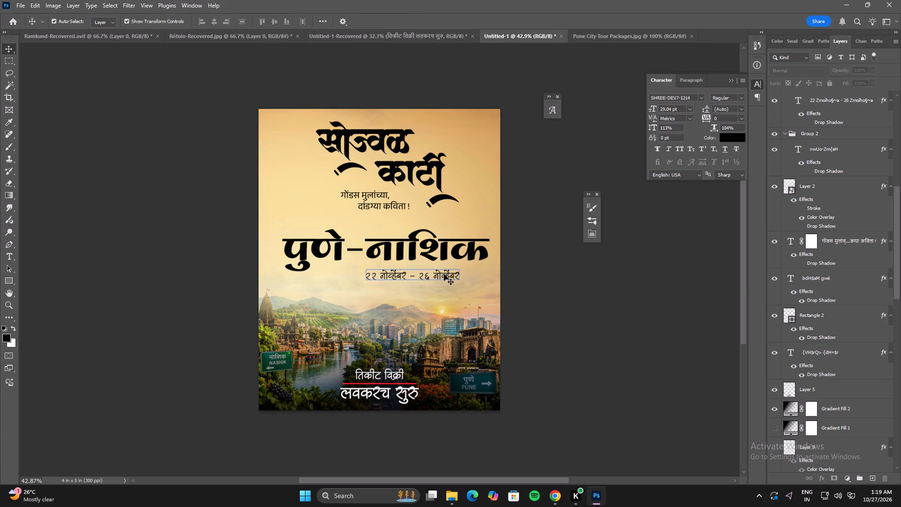
# Shift the combined date line under पुणे-नाशिक and centre it horizontally against the Background layer.
pyautogui.moveTo(443, 274); pyautogui.dragTo(413, 272)
pyautogui.moveTo(898, 213); pyautogui.dragTo(886, 429)
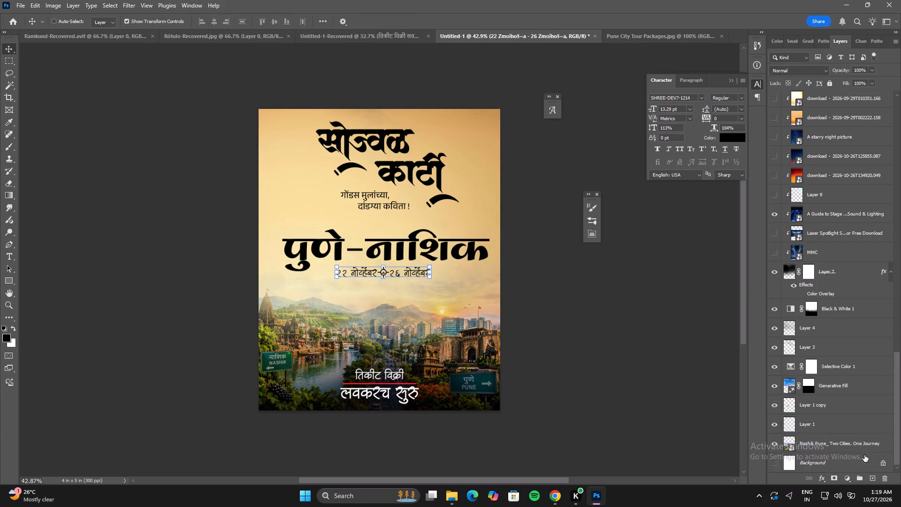
pyautogui.keyDown('ctrl'); pyautogui.click(863, 459); pyautogui.keyUp('ctrl')
pyautogui.click(214, 23)
pyautogui.click(163, 142)
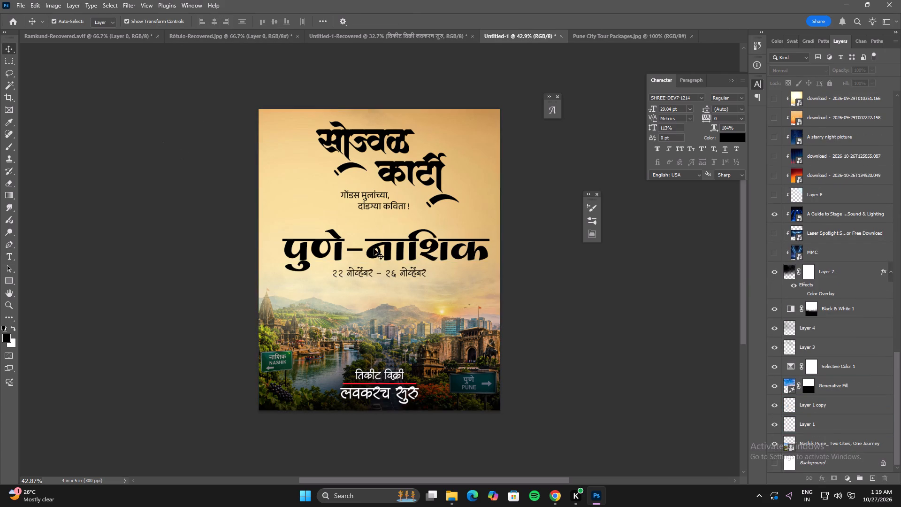
# Enlarge the date line to about 14.79 pt and lower it slightly beneath the city names.
pyautogui.click(414, 273)
pyautogui.keyDown('alt'); pyautogui.moveTo(429, 267); pyautogui.dragTo(434, 265); pyautogui.keyUp('alt')
pyautogui.keyDown('shift'); pyautogui.moveTo(409, 269); pyautogui.dragTo(409, 277); pyautogui.keyUp('shift')
pyautogui.doubleClick(409, 277)
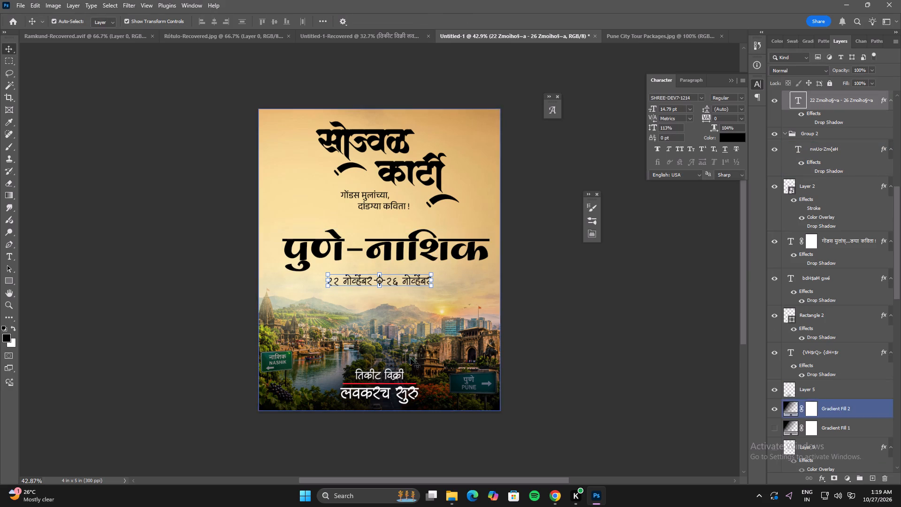
# Duplicate the red divider line, place the copy between the city names and the date line, and hide its drop shadow.
pyautogui.click(406, 384)
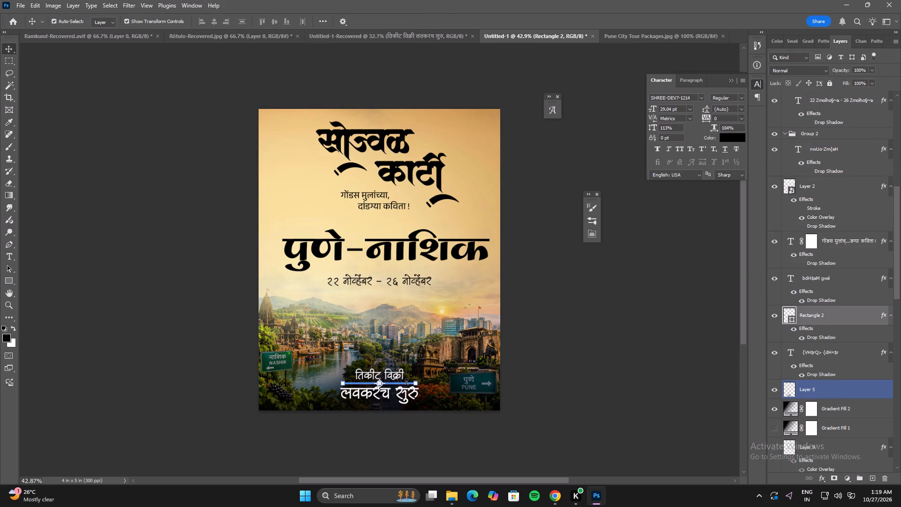
pyautogui.hotkey('ctrl', 'j')
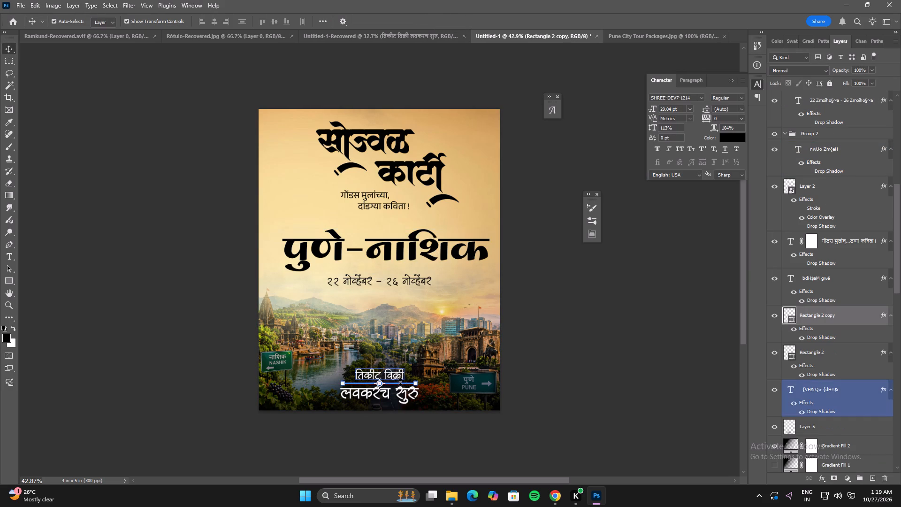
pyautogui.keyDown('shift'); pyautogui.moveTo(400, 384); pyautogui.dragTo(400, 383); pyautogui.keyUp('shift')
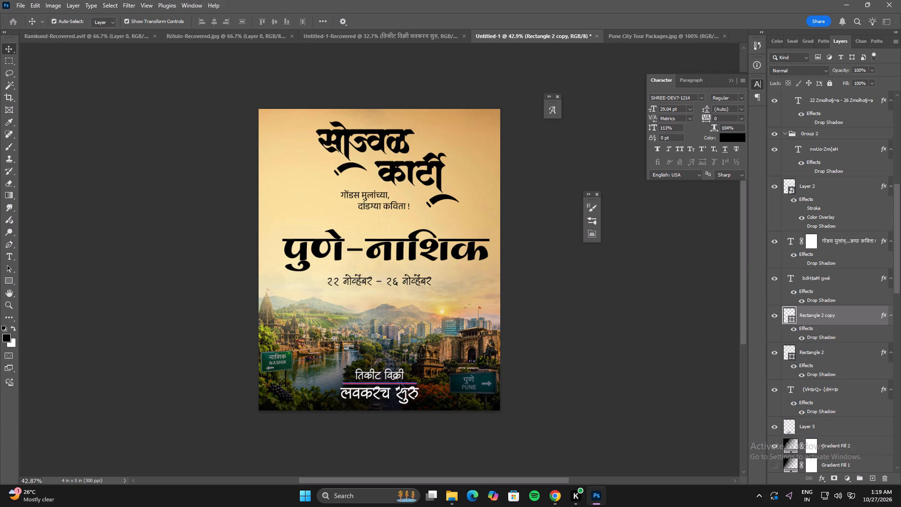
pyautogui.keyDown('shift'); pyautogui.moveTo(400, 383); pyautogui.dragTo(408, 267); pyautogui.keyUp('shift')
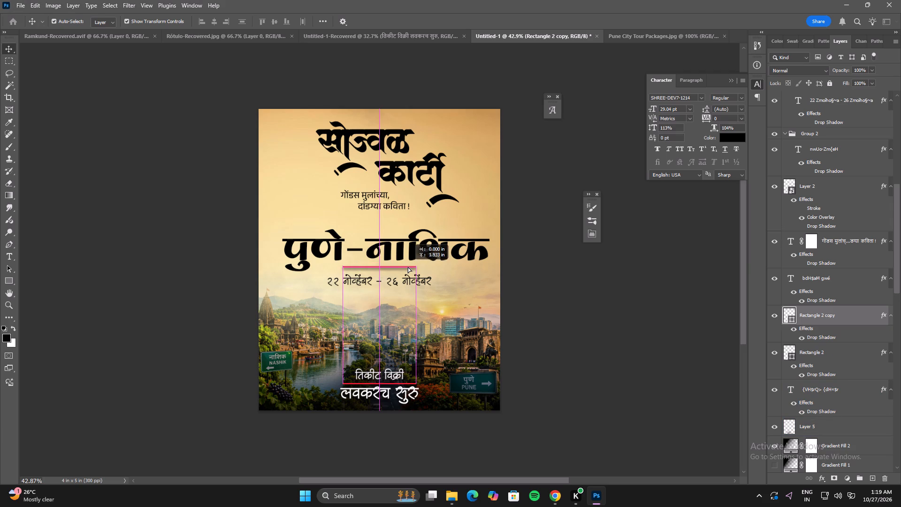
pyautogui.keyDown('shift'); pyautogui.moveTo(408, 267); pyautogui.dragTo(408, 268); pyautogui.keyUp('shift')
pyautogui.click(802, 340)
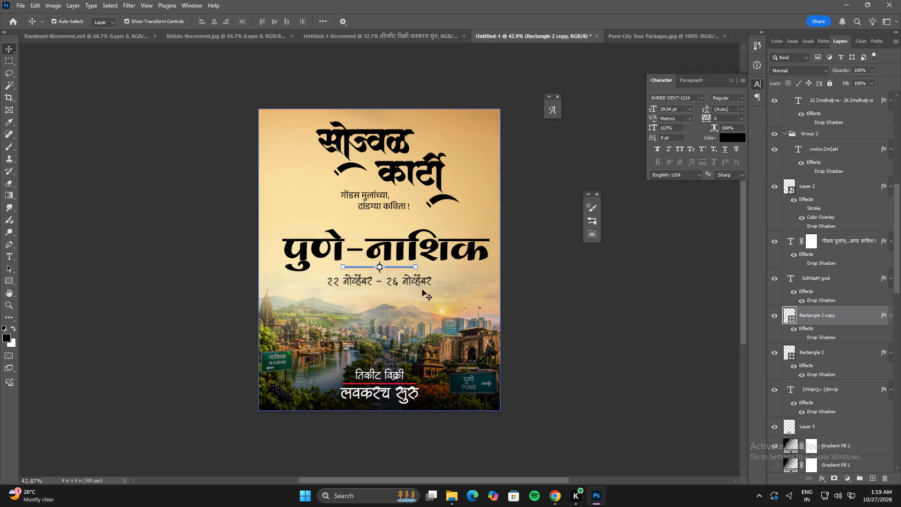
# Widen the red divider under पुणे-नाशिक symmetrically to about 177% of its width.
pyautogui.keyDown('alt'); pyautogui.scroll(9, 412, 282); pyautogui.keyUp('alt')
pyautogui.keyDown('alt'); pyautogui.keyDown('shift'); pyautogui.moveTo(415, 257); pyautogui.dragTo(416, 257); pyautogui.keyUp('shift'); pyautogui.keyUp('alt')
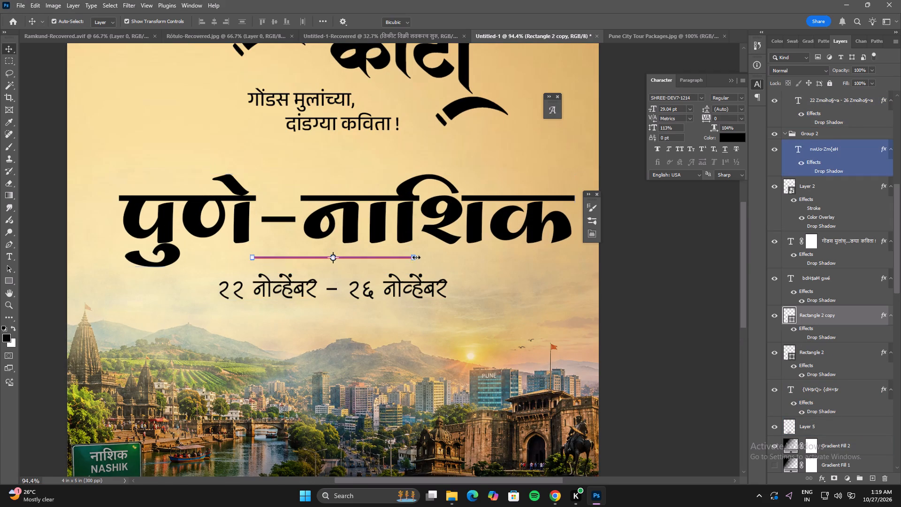
pyautogui.keyDown('alt'); pyautogui.keyDown('shift'); pyautogui.moveTo(416, 257); pyautogui.dragTo(473, 259); pyautogui.keyUp('shift'); pyautogui.keyUp('alt')
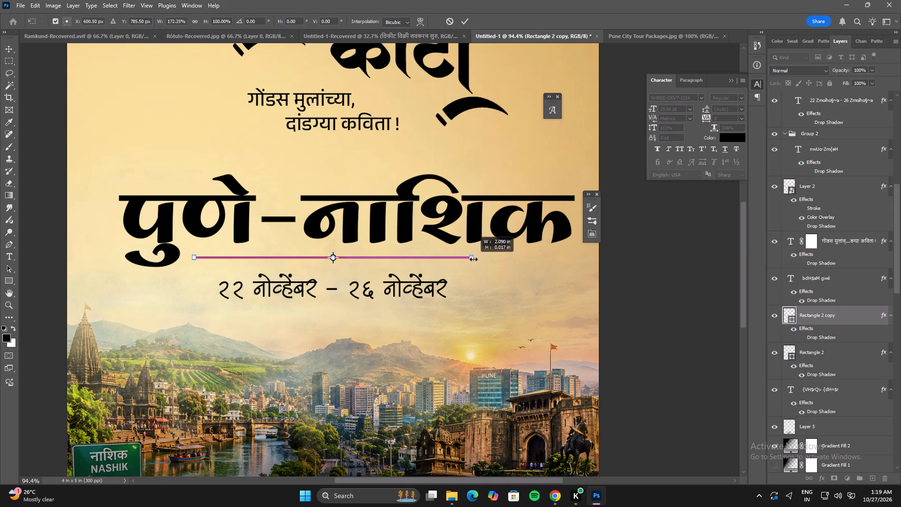
pyautogui.keyDown('alt'); pyautogui.keyDown('shift'); pyautogui.moveTo(473, 259); pyautogui.dragTo(477, 259); pyautogui.keyUp('shift'); pyautogui.keyUp('alt')
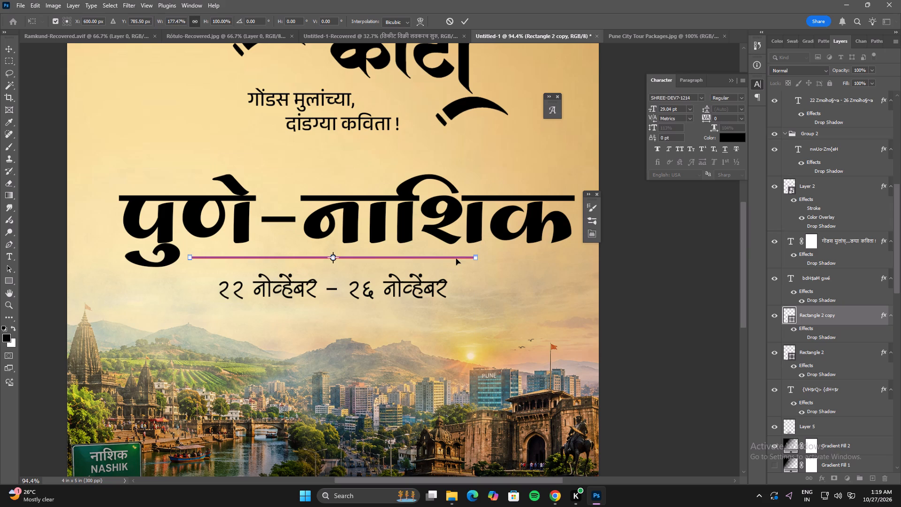
pyautogui.doubleClick(456, 259)
pyautogui.click(502, 301)
pyautogui.keyDown('alt'); pyautogui.scroll(-9, 502, 303); pyautogui.keyUp('alt')
pyautogui.click(656, 314)
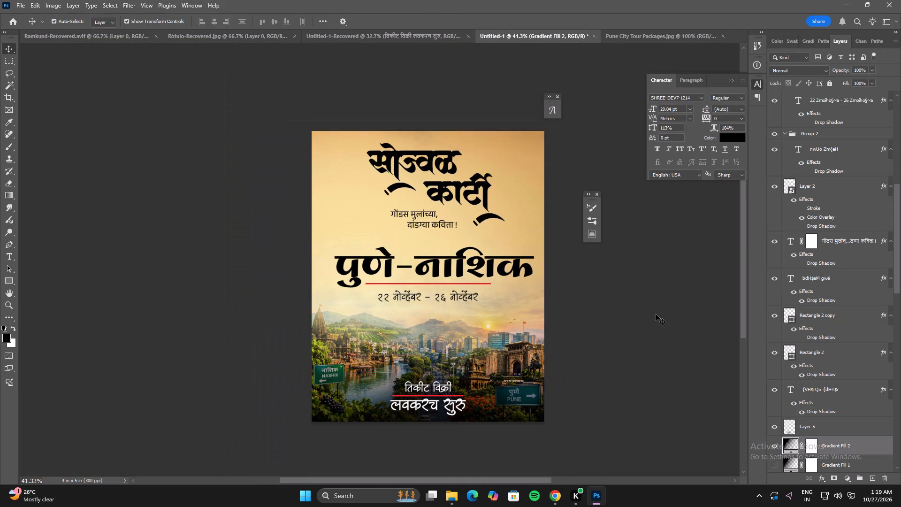
# Thicken the red divider copy under the city names to 180% of its height.
pyautogui.press('space')
pyautogui.press('space')
pyautogui.press('space')
pyautogui.press('space')
pyautogui.press('space')
pyautogui.press('space')
pyautogui.press('space')
pyautogui.press('space')
pyautogui.press('space')
pyautogui.press('space')
pyautogui.press('space')
pyautogui.press('space')
pyautogui.press('space')
pyautogui.moveTo(650, 324); pyautogui.dragTo(577, 337)
pyautogui.keyDown('alt'); pyautogui.scroll(15, 359, 307); pyautogui.keyUp('alt')
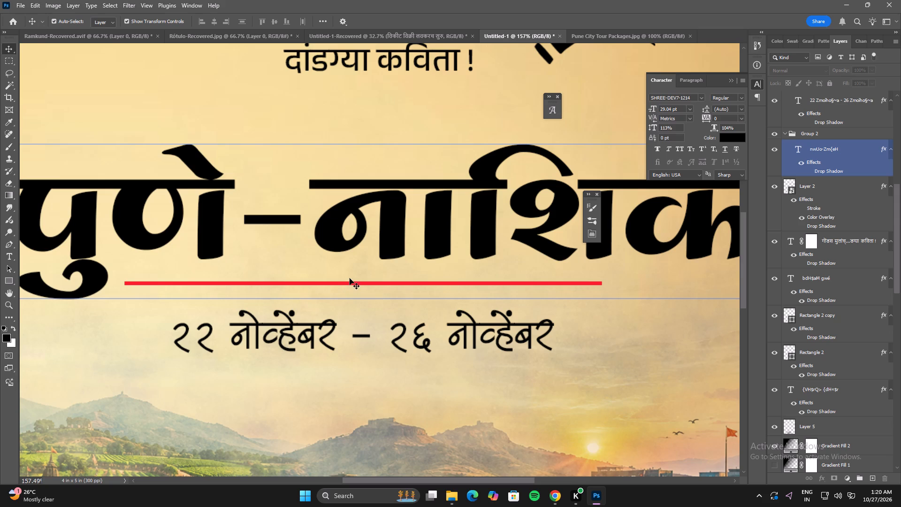
pyautogui.click(404, 284)
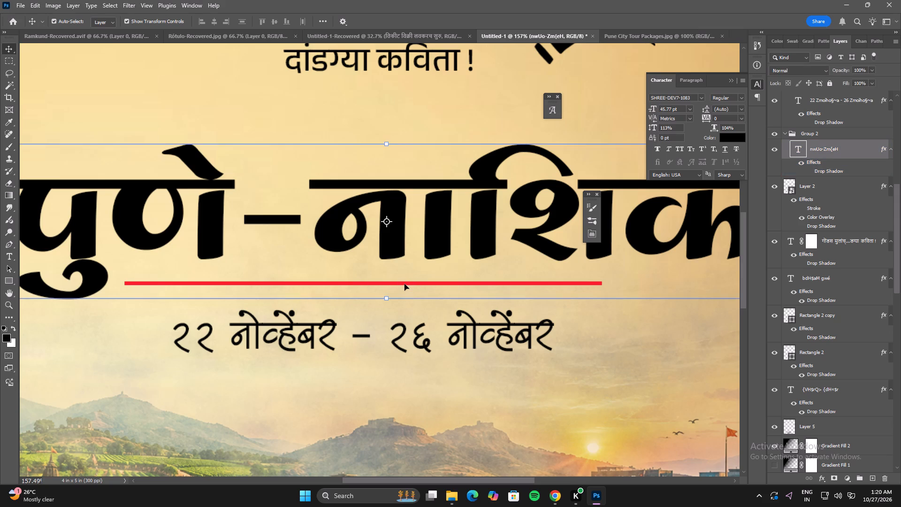
pyautogui.click(405, 284)
pyautogui.click(381, 286)
pyautogui.click(374, 283)
pyautogui.click(384, 283)
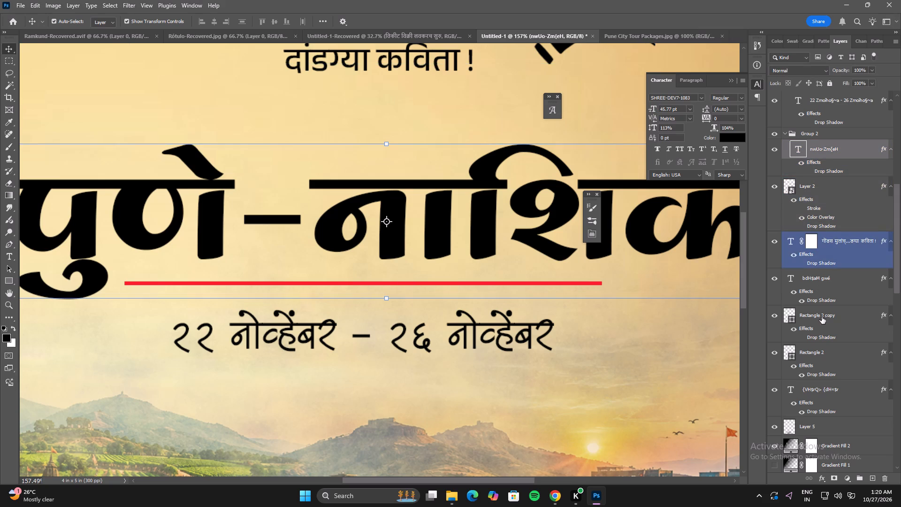
pyautogui.click(822, 317)
pyautogui.keyDown('shift'); pyautogui.click(364, 288); pyautogui.keyUp('shift')
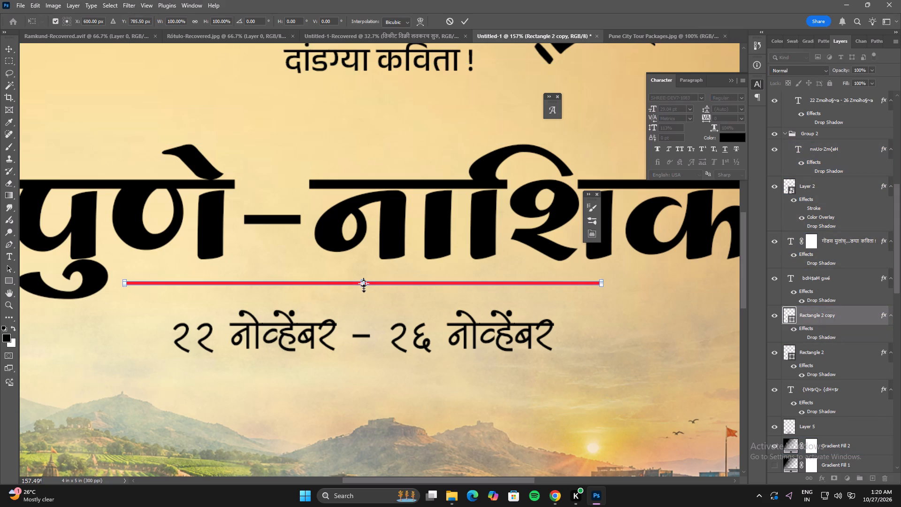
pyautogui.doubleClick(381, 283)
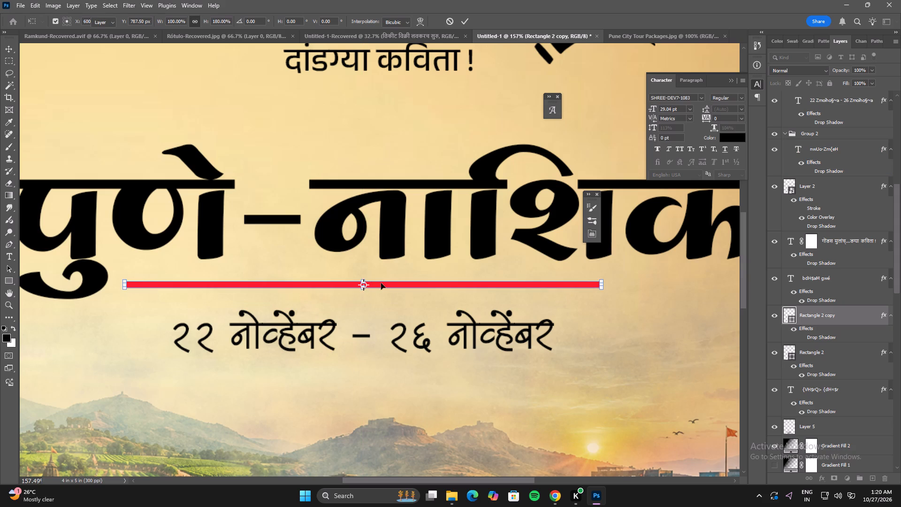
pyautogui.click(610, 361)
# Review the whole poster layout, including a full-screen preview.
pyautogui.keyDown('alt'); pyautogui.scroll(-14, 610, 361); pyautogui.keyUp('alt')
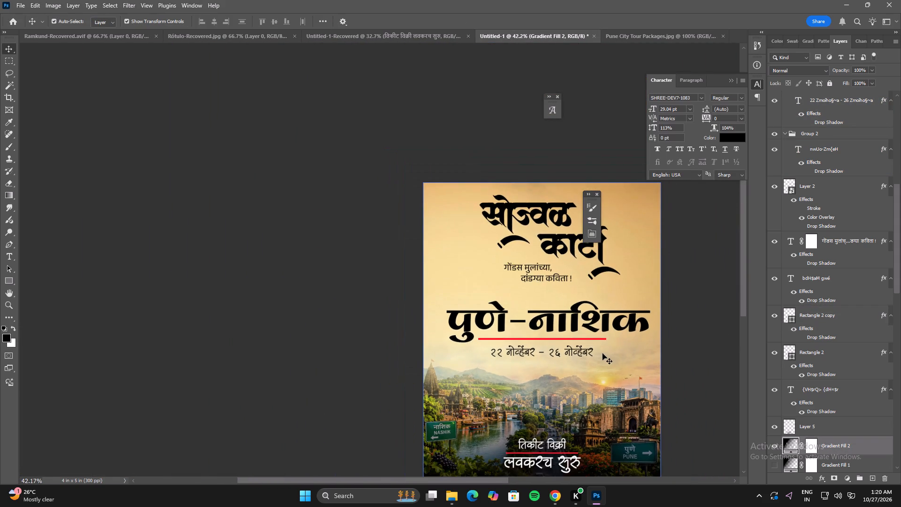
pyautogui.press('space')
pyautogui.press('space')
pyautogui.press('space')
pyautogui.press('space')
pyautogui.press('space')
pyautogui.press('space')
pyautogui.press('space')
pyautogui.press('space')
pyautogui.press('space')
pyautogui.press('space')
pyautogui.press('space')
pyautogui.press('space')
pyautogui.press('space')
pyautogui.press('space')
pyautogui.press('space')
pyautogui.press('space')
pyautogui.press('space')
pyautogui.press('space')
pyautogui.press('space')
pyautogui.press('space')
pyautogui.moveTo(629, 352); pyautogui.dragTo(510, 307)
pyautogui.click(642, 312)
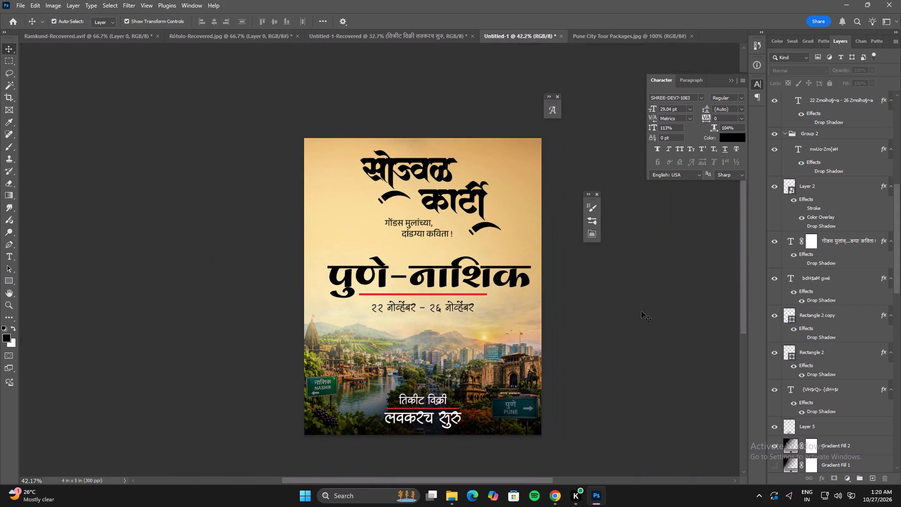
pyautogui.write('ff')
pyautogui.press('f')
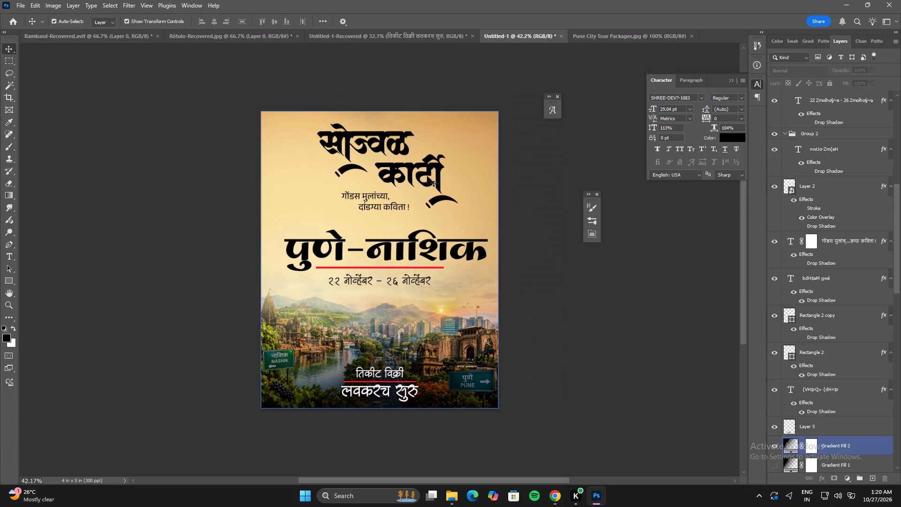
# Enlarge the सोज्वळ कार्टी title artwork to about 32.04% scale and move it slightly lower.
pyautogui.click(438, 174)
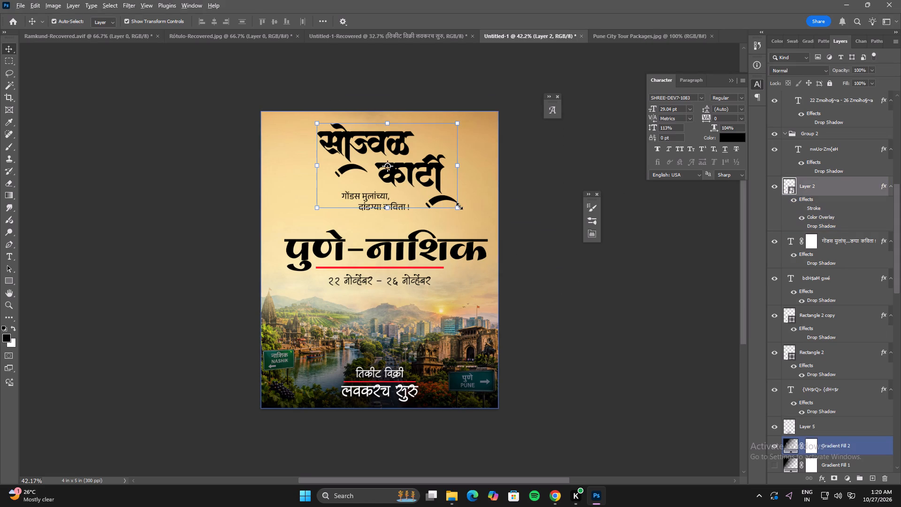
pyautogui.keyDown('alt'); pyautogui.moveTo(459, 206); pyautogui.dragTo(465, 211); pyautogui.keyUp('alt')
pyautogui.keyDown('shift'); pyautogui.moveTo(411, 189); pyautogui.dragTo(411, 195); pyautogui.keyUp('shift')
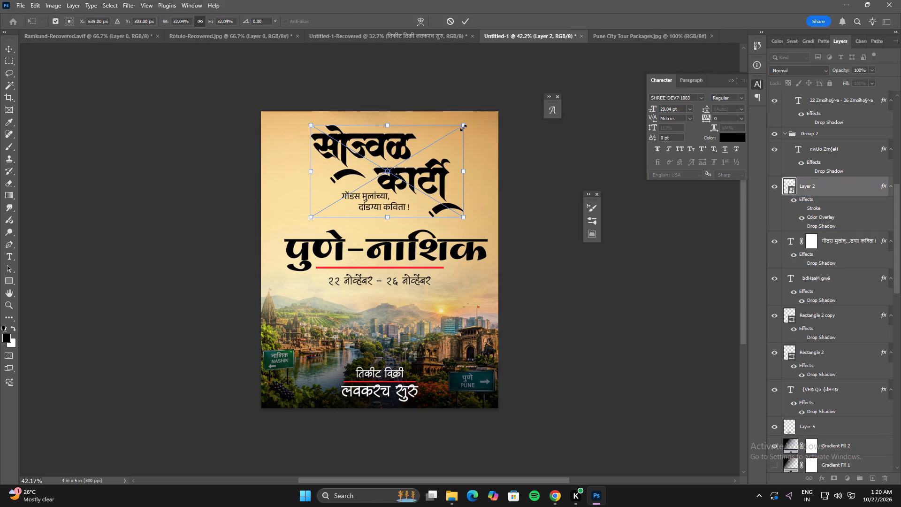
pyautogui.keyDown('alt'); pyautogui.click(463, 128); pyautogui.keyUp('alt')
pyautogui.doubleClick(408, 152)
# Hide the red divider copy between पुणे-नाशिक and the date line.
pyautogui.keyDown('alt'); pyautogui.scroll(9, 373, 270); pyautogui.keyUp('alt')
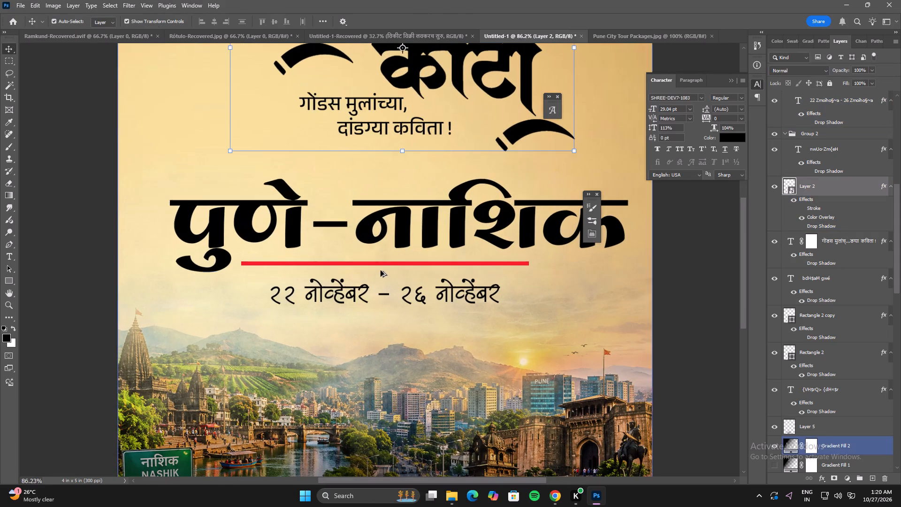
pyautogui.click(389, 264)
pyautogui.click(388, 262)
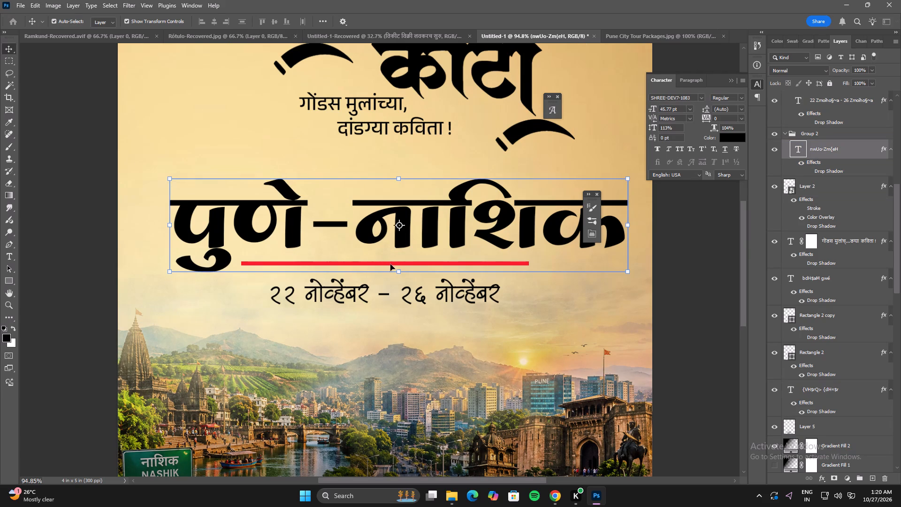
pyautogui.click(397, 264)
pyautogui.click(405, 263)
pyautogui.click(774, 315)
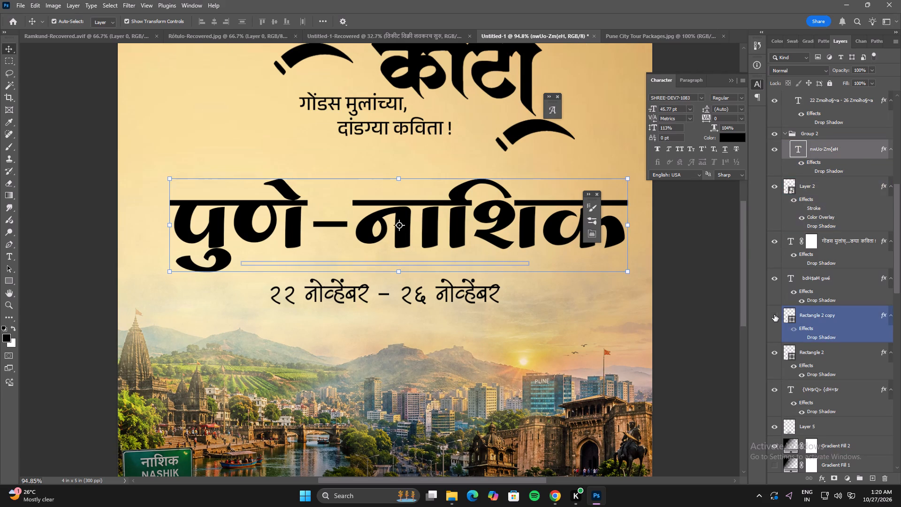
# Draw a rectangle with no fill and a 1 px red stroke around the date line, about 549 by 96 px.
pyautogui.click(8, 282)
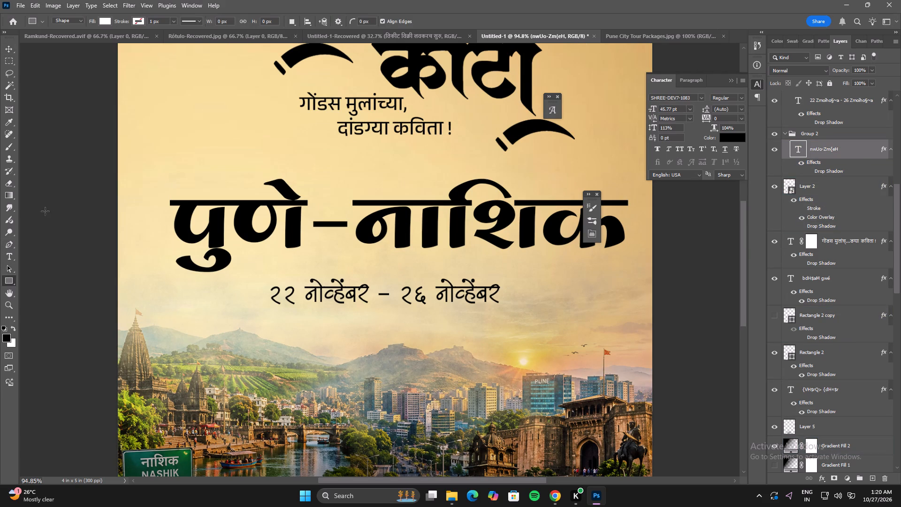
pyautogui.click(103, 22)
pyautogui.click(50, 39)
pyautogui.doubleClick(140, 23)
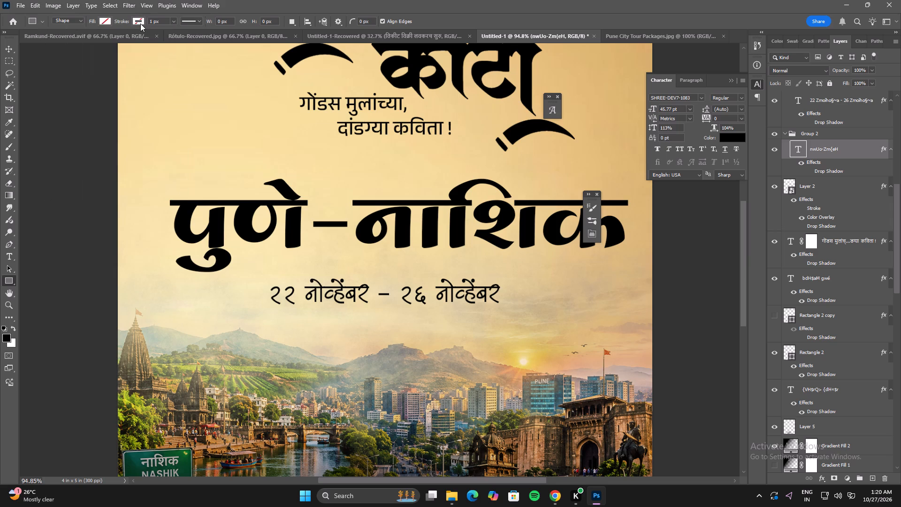
pyautogui.click(140, 23)
pyautogui.click(139, 23)
pyautogui.click(124, 72)
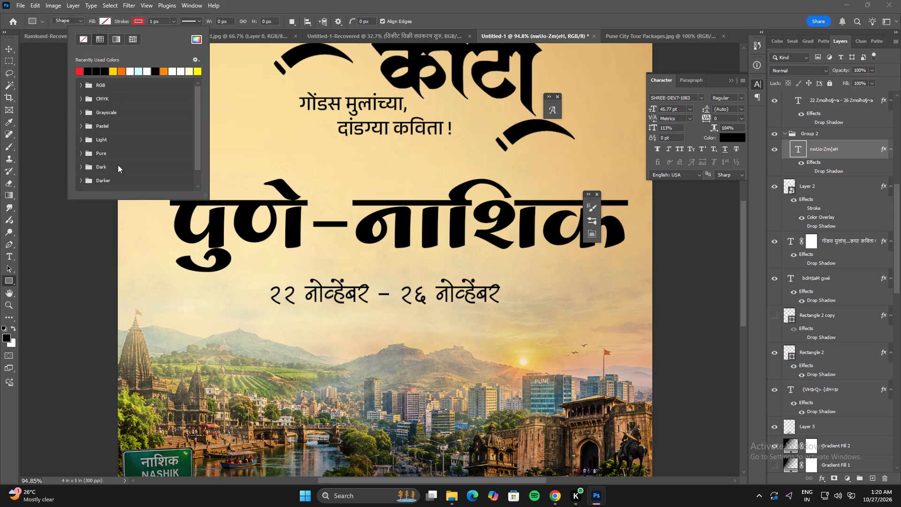
pyautogui.click(138, 20)
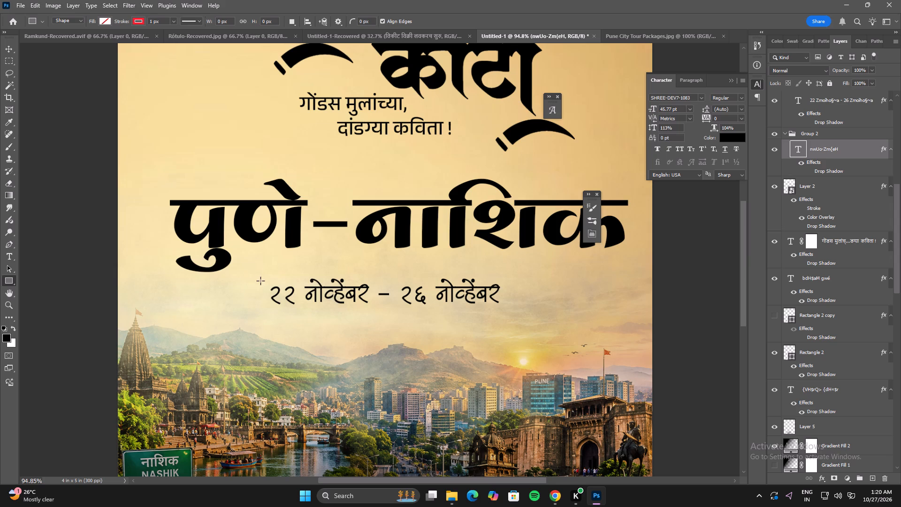
pyautogui.keyDown('shift'); pyautogui.moveTo(263, 272); pyautogui.dragTo(460, 312); pyautogui.keyUp('shift')
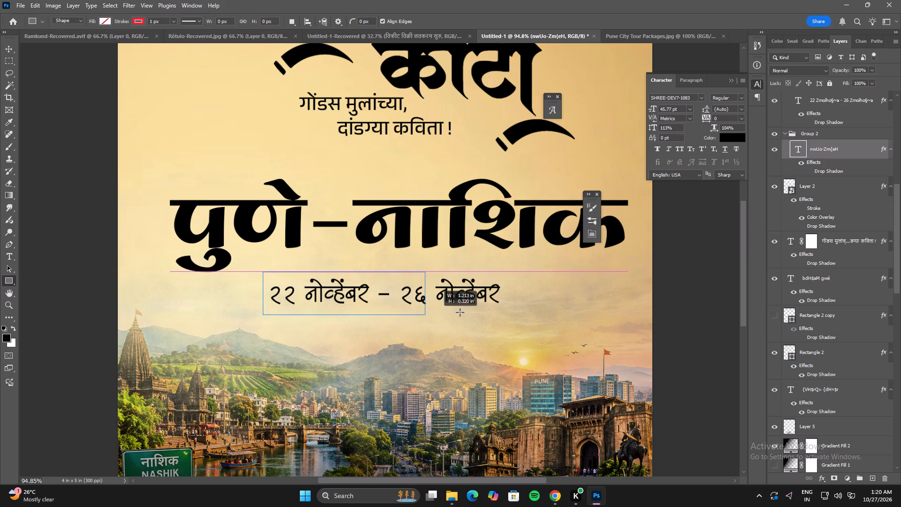
pyautogui.keyDown('shift'); pyautogui.moveTo(460, 312); pyautogui.dragTo(507, 314); pyautogui.keyUp('shift')
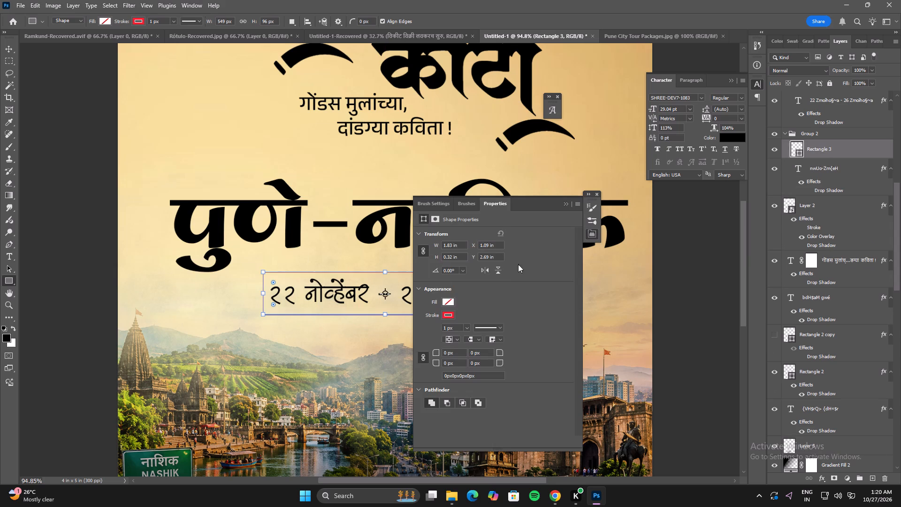
pyautogui.click(566, 204)
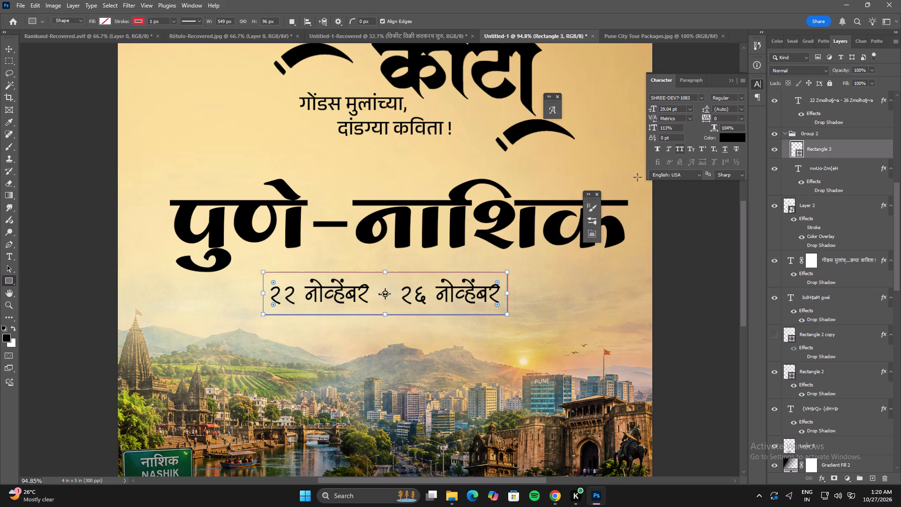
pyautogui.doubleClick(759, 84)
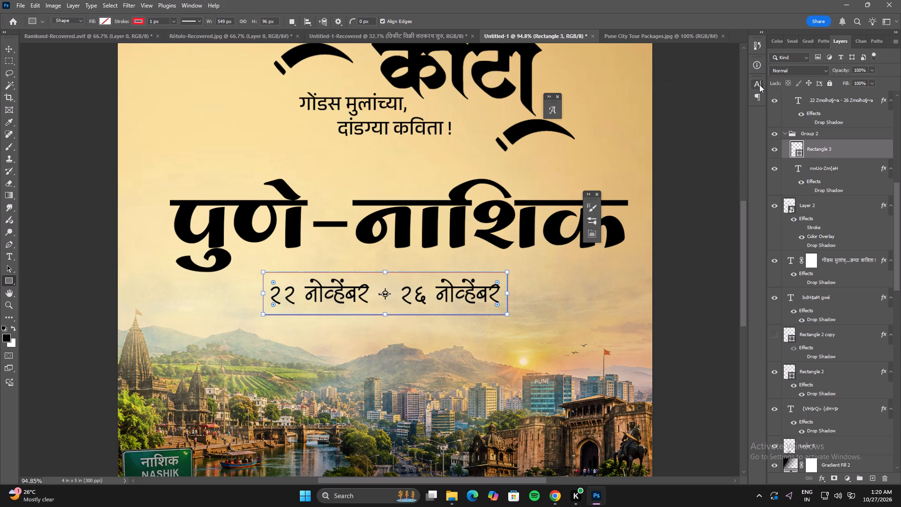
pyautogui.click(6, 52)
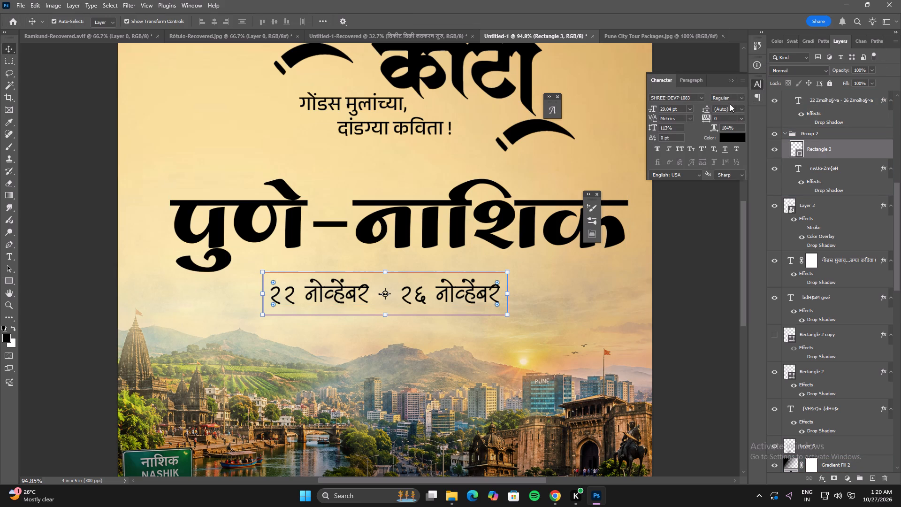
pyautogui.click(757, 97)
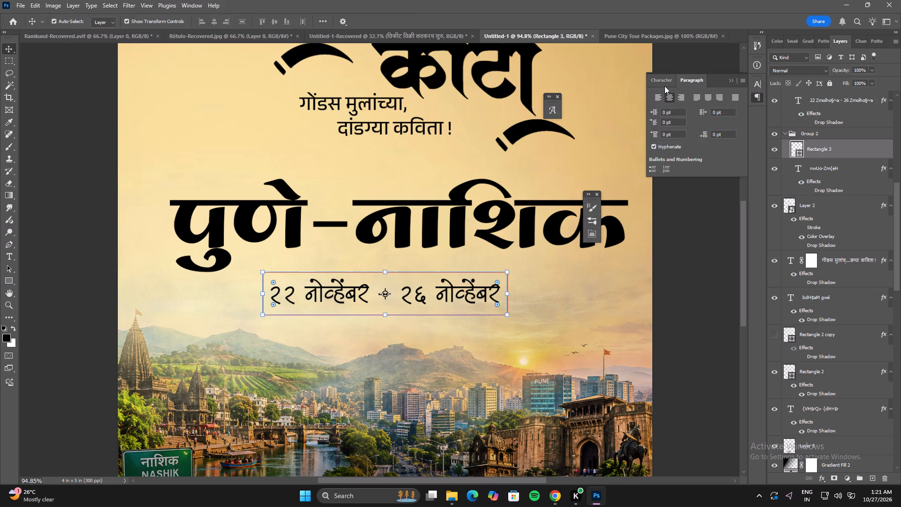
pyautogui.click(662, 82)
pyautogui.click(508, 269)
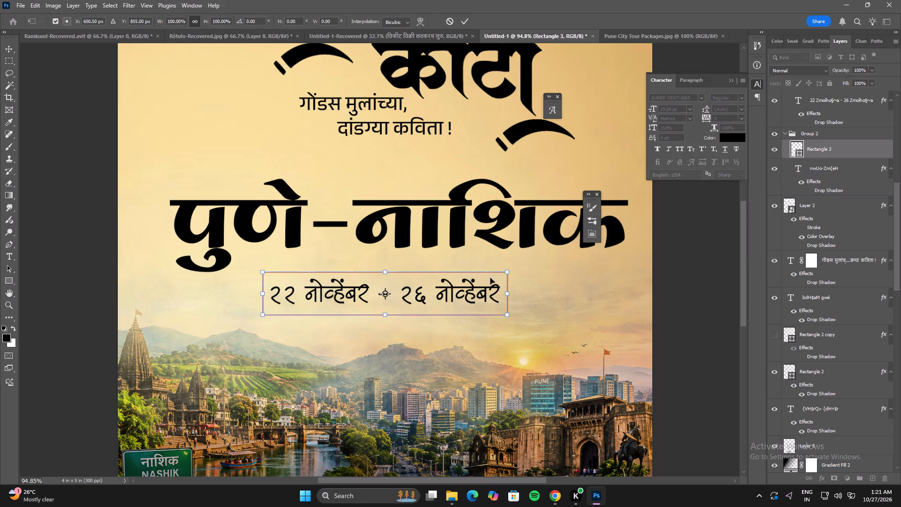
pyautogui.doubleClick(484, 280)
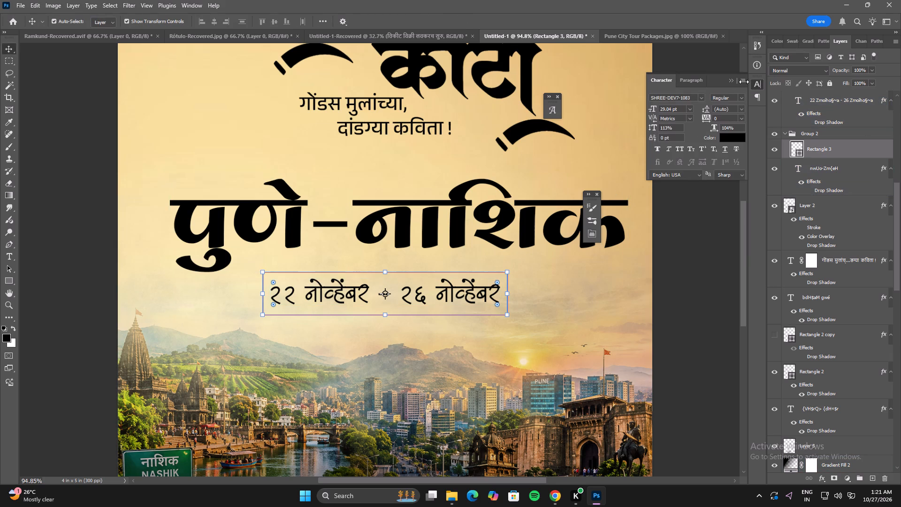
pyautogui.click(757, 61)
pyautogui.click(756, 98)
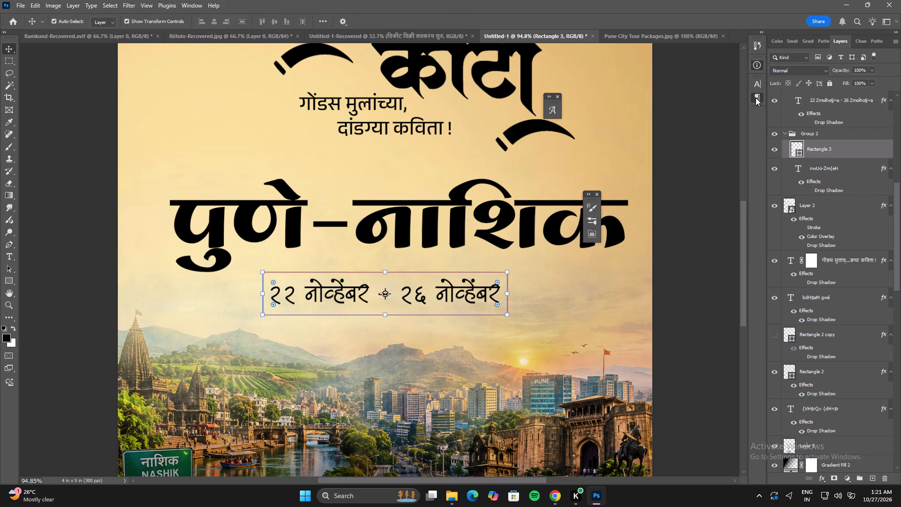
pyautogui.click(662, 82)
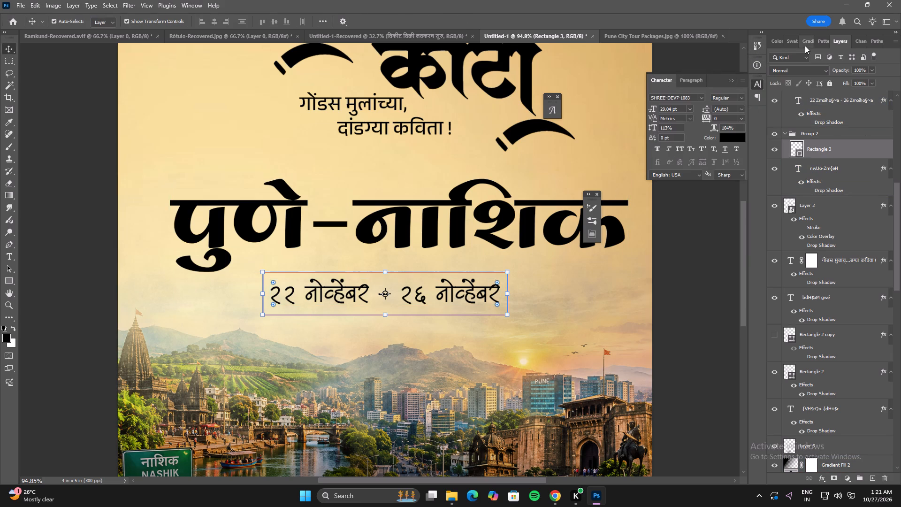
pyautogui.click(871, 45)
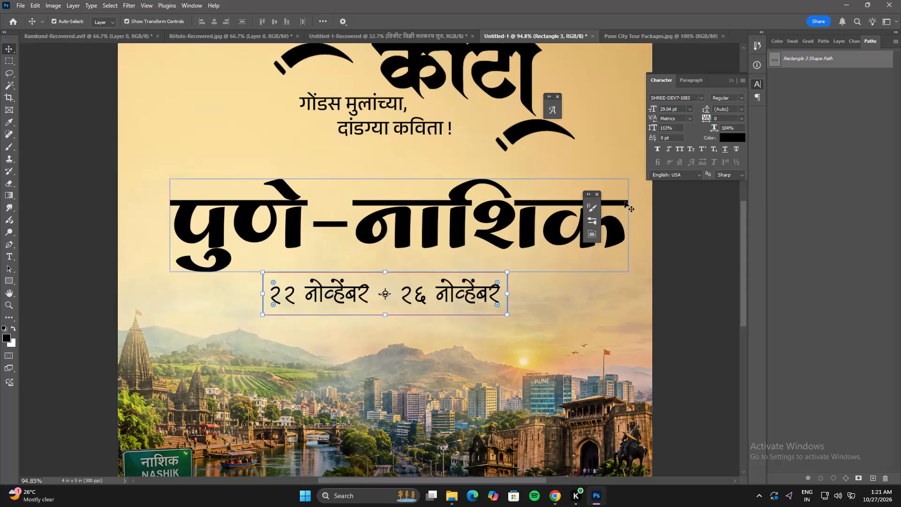
# Show the shape properties of the rectangle around the date line and set its stroke width to 3 px.
pyautogui.click(591, 233)
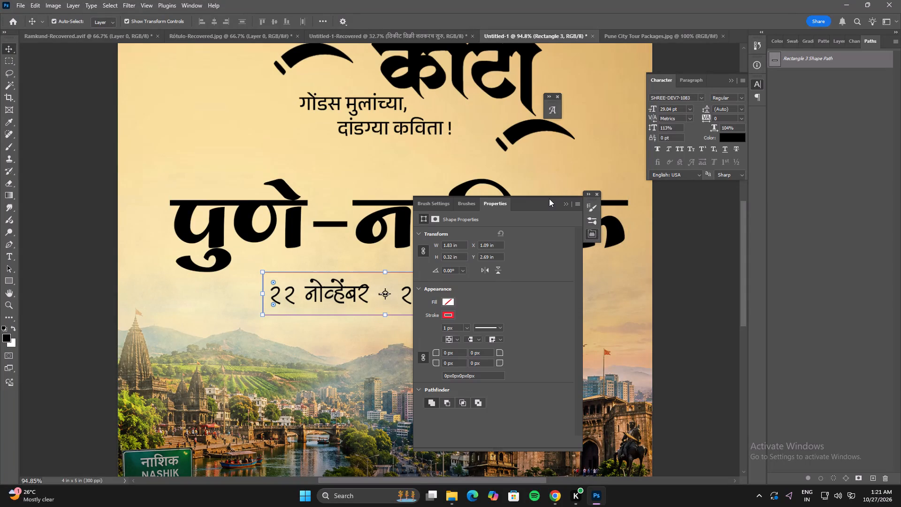
pyautogui.moveTo(541, 204); pyautogui.dragTo(669, 214)
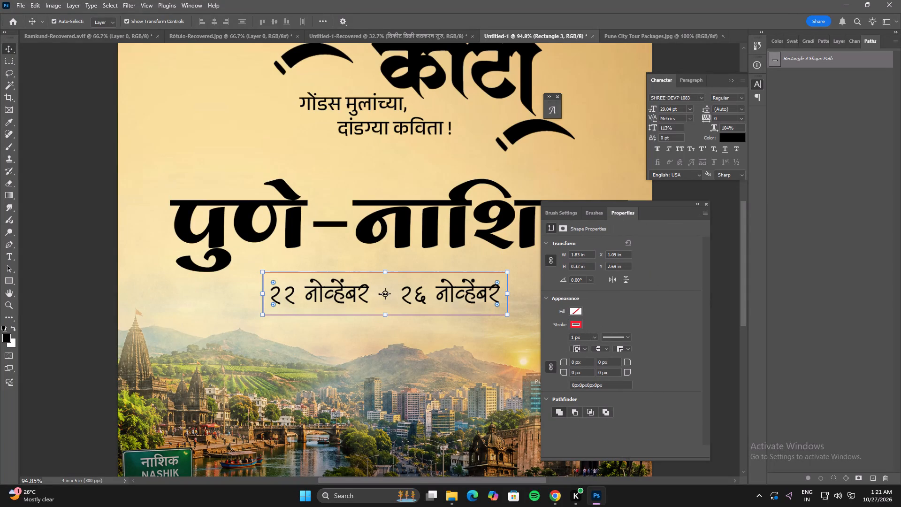
pyautogui.click(583, 338)
pyautogui.press('Up')
pyautogui.press('Up')
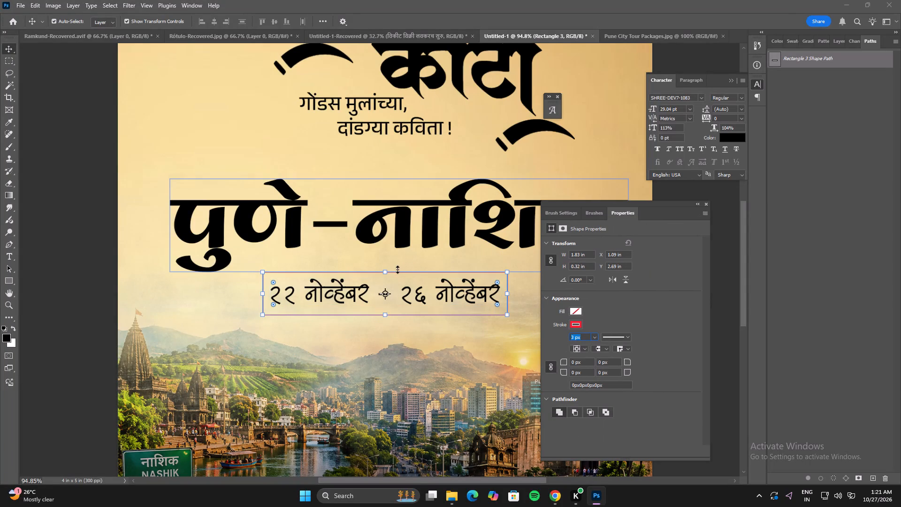
pyautogui.click(397, 269)
pyautogui.doubleClick(398, 288)
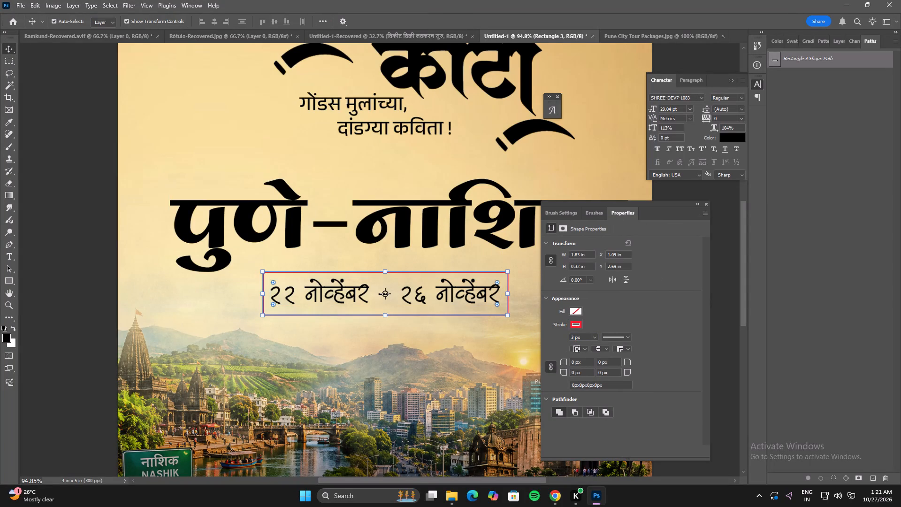
# Round all four corners of the rectangle around the date line to a 25 px radius.
pyautogui.click(586, 364)
pyautogui.press('Up')
pyautogui.press('Up')
pyautogui.press('Up')
pyautogui.press('Up')
pyautogui.moveTo(561, 361); pyautogui.dragTo(573, 362)
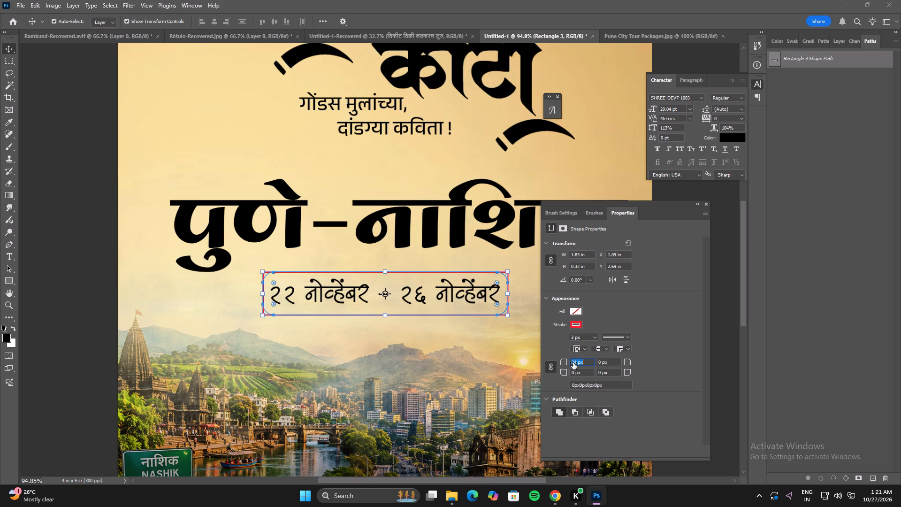
pyautogui.moveTo(573, 362); pyautogui.dragTo(571, 363)
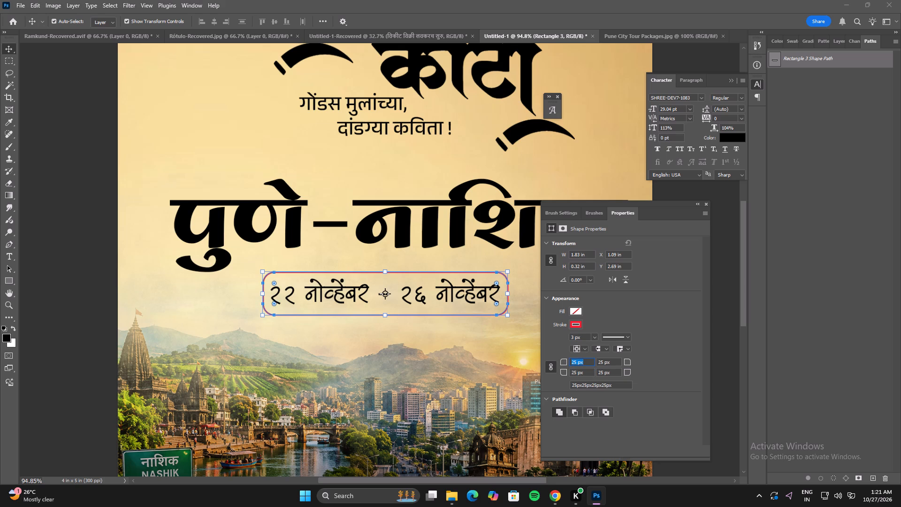
# Set the stroke width of the rounded red outline around the date line to 5 px.
pyautogui.click(584, 340)
pyautogui.press('Up')
pyautogui.press('Up')
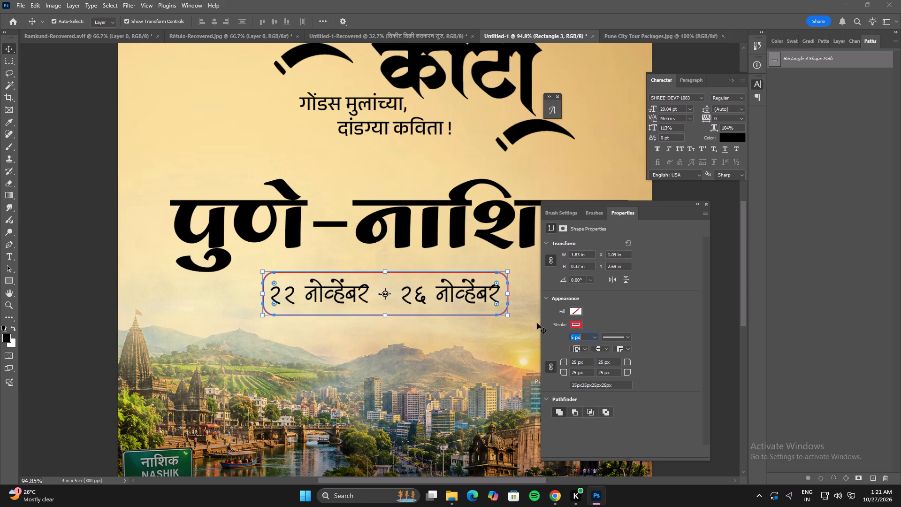
pyautogui.click(455, 269)
pyautogui.doubleClick(453, 287)
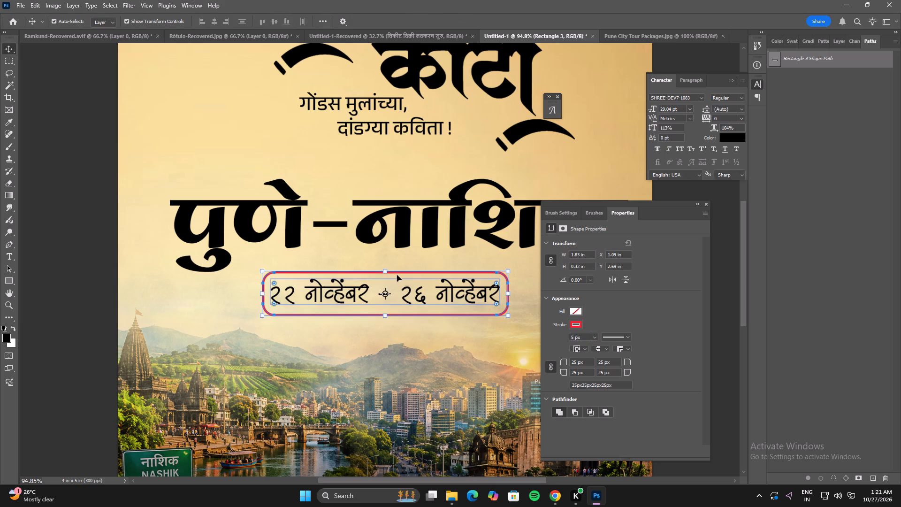
# Reduce the red rounded outline's height to about 0.31 in and nudge the date text up slightly inside it.
pyautogui.keyDown('alt'); pyautogui.keyDown('shift'); pyautogui.click(385, 269); pyautogui.keyUp('shift'); pyautogui.keyUp('alt')
pyautogui.doubleClick(385, 284)
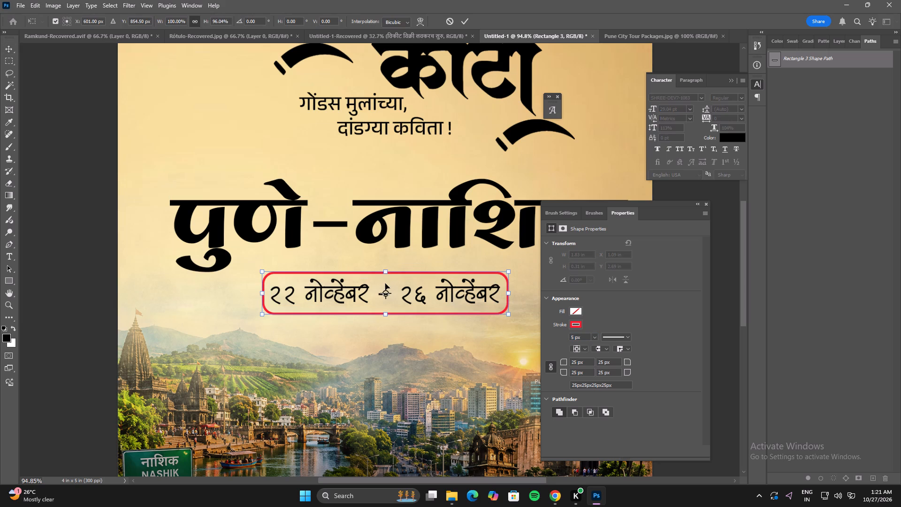
pyautogui.press('Up')
pyautogui.click(421, 352)
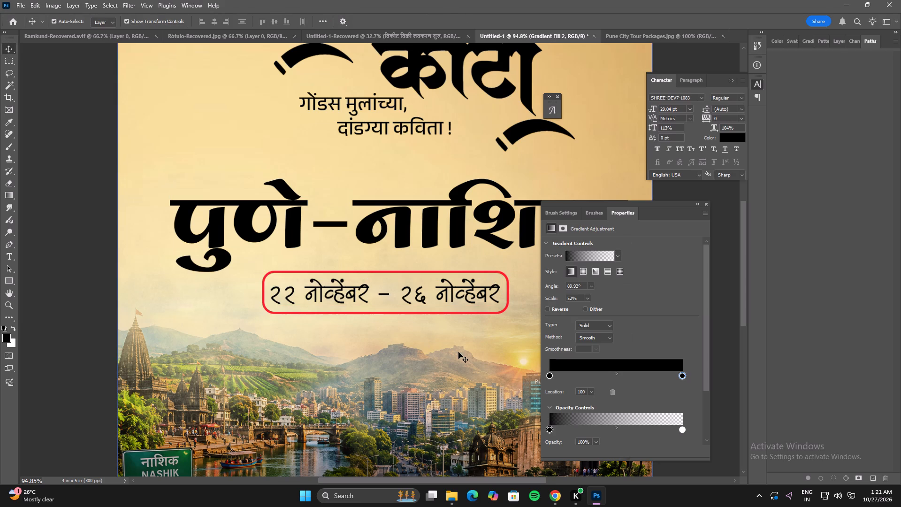
pyautogui.click(456, 295)
pyautogui.press('Up')
pyautogui.click(461, 337)
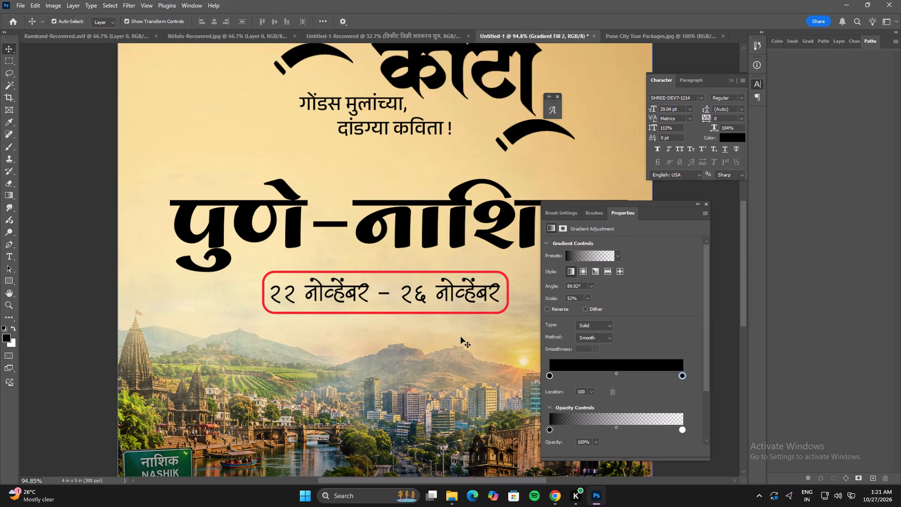
# Review the whole poster to judge how the outlined date sits in the layout.
pyautogui.keyDown('alt'); pyautogui.scroll(-8, 461, 340); pyautogui.keyUp('alt')
pyautogui.press('space')
pyautogui.press('space')
pyautogui.press('space')
pyautogui.press('space')
pyautogui.press('space')
pyautogui.press('space')
pyautogui.press('space')
pyautogui.press('space')
pyautogui.press('space')
pyautogui.press('space')
pyautogui.press('space')
pyautogui.press('space')
pyautogui.press('space')
pyautogui.moveTo(496, 357); pyautogui.dragTo(386, 312)
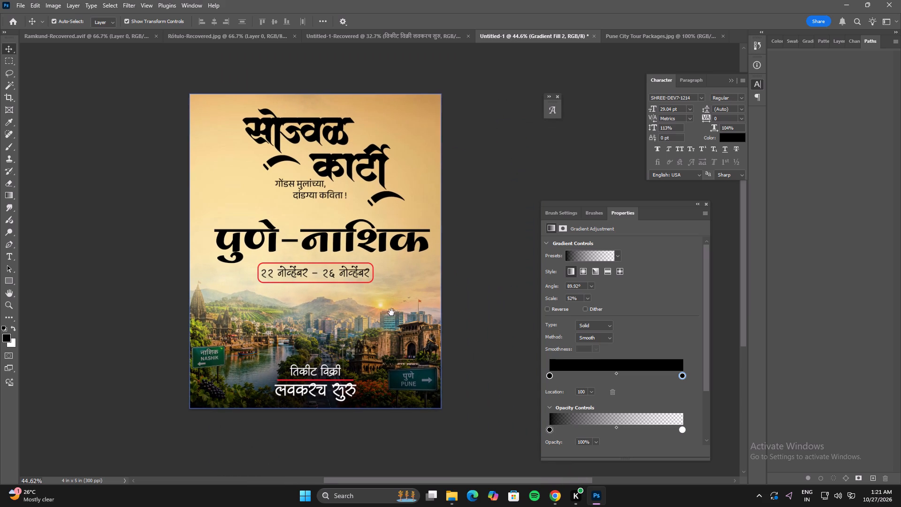
pyautogui.click(496, 301)
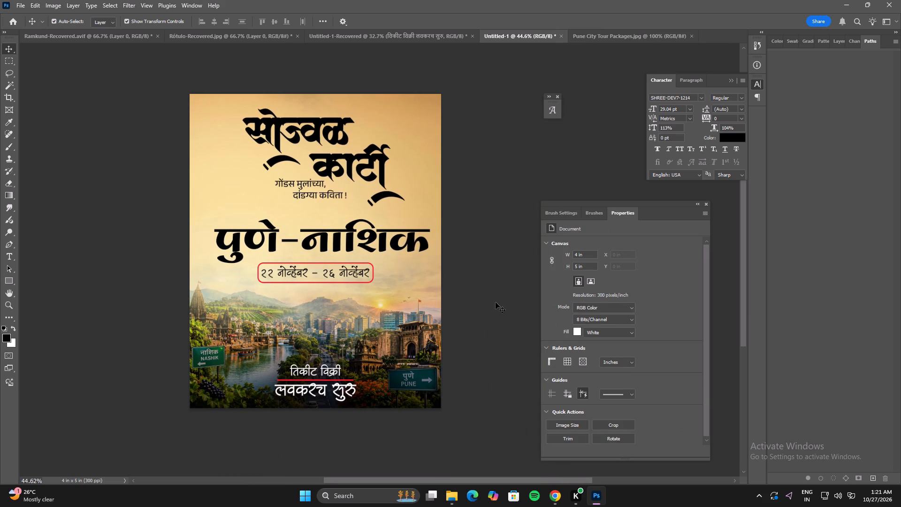
# Hide the red rounded outline layer, Rectangle 3, leaving the पुणे-नाशिक title in Group 2 visible.
pyautogui.keyDown('alt'); pyautogui.scroll(8, 281, 275); pyautogui.keyUp('alt')
pyautogui.click(376, 251)
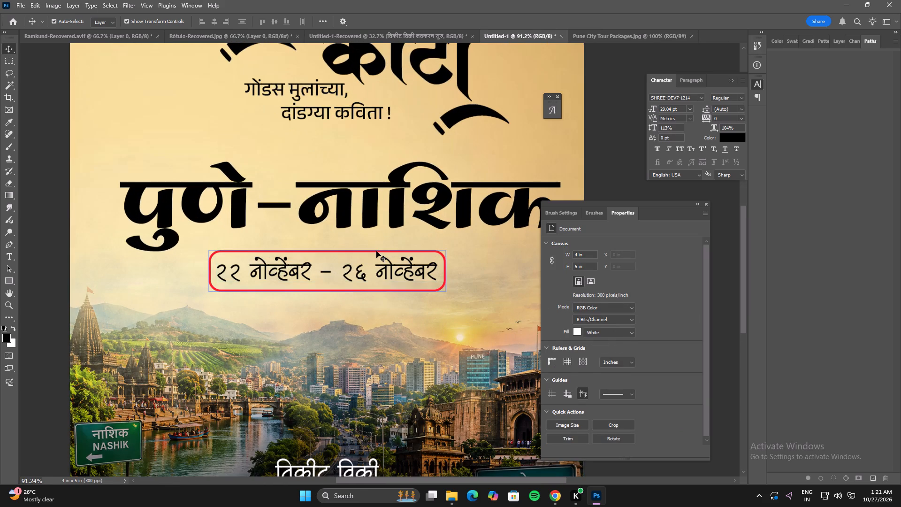
pyautogui.click(840, 42)
pyautogui.click(772, 133)
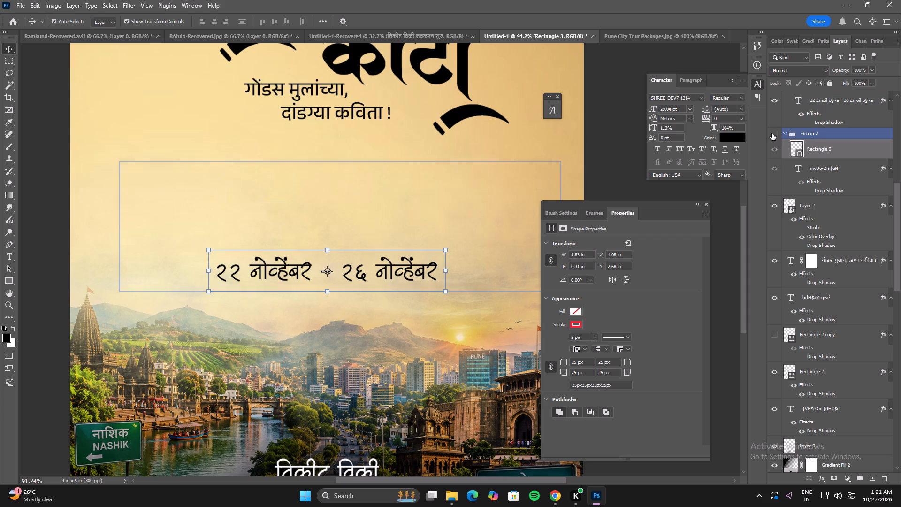
pyautogui.click(772, 133)
pyautogui.click(773, 152)
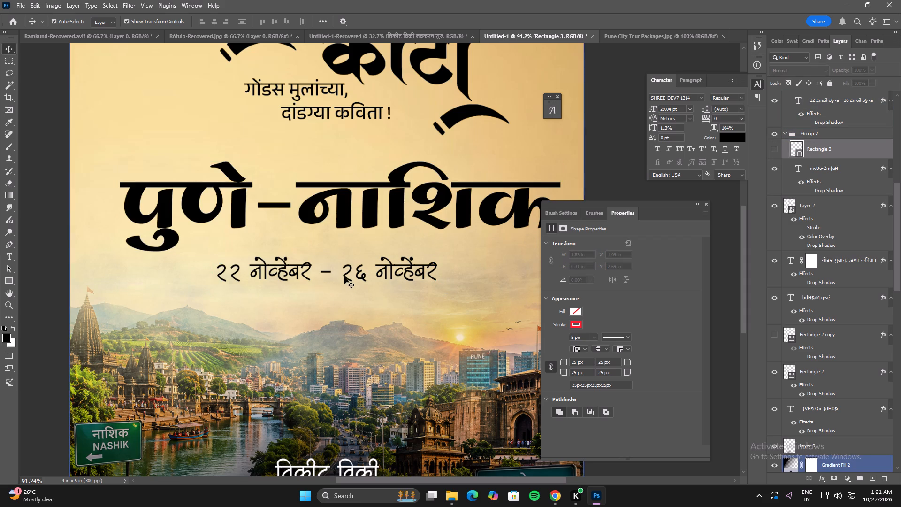
# Draw a new rectangle about 551 × 102 px around the date line, in Group 2.
pyautogui.click(343, 273)
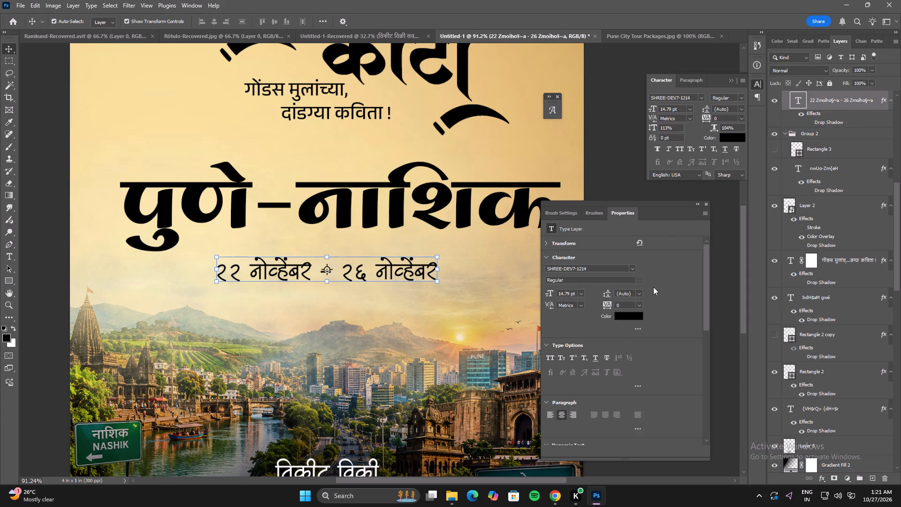
pyautogui.click(832, 135)
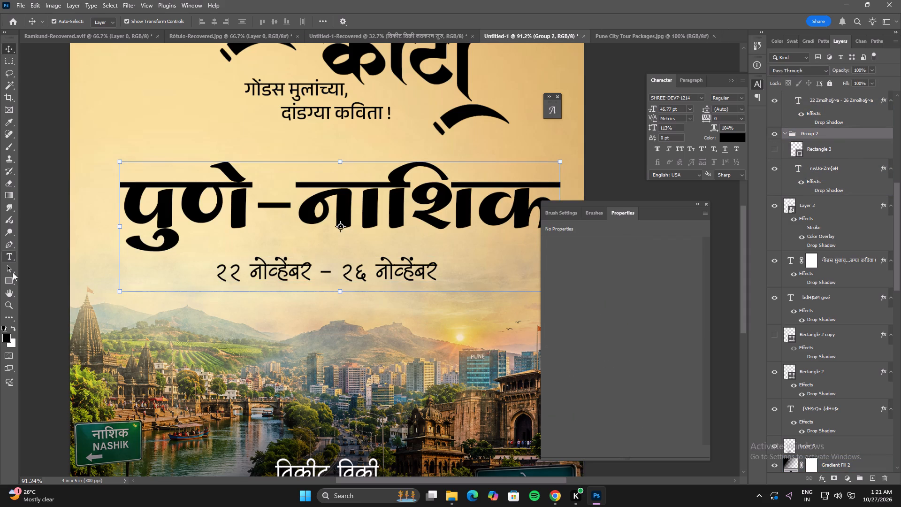
pyautogui.click(8, 281)
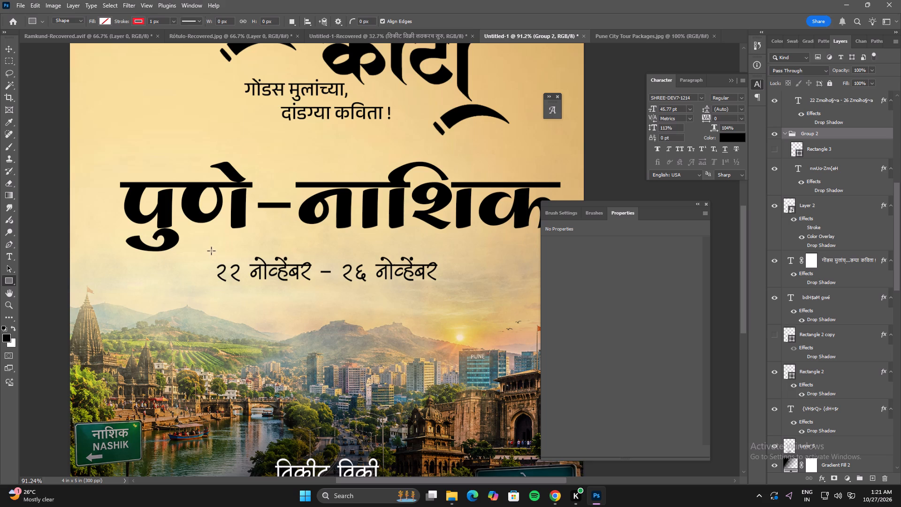
pyautogui.keyDown('shift'); pyautogui.moveTo(211, 250); pyautogui.dragTo(445, 295); pyautogui.keyUp('shift')
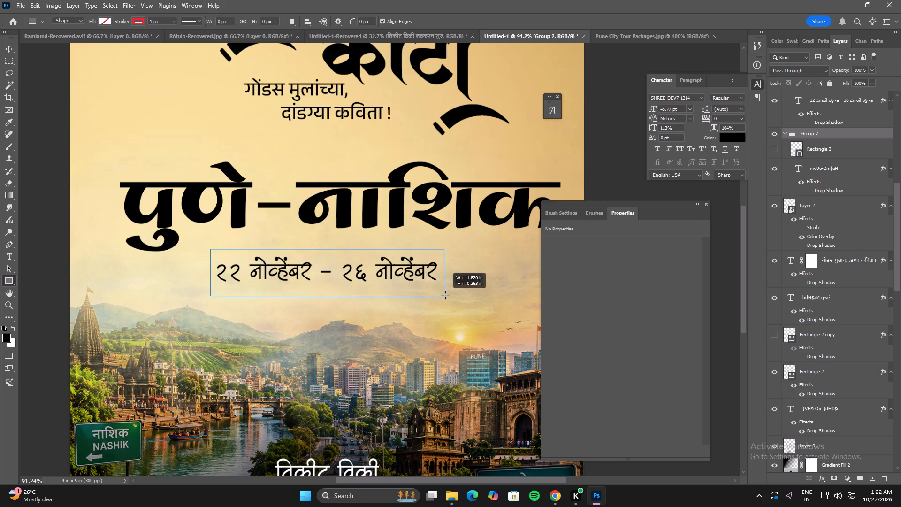
pyautogui.keyDown('shift'); pyautogui.moveTo(445, 295); pyautogui.dragTo(446, 293); pyautogui.keyUp('shift')
# Remove the new rectangle's stroke and fill it with black.
pyautogui.click(578, 321)
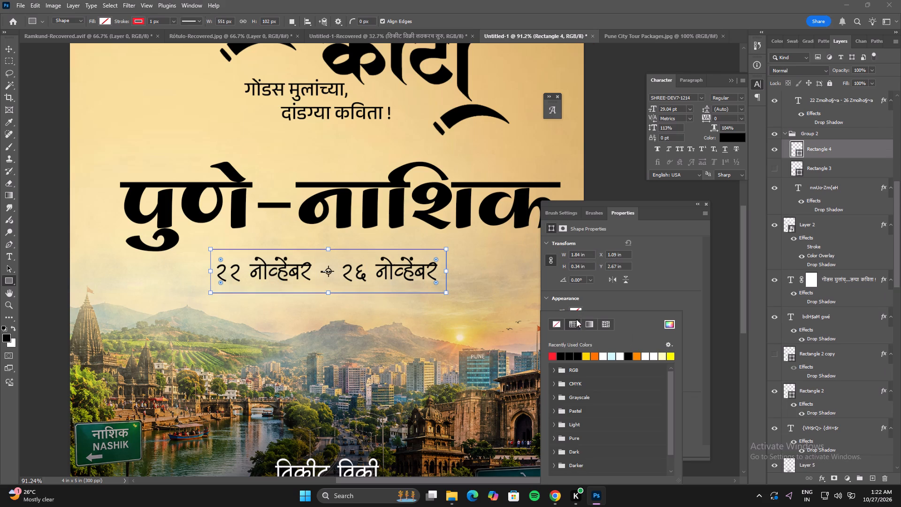
pyautogui.click(557, 322)
pyautogui.click(585, 305)
pyautogui.click(579, 312)
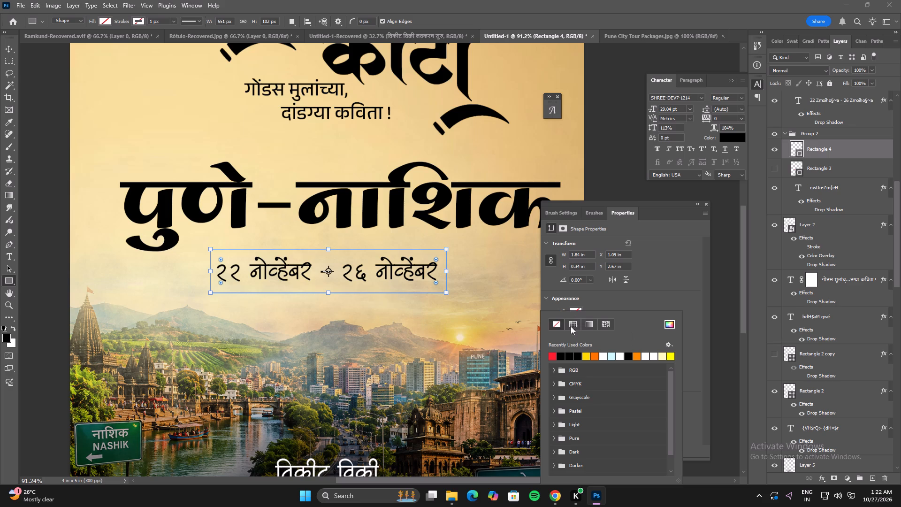
pyautogui.click(561, 355)
# Move the black rectangle layer out above Group 2, directly beneath the date text layer.
pyautogui.click(6, 49)
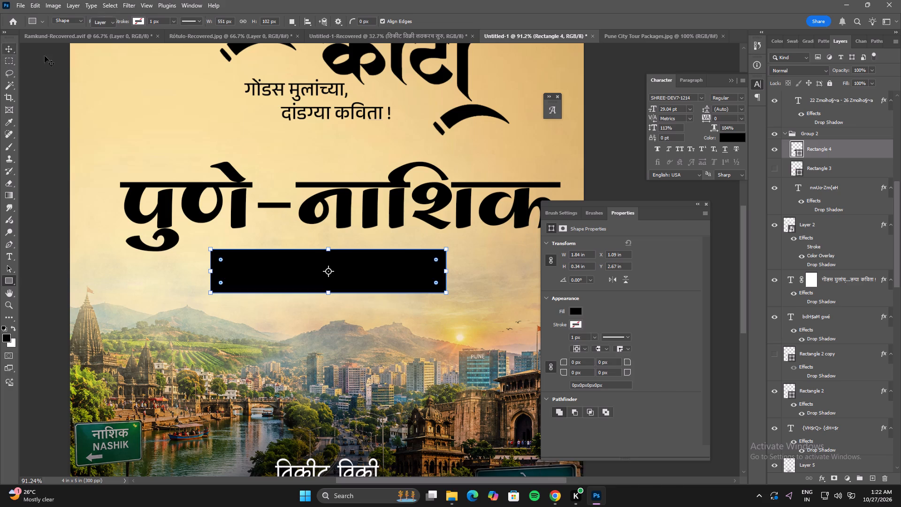
pyautogui.moveTo(831, 149); pyautogui.dragTo(827, 126)
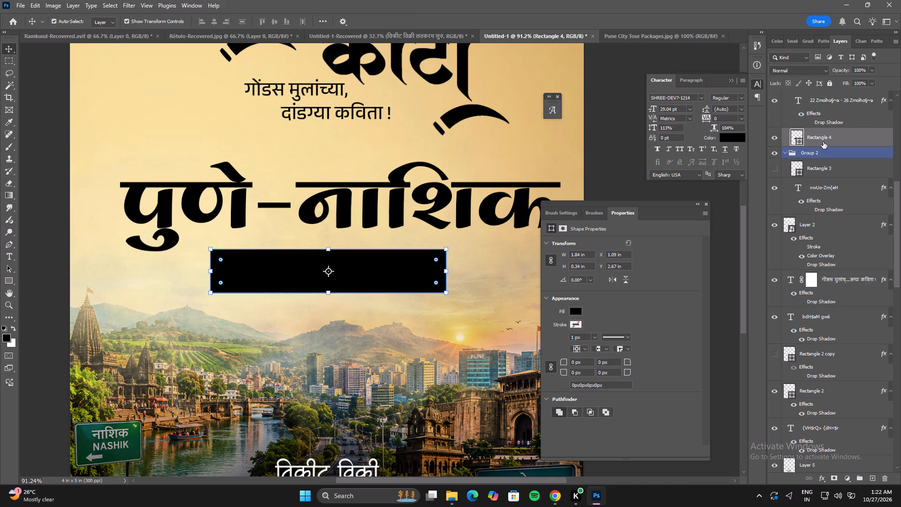
pyautogui.click(800, 142)
# Recolour the date text light cream #f3dc99, sampled from the poster background.
pyautogui.click(822, 103)
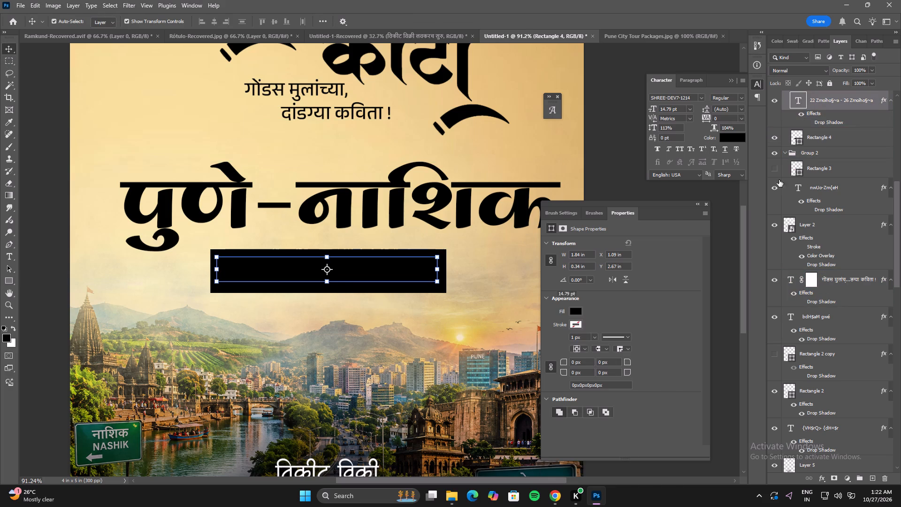
pyautogui.click(739, 136)
pyautogui.moveTo(715, 284); pyautogui.dragTo(546, 192)
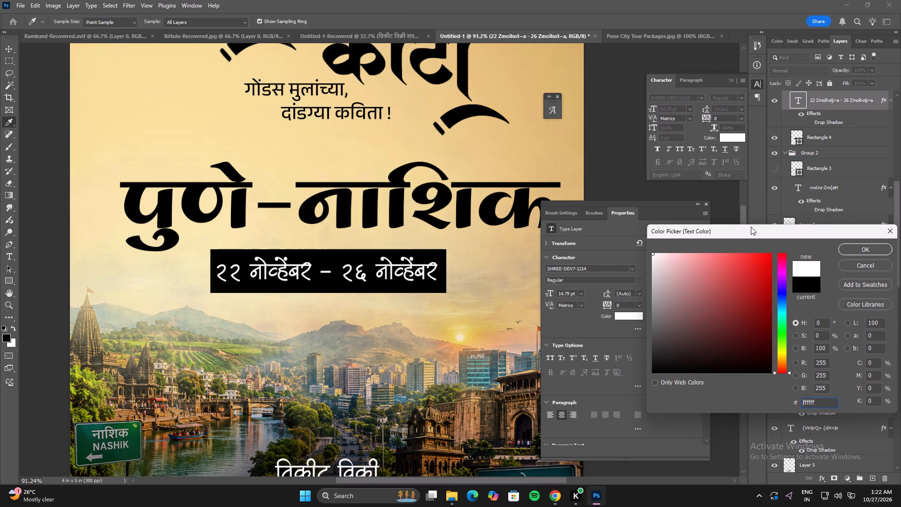
pyautogui.click(466, 250)
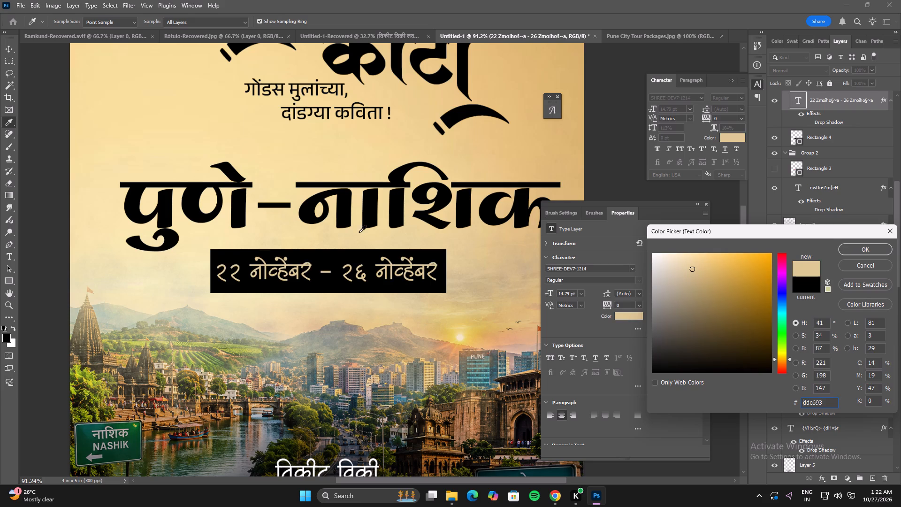
pyautogui.click(321, 137)
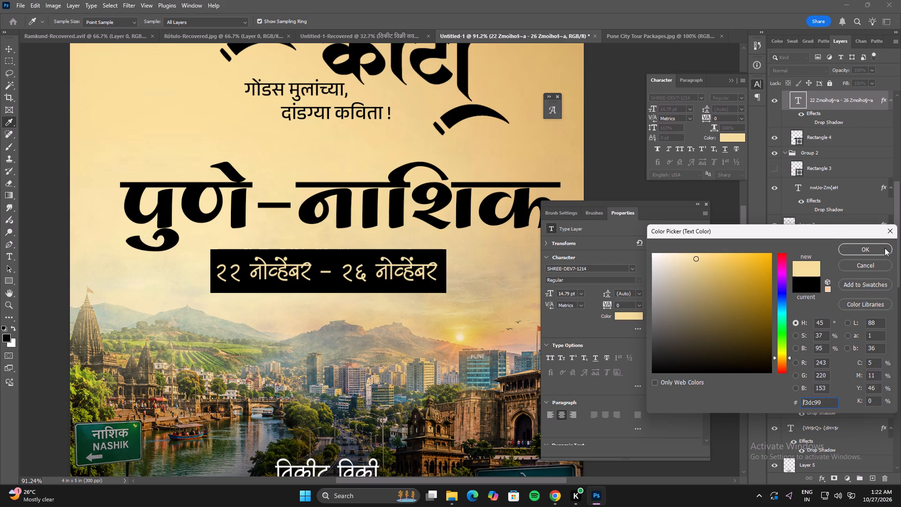
pyautogui.click(884, 250)
# Align the date text and black rectangle on their vertical and horizontal centres, nudging the text up slightly.
pyautogui.click(493, 257)
pyautogui.click(439, 252)
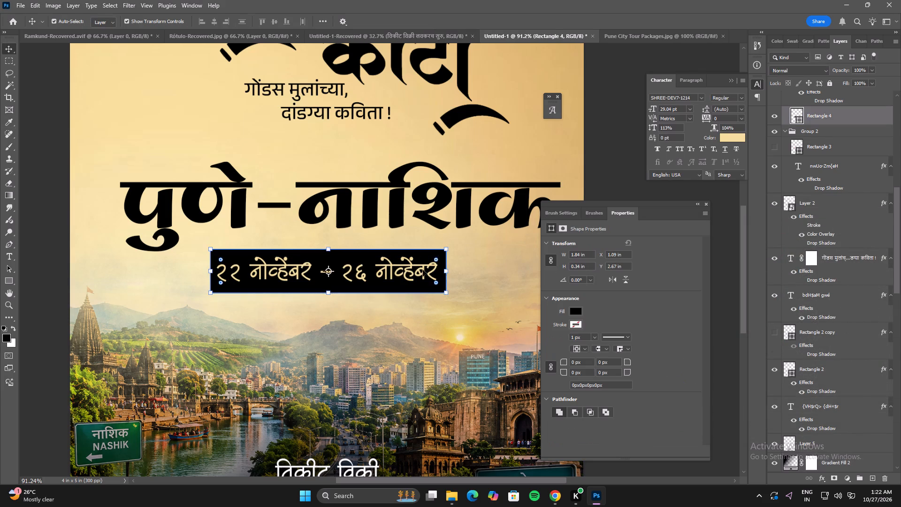
pyautogui.keyDown('shift'); pyautogui.click(413, 274); pyautogui.keyUp('shift')
pyautogui.click(275, 21)
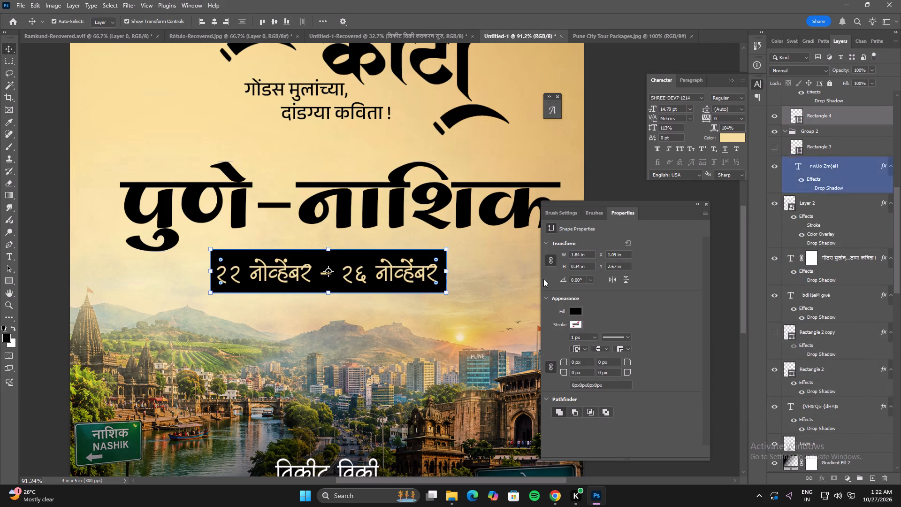
pyautogui.click(474, 250)
pyautogui.click(391, 277)
pyautogui.press('Up')
pyautogui.click(481, 271)
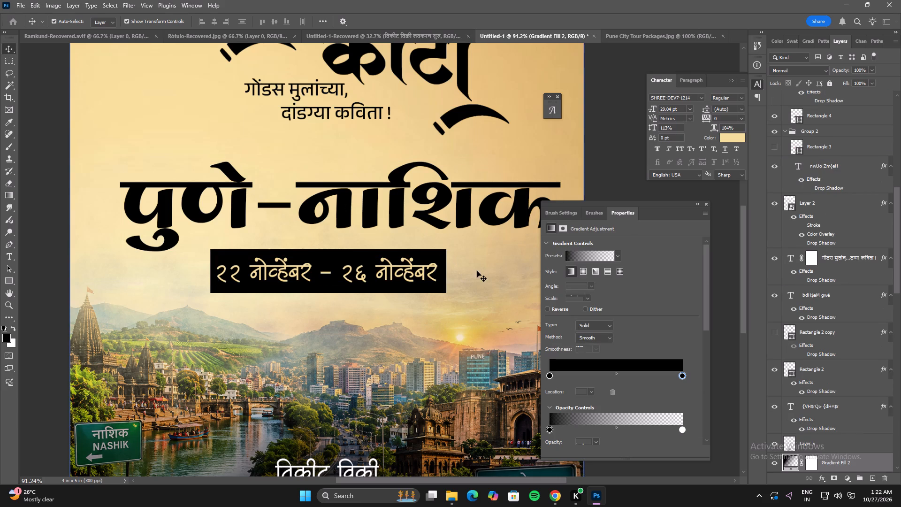
pyautogui.click(443, 252)
pyautogui.keyDown('shift'); pyautogui.click(423, 270); pyautogui.keyUp('shift')
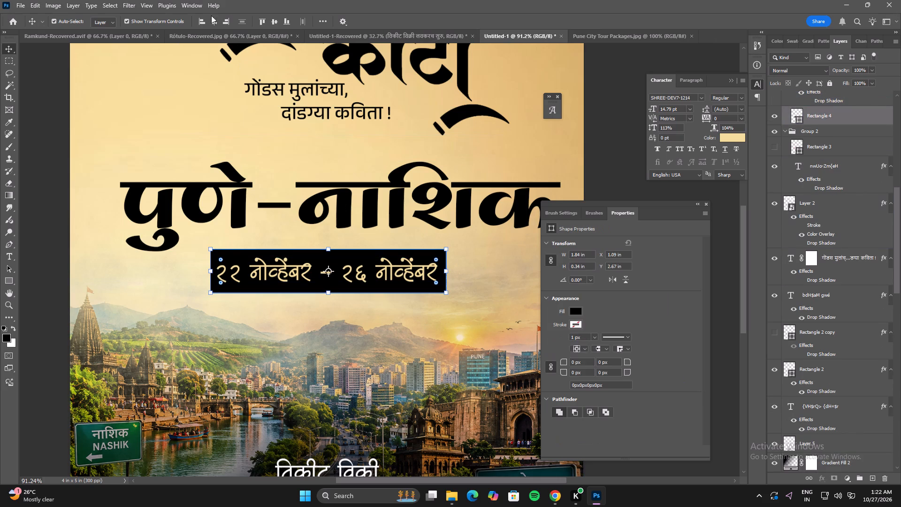
pyautogui.click(214, 19)
pyautogui.click(478, 271)
# Round all four corners of the black rectangle to about 19 px.
pyautogui.click(434, 252)
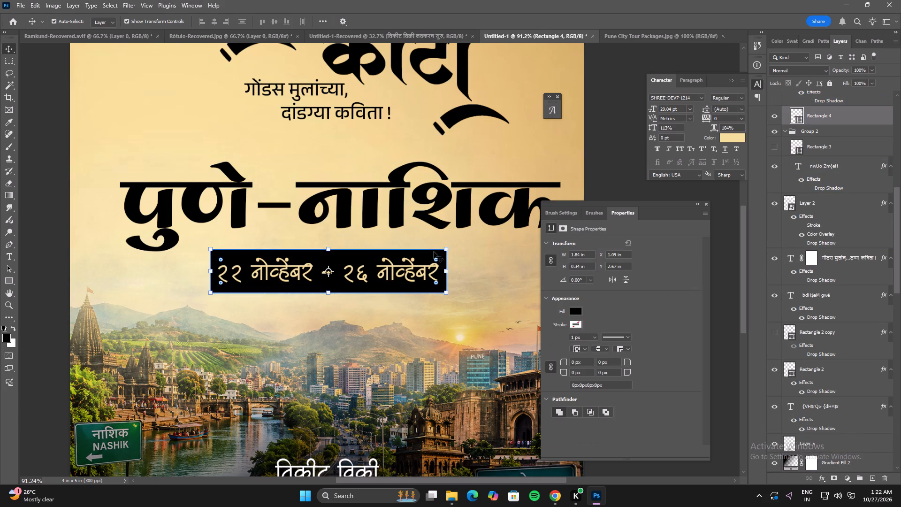
pyautogui.moveTo(564, 362); pyautogui.dragTo(573, 361)
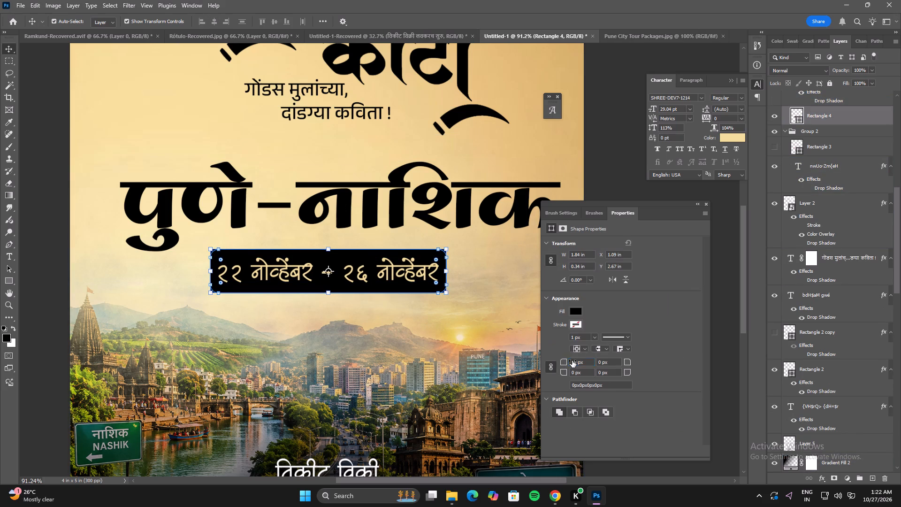
pyautogui.click(472, 335)
# Reduce the black rectangle's height evenly about its centre to about 0.31 in.
pyautogui.keyDown('alt'); pyautogui.scroll(9, 314, 262); pyautogui.keyUp('alt')
pyautogui.click(346, 247)
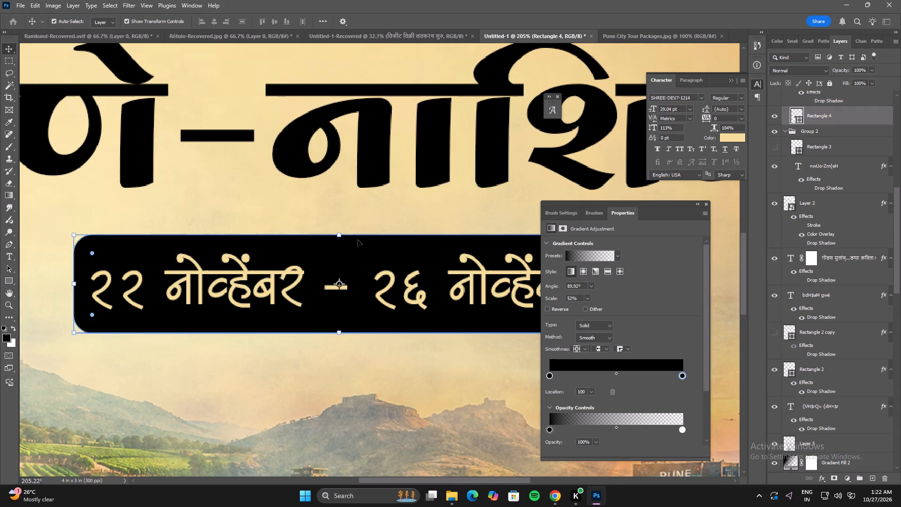
pyautogui.keyDown('alt'); pyautogui.keyDown('shift'); pyautogui.moveTo(341, 232); pyautogui.dragTo(341, 239); pyautogui.keyUp('shift'); pyautogui.keyUp('alt')
pyautogui.doubleClick(347, 259)
pyautogui.click(380, 363)
# Review the poster with the new black date badge.
pyautogui.keyDown('alt'); pyautogui.scroll(-13, 380, 363); pyautogui.keyUp('alt')
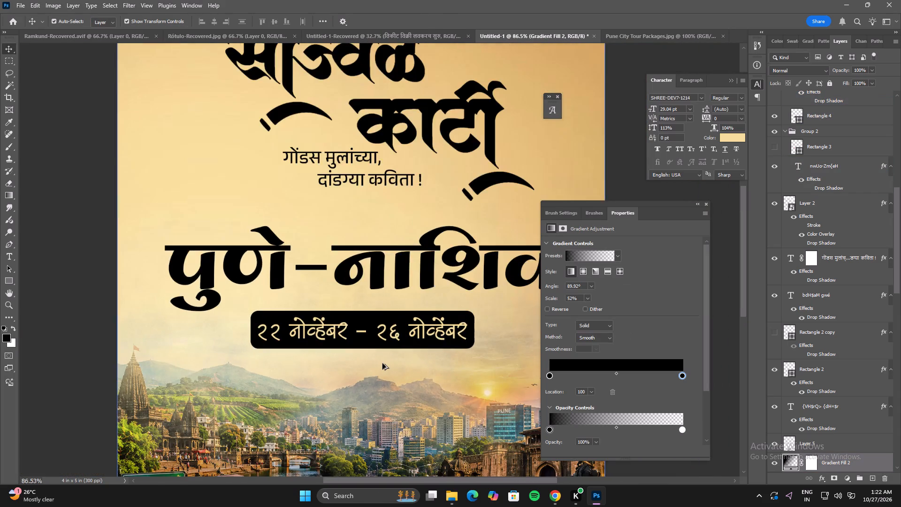
pyautogui.keyDown('alt'); pyautogui.scroll(-2, 382, 363); pyautogui.keyUp('alt')
pyautogui.press('space')
pyautogui.press('space')
pyautogui.press('space')
pyautogui.press('space')
pyautogui.press('space')
pyautogui.press('space')
pyautogui.press('space')
pyautogui.press('space')
pyautogui.press('space')
pyautogui.press('space')
pyautogui.press('space')
pyautogui.press('space')
pyautogui.press('space')
pyautogui.press('space')
pyautogui.moveTo(426, 377); pyautogui.dragTo(339, 296)
# Widen the black date rectangle evenly about its centre to about 1.87 in.
pyautogui.keyDown('alt'); pyautogui.scroll(4, 351, 274); pyautogui.keyUp('alt')
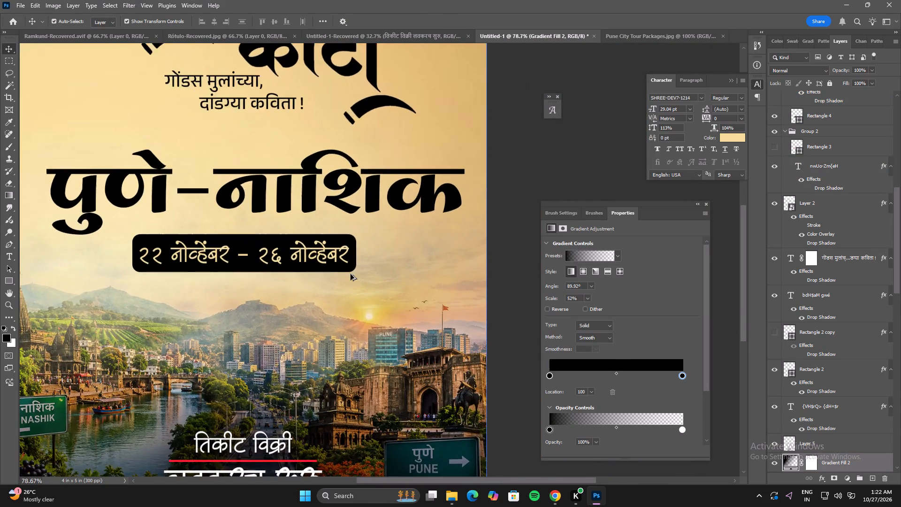
pyautogui.keyDown('alt'); pyautogui.scroll(5, 351, 274); pyautogui.keyUp('alt')
pyautogui.click(356, 260)
pyautogui.keyDown('alt'); pyautogui.keyDown('shift'); pyautogui.click(358, 249); pyautogui.keyUp('shift'); pyautogui.keyUp('alt')
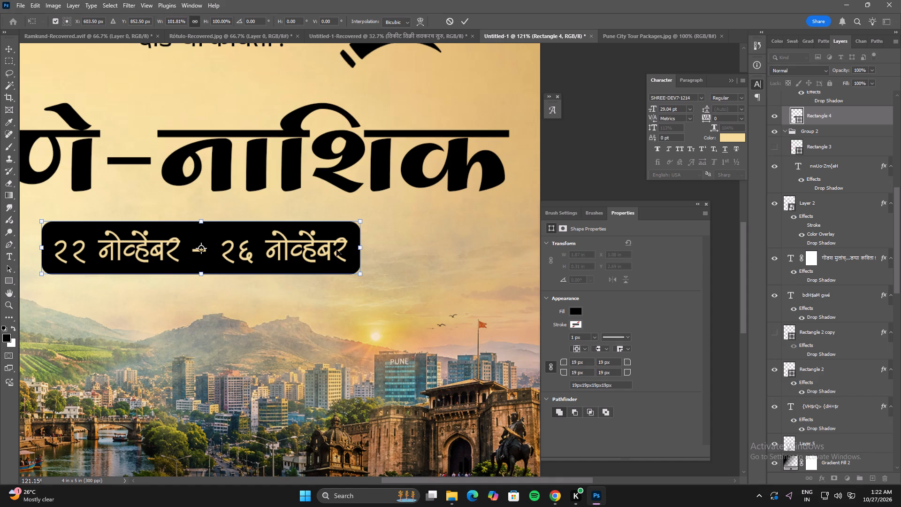
pyautogui.doubleClick(336, 250)
# Scale the date text and black rectangle up together until the rectangle is about 2.23 × 0.37 in.
pyautogui.keyDown('shift'); pyautogui.click(306, 256); pyautogui.keyUp('shift')
pyautogui.keyDown('alt'); pyautogui.moveTo(359, 219); pyautogui.dragTo(380, 222); pyautogui.keyUp('alt')
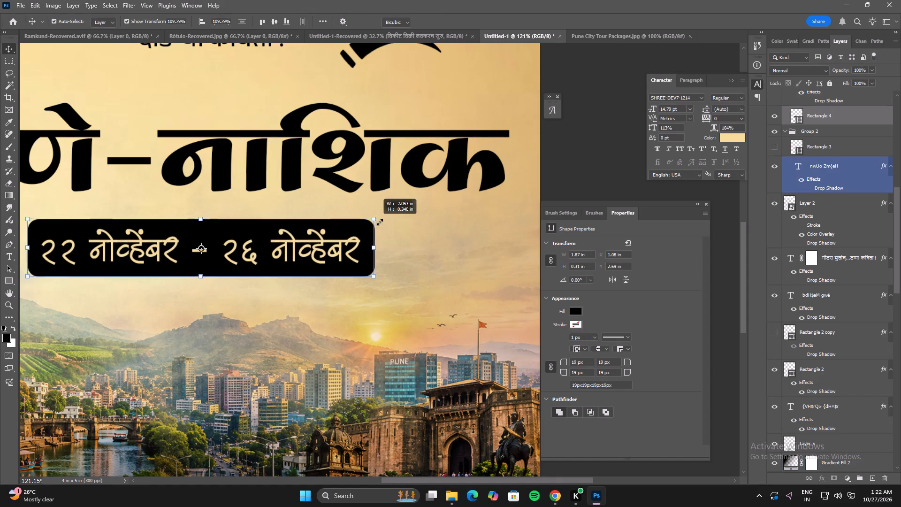
pyautogui.keyDown('alt'); pyautogui.moveTo(380, 222); pyautogui.dragTo(391, 223); pyautogui.keyUp('alt')
pyautogui.doubleClick(339, 228)
# Review the whole poster, including in full-screen view, and inspect the enlarged date badge up close.
pyautogui.keyDown('alt'); pyautogui.scroll(-5, 338, 269); pyautogui.keyUp('alt')
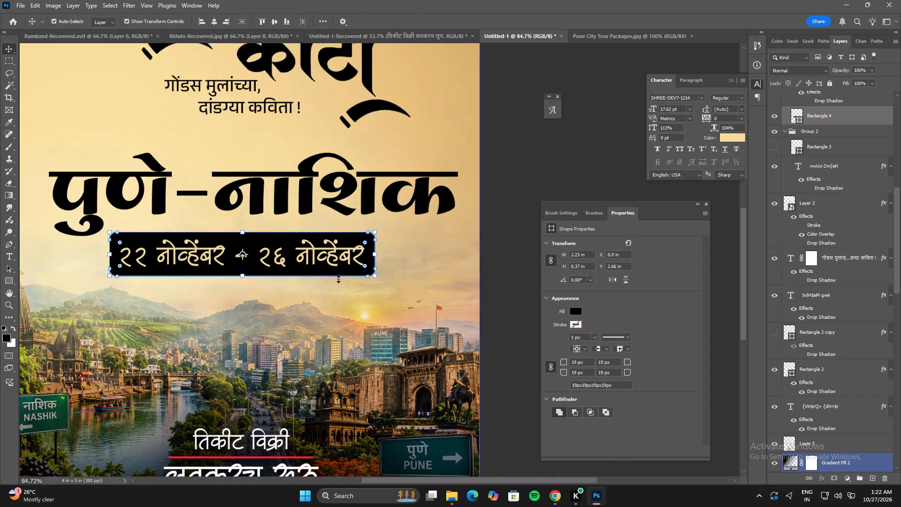
pyautogui.keyDown('alt'); pyautogui.scroll(-6, 338, 279); pyautogui.keyUp('alt')
pyautogui.click(435, 260)
pyautogui.press('space')
pyautogui.press('space')
pyautogui.press('space')
pyautogui.press('space')
pyautogui.press('space')
pyautogui.press('space')
pyautogui.press('space')
pyautogui.press('space')
pyautogui.press('space')
pyautogui.press('space')
pyautogui.press('space')
pyautogui.moveTo(458, 301); pyautogui.dragTo(475, 301)
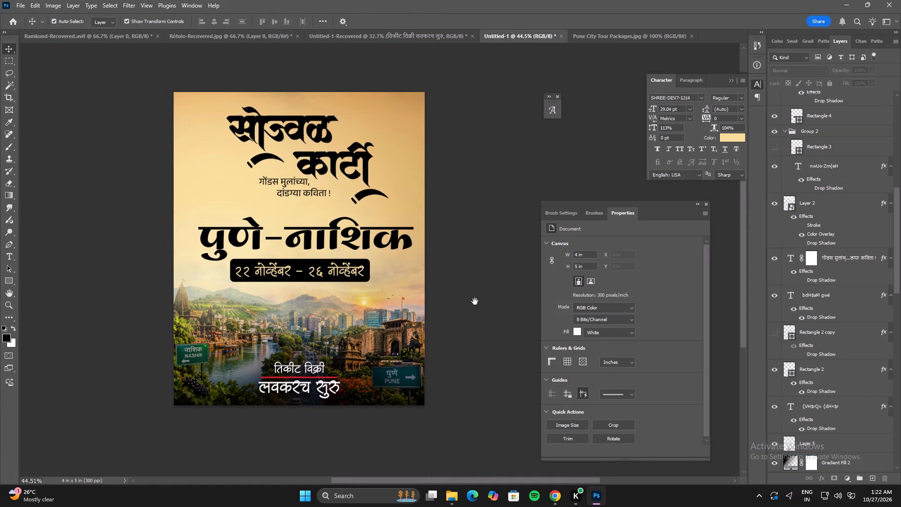
pyautogui.moveTo(475, 301); pyautogui.dragTo(478, 300)
pyautogui.click(481, 271)
pyautogui.press('f')
pyautogui.press('f')
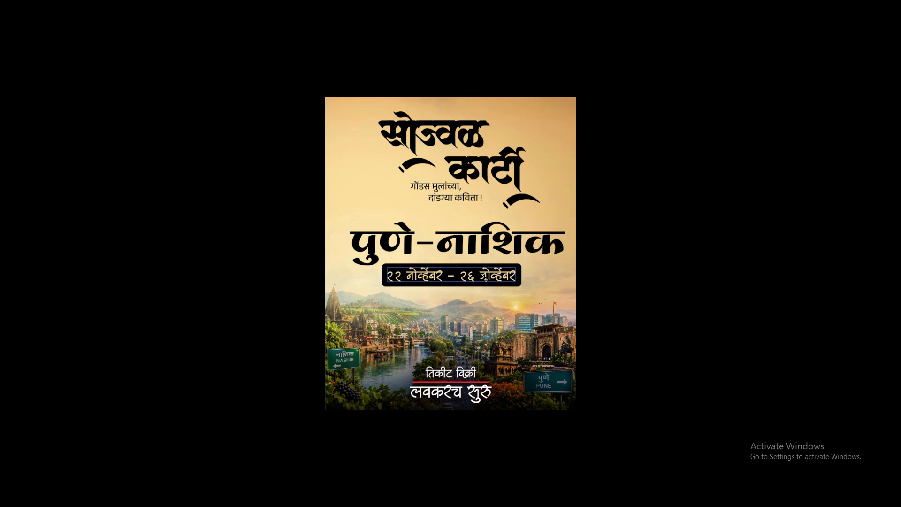
pyautogui.press('f')
pyautogui.keyDown('alt'); pyautogui.scroll(14, 400, 277); pyautogui.keyUp('alt')
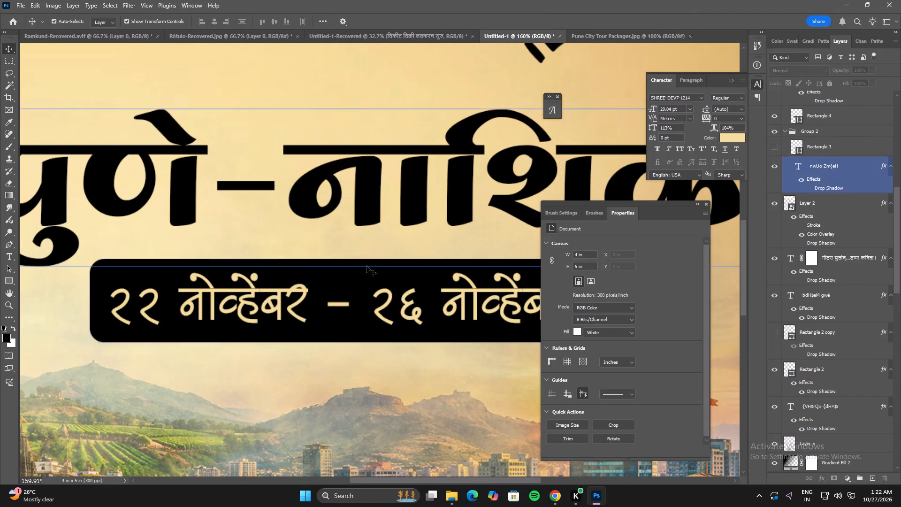
# Reduce the height of the black date rectangle to about 0.34 in so it fits evenly around the date text.
pyautogui.click(367, 267)
pyautogui.keyDown('alt'); pyautogui.keyDown('shift'); pyautogui.click(343, 258); pyautogui.keyUp('shift'); pyautogui.keyUp('alt')
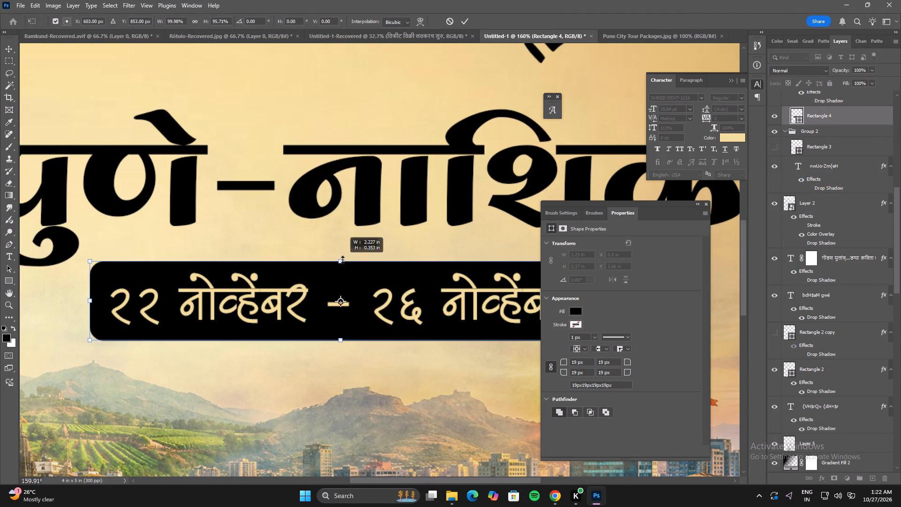
pyautogui.keyDown('shift'); pyautogui.doubleClick(345, 287); pyautogui.keyUp('shift')
pyautogui.keyDown('shift'); pyautogui.click(344, 342); pyautogui.keyUp('shift')
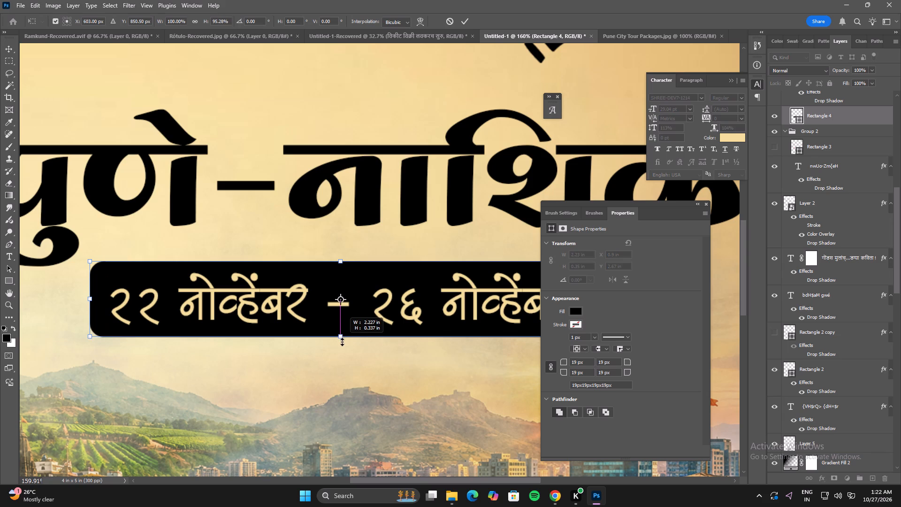
pyautogui.keyDown('alt'); pyautogui.scroll(8, 340, 346); pyautogui.keyUp('alt')
pyautogui.click(339, 326)
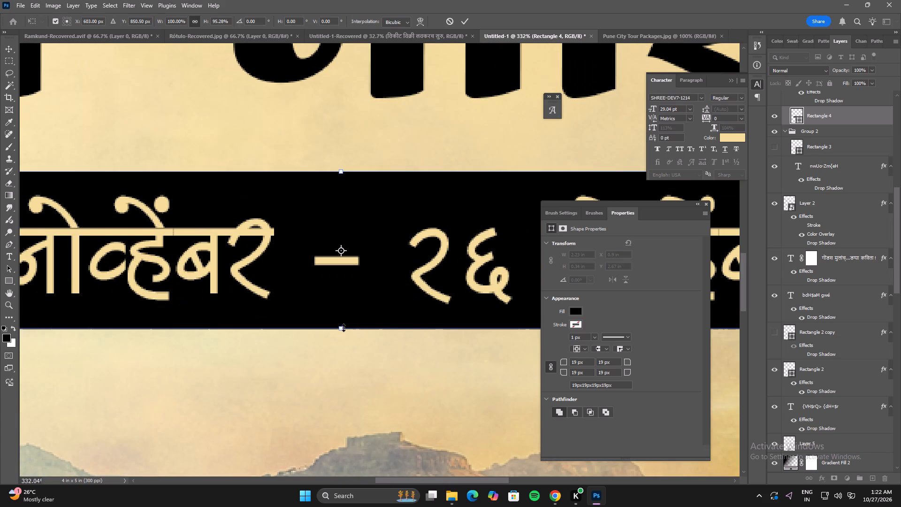
pyautogui.keyDown('shift'); pyautogui.moveTo(342, 327); pyautogui.dragTo(341, 333); pyautogui.keyUp('shift')
pyautogui.keyDown('shift'); pyautogui.moveTo(341, 330); pyautogui.dragTo(341, 335); pyautogui.keyUp('shift')
pyautogui.doubleClick(332, 306)
pyautogui.click(350, 396)
# Review the whole poster with the slimmer black date badge.
pyautogui.keyDown('alt'); pyautogui.scroll(-10, 351, 392); pyautogui.keyUp('alt')
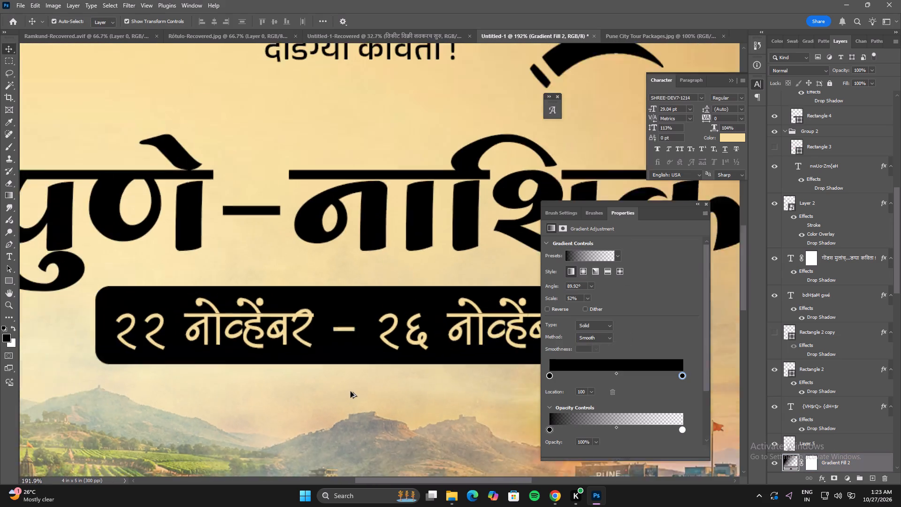
pyautogui.keyDown('alt'); pyautogui.scroll(-9, 351, 391); pyautogui.keyUp('alt')
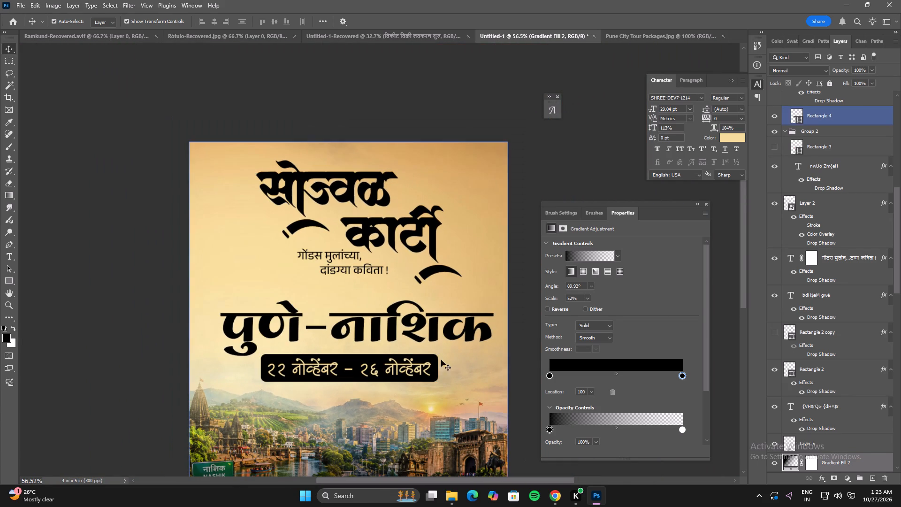
pyautogui.keyDown('alt'); pyautogui.scroll(-3, 468, 356); pyautogui.keyUp('alt')
pyautogui.press('space')
pyautogui.press('space')
pyautogui.press('space')
pyautogui.press('space')
pyautogui.moveTo(468, 418); pyautogui.dragTo(386, 362)
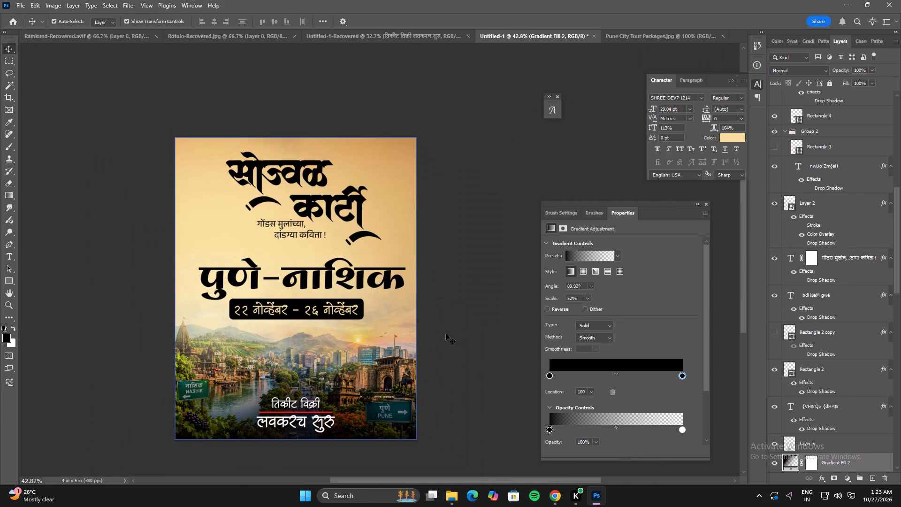
pyautogui.click(498, 313)
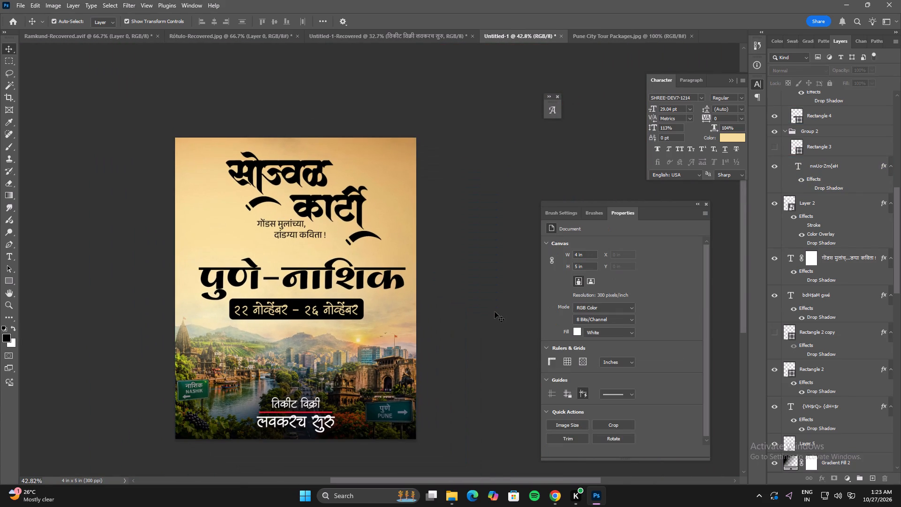
pyautogui.click(495, 312)
pyautogui.press('space')
# Nudge the two-line tagline beneath the performer's name slightly downward.
pyautogui.click(300, 232)
pyautogui.keyDown('shift'); pyautogui.moveTo(299, 227); pyautogui.dragTo(300, 232); pyautogui.keyUp('shift')
pyautogui.click(465, 300)
# Review the overall poster layout with the lowered tagline.
pyautogui.press('space')
pyautogui.press('space')
pyautogui.press('space')
pyautogui.press('space')
pyautogui.press('space')
pyautogui.press('space')
pyautogui.press('space')
pyautogui.press('space')
pyautogui.press('space')
pyautogui.press('space')
pyautogui.moveTo(454, 305); pyautogui.dragTo(460, 305)
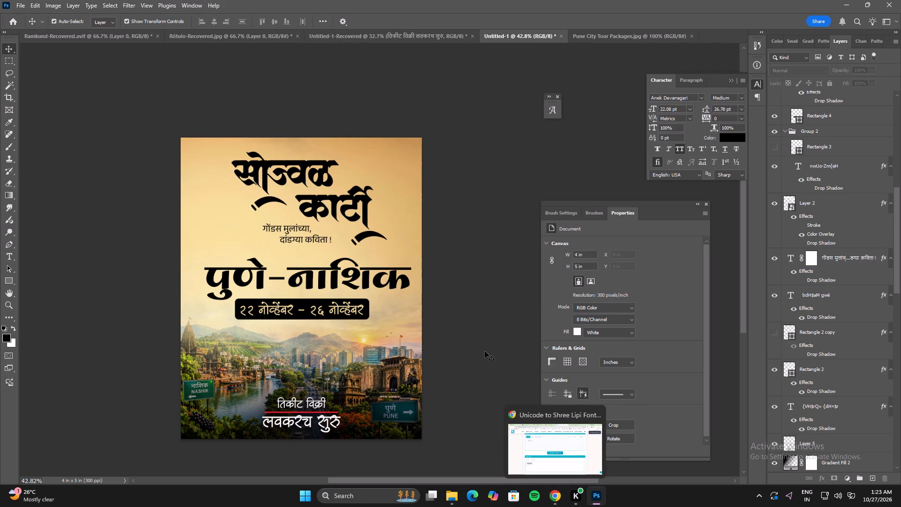
pyautogui.click(485, 351)
# Switch to Chrome and search Pinterest for "black background", with the Marathi transliteration turned off.
pyautogui.click(552, 497)
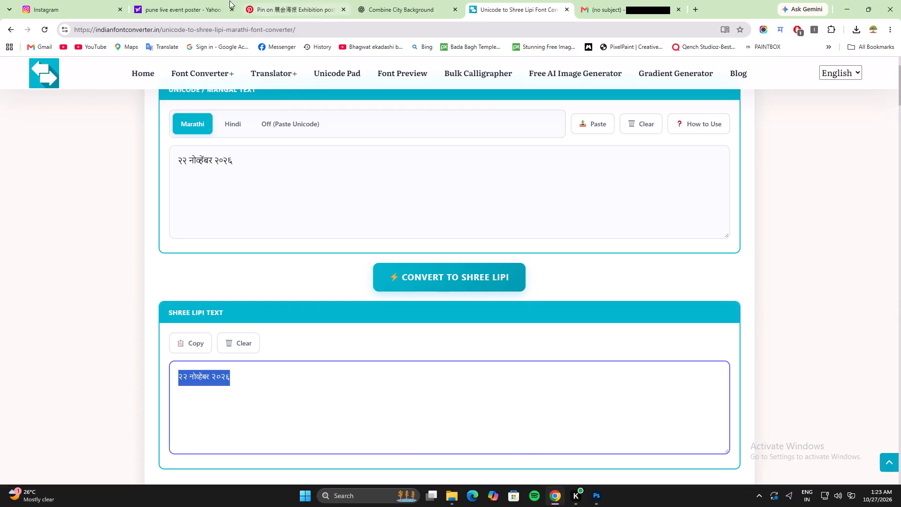
pyautogui.click(299, 0)
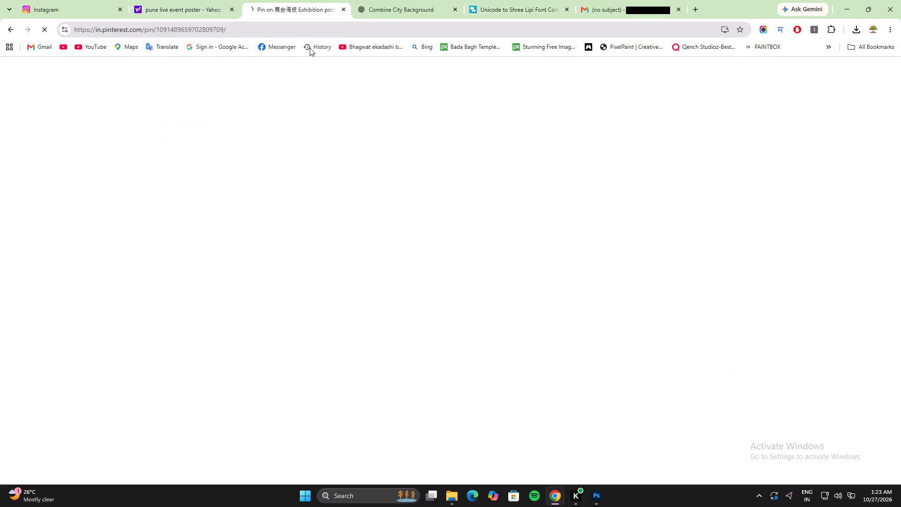
pyautogui.click(315, 73)
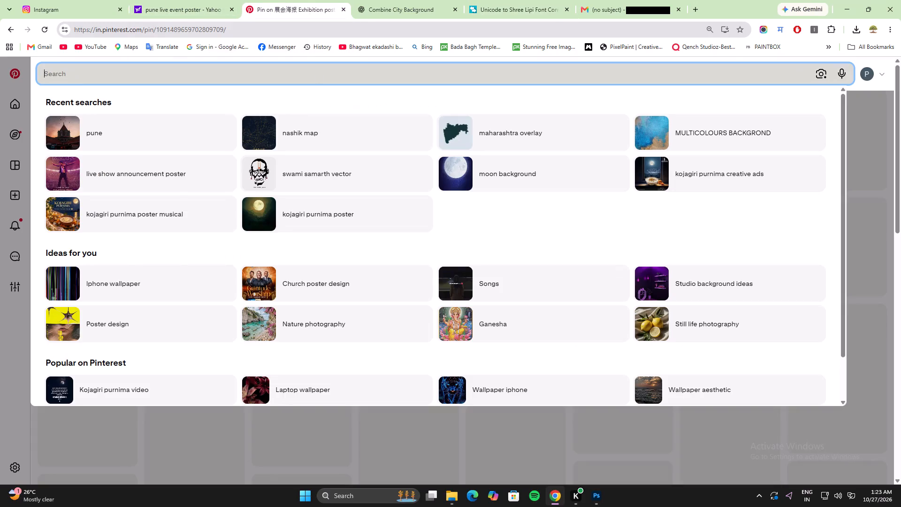
pyautogui.write('bla')
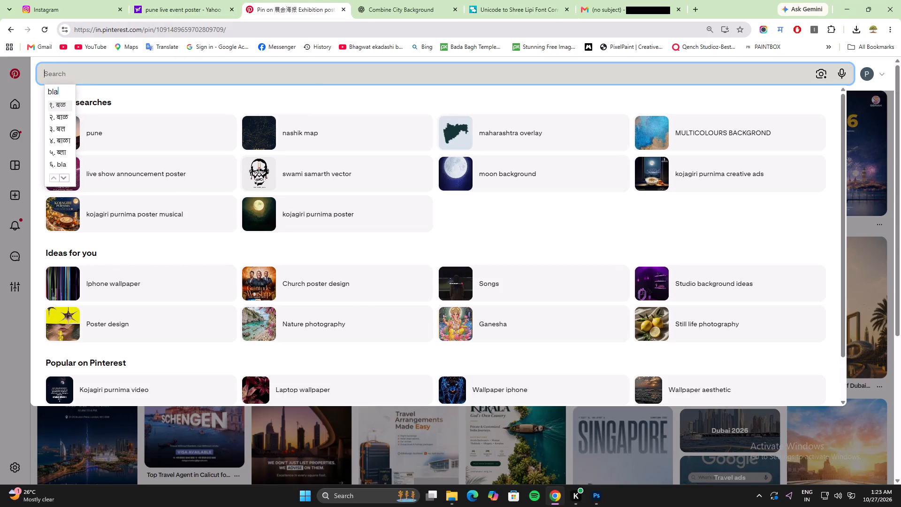
pyautogui.write('ck')
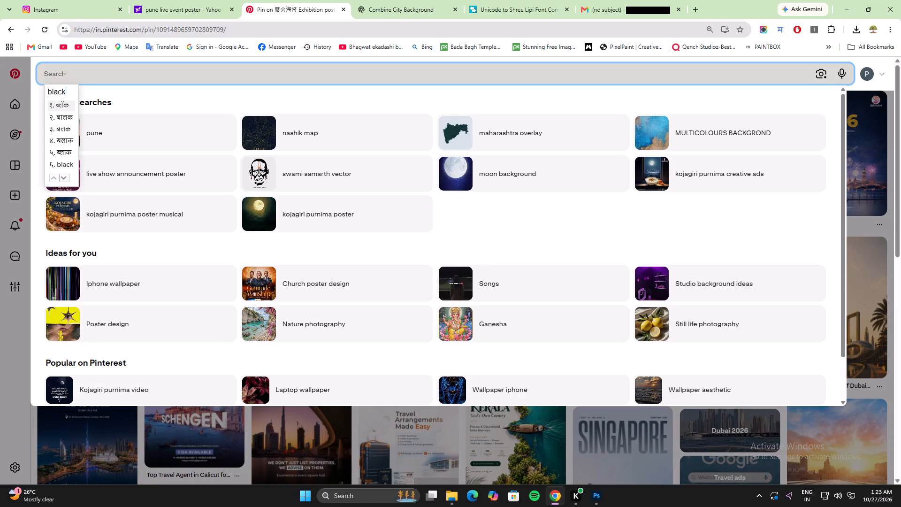
pyautogui.press('6')
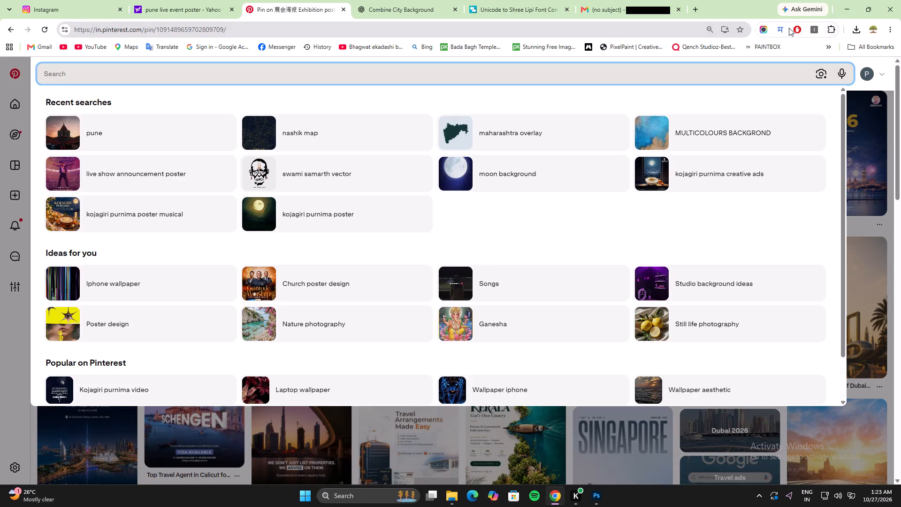
pyautogui.click(781, 28)
pyautogui.click(695, 61)
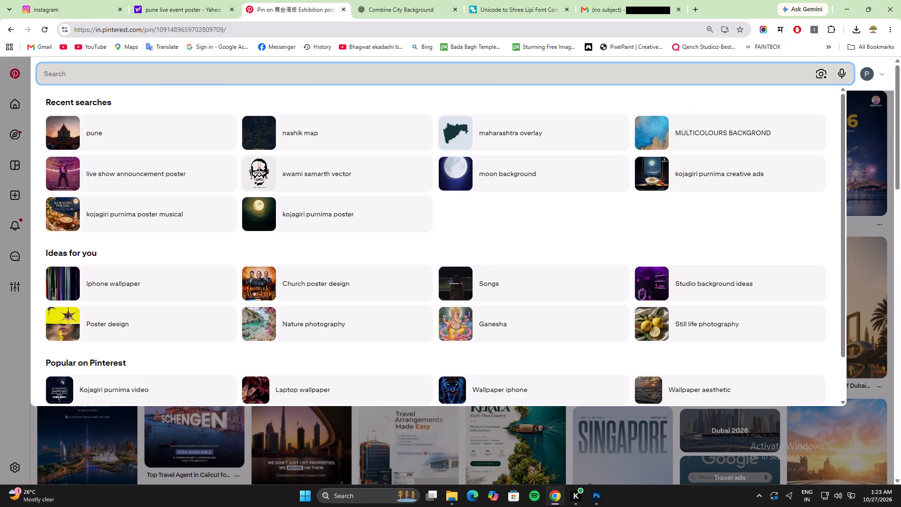
pyautogui.click(135, 77)
pyautogui.write('black')
pyautogui.press('space')
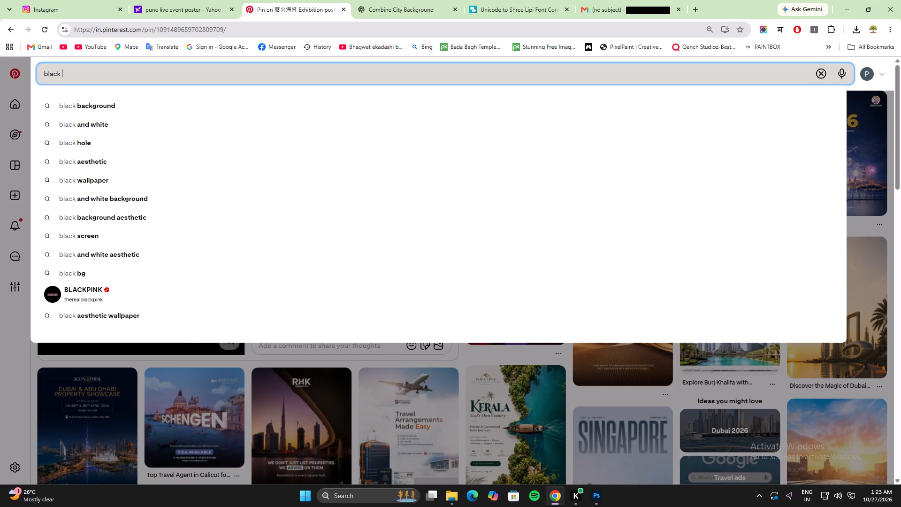
pyautogui.click(101, 105)
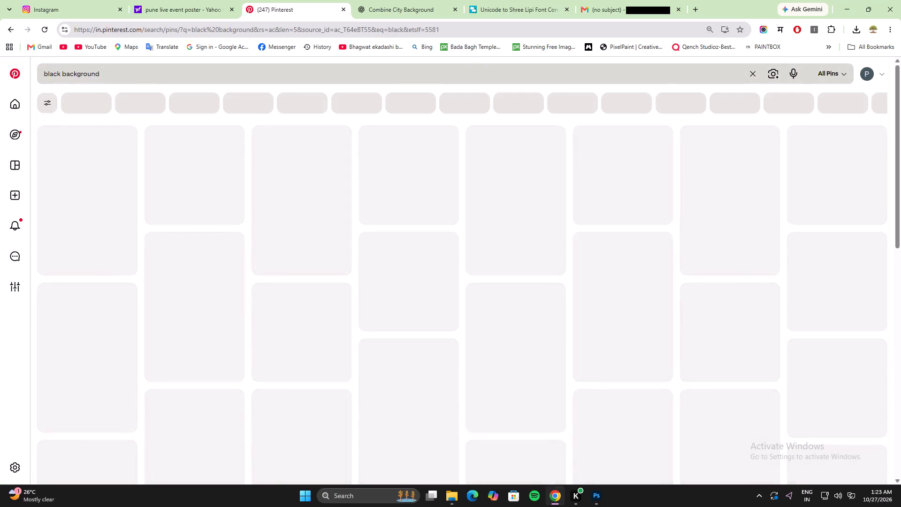
# Copy the black background image with golden light streaks from Pinterest and paste it into the Photoshop poster.
pyautogui.click(118, 177)
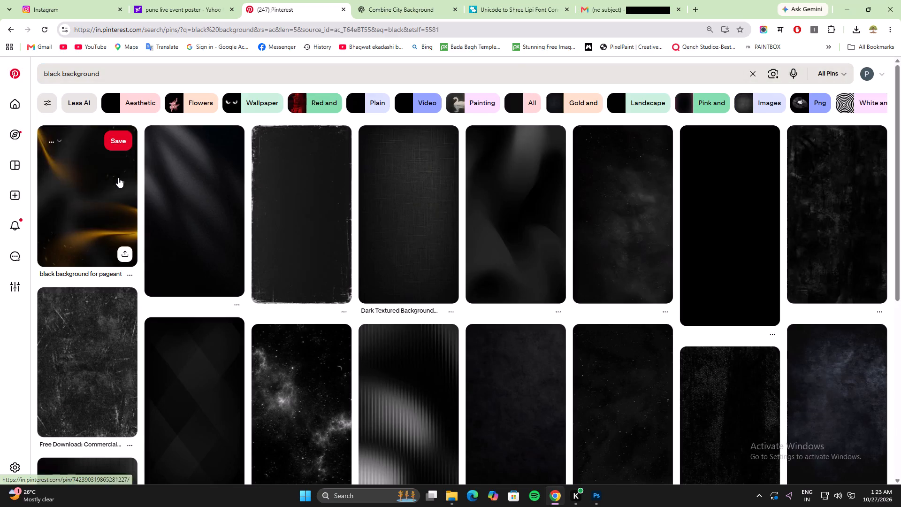
pyautogui.rightClick(154, 183)
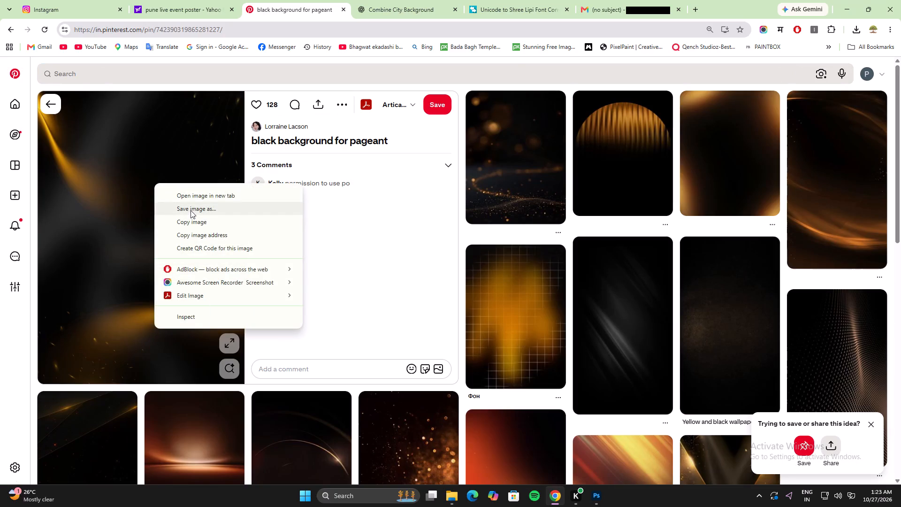
pyautogui.click(191, 224)
pyautogui.hotkey('alt', 'Tab')
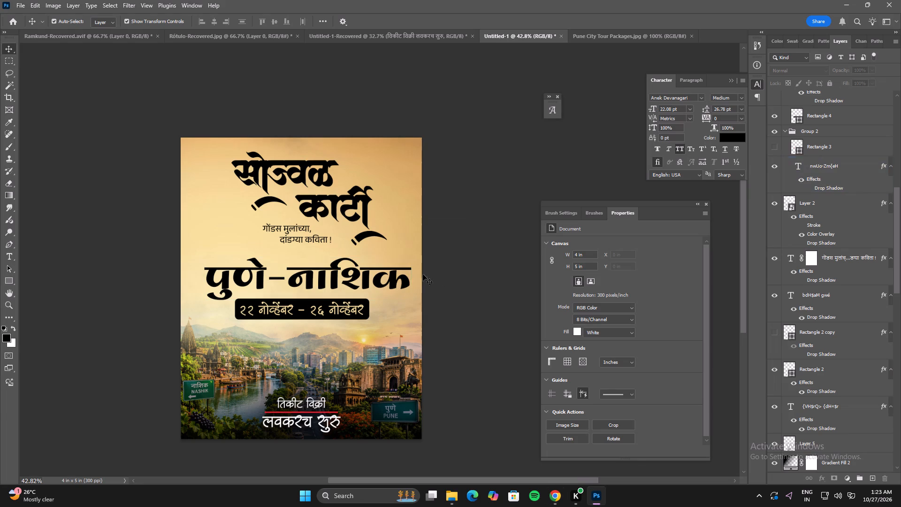
pyautogui.hotkey('ctrl', 'v')
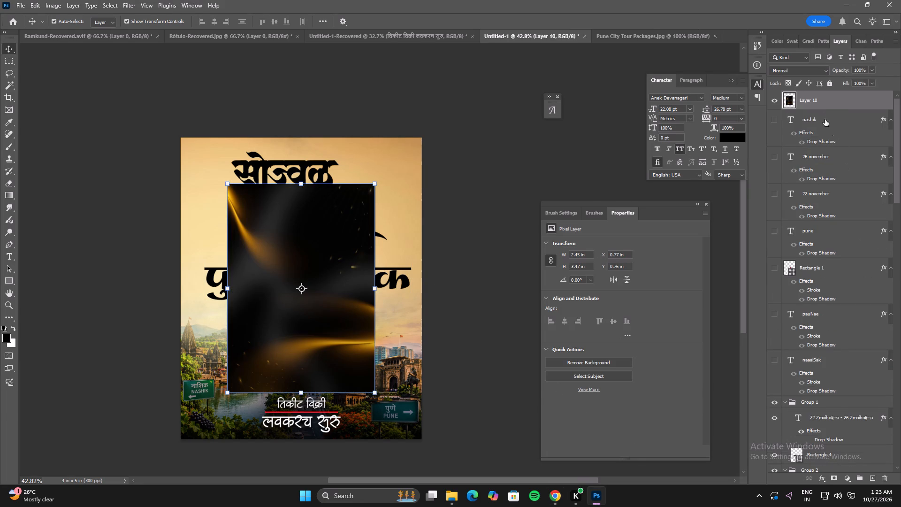
# Bring the पुणे–नाशिक title layer out of its group to directly beneath the pasted image and clip the image to it.
pyautogui.click(396, 283)
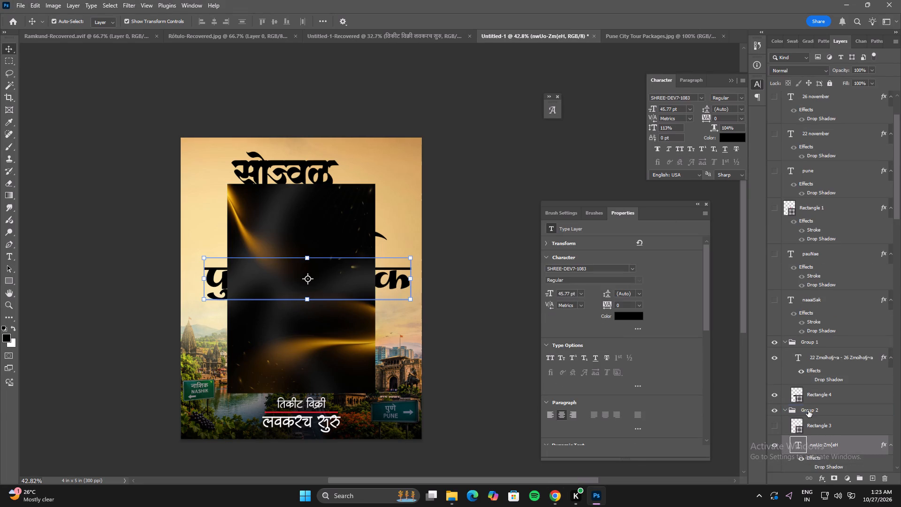
pyautogui.hotkey('ctrl', 'shift', ']')
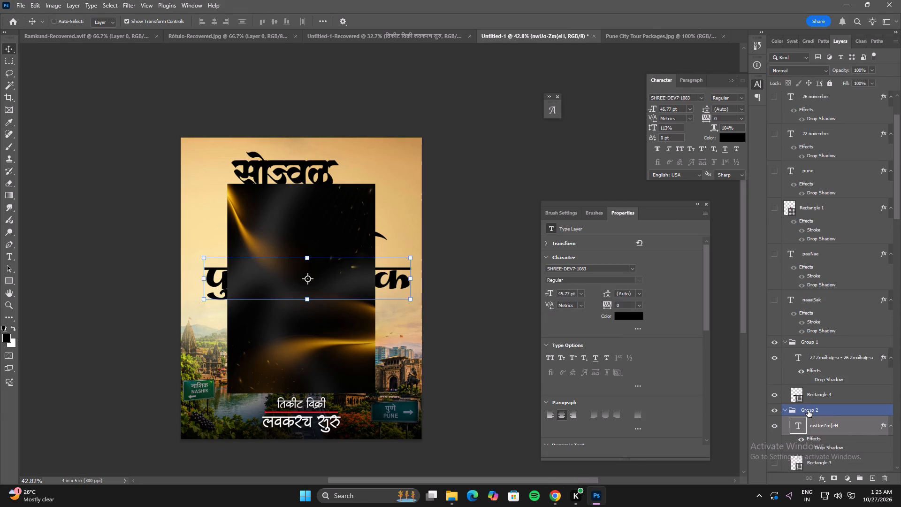
pyautogui.hotkey('ctrl', 'shift', ']')
pyautogui.hotkey('ctrl', 'shift', ']')
pyautogui.moveTo(836, 99); pyautogui.dragTo(834, 108)
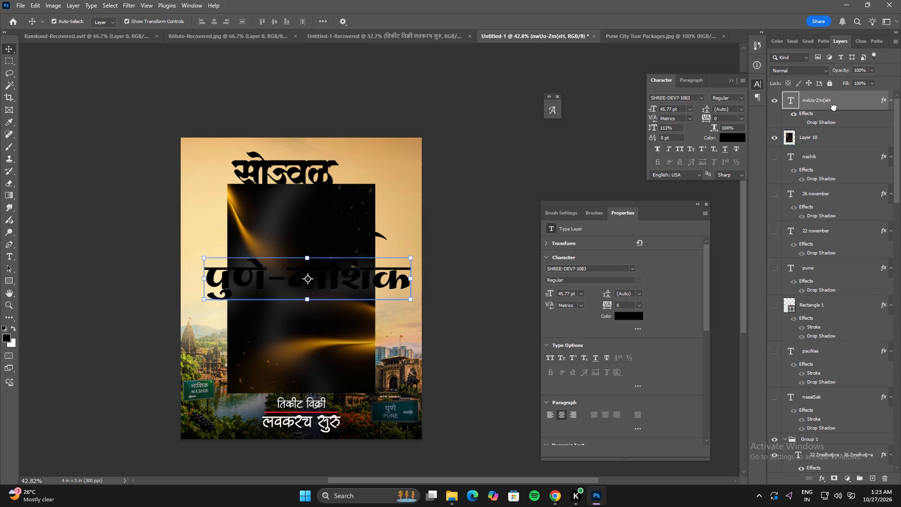
pyautogui.moveTo(834, 108); pyautogui.dragTo(827, 141)
pyautogui.keyDown('alt'); pyautogui.click(835, 110); pyautogui.keyUp('alt')
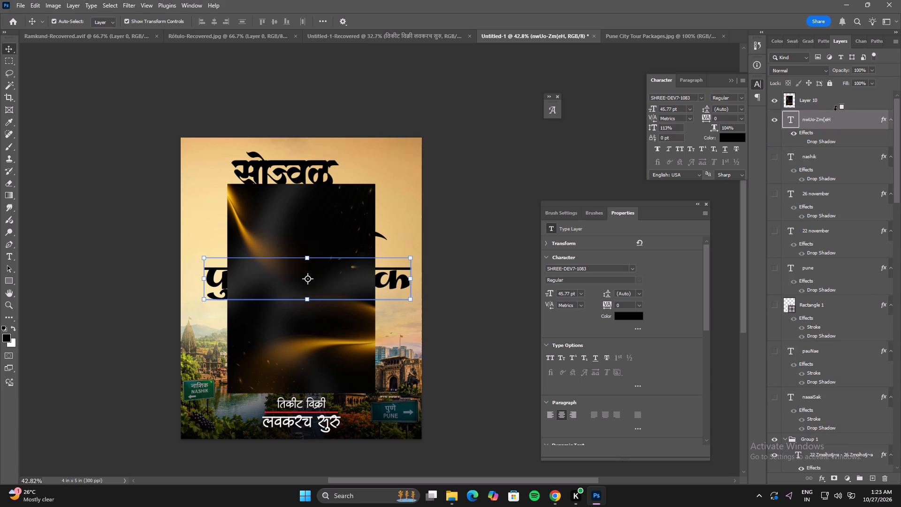
# Scale the black-and-gold image clipped to the पुणे–नाशिक title to about 170% and shift it upward so gold streaks cross the letters.
pyautogui.click(7, 49)
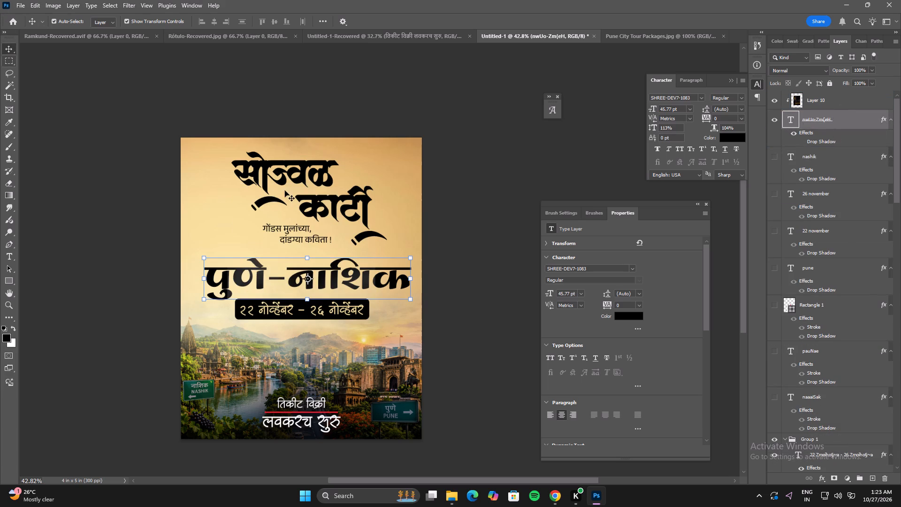
pyautogui.doubleClick(382, 280)
pyautogui.click(841, 109)
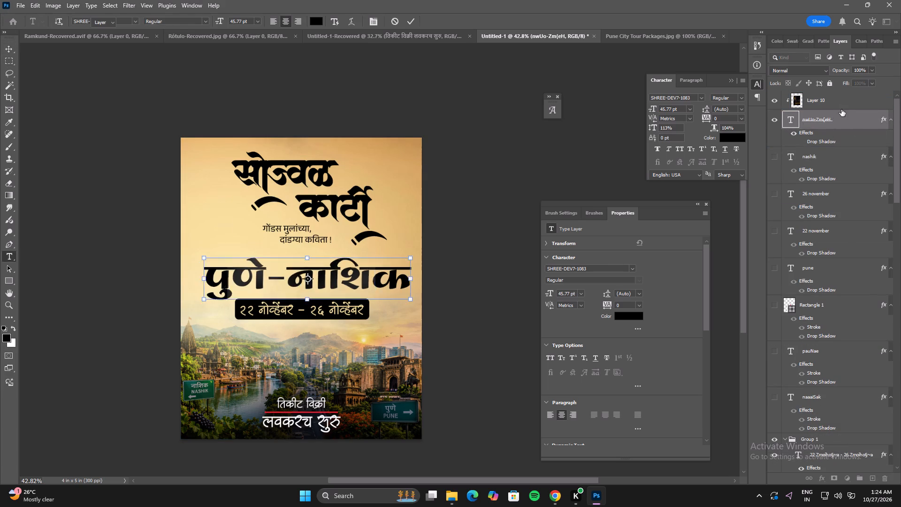
pyautogui.keyDown('alt'); pyautogui.moveTo(377, 286); pyautogui.dragTo(425, 280); pyautogui.keyUp('alt')
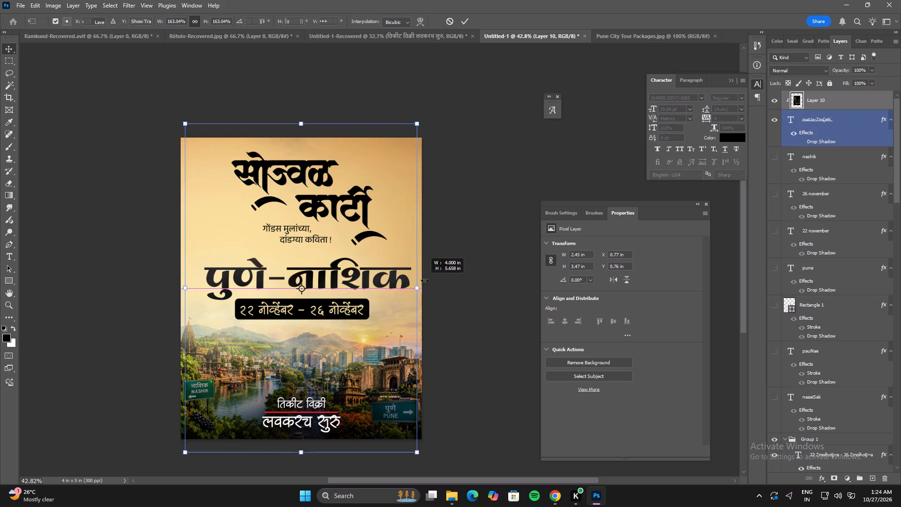
pyautogui.keyDown('alt'); pyautogui.moveTo(425, 280); pyautogui.dragTo(429, 279); pyautogui.keyUp('alt')
pyautogui.moveTo(385, 287); pyautogui.dragTo(398, 252)
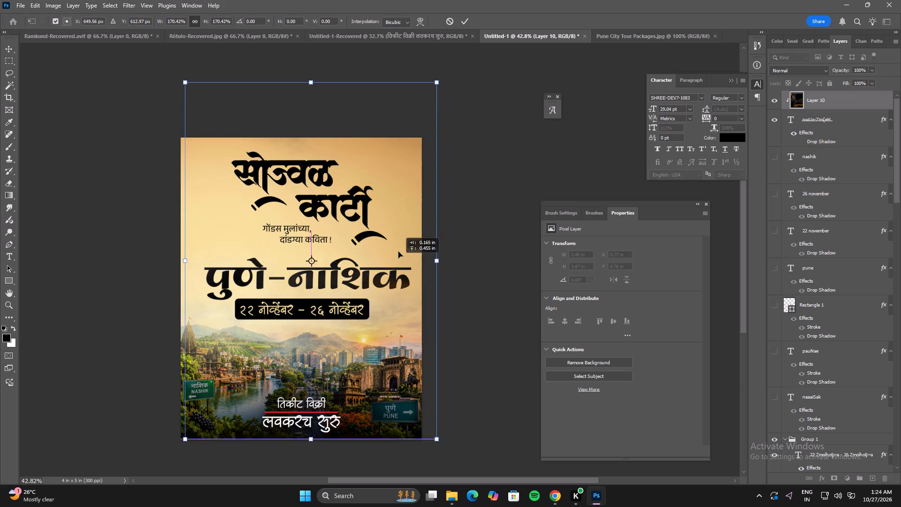
pyautogui.moveTo(398, 252); pyautogui.dragTo(386, 196)
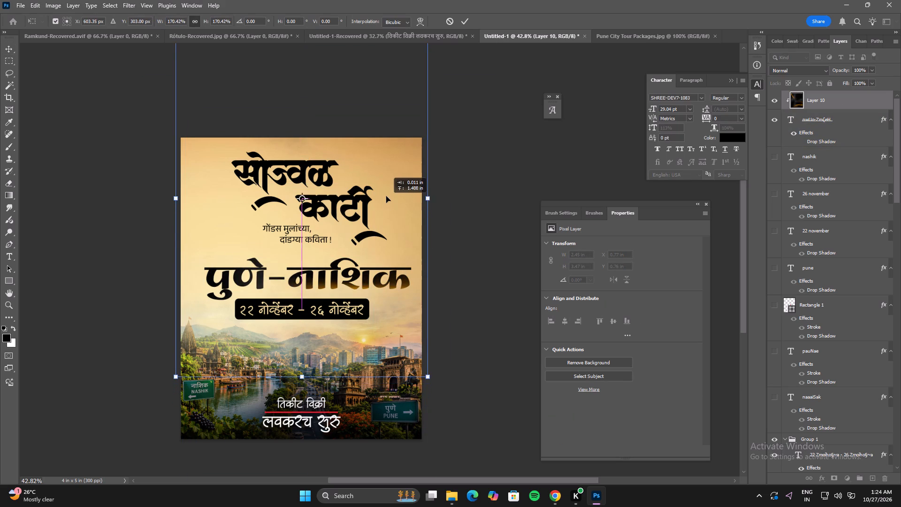
pyautogui.moveTo(386, 196); pyautogui.dragTo(386, 202)
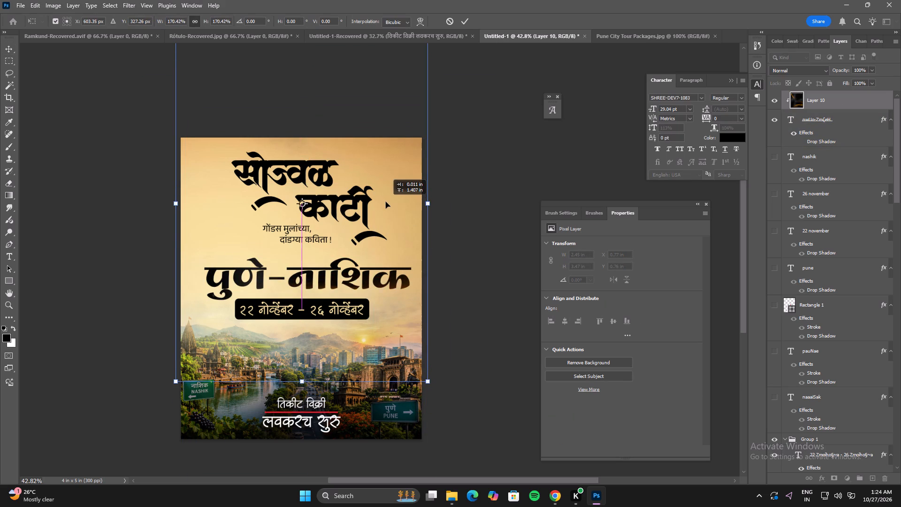
pyautogui.moveTo(386, 202); pyautogui.dragTo(386, 192)
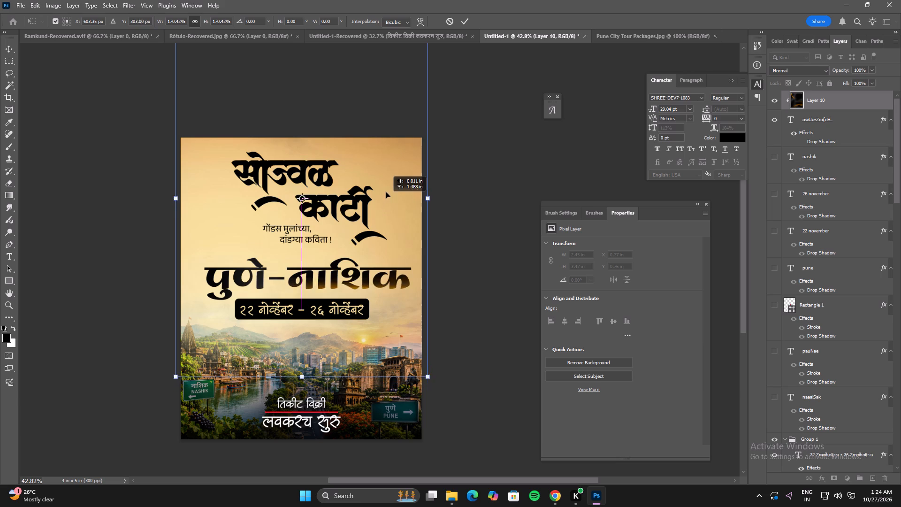
pyautogui.moveTo(386, 192); pyautogui.dragTo(385, 160)
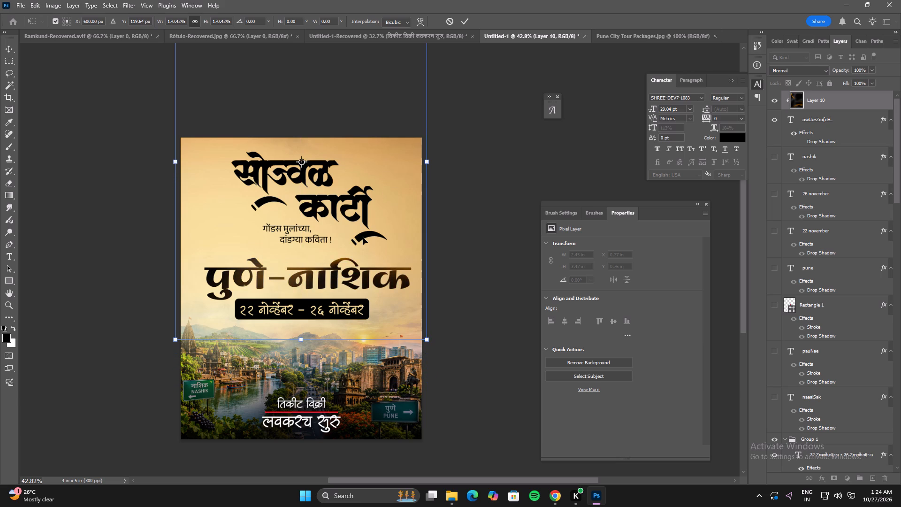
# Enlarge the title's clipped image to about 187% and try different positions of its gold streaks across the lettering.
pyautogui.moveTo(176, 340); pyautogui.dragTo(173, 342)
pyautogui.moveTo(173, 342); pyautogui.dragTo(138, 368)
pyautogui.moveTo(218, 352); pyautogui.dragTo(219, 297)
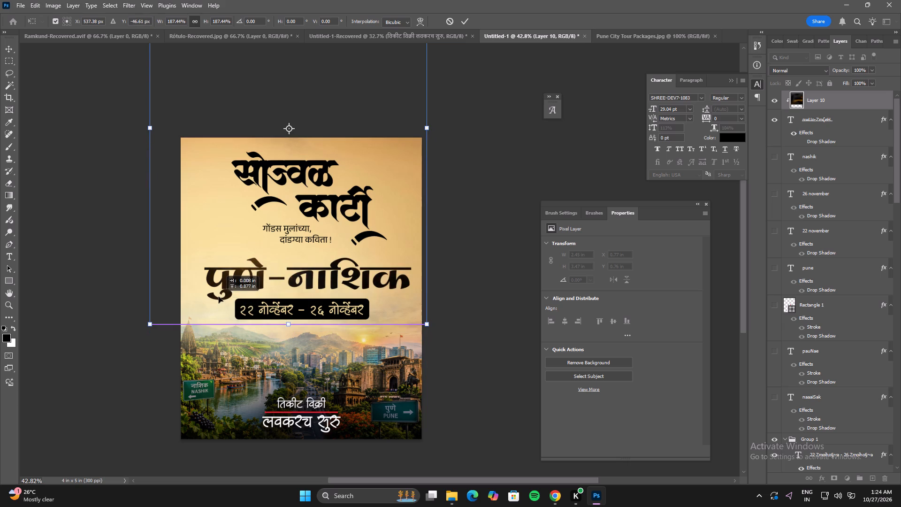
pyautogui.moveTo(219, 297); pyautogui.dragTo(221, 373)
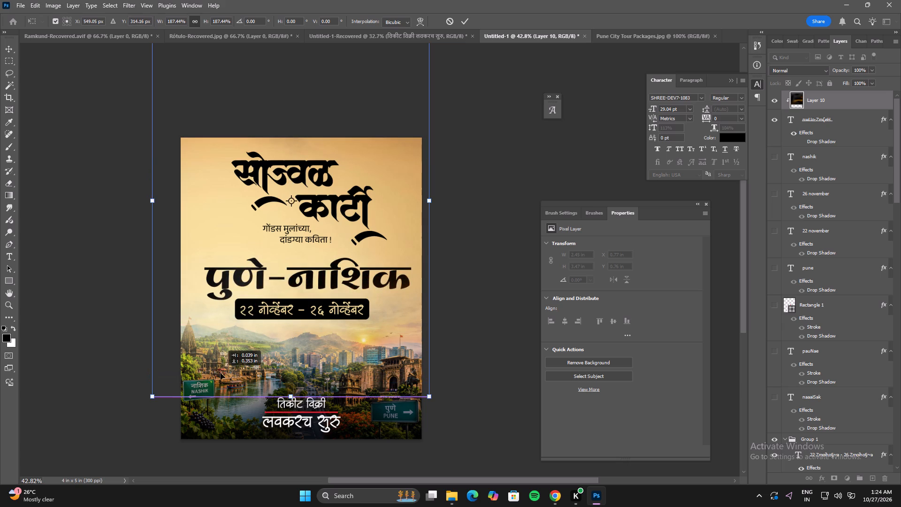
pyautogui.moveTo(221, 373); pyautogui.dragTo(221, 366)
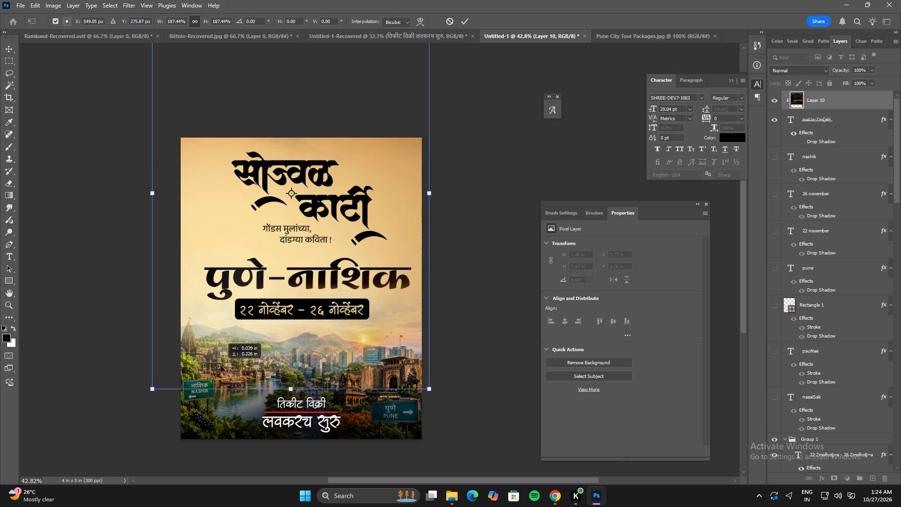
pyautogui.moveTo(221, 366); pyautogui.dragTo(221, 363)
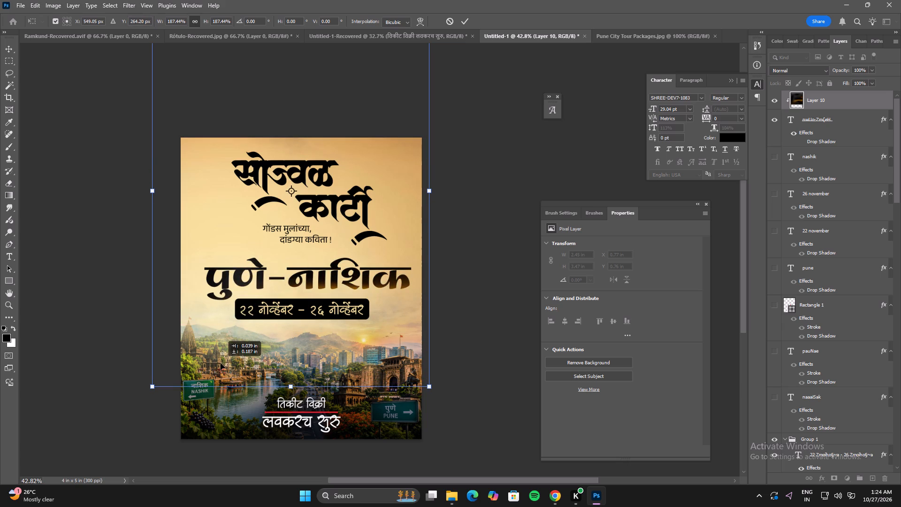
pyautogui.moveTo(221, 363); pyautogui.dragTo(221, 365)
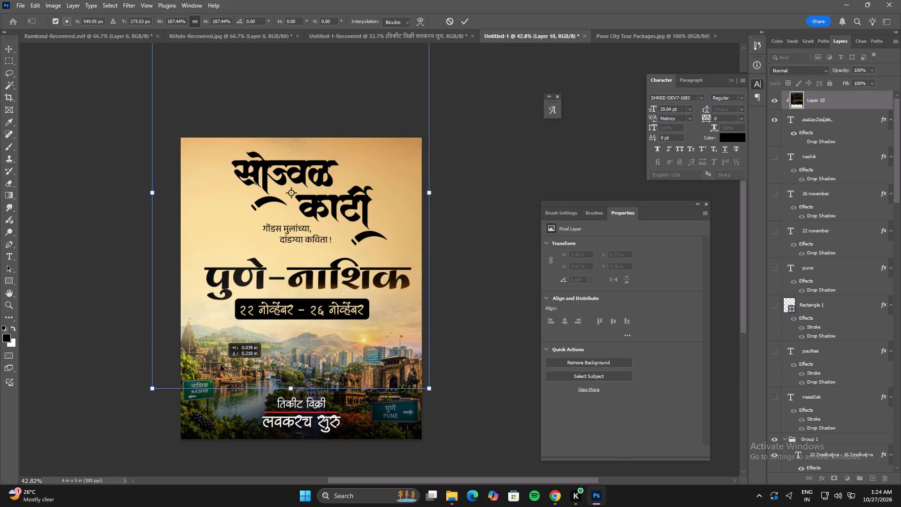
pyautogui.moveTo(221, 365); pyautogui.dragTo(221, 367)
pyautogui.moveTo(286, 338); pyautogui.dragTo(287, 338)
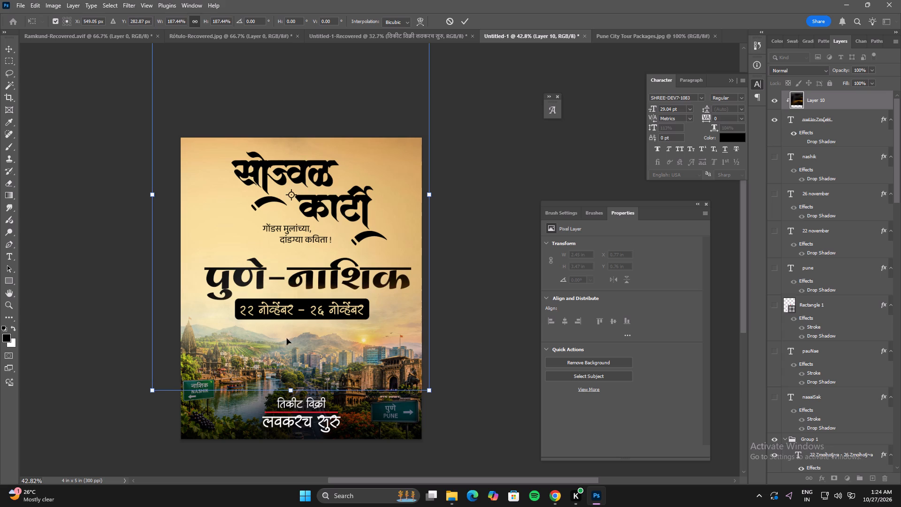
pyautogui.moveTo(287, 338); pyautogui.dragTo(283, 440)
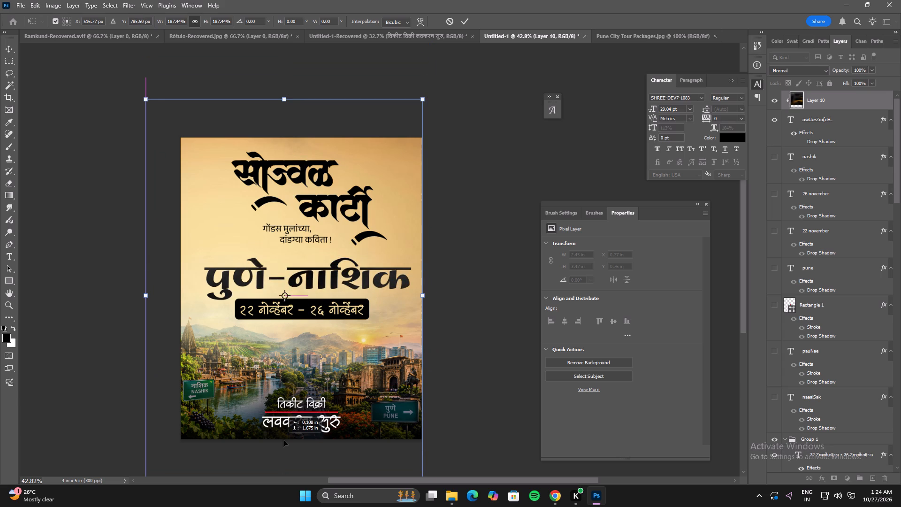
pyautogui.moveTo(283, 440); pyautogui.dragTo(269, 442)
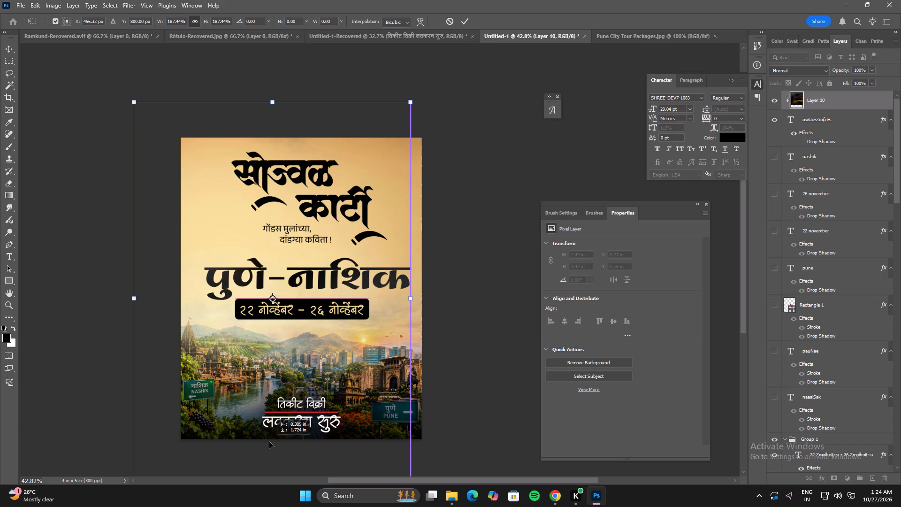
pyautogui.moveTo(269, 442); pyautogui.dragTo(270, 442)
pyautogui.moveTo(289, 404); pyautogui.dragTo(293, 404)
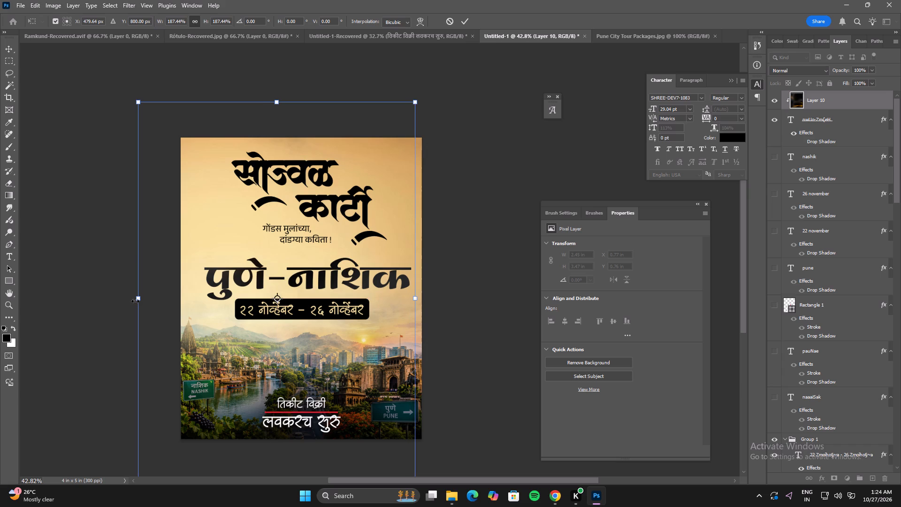
# Reduce the clipped image to about 151%, centre it horizontally on the poster over the पुणे–नाशिक title and apply the transform.
pyautogui.moveTo(135, 301); pyautogui.dragTo(189, 307)
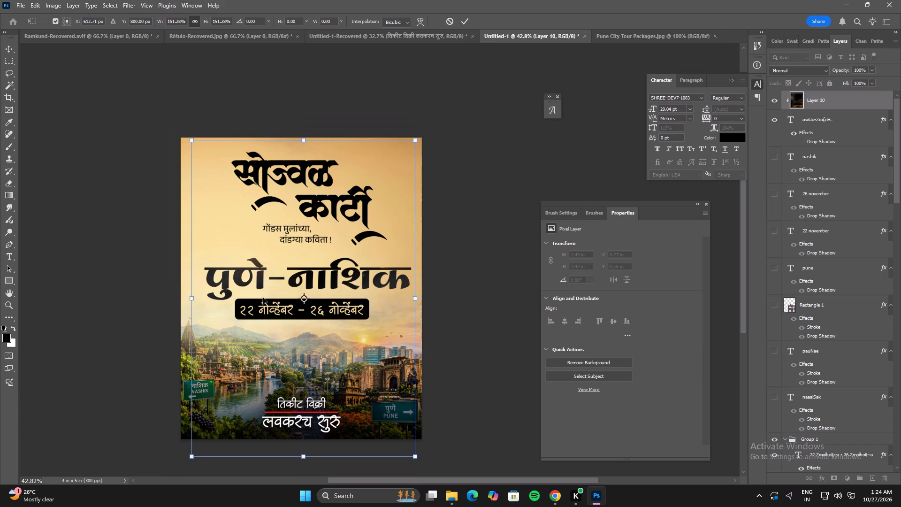
pyautogui.moveTo(263, 301); pyautogui.dragTo(260, 409)
pyautogui.moveTo(297, 403); pyautogui.dragTo(292, 271)
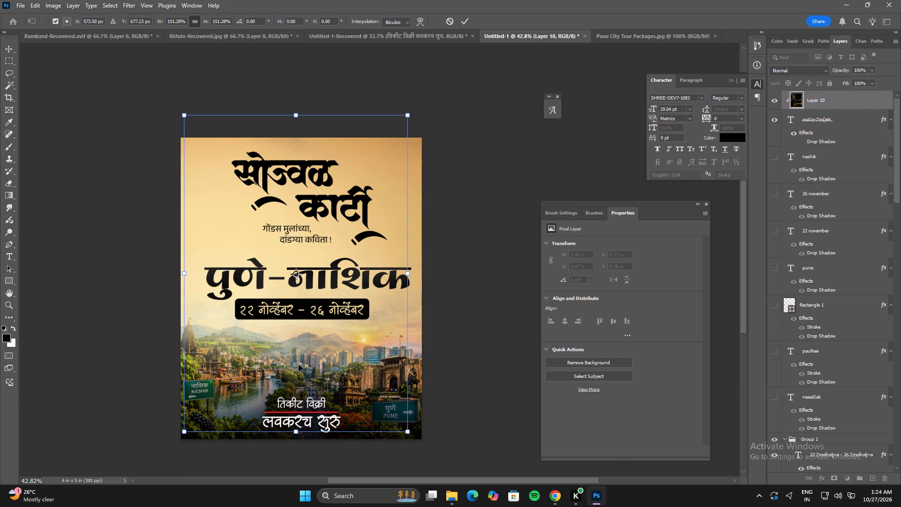
pyautogui.moveTo(305, 368); pyautogui.dragTo(306, 370)
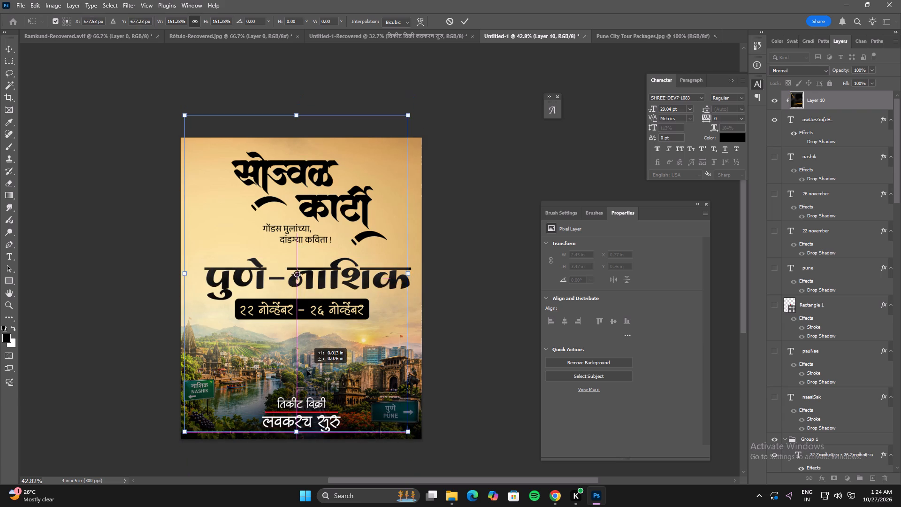
pyautogui.moveTo(306, 370); pyautogui.dragTo(311, 377)
pyautogui.doubleClick(311, 377)
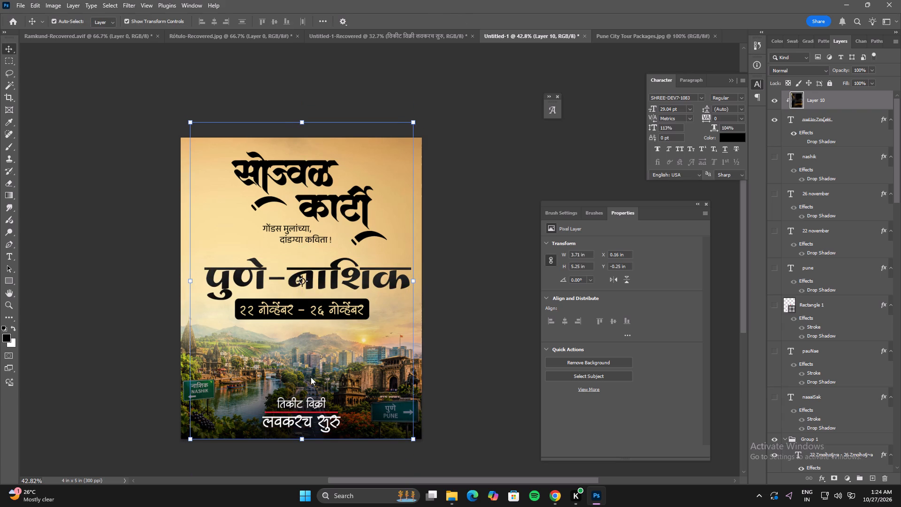
# Bring the सोज्वळ कार्टी title layer to the top of the layer stack.
pyautogui.click(367, 197)
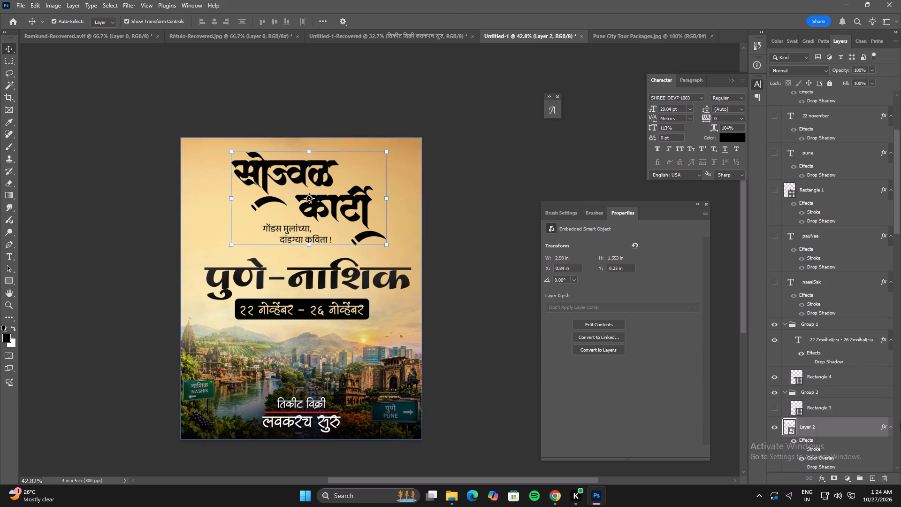
pyautogui.hotkey('ctrl', 'shift', ']')
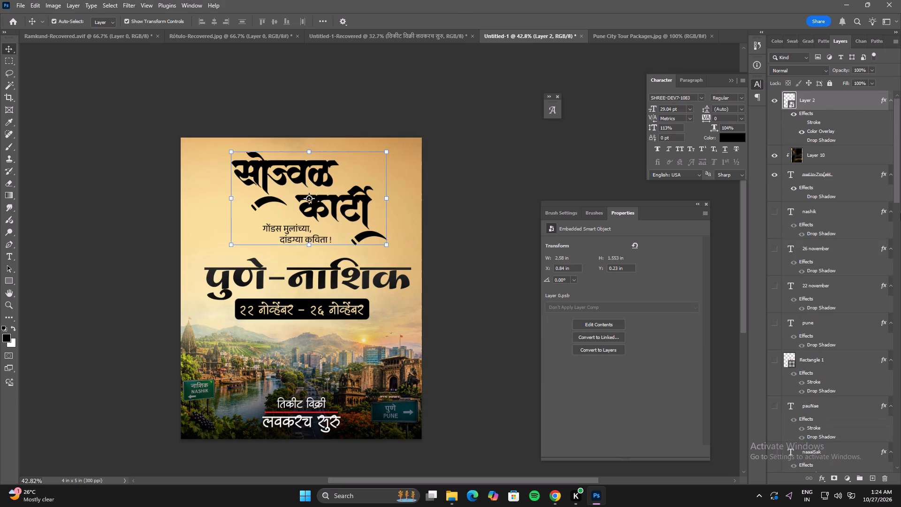
# Duplicate the black-and-gold image above the सोज्वळ कार्टी title, clip the copy to it and hide the title's Color Overlay.
pyautogui.click(832, 150)
pyautogui.keyDown('alt'); pyautogui.moveTo(840, 154); pyautogui.dragTo(826, 96); pyautogui.keyUp('alt')
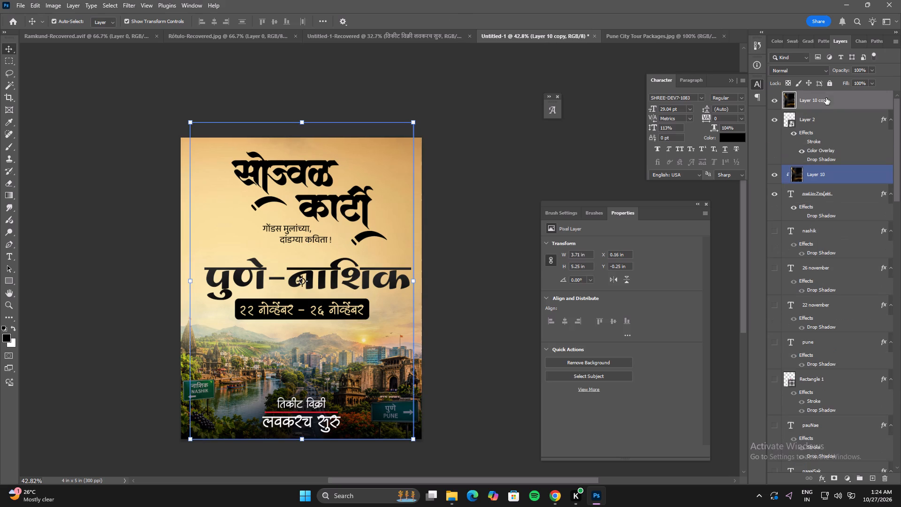
pyautogui.keyDown('alt'); pyautogui.click(823, 112); pyautogui.keyUp('alt')
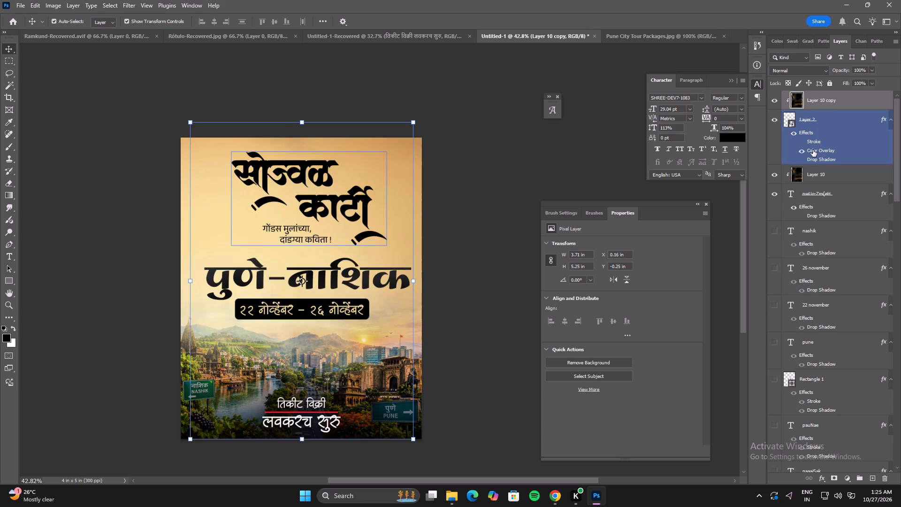
pyautogui.click(803, 152)
# Enlarge the texture clipped to the सोज्वळ कार्टी title to about 235%, place its gold streak across कार्टी and the lower swash, and apply.
pyautogui.click(415, 123)
pyautogui.moveTo(376, 189); pyautogui.dragTo(375, 192)
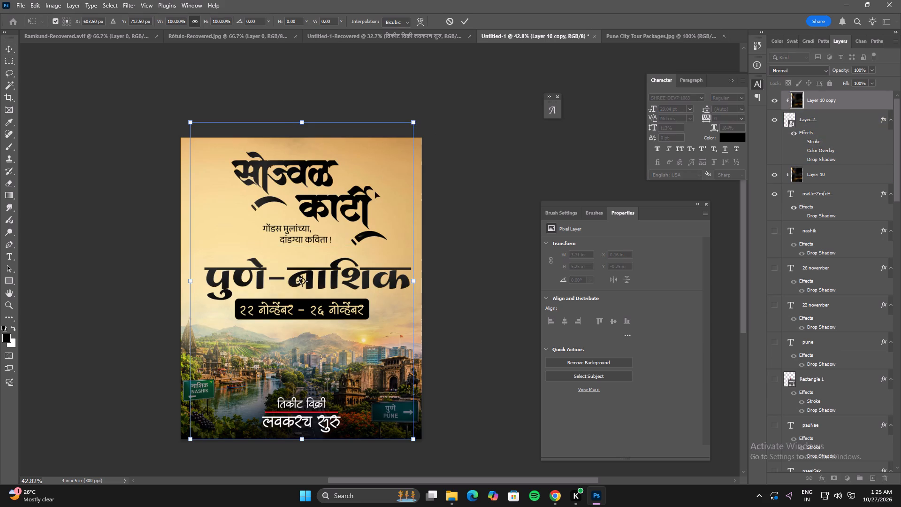
pyautogui.moveTo(375, 192); pyautogui.dragTo(367, 70)
pyautogui.moveTo(365, 165); pyautogui.dragTo(359, 120)
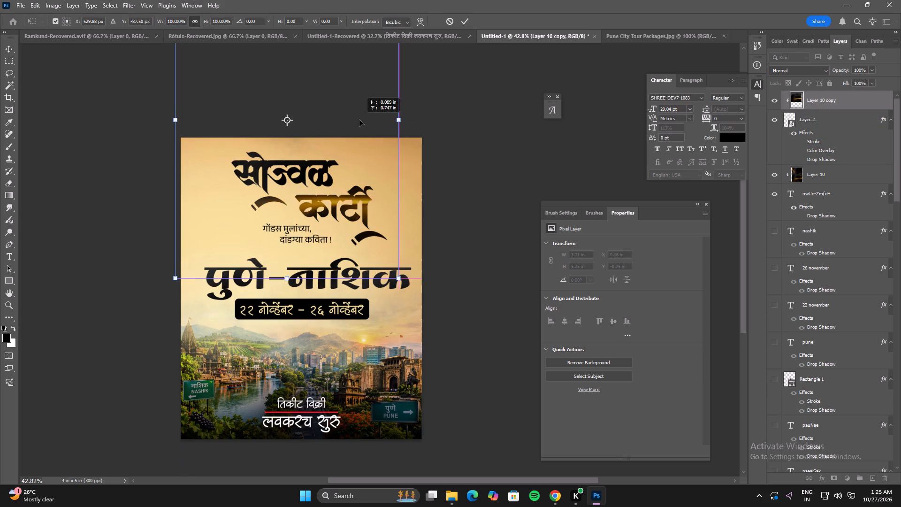
pyautogui.moveTo(359, 120); pyautogui.dragTo(335, 114)
pyautogui.keyDown('alt'); pyautogui.moveTo(375, 109); pyautogui.dragTo(523, 184); pyautogui.keyUp('alt')
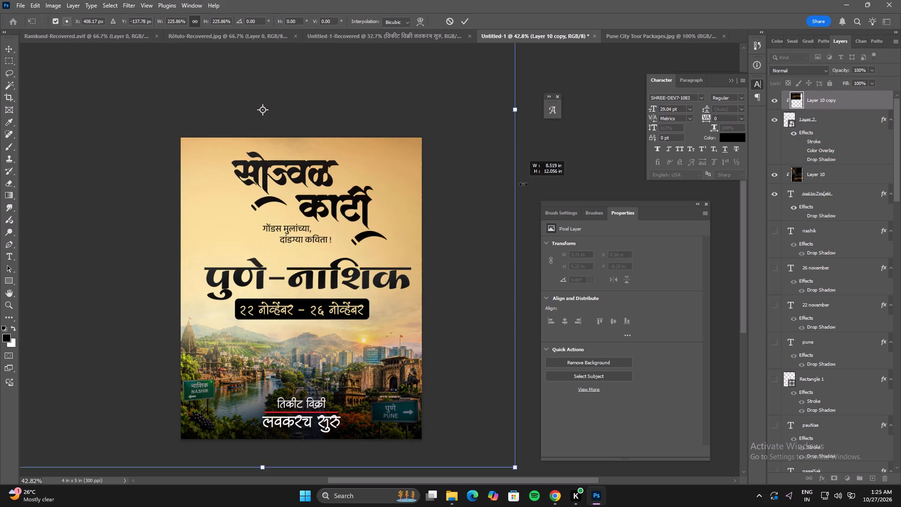
pyautogui.keyDown('alt'); pyautogui.moveTo(523, 184); pyautogui.dragTo(527, 185); pyautogui.keyUp('alt')
pyautogui.moveTo(462, 274); pyautogui.dragTo(406, 231)
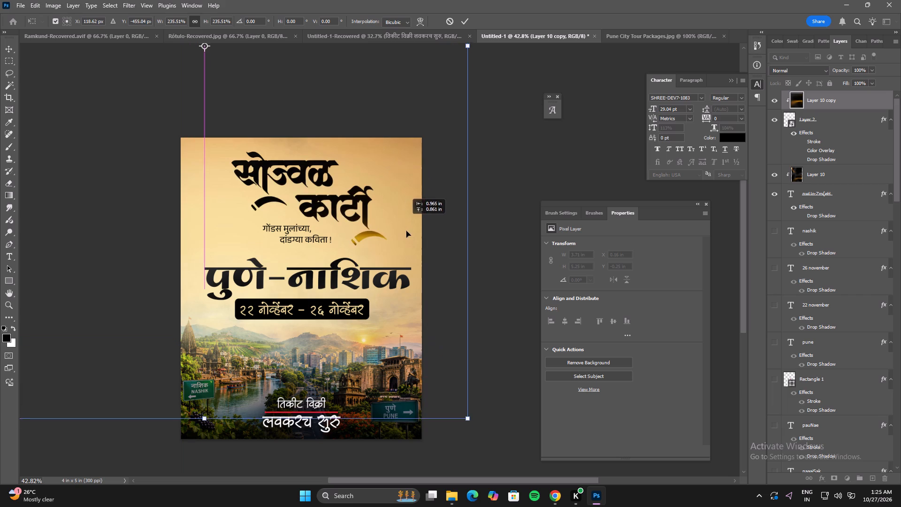
pyautogui.moveTo(406, 231); pyautogui.dragTo(345, 197)
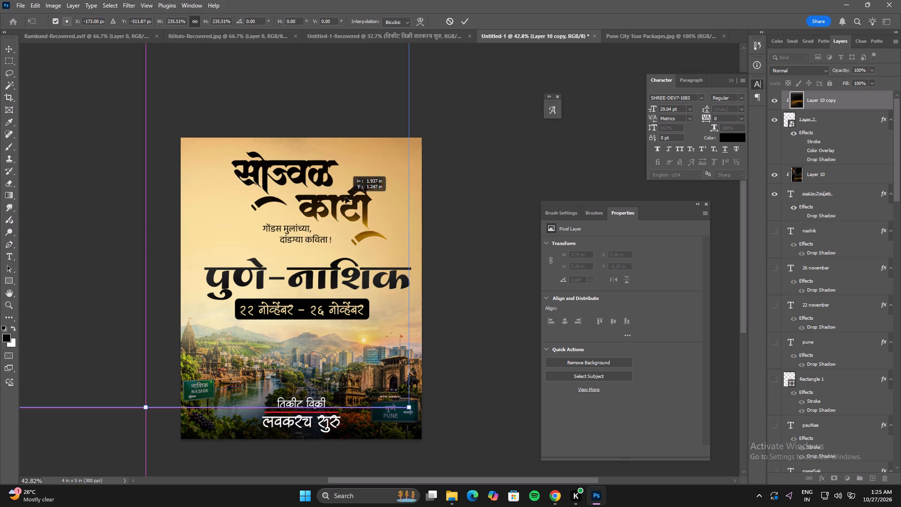
pyautogui.moveTo(345, 197); pyautogui.dragTo(356, 202)
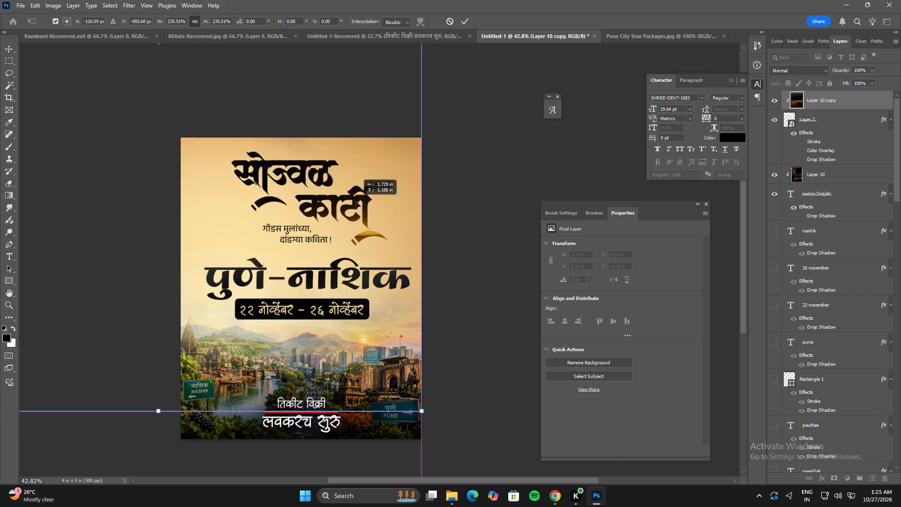
pyautogui.moveTo(356, 202); pyautogui.dragTo(357, 206)
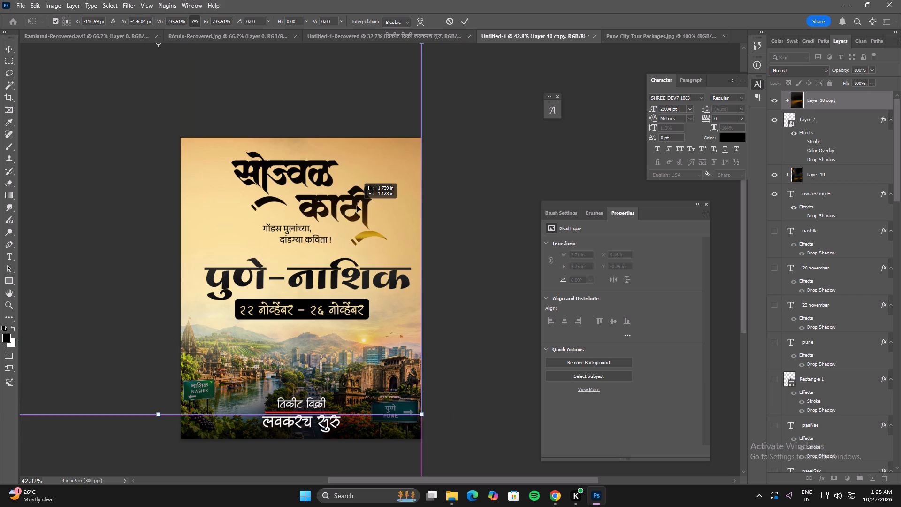
pyautogui.moveTo(357, 206); pyautogui.dragTo(343, 199)
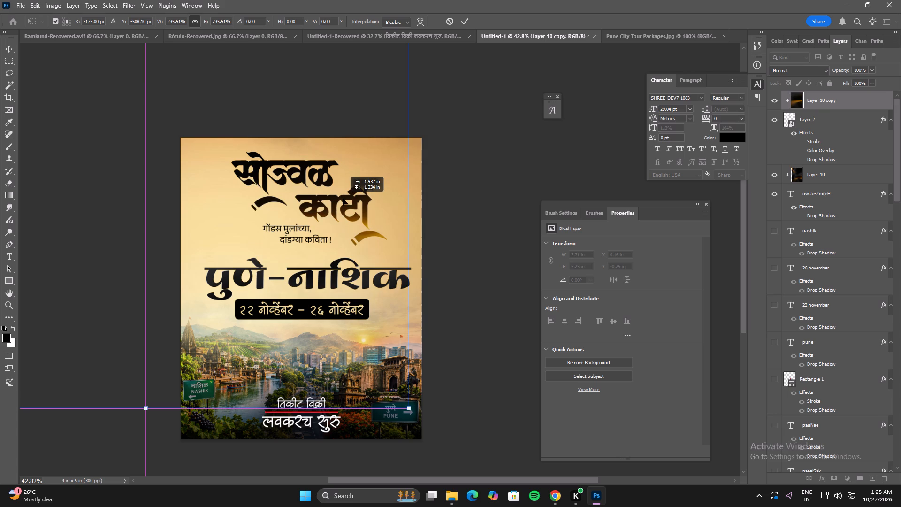
pyautogui.moveTo(343, 199); pyautogui.dragTo(343, 200)
pyautogui.doubleClick(343, 200)
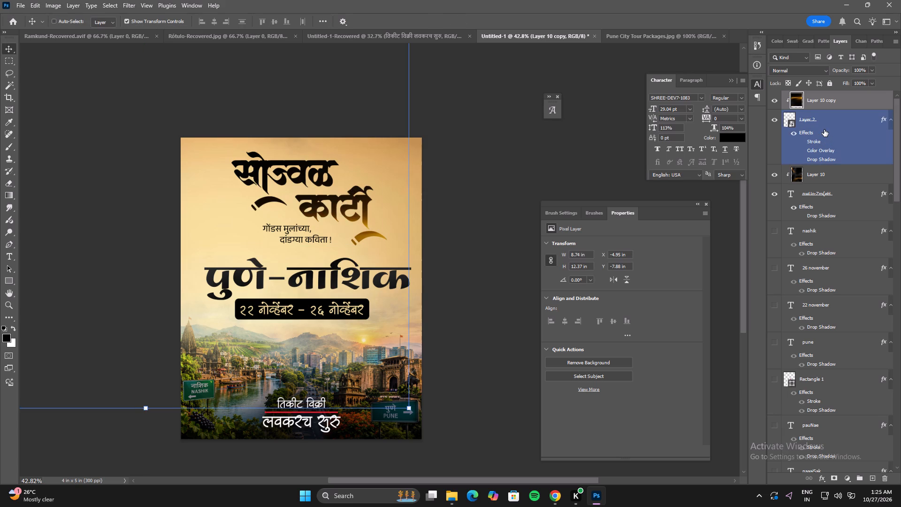
# Duplicate the enlarged gold texture and clip the new copy to the सोज्वळ कार्टी title.
pyautogui.hotkey('ctrl', 'j')
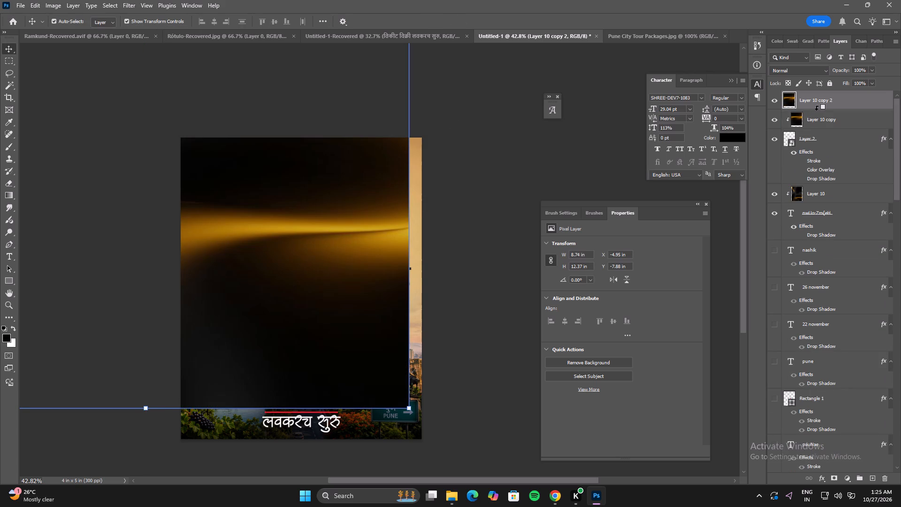
pyautogui.keyDown('alt'); pyautogui.click(817, 110); pyautogui.keyUp('alt')
# Rotate the new texture copy to about -97°, move it toward the poster's lower right and apply the transform.
pyautogui.click(412, 109)
pyautogui.moveTo(447, 94); pyautogui.dragTo(263, 234)
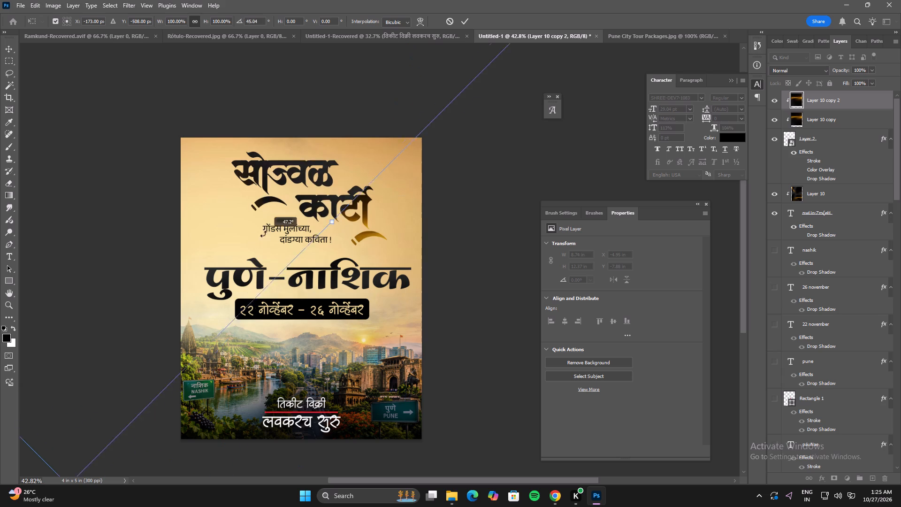
pyautogui.moveTo(263, 234); pyautogui.dragTo(34, 230)
pyautogui.moveTo(166, 104); pyautogui.dragTo(474, 362)
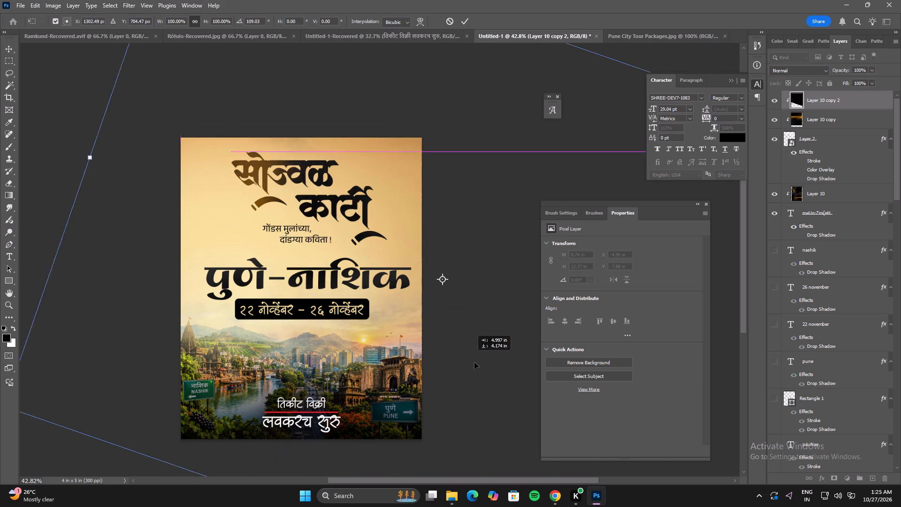
pyautogui.moveTo(474, 362); pyautogui.dragTo(394, 200)
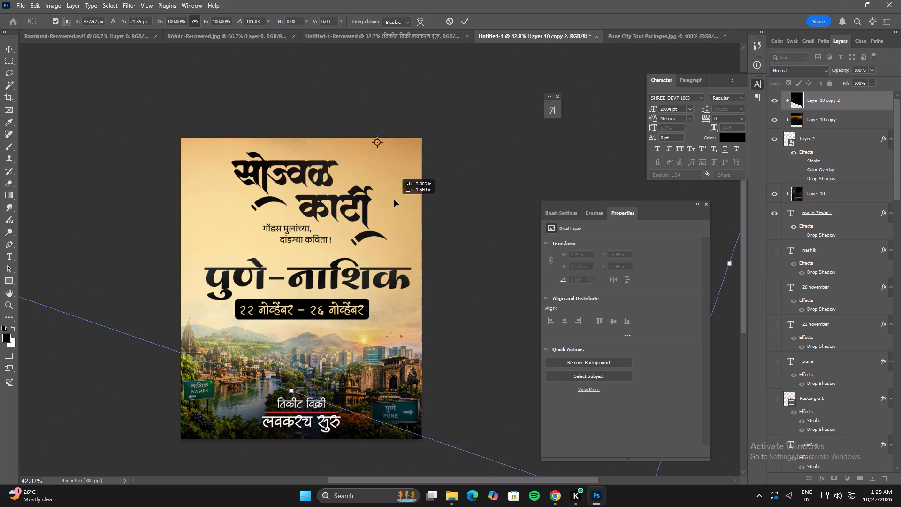
pyautogui.moveTo(394, 200); pyautogui.dragTo(394, 199)
pyautogui.moveTo(298, 435); pyautogui.dragTo(250, 83)
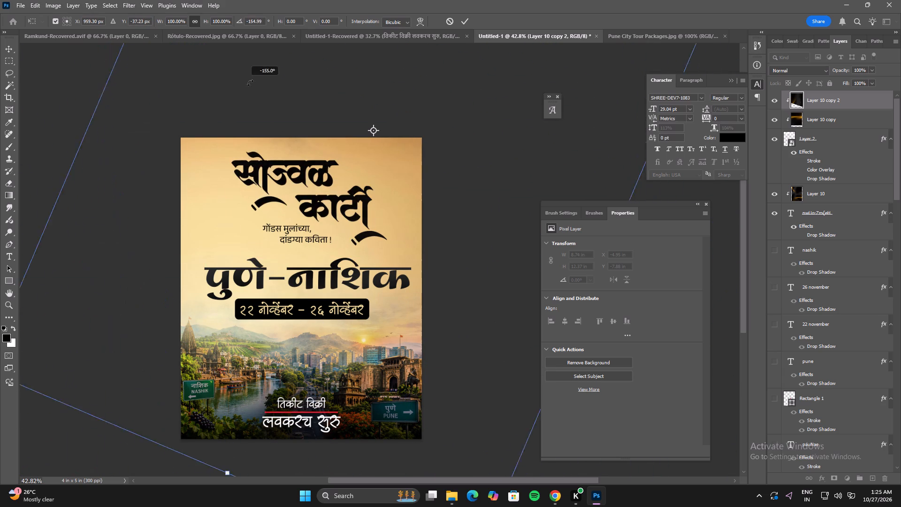
pyautogui.moveTo(250, 83); pyautogui.dragTo(364, 87)
pyautogui.moveTo(295, 169); pyautogui.dragTo(211, 338)
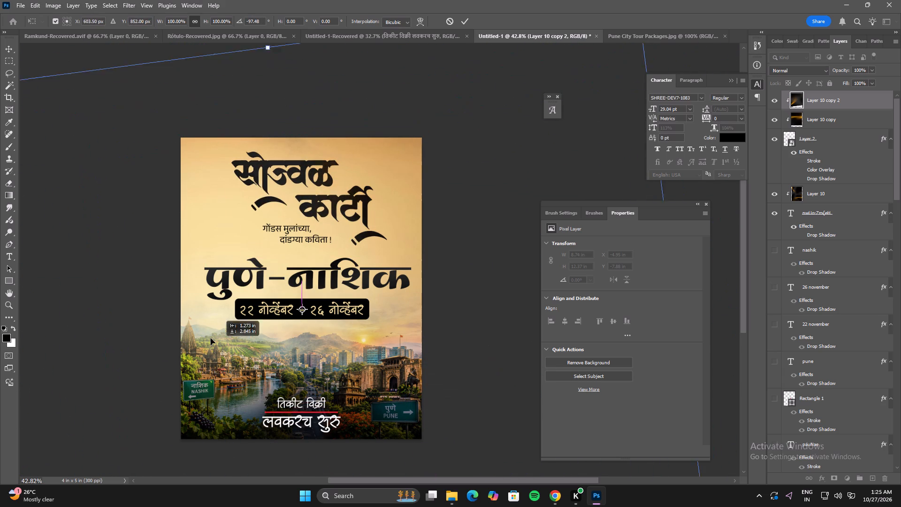
pyautogui.moveTo(211, 338); pyautogui.dragTo(478, 99)
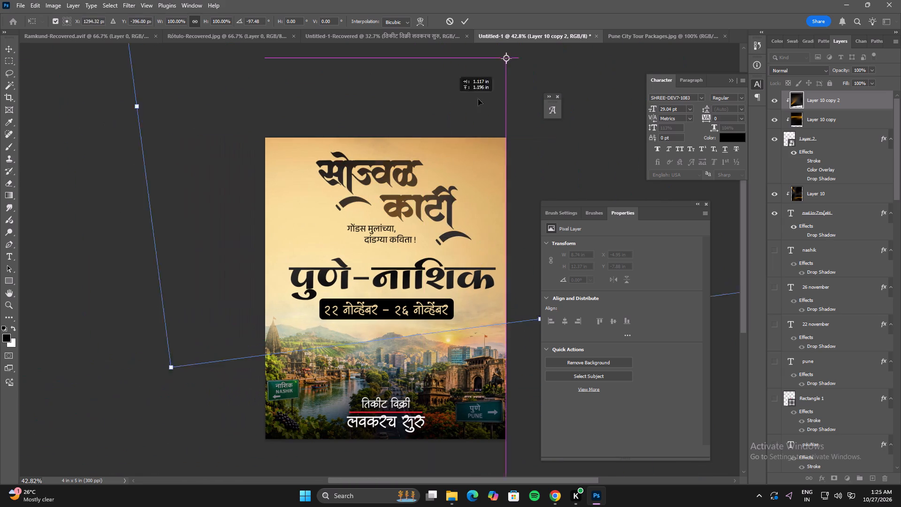
pyautogui.moveTo(478, 99); pyautogui.dragTo(574, 342)
pyautogui.doubleClick(417, 244)
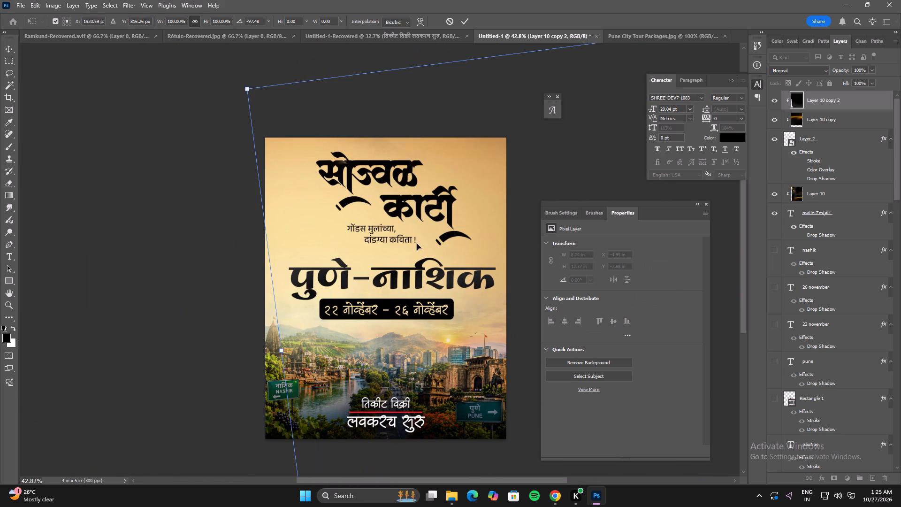
# Scale the new texture copy down to about 46% and move it over the left part of the सोज्वळ कार्टी title.
pyautogui.click(246, 298)
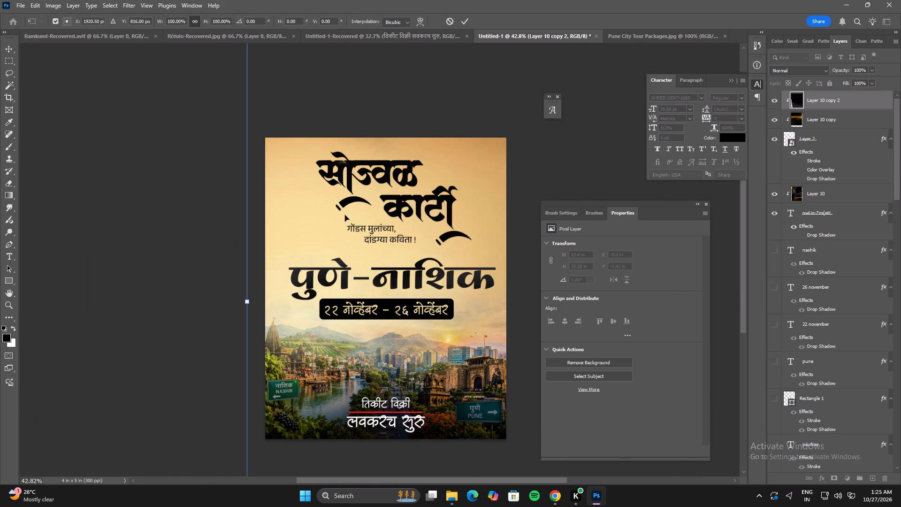
pyautogui.keyDown('alt'); pyautogui.moveTo(250, 302); pyautogui.dragTo(469, 310); pyautogui.keyUp('alt')
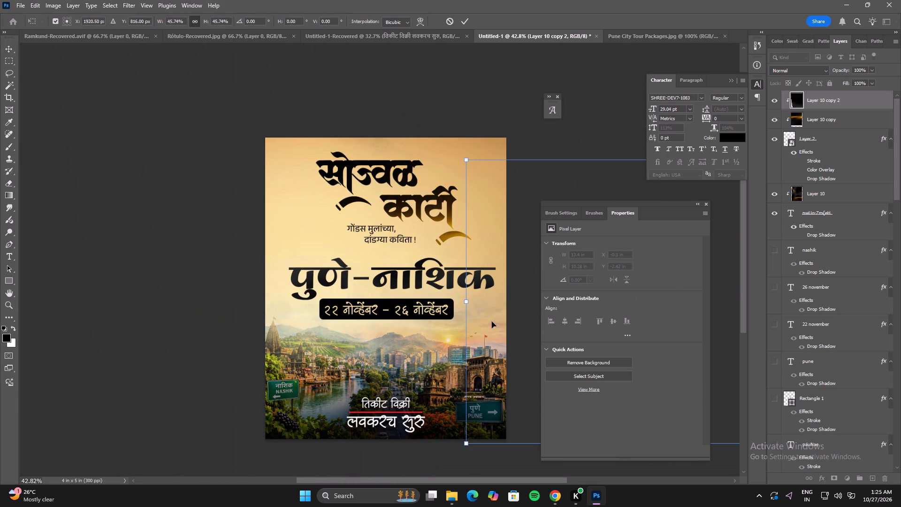
pyautogui.moveTo(502, 323); pyautogui.dragTo(295, 254)
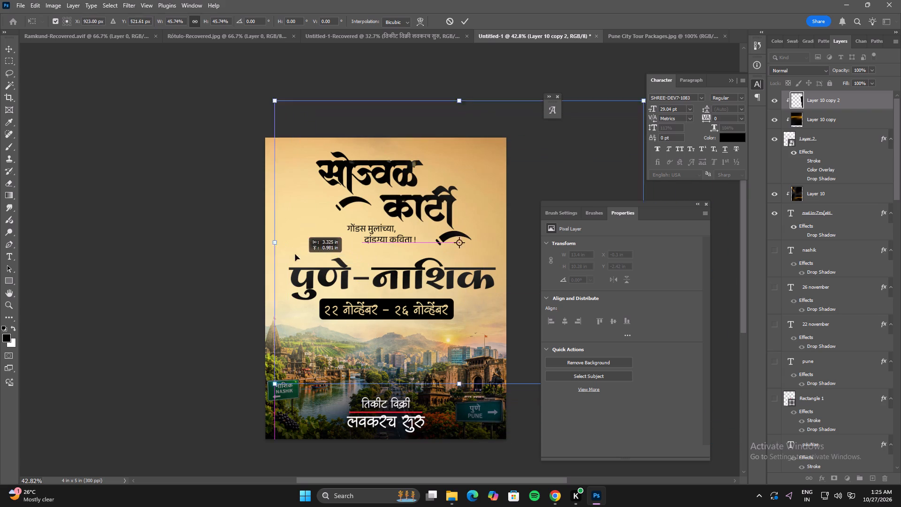
pyautogui.moveTo(295, 254); pyautogui.dragTo(153, 142)
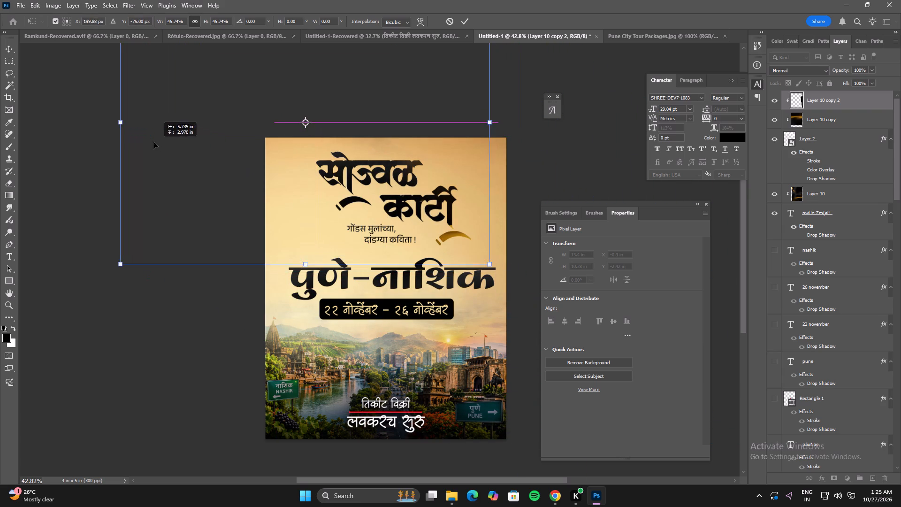
pyautogui.moveTo(153, 142); pyautogui.dragTo(23, 64)
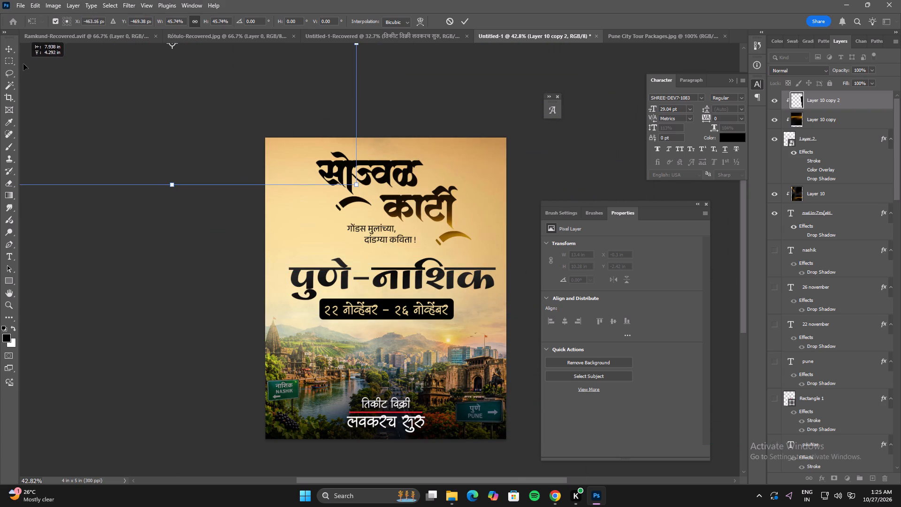
pyautogui.moveTo(23, 64); pyautogui.dragTo(79, 223)
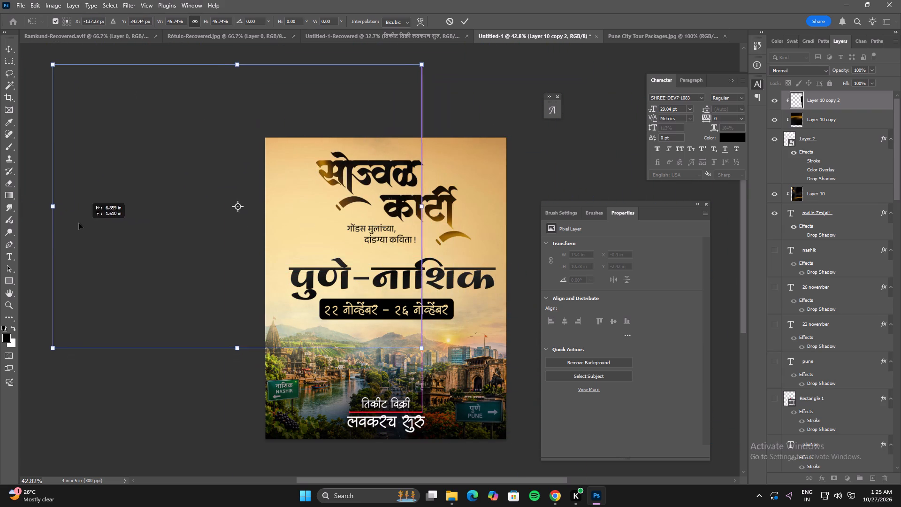
pyautogui.moveTo(79, 223); pyautogui.dragTo(75, 220)
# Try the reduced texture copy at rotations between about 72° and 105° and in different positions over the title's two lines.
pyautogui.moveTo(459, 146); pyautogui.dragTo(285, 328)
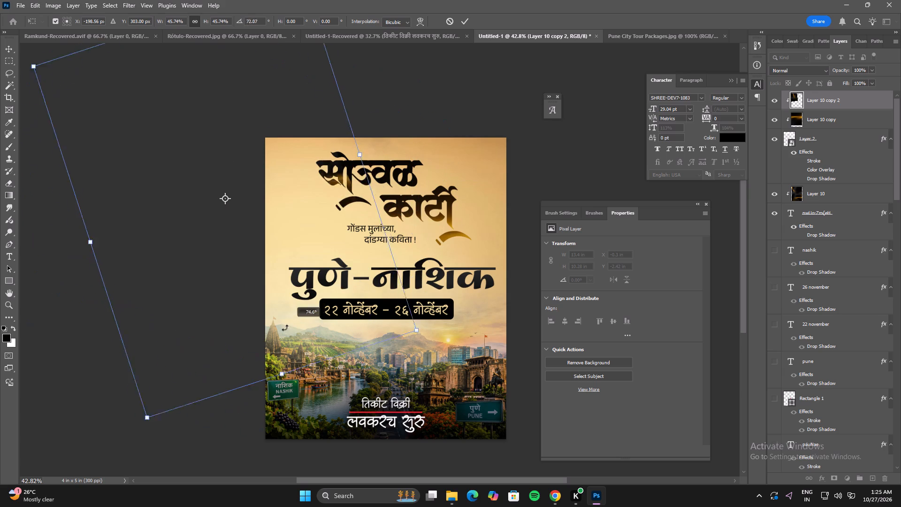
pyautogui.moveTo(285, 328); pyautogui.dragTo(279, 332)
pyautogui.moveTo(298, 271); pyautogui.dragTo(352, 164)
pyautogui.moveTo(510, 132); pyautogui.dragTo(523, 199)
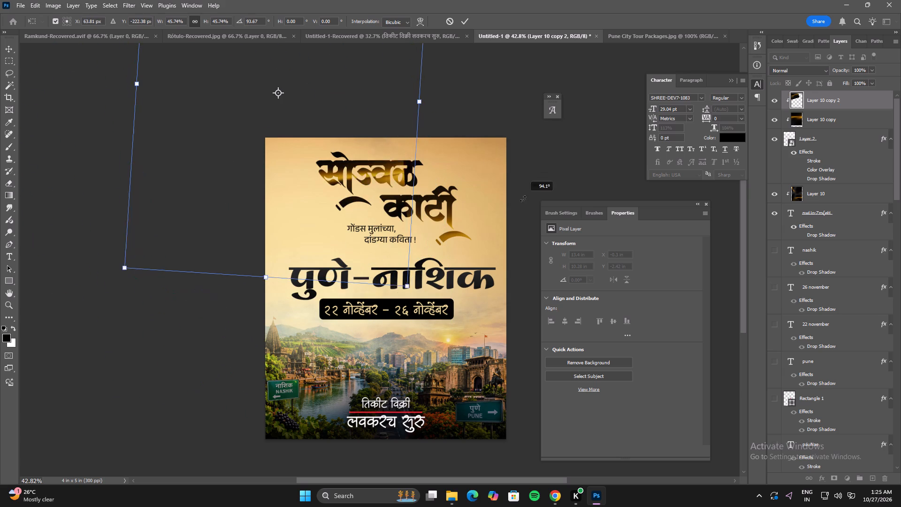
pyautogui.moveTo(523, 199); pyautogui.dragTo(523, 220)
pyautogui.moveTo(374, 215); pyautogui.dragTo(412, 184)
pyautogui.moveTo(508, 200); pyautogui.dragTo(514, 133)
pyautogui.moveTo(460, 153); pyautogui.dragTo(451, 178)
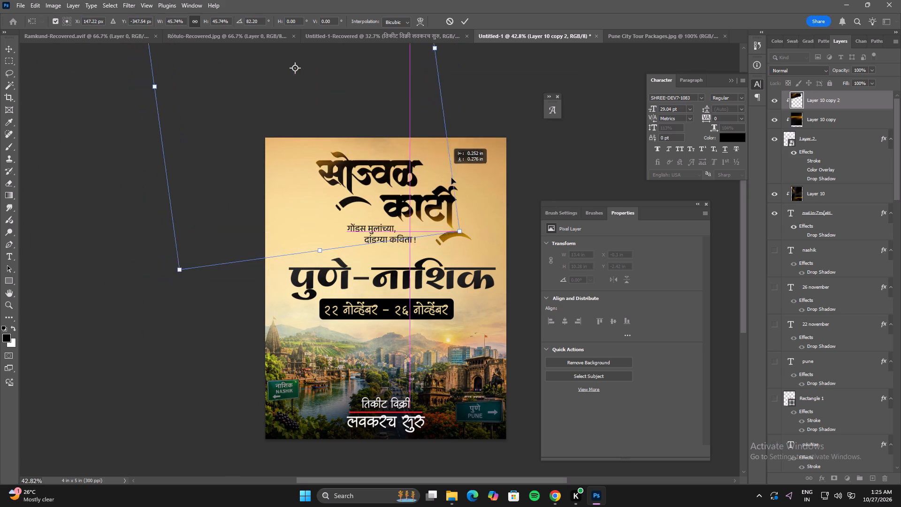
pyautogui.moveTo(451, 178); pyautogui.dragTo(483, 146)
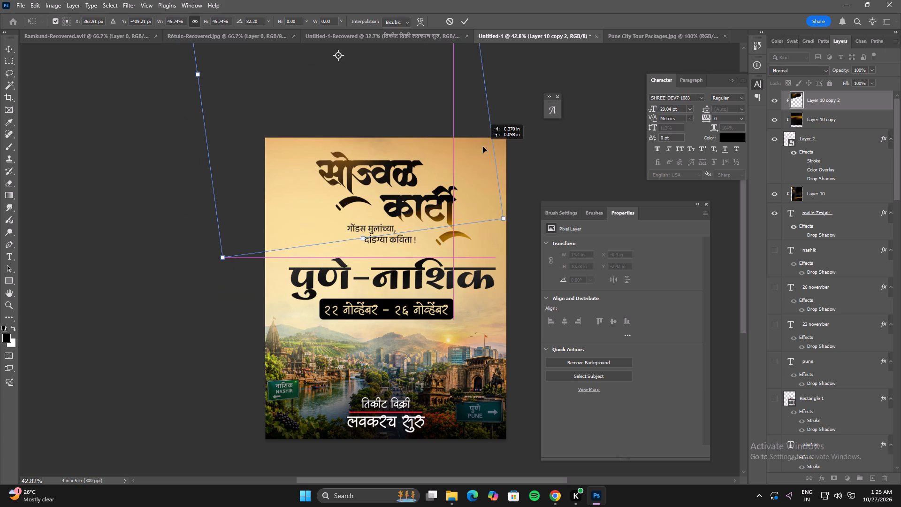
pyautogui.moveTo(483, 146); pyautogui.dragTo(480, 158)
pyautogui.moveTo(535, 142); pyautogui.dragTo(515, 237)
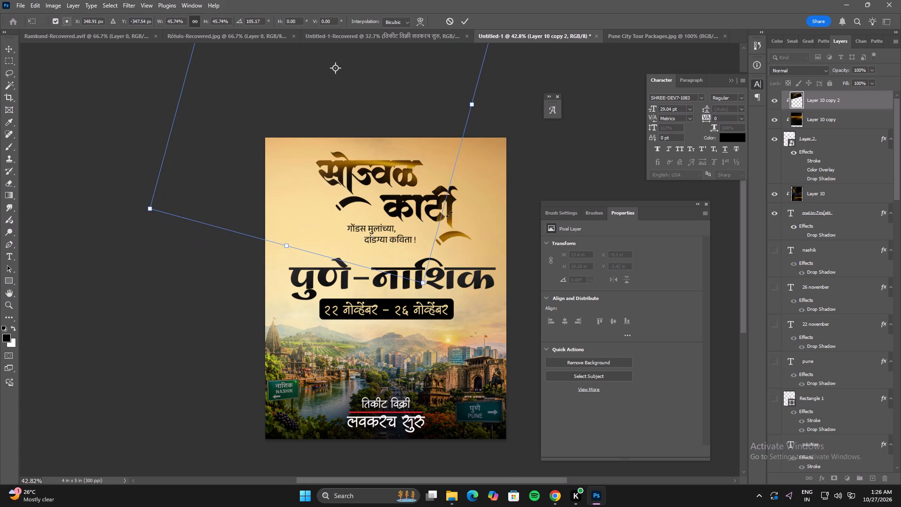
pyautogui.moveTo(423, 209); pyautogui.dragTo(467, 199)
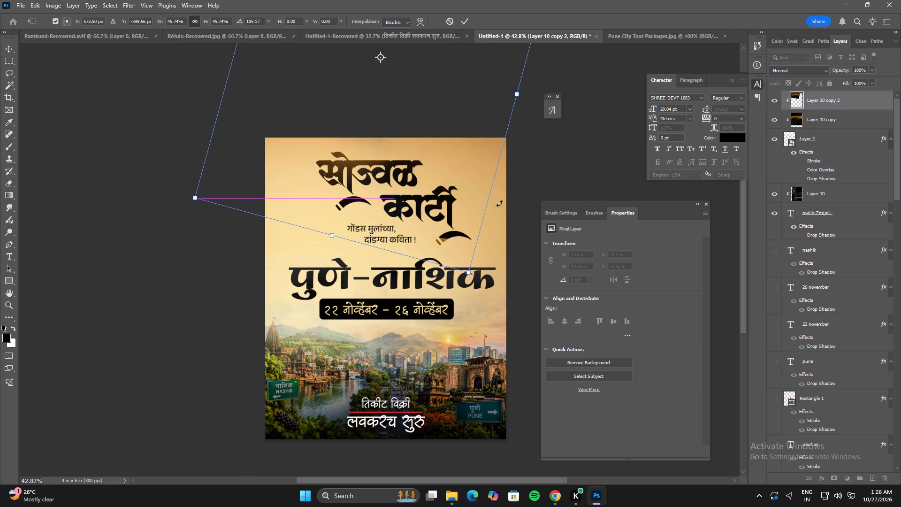
# Rotate the reduced texture copy to about 15° and position it over the left side of सोज्वळ.
pyautogui.moveTo(543, 191); pyautogui.dragTo(466, 26)
pyautogui.moveTo(450, 105); pyautogui.dragTo(279, 268)
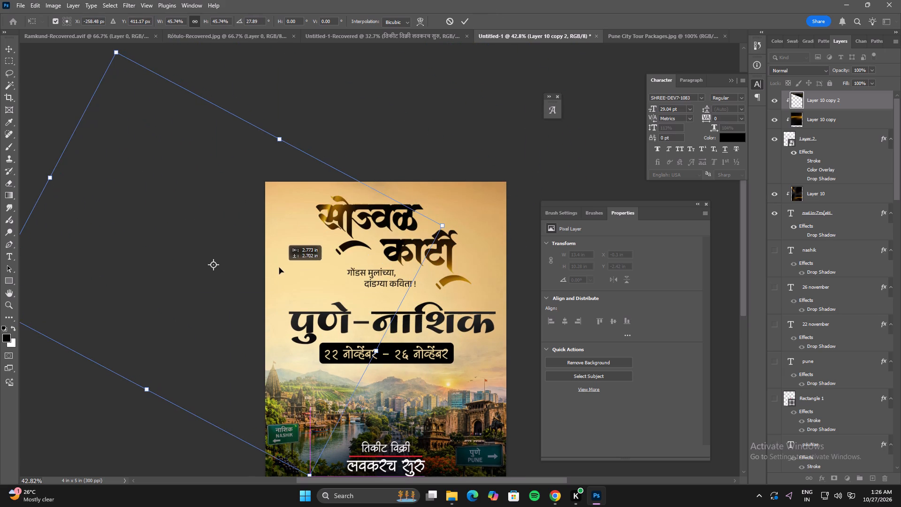
pyautogui.moveTo(279, 268); pyautogui.dragTo(280, 268)
pyautogui.moveTo(489, 158); pyautogui.dragTo(332, 69)
pyautogui.moveTo(280, 249); pyautogui.dragTo(323, 266)
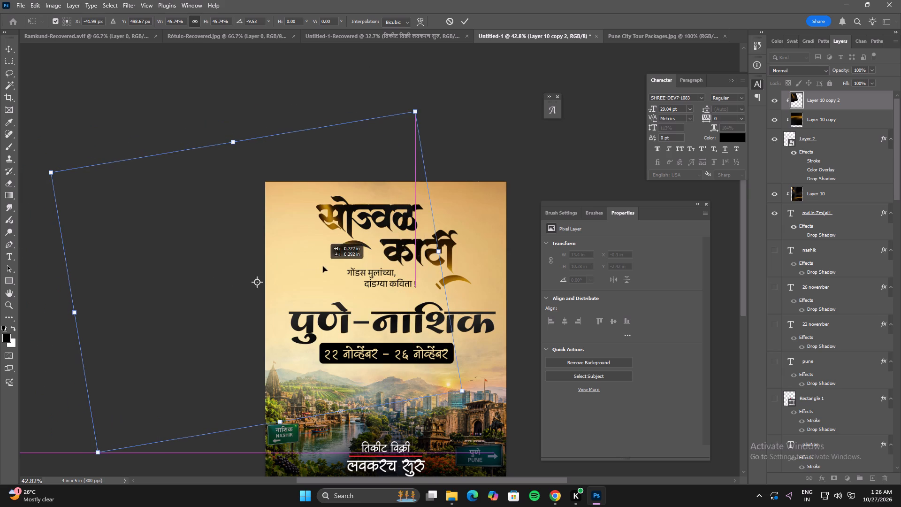
pyautogui.moveTo(323, 266); pyautogui.dragTo(311, 265)
pyautogui.moveTo(464, 243); pyautogui.dragTo(454, 199)
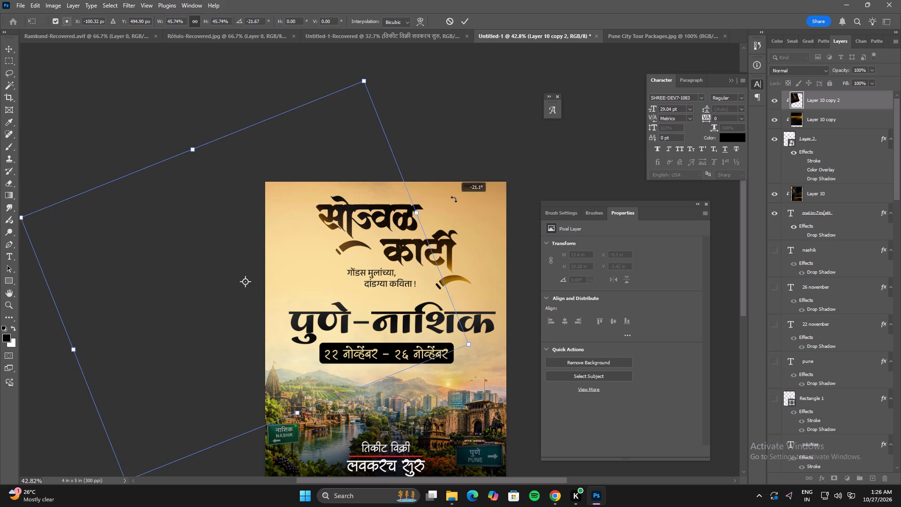
pyautogui.moveTo(454, 199); pyautogui.dragTo(435, 329)
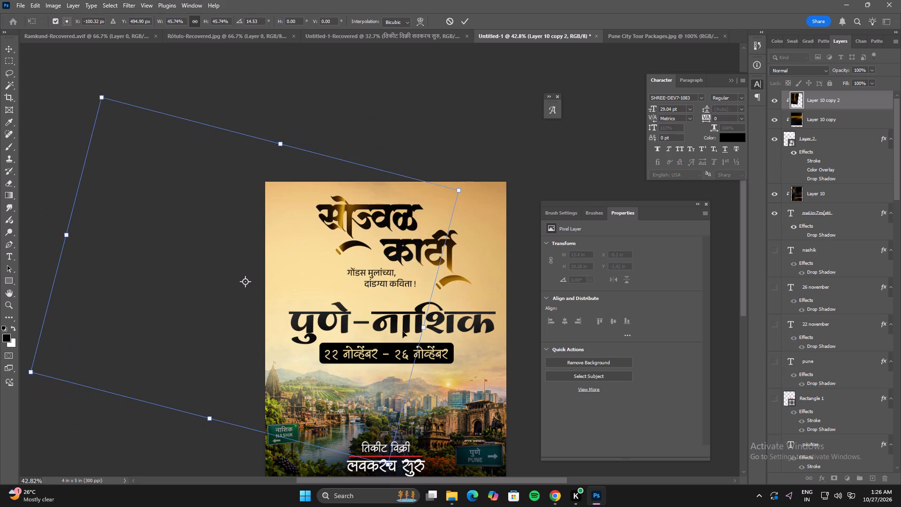
pyautogui.moveTo(365, 322); pyautogui.dragTo(336, 281)
# Flip the reduced texture copy horizontally and move it back over both lines of the सोज्वळ कार्टी title.
pyautogui.rightClick(328, 254)
pyautogui.click(373, 437)
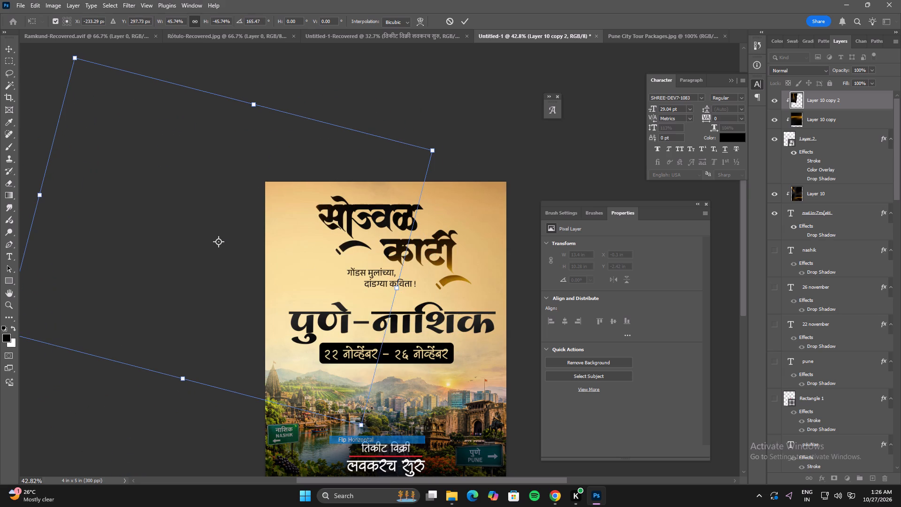
pyautogui.moveTo(273, 300); pyautogui.dragTo(453, 307)
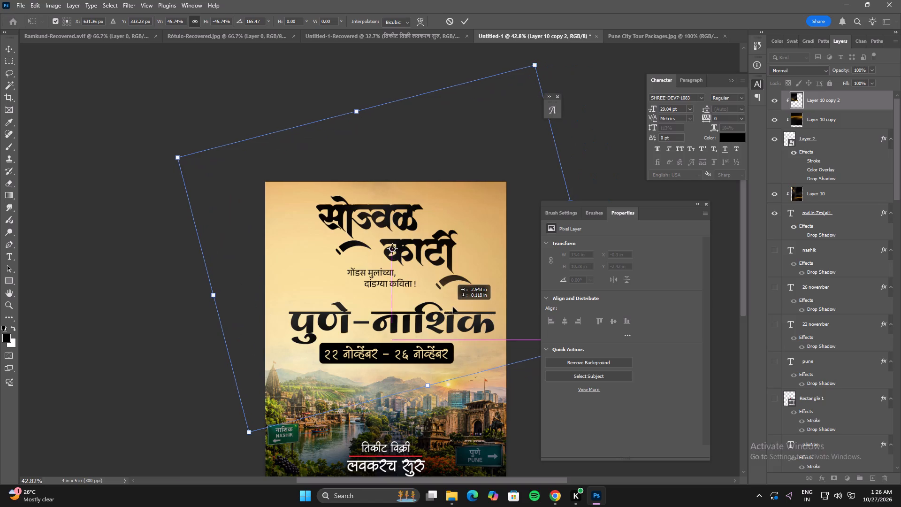
pyautogui.moveTo(453, 307); pyautogui.dragTo(462, 307)
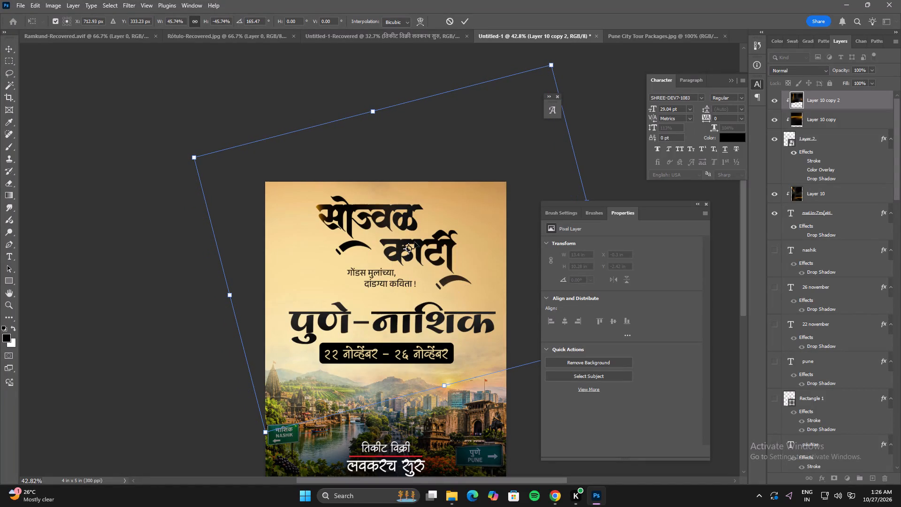
pyautogui.moveTo(414, 279); pyautogui.dragTo(402, 284)
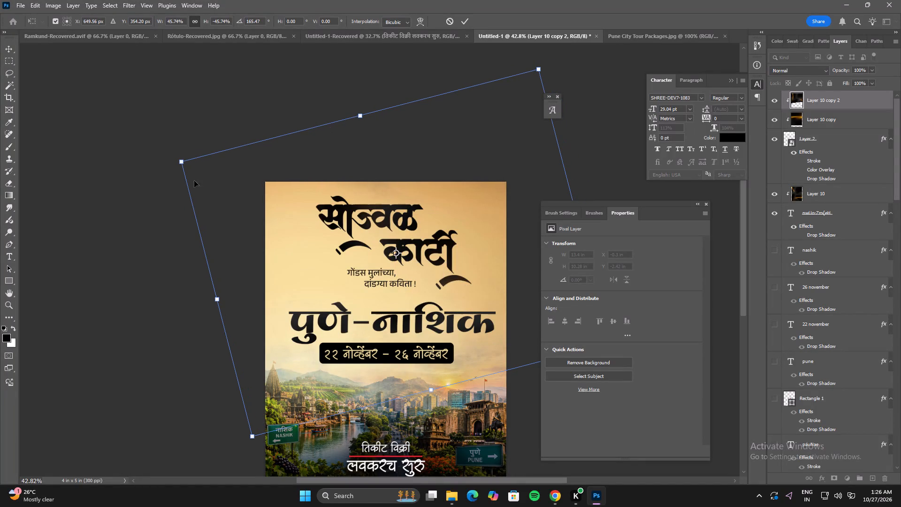
# Enlarge the flipped texture copy to about 54%, try positions over the title, centre it near सो and apply the transform.
pyautogui.moveTo(183, 161); pyautogui.dragTo(102, 143)
pyautogui.moveTo(87, 226); pyautogui.dragTo(119, 226)
pyautogui.moveTo(196, 239); pyautogui.dragTo(258, 241)
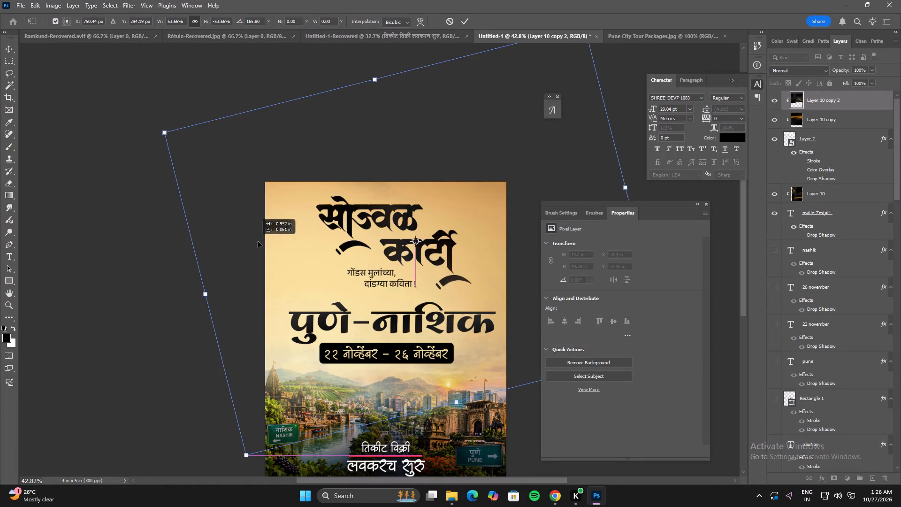
pyautogui.moveTo(258, 241); pyautogui.dragTo(261, 233)
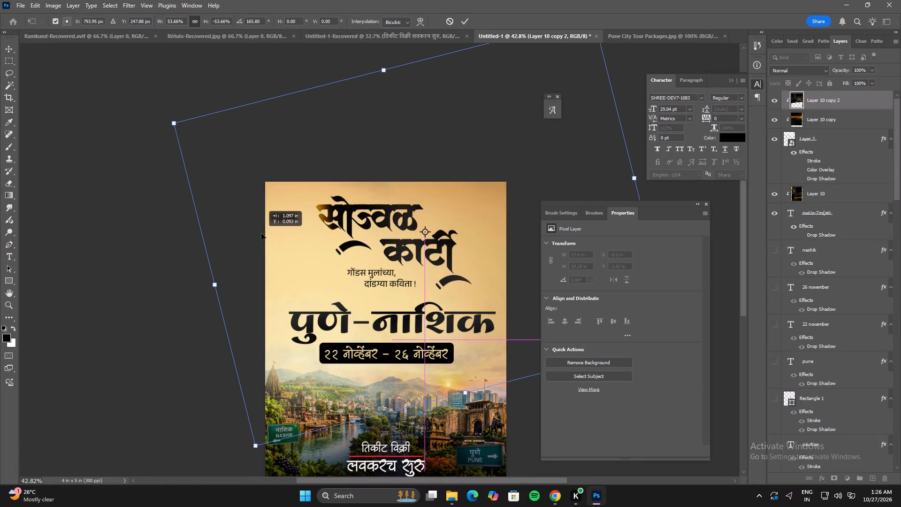
pyautogui.moveTo(261, 233); pyautogui.dragTo(244, 238)
pyautogui.moveTo(397, 239); pyautogui.dragTo(356, 236)
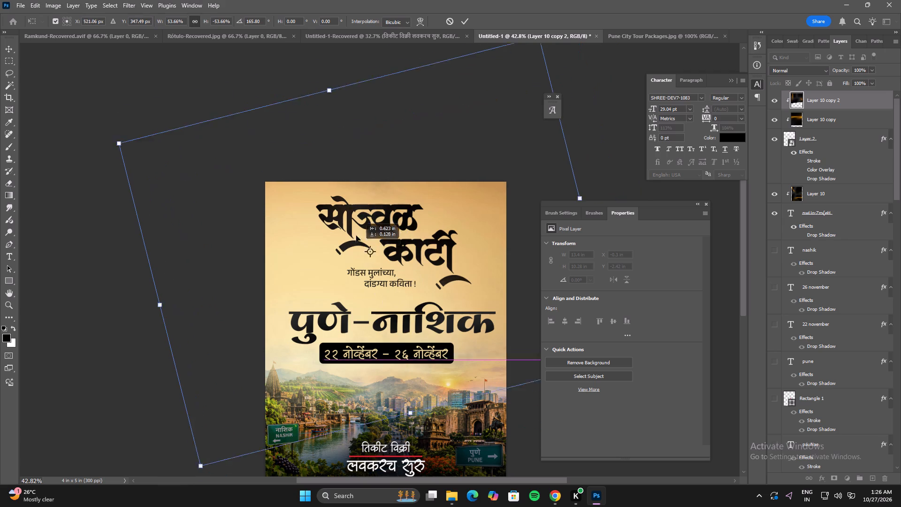
pyautogui.moveTo(356, 236); pyautogui.dragTo(343, 210)
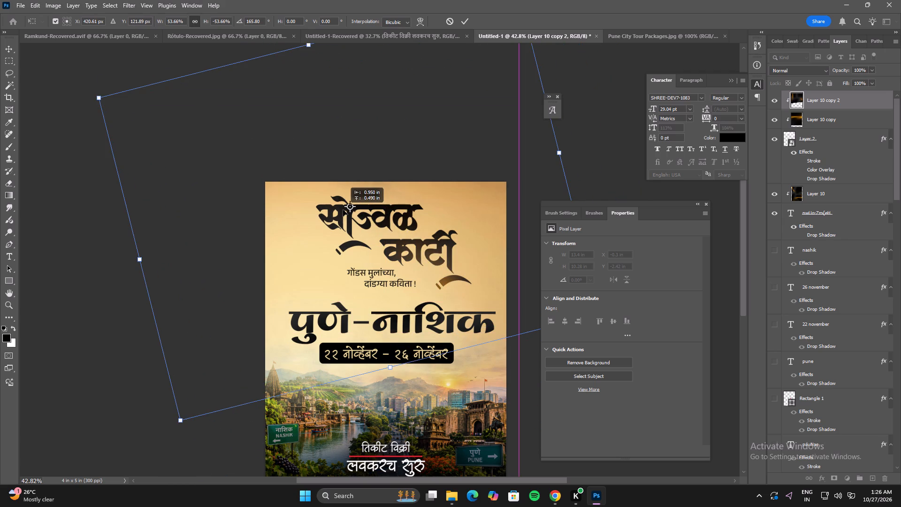
pyautogui.moveTo(343, 210); pyautogui.dragTo(260, 154)
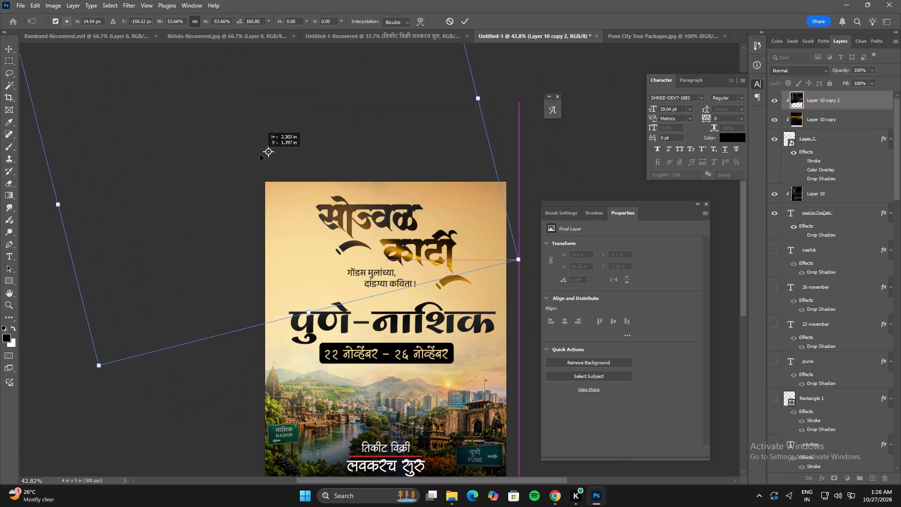
pyautogui.moveTo(260, 154); pyautogui.dragTo(333, 201)
pyautogui.doubleClick(333, 201)
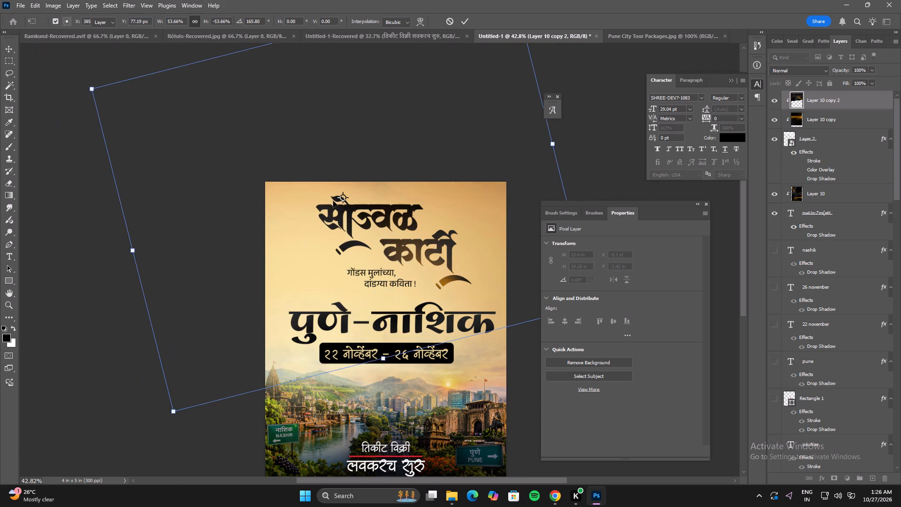
# Hide both clipped texture layers over the title, Layer 10 copy 2 and Layer 10 copy.
pyautogui.moveTo(774, 99); pyautogui.dragTo(774, 117)
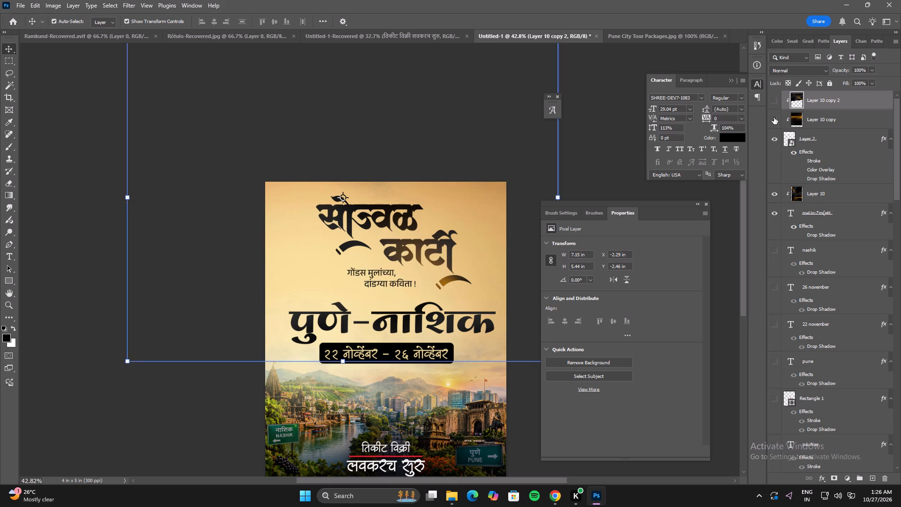
pyautogui.moveTo(774, 117); pyautogui.dragTo(774, 118)
# Copy the Pinterest texture with a black centre and glowing golden edges and paste it clipped directly above title Layer 2.
pyautogui.click(848, 134)
pyautogui.hotkey('alt', 'Tab')
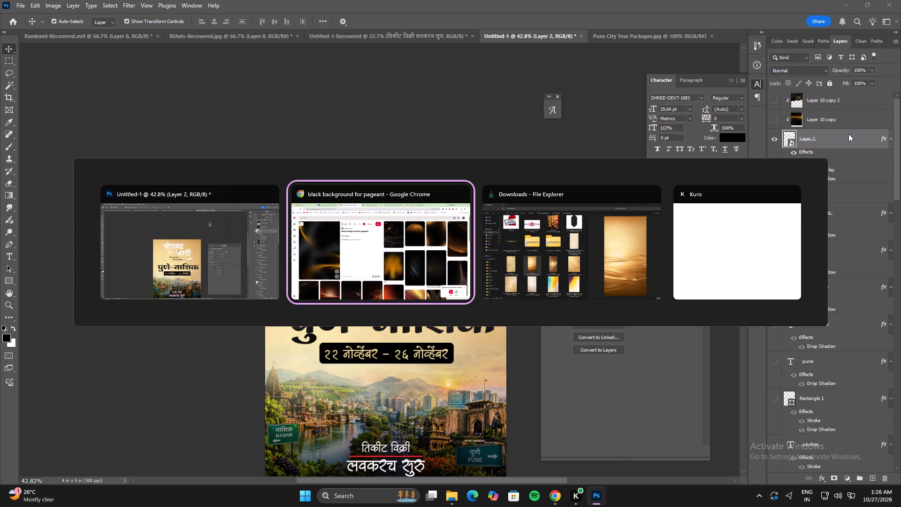
pyautogui.click(719, 161)
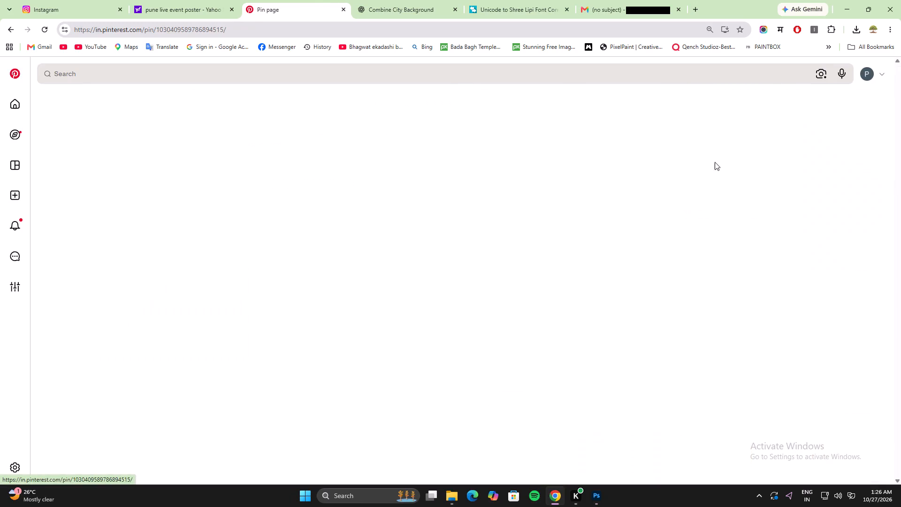
pyautogui.rightClick(156, 191)
pyautogui.click(188, 230)
pyautogui.hotkey('alt', 'Tab')
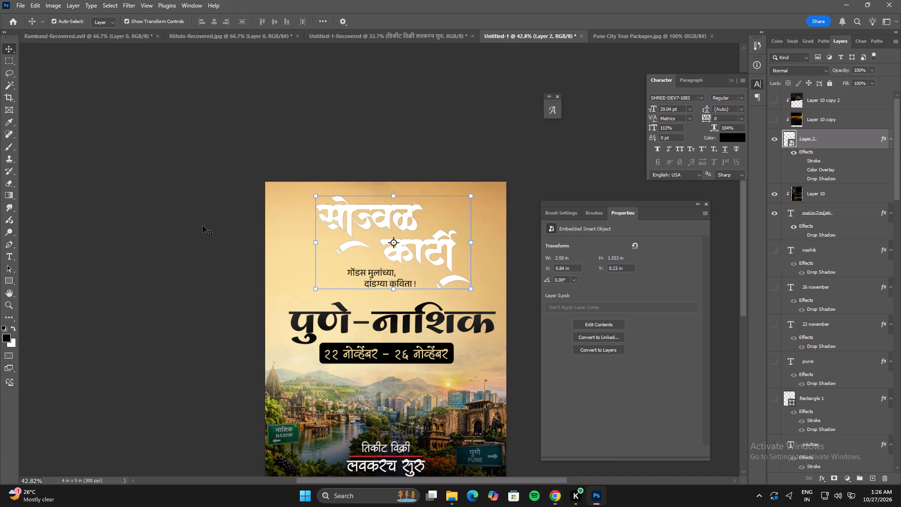
pyautogui.hotkey('ctrl', 'v')
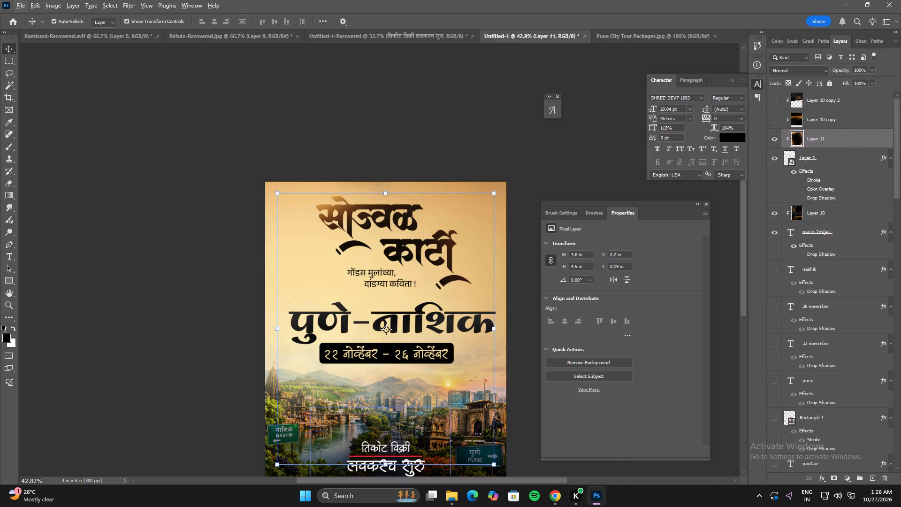
# Shrink the pasted texture to about 45%, rotate it 90° clockwise and stretch its width to span the सोज्वळ कार्टी title.
pyautogui.moveTo(387, 466); pyautogui.dragTo(375, 317)
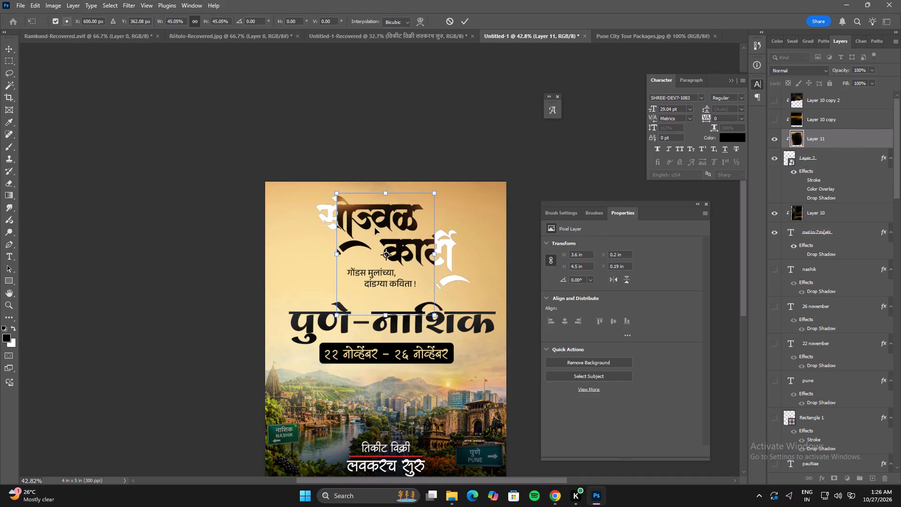
pyautogui.rightClick(375, 228)
pyautogui.click(403, 392)
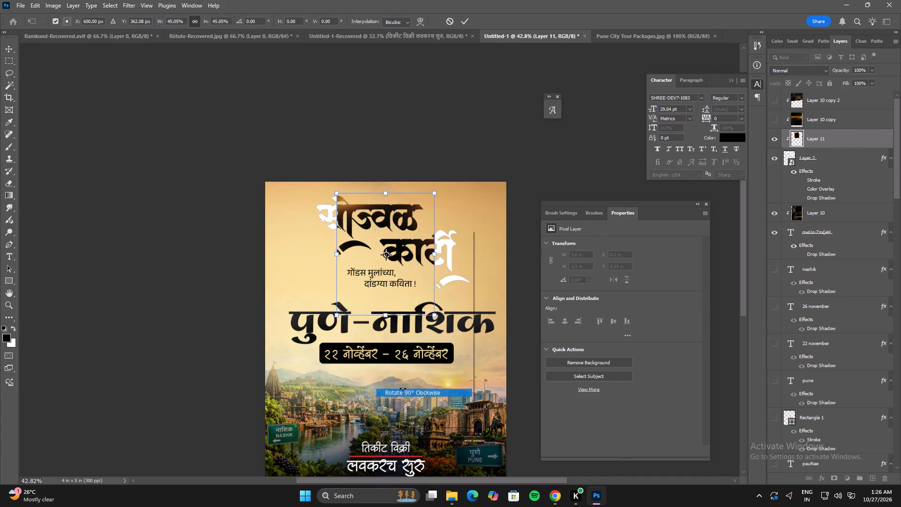
pyautogui.moveTo(424, 261); pyautogui.dragTo(419, 244)
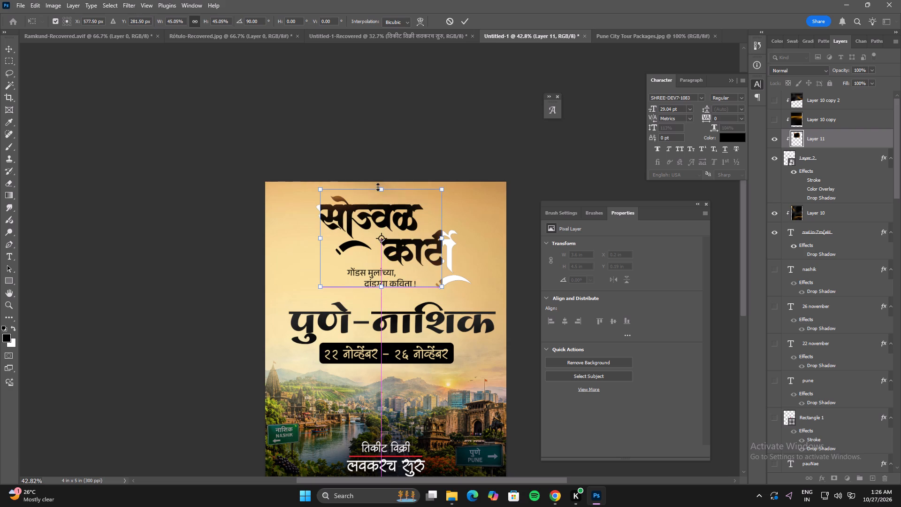
pyautogui.keyDown('shift'); pyautogui.moveTo(445, 257); pyautogui.dragTo(478, 257); pyautogui.keyUp('shift')
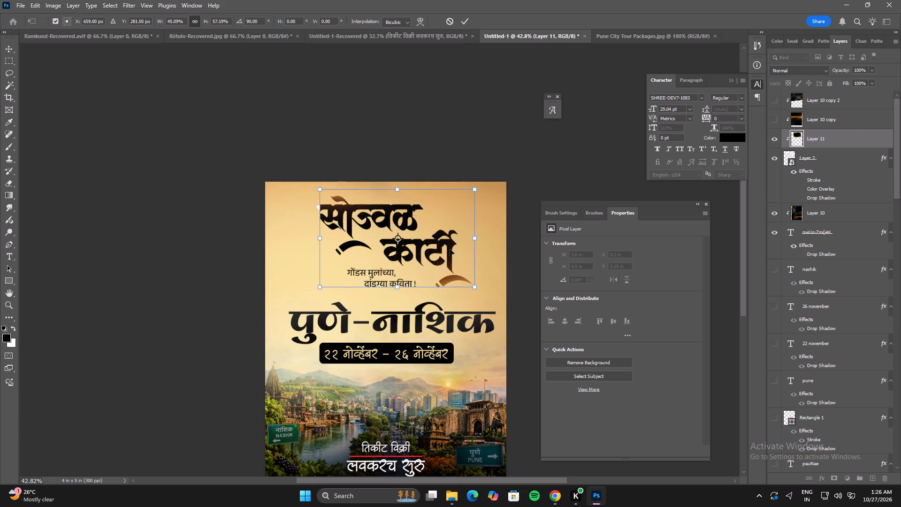
pyautogui.keyDown('shift'); pyautogui.moveTo(425, 238); pyautogui.dragTo(424, 243); pyautogui.keyUp('shift')
pyautogui.keyDown('shift'); pyautogui.moveTo(321, 242); pyautogui.dragTo(306, 241); pyautogui.keyUp('shift')
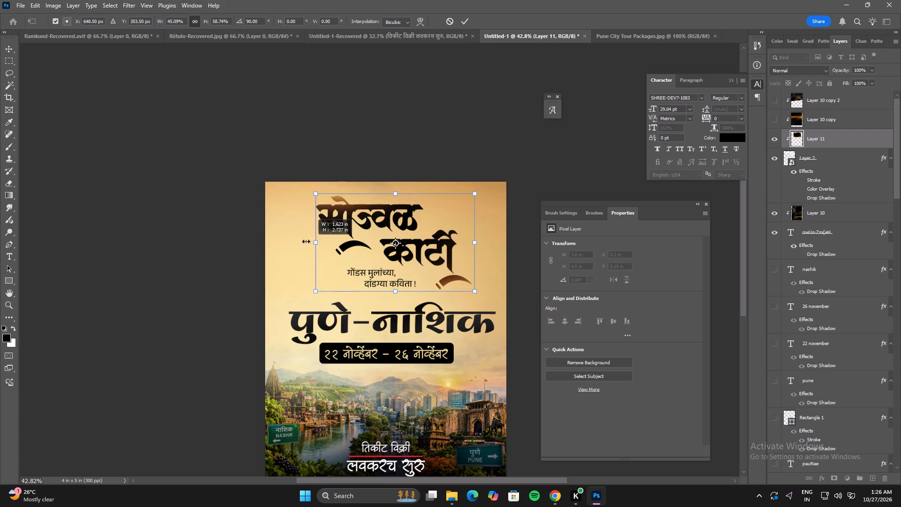
pyautogui.keyDown('shift'); pyautogui.moveTo(306, 241); pyautogui.dragTo(305, 241); pyautogui.keyUp('shift')
pyautogui.keyDown('shift'); pyautogui.moveTo(414, 253); pyautogui.dragTo(414, 239); pyautogui.keyUp('shift')
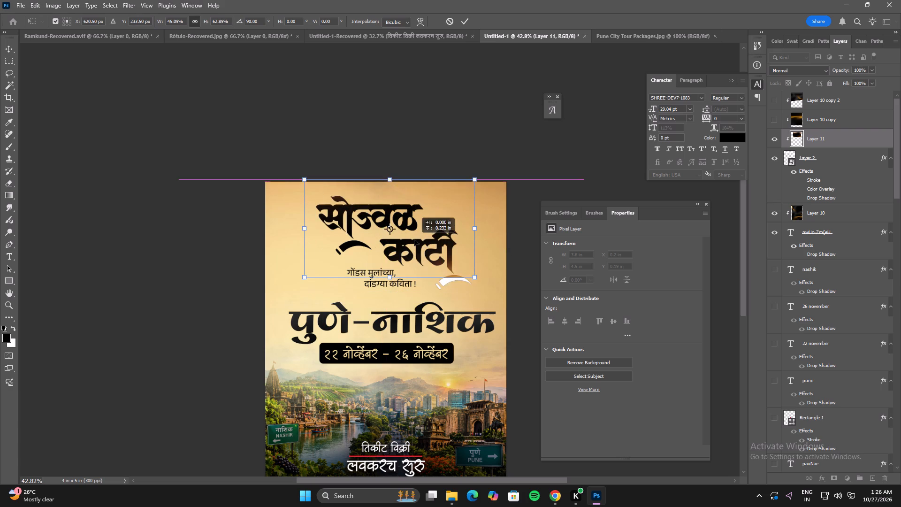
pyautogui.keyDown('shift'); pyautogui.moveTo(414, 239); pyautogui.dragTo(416, 248); pyautogui.keyUp('shift')
# Enlarge the rotated texture to about 4.29 by 2.46 in, position it over the whole title and apply the transform.
pyautogui.keyDown('alt'); pyautogui.moveTo(476, 238); pyautogui.dragTo(533, 238); pyautogui.keyUp('alt')
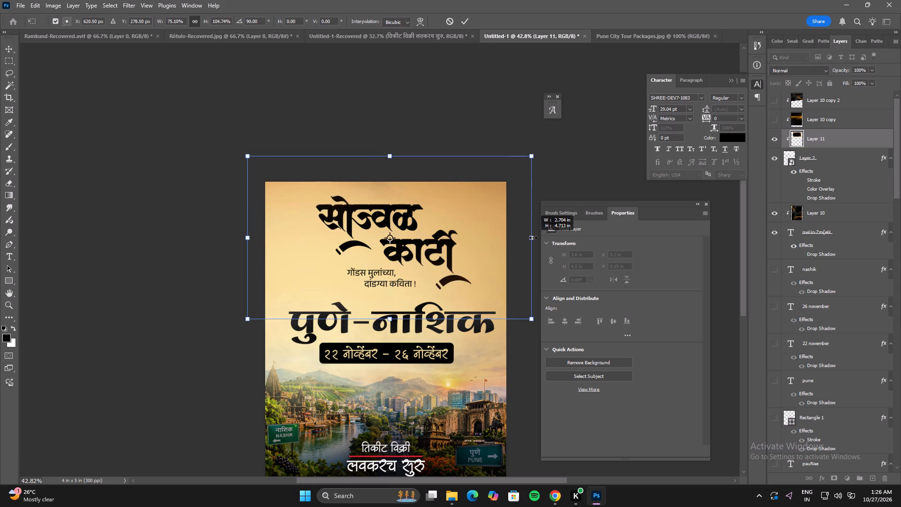
pyautogui.keyDown('alt'); pyautogui.moveTo(533, 238); pyautogui.dragTo(491, 241); pyautogui.keyUp('alt')
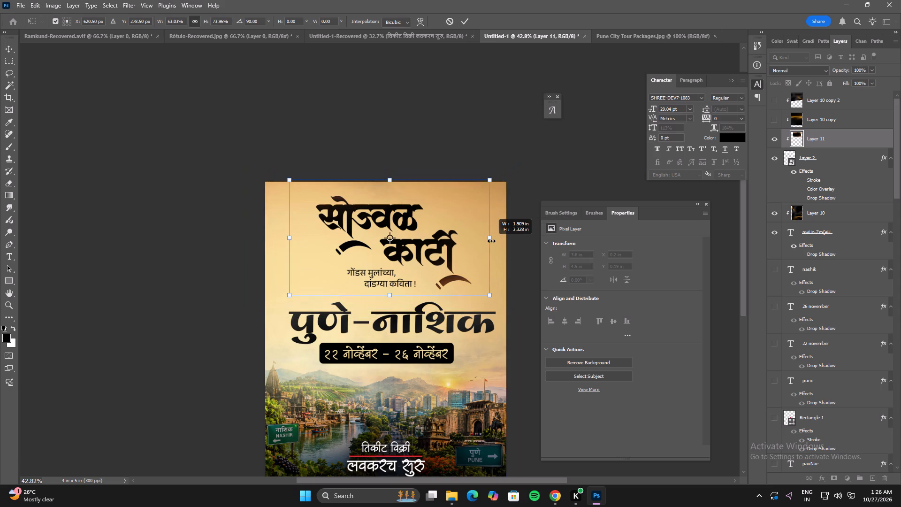
pyautogui.keyDown('alt'); pyautogui.moveTo(491, 241); pyautogui.dragTo(535, 233); pyautogui.keyUp('alt')
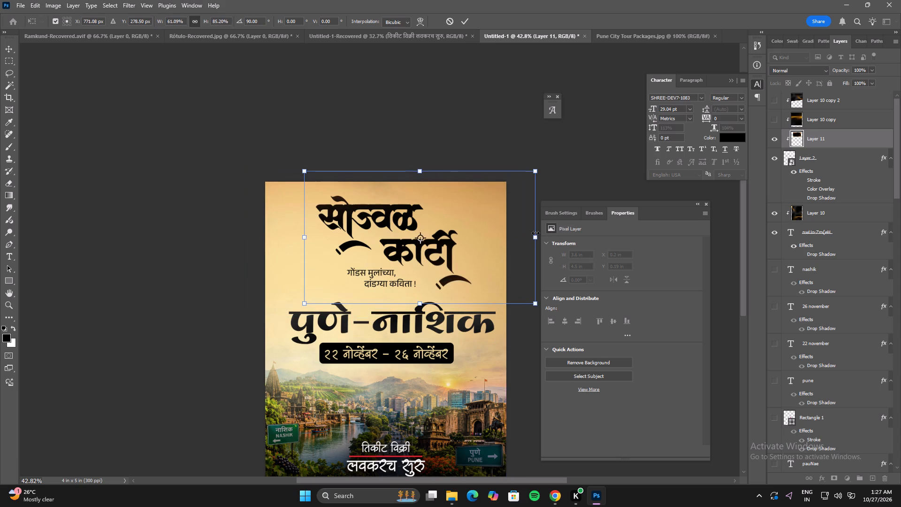
pyautogui.keyDown('alt'); pyautogui.moveTo(535, 233); pyautogui.dragTo(537, 233); pyautogui.keyUp('alt')
pyautogui.moveTo(451, 251); pyautogui.dragTo(441, 250)
pyautogui.keyDown('alt'); pyautogui.moveTo(525, 242); pyautogui.dragTo(526, 242); pyautogui.keyUp('alt')
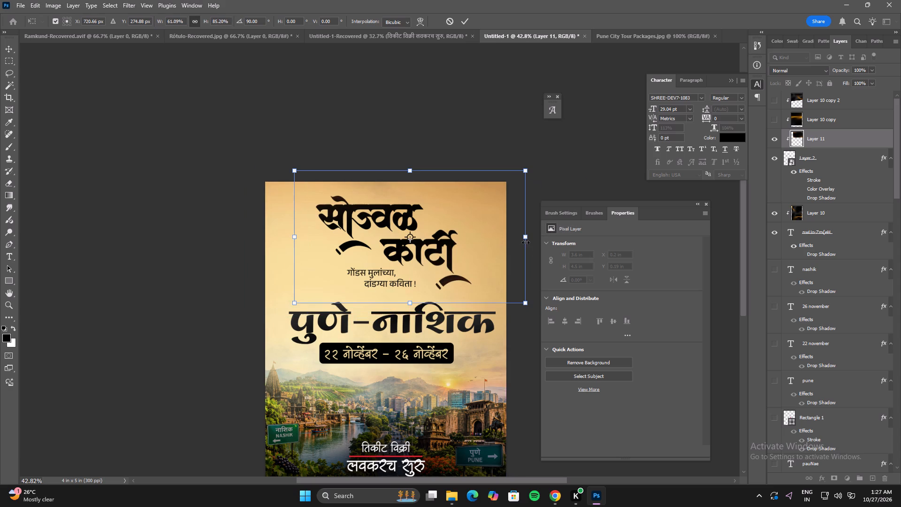
pyautogui.keyDown('alt'); pyautogui.moveTo(526, 242); pyautogui.dragTo(539, 242); pyautogui.keyUp('alt')
pyautogui.moveTo(496, 251); pyautogui.dragTo(453, 253)
pyautogui.doubleClick(453, 253)
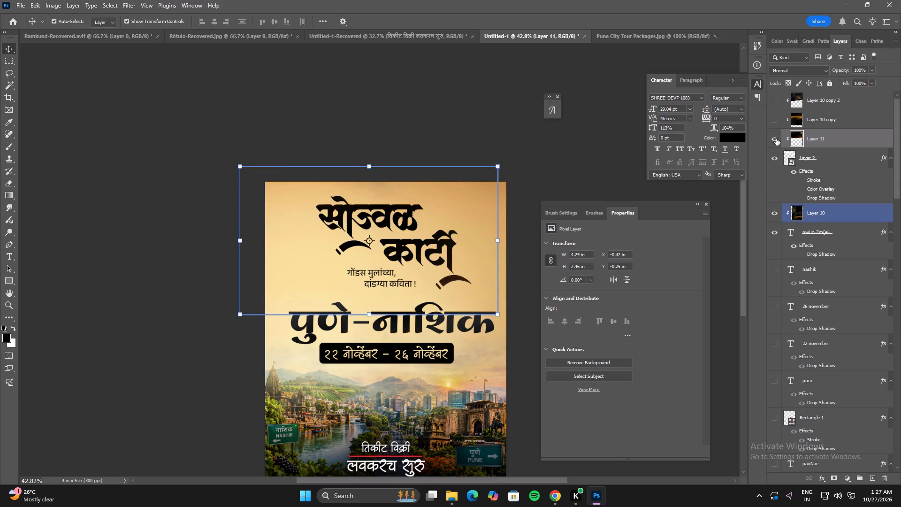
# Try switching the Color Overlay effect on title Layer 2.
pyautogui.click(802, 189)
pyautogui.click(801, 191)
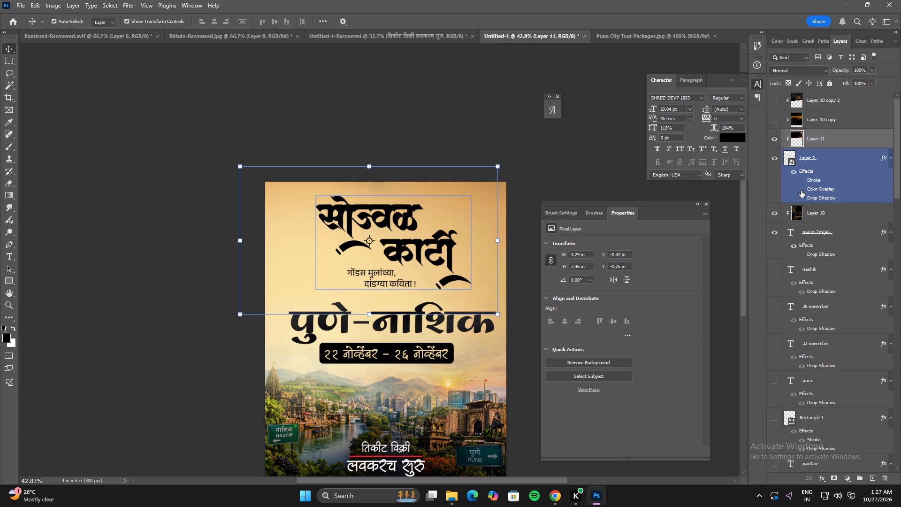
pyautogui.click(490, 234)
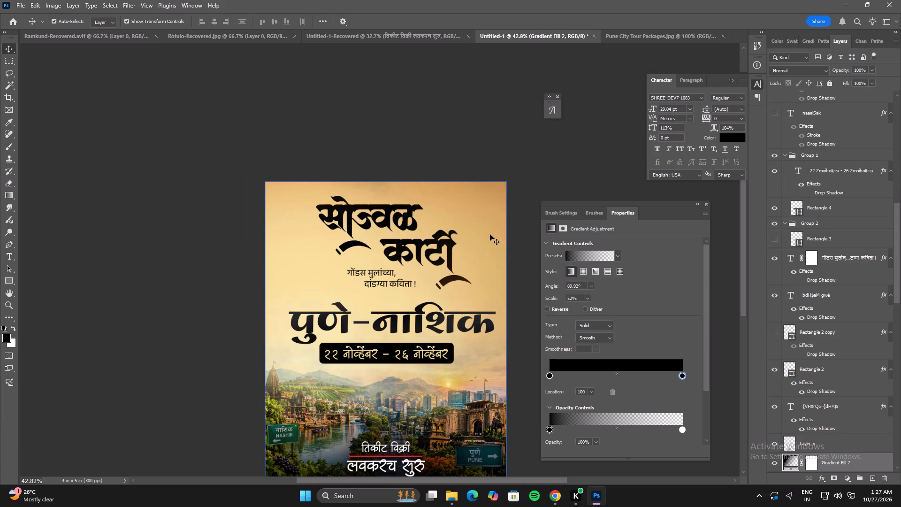
# Copy the related Pinterest texture with a dark centre and bright golden flare and paste it clipped above Layer 11.
pyautogui.click(411, 210)
pyautogui.hotkey('alt', 'Tab')
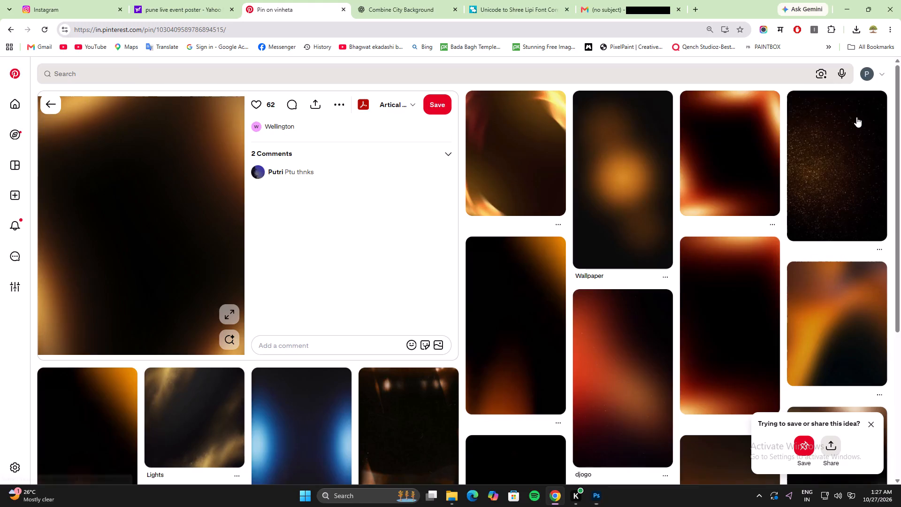
pyautogui.scroll(-1, 691, 366)
pyautogui.scroll(2, 683, 377)
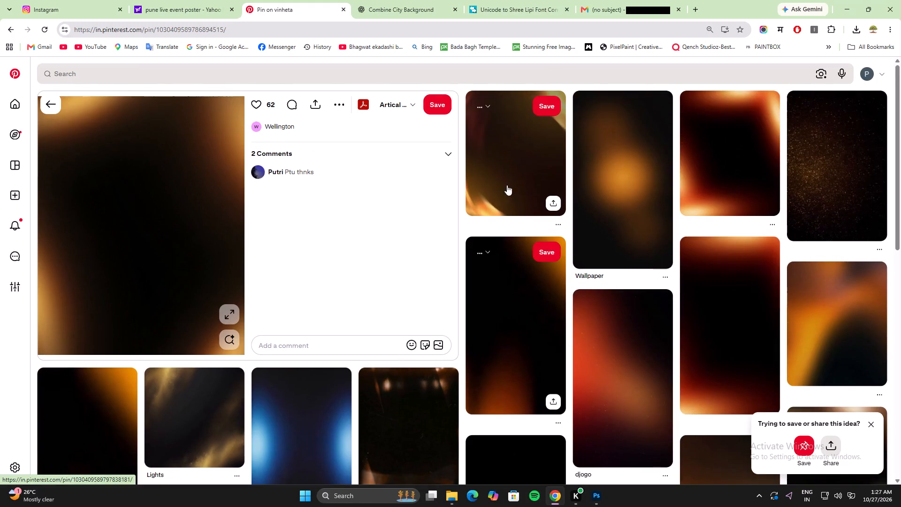
pyautogui.click(514, 152)
pyautogui.rightClick(193, 206)
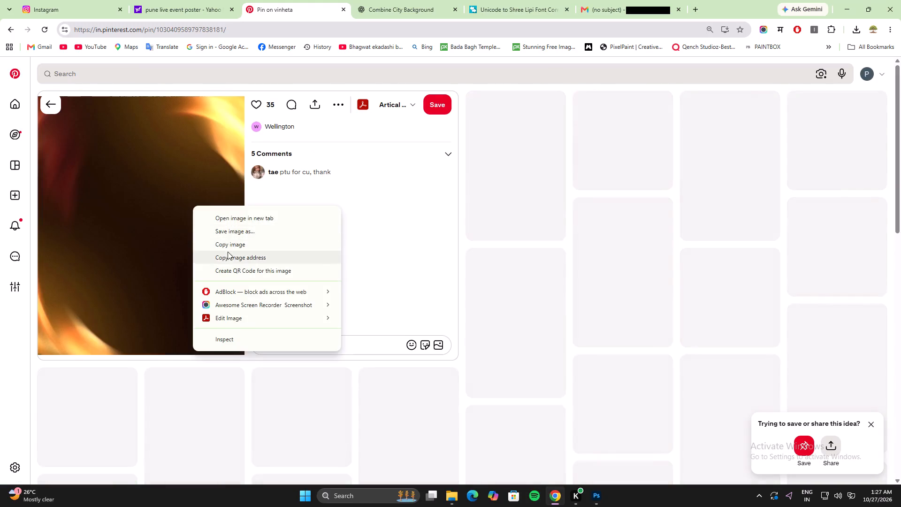
pyautogui.click(228, 244)
pyautogui.hotkey('alt', 'Tab')
pyautogui.hotkey('ctrl', 'v')
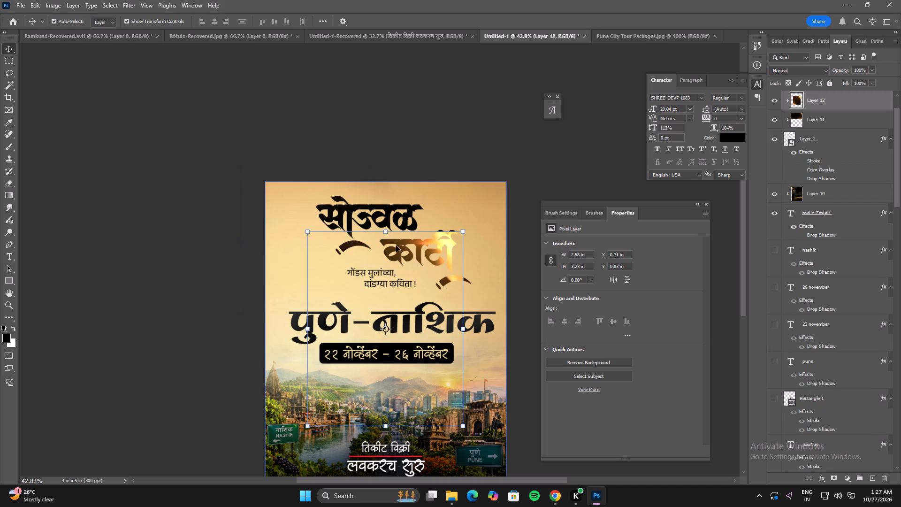
# Enlarge the Layer 12 flare texture to about 5.31 by 6.63 in, position it over the सोज्वळ कार्टी title and apply the transform.
pyautogui.keyDown('alt'); pyautogui.moveTo(464, 287); pyautogui.dragTo(494, 287); pyautogui.keyUp('alt')
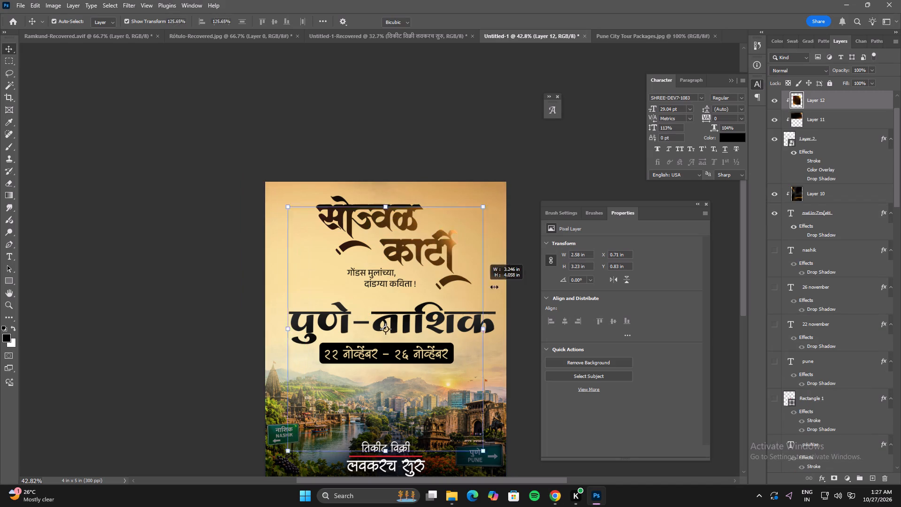
pyautogui.keyDown('alt'); pyautogui.moveTo(494, 287); pyautogui.dragTo(546, 286); pyautogui.keyUp('alt')
pyautogui.moveTo(454, 316); pyautogui.dragTo(440, 244)
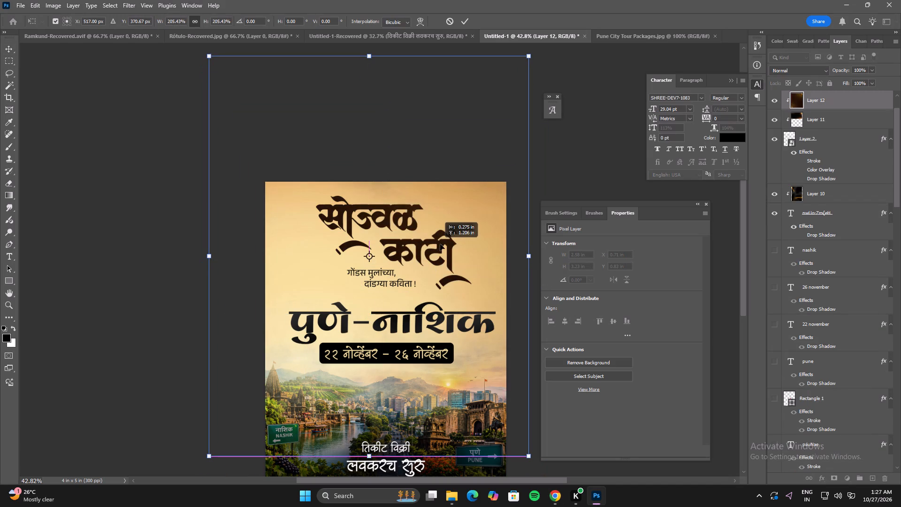
pyautogui.moveTo(440, 244); pyautogui.dragTo(421, 137)
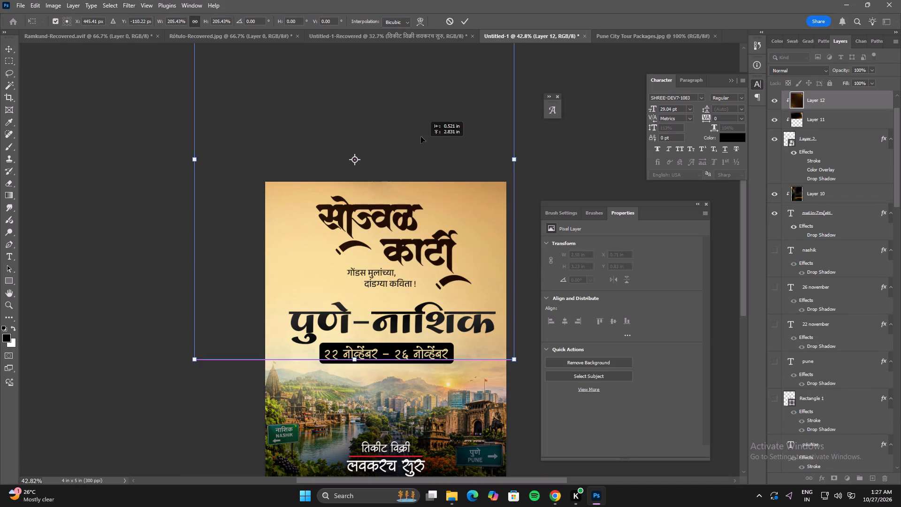
pyautogui.moveTo(421, 137); pyautogui.dragTo(438, 204)
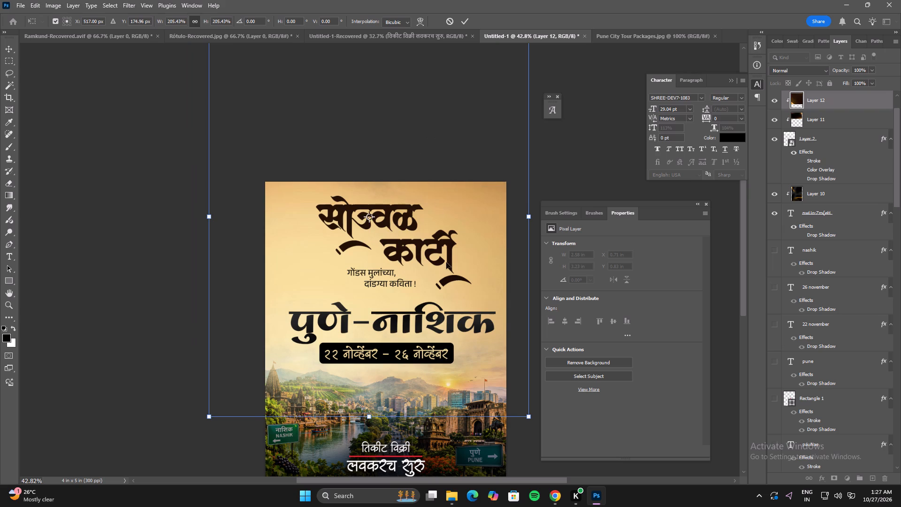
pyautogui.press('space')
pyautogui.moveTo(448, 270); pyautogui.dragTo(431, 234)
pyautogui.doubleClick(431, 234)
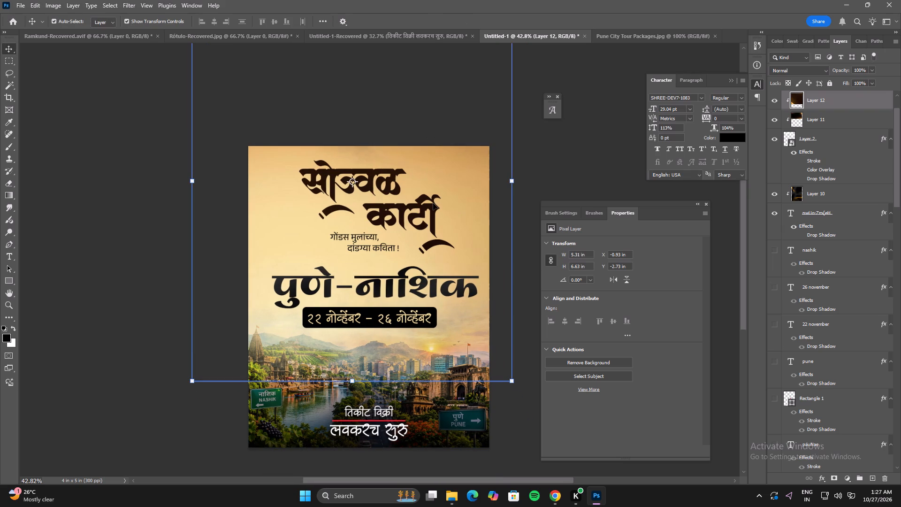
# Duplicate the Layer 10 texture from the city title into the सोज्वळ कार्टी clipping stack, just above Layer 10 copy.
pyautogui.click(433, 203)
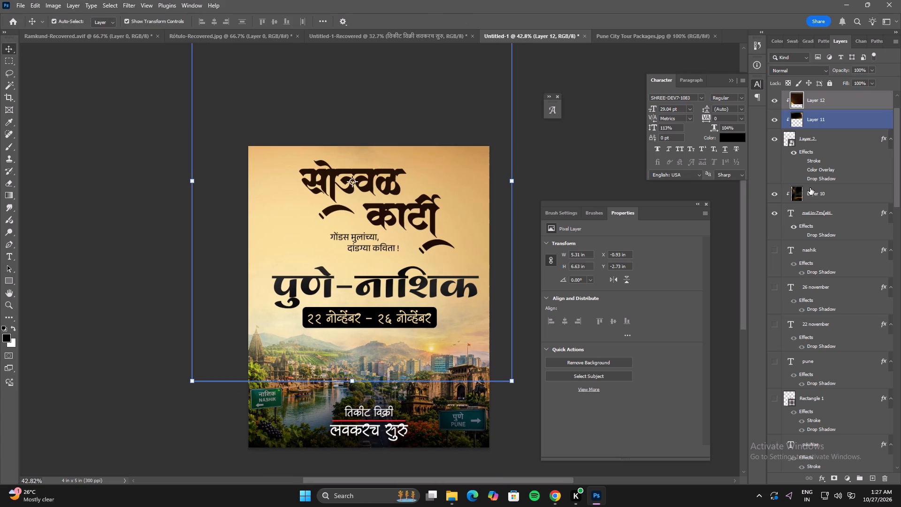
pyautogui.click(817, 195)
pyautogui.scroll(2, 838, 203)
pyautogui.keyDown('alt'); pyautogui.moveTo(836, 231); pyautogui.dragTo(828, 209); pyautogui.keyUp('alt')
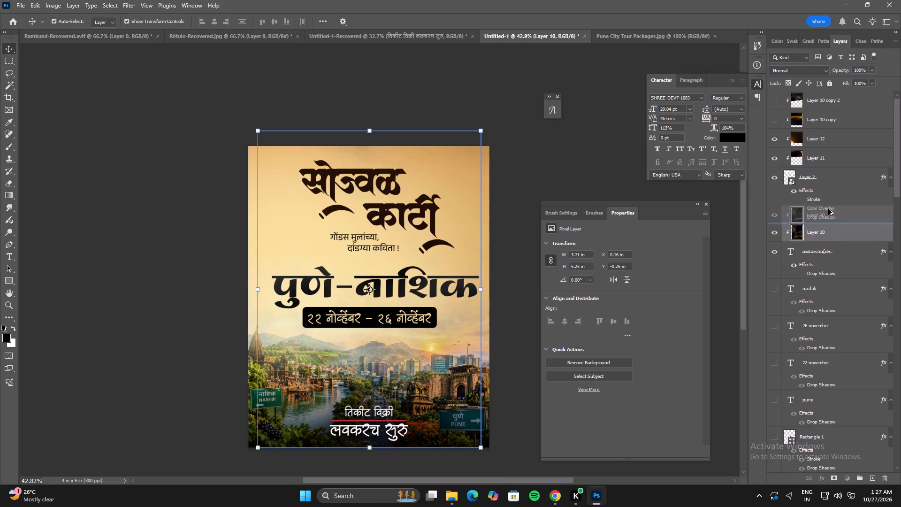
pyautogui.keyDown('alt'); pyautogui.moveTo(828, 209); pyautogui.dragTo(809, 115); pyautogui.keyUp('alt')
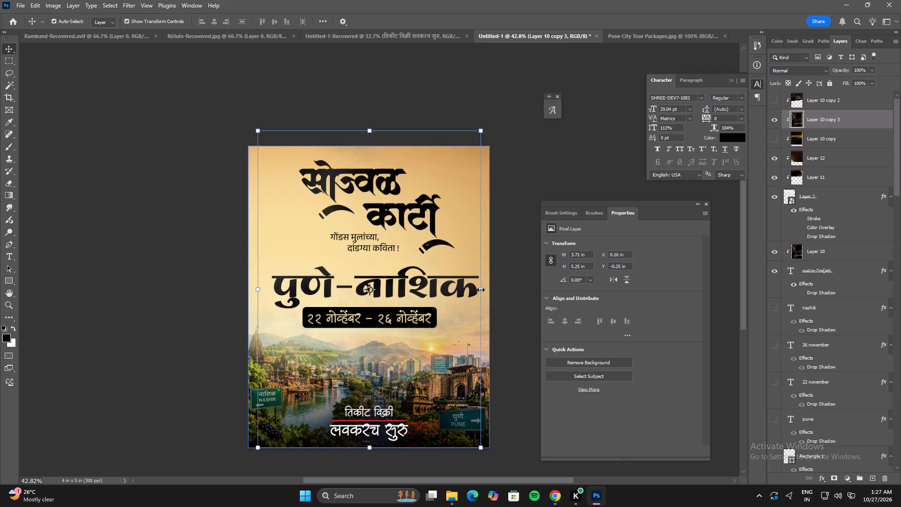
# Scale the duplicated texture to about 127%, position it over the सोज्वळ कार्टी title, apply it and check the poster full screen.
pyautogui.keyDown('alt'); pyautogui.moveTo(481, 290); pyautogui.dragTo(510, 287); pyautogui.keyUp('alt')
pyautogui.moveTo(479, 309); pyautogui.dragTo(477, 223)
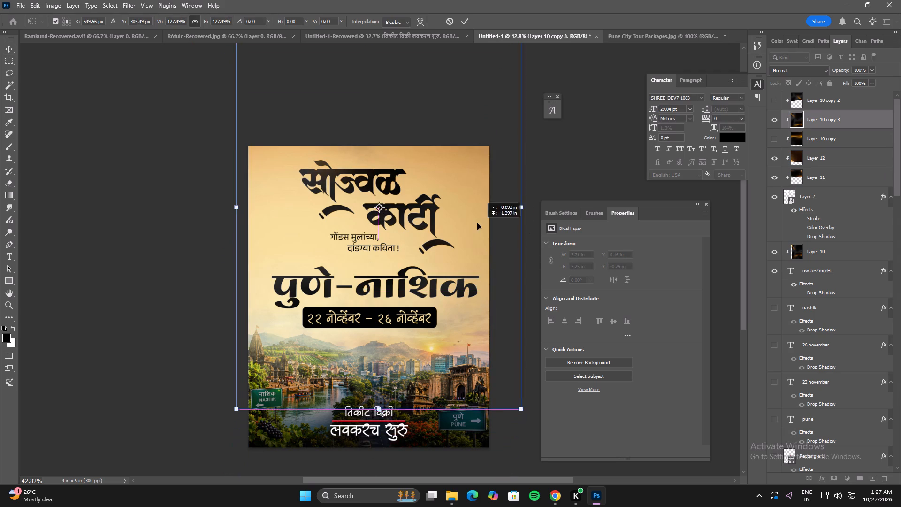
pyautogui.moveTo(477, 223); pyautogui.dragTo(473, 222)
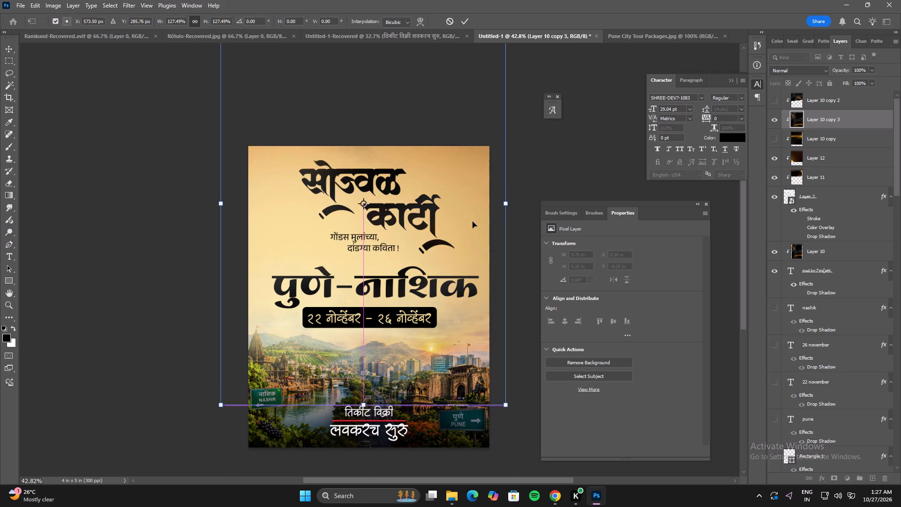
pyautogui.doubleClick(473, 222)
pyautogui.click(165, 249)
pyautogui.press('f')
pyautogui.press('f')
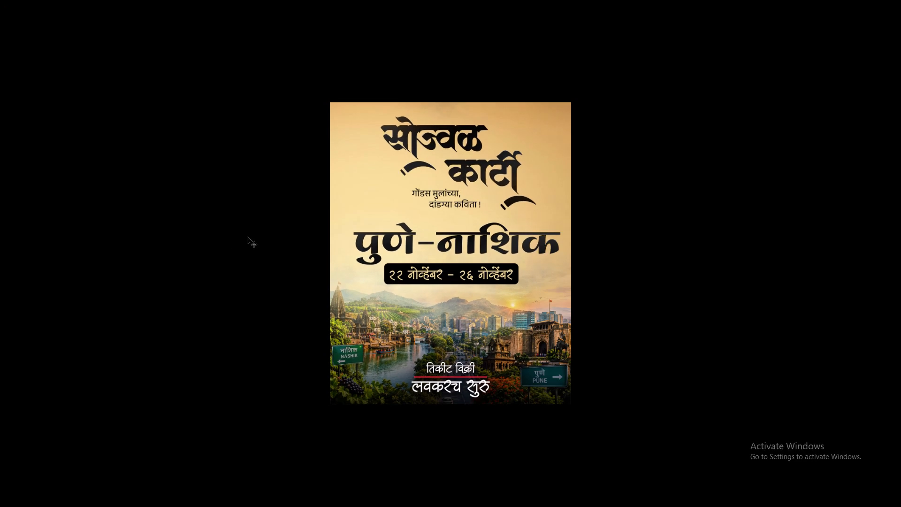
pyautogui.press('f')
# Join the two-line tagline into a single line reading गोंडस मुलांच्या, दांडग्या कविता !
pyautogui.click(378, 205)
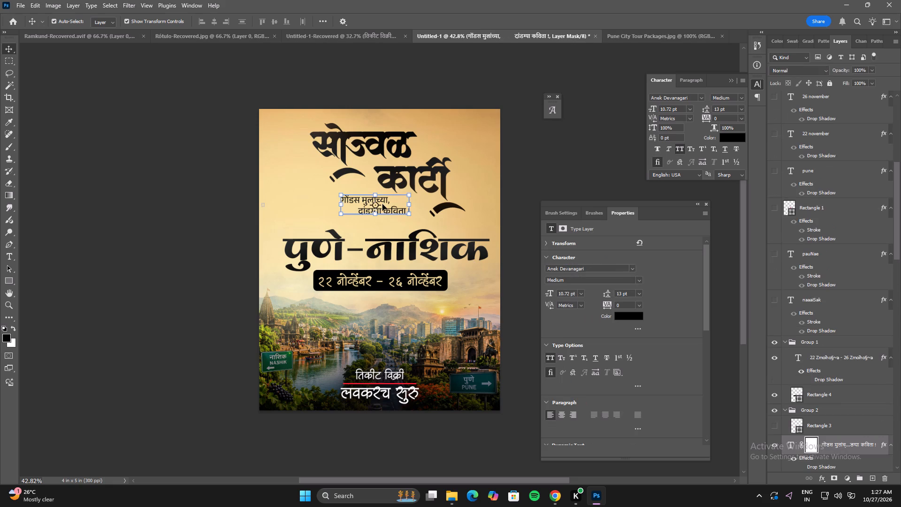
pyautogui.doubleClick(389, 203)
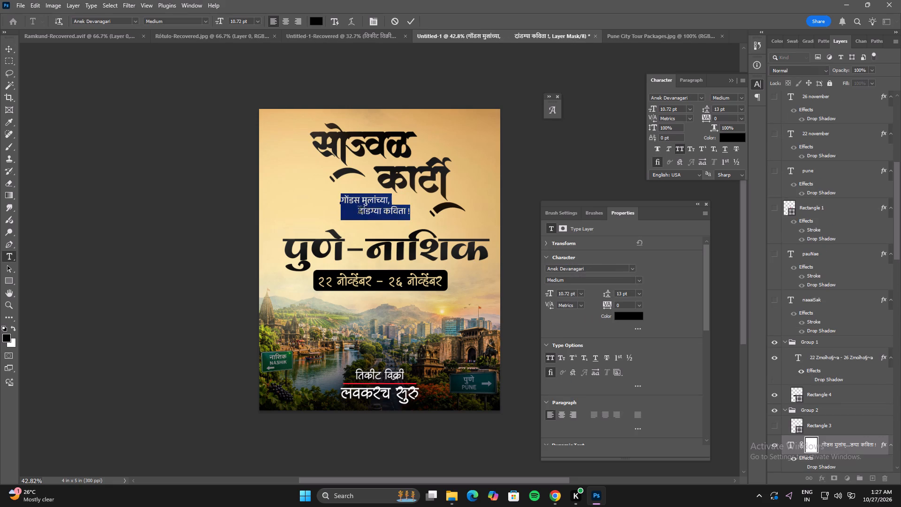
pyautogui.moveTo(359, 211); pyautogui.dragTo(306, 217)
pyautogui.press('BackSpace')
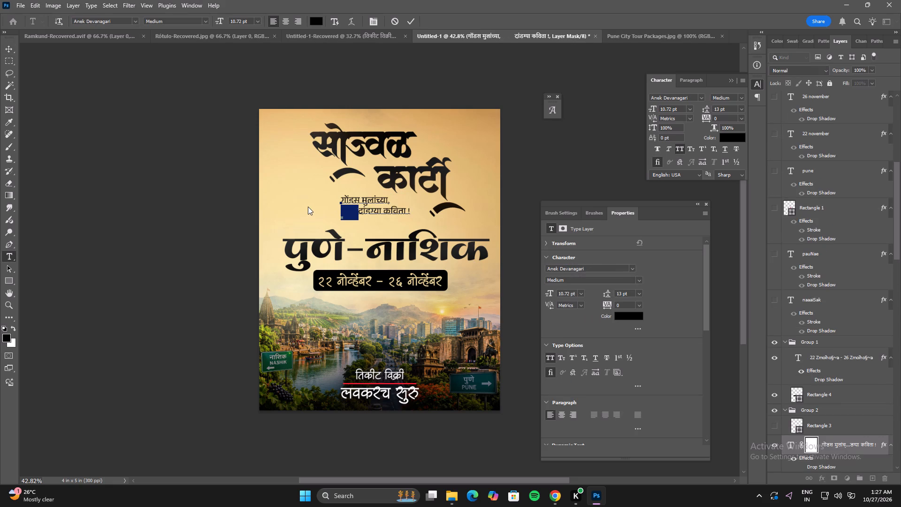
pyautogui.press('BackSpace')
pyautogui.press('space')
pyautogui.click(537, 170)
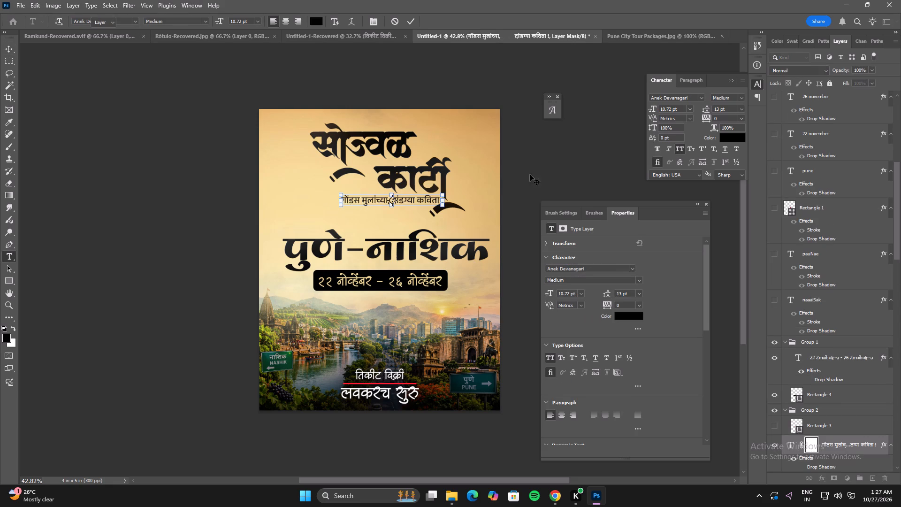
# Move the single-line tagline beneath the title and centre it horizontally on the canvas using the Background layer.
pyautogui.moveTo(421, 200); pyautogui.dragTo(400, 205)
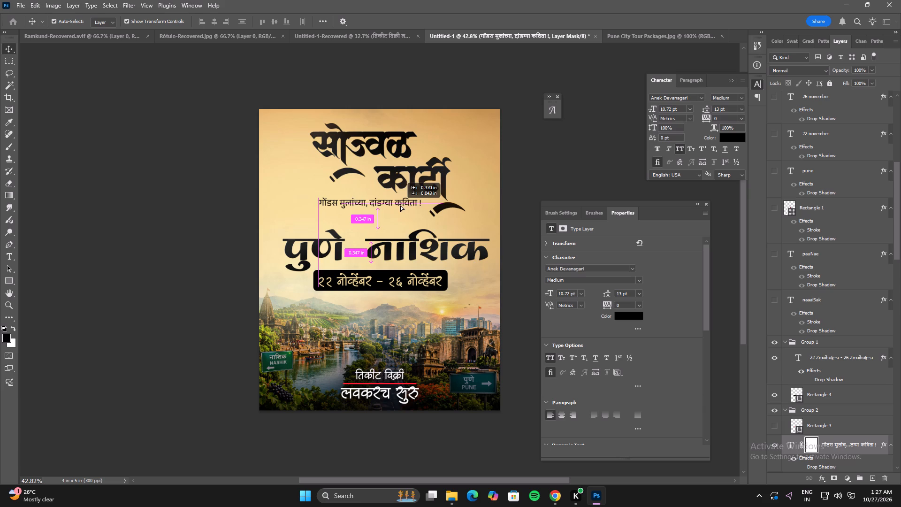
pyautogui.moveTo(400, 205); pyautogui.dragTo(403, 204)
pyautogui.moveTo(900, 228); pyautogui.dragTo(887, 338)
pyautogui.moveTo(896, 244); pyautogui.dragTo(896, 380)
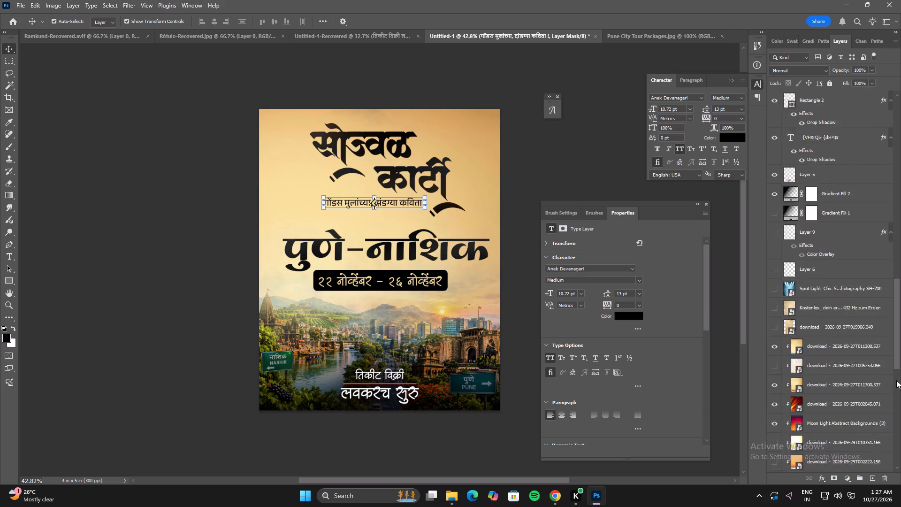
pyautogui.moveTo(896, 380); pyautogui.dragTo(896, 462)
pyautogui.keyDown('ctrl'); pyautogui.click(859, 465); pyautogui.keyUp('ctrl')
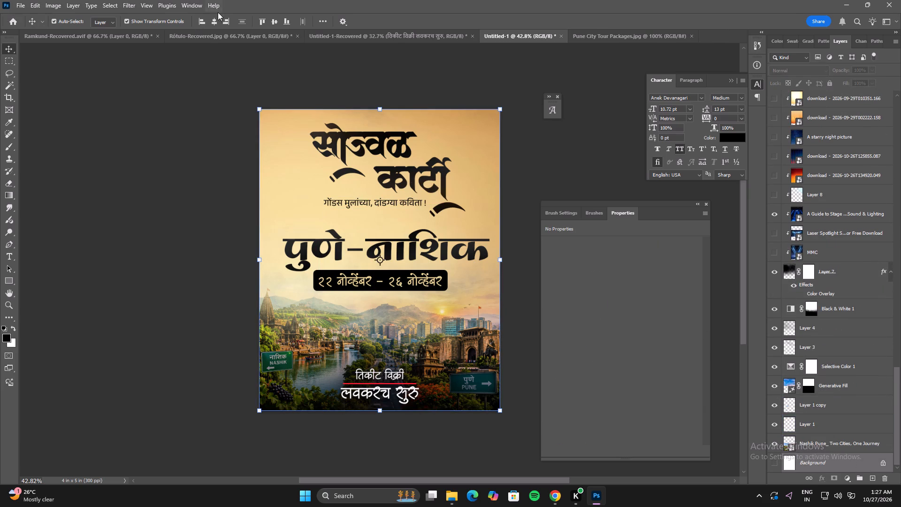
pyautogui.click(216, 20)
pyautogui.click(198, 141)
# Nudge the tagline slightly to the left and up beneath the title.
pyautogui.click(423, 202)
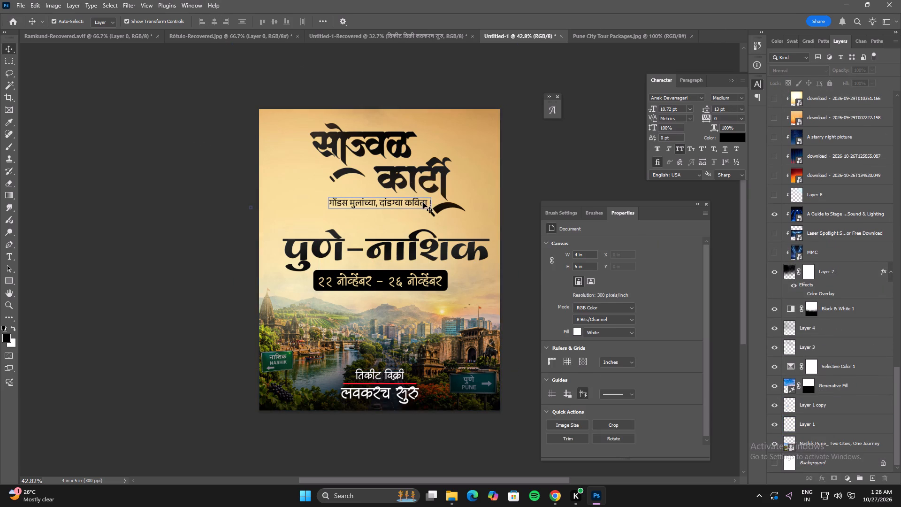
pyautogui.press('Left')
pyautogui.press('Left')
pyautogui.press('Up')
pyautogui.press('Up')
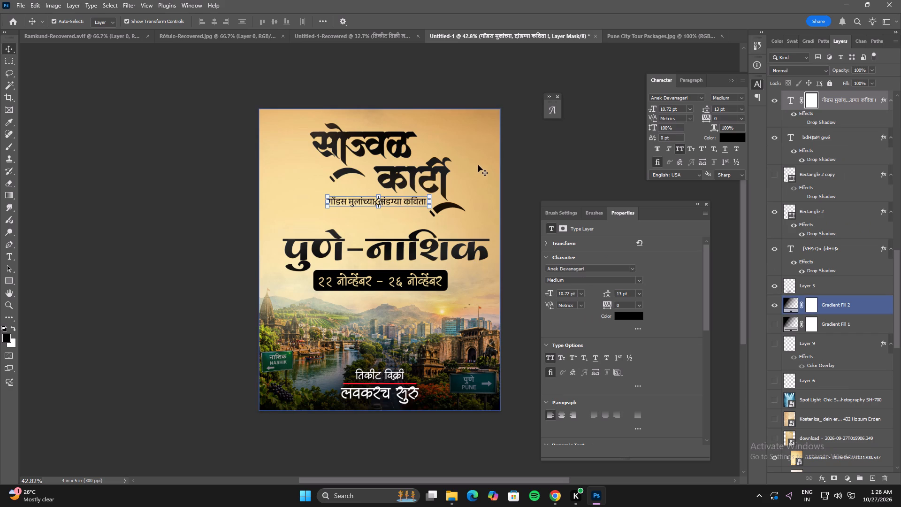
pyautogui.press('Down')
pyautogui.click(543, 158)
# Set the text colour of the २२ नोव्हेंबर – २६ नोव्हेंबर date line to light cream #ffecb3.
pyautogui.scroll(-1, 552, 156)
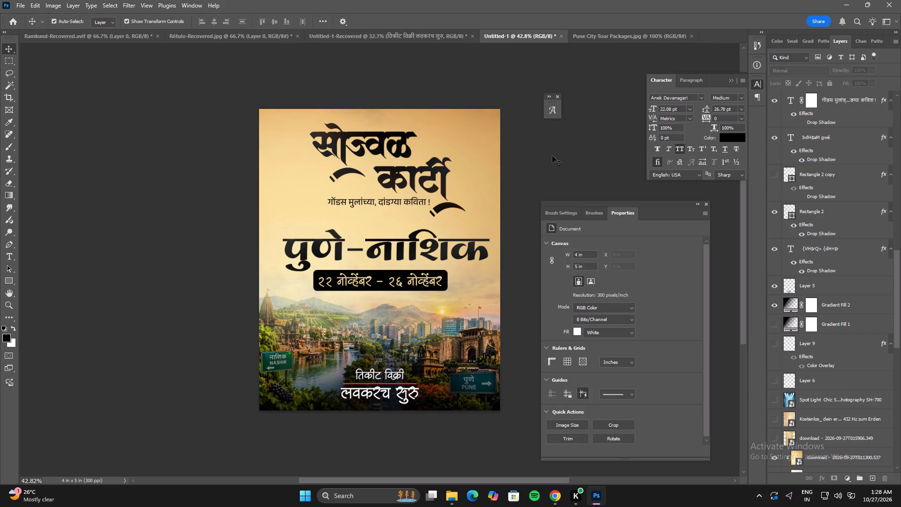
pyautogui.scroll(-2, 552, 156)
pyautogui.click(555, 154)
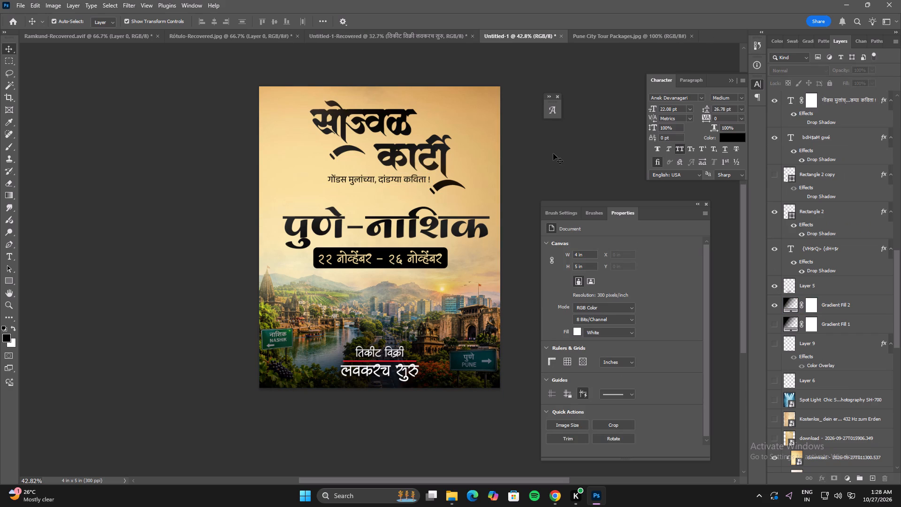
pyautogui.click(416, 255)
pyautogui.click(636, 313)
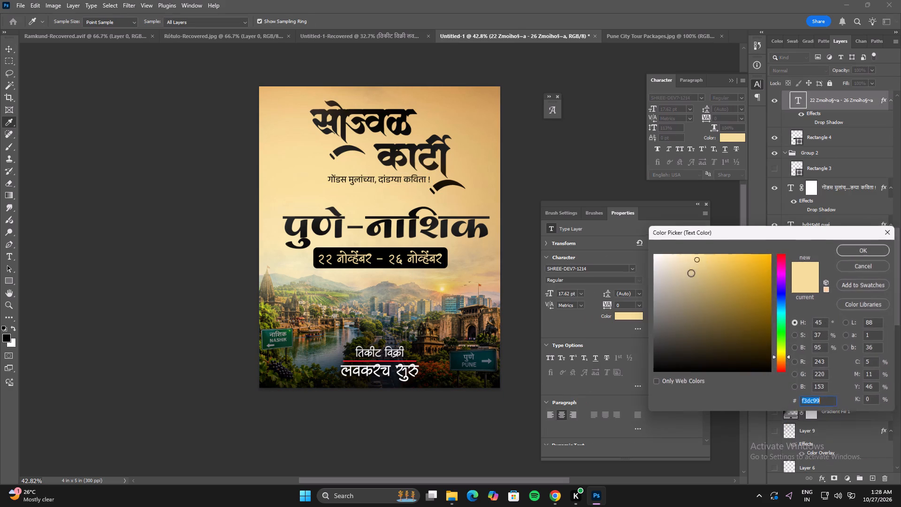
pyautogui.moveTo(690, 260); pyautogui.dragTo(687, 251)
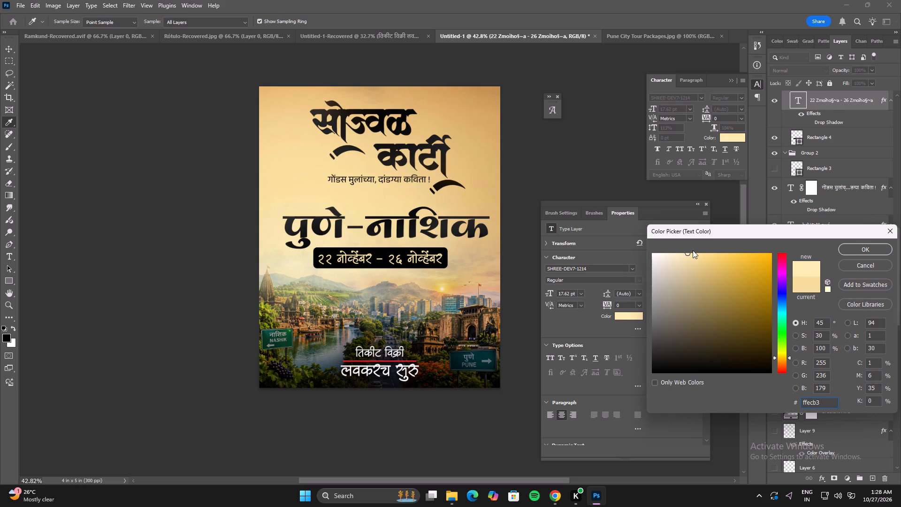
pyautogui.click(855, 246)
pyautogui.click(573, 174)
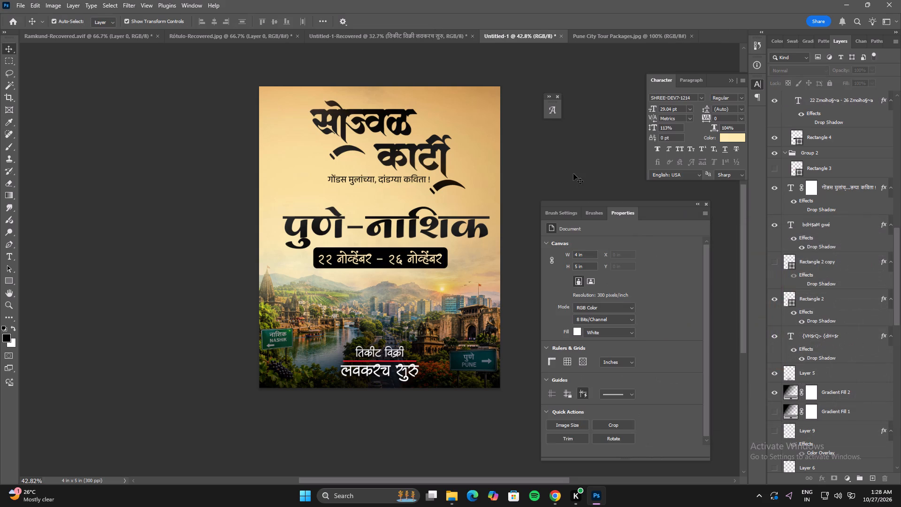
# Recolour both ticket lines, तिकीट विक्री and लवकरच सुरु, to pale cream #ffeec0, starting from a colour sampled on the poster background.
pyautogui.click(370, 352)
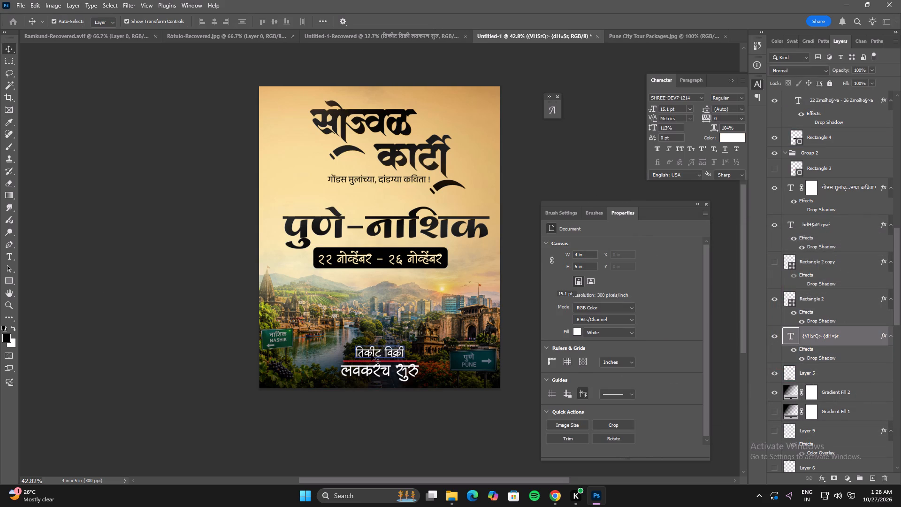
pyautogui.keyDown('shift'); pyautogui.click(371, 374); pyautogui.keyUp('shift')
pyautogui.click(624, 316)
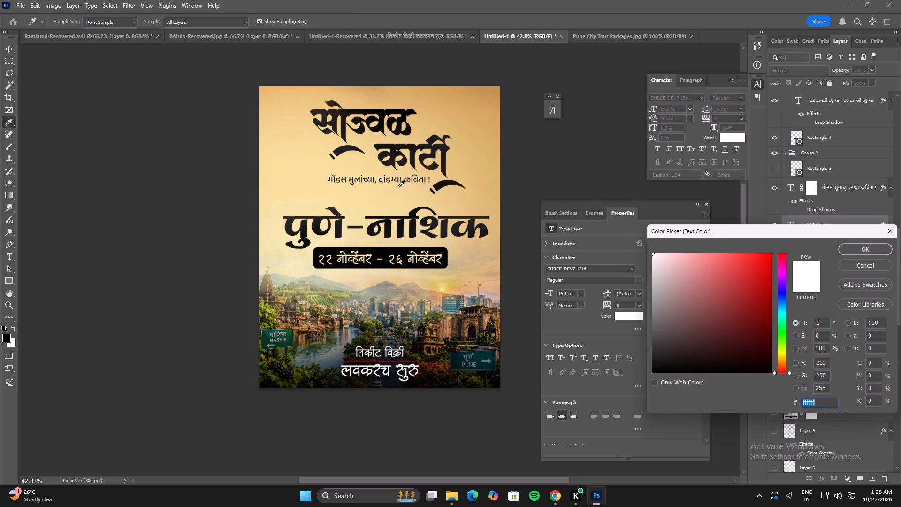
pyautogui.click(390, 193)
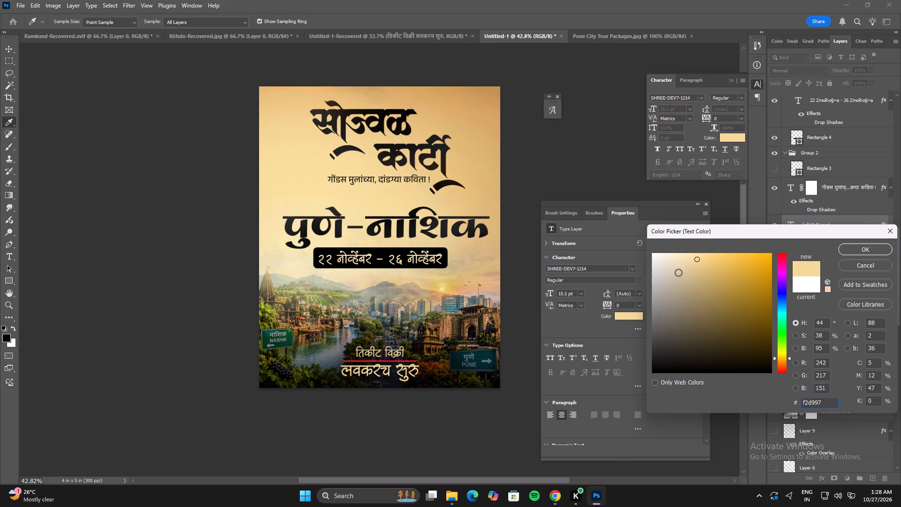
pyautogui.moveTo(691, 266); pyautogui.dragTo(681, 247)
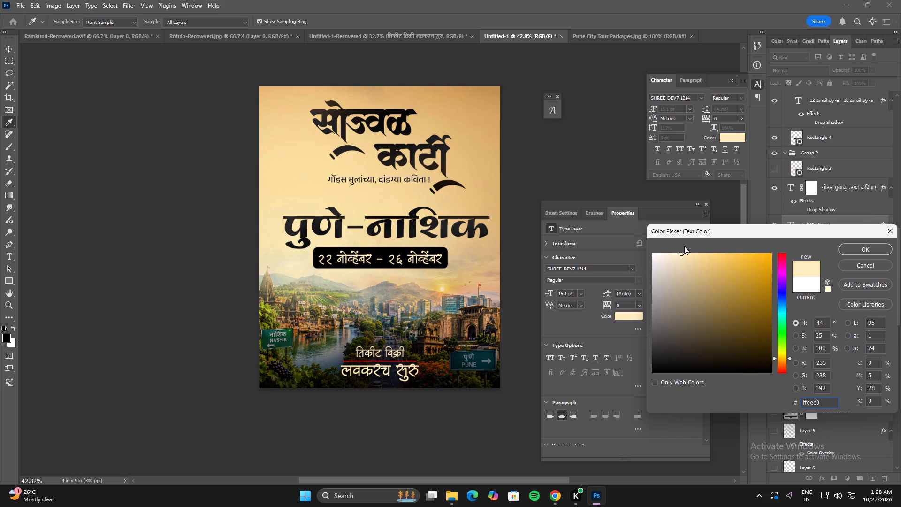
pyautogui.click(855, 246)
# Add a thin outside stroke in pale cream #fff4cb to the black rounded rectangle behind the date line (Rectangle 4).
pyautogui.click(449, 248)
pyautogui.click(446, 249)
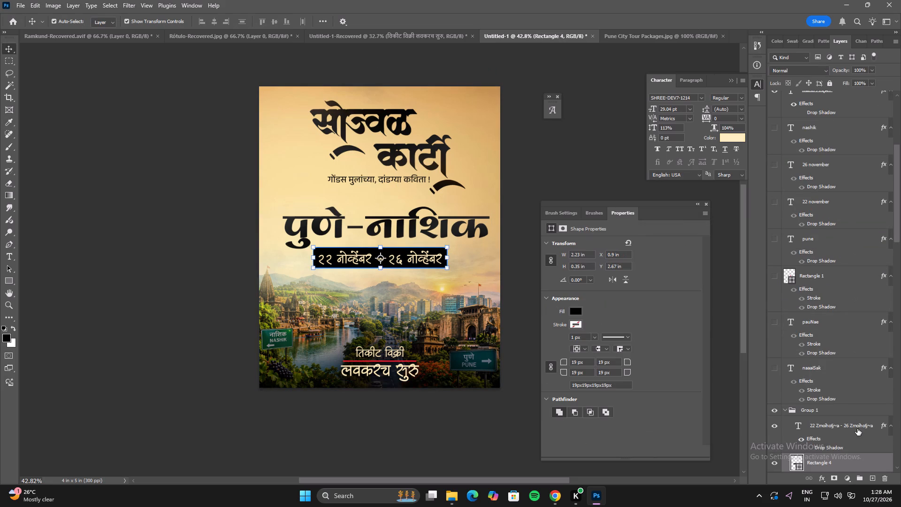
pyautogui.doubleClick(862, 461)
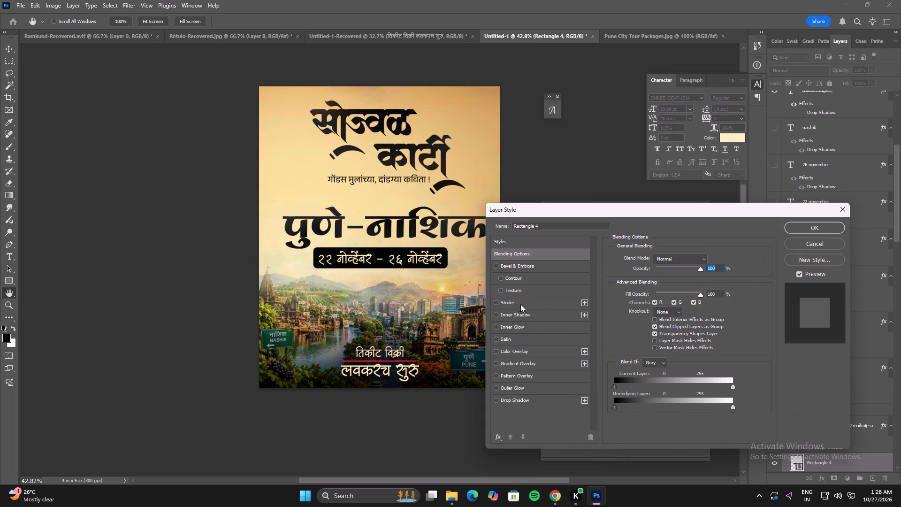
pyautogui.click(518, 303)
pyautogui.moveTo(634, 258); pyautogui.dragTo(625, 259)
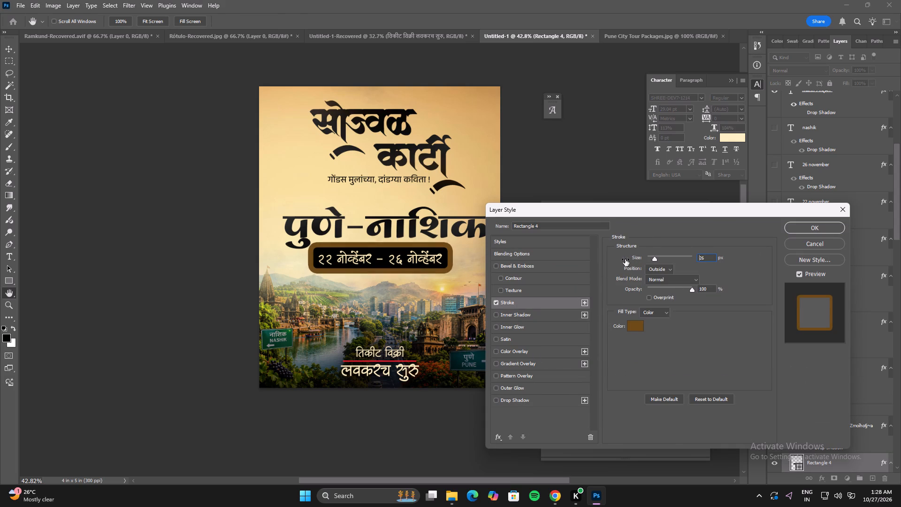
pyautogui.moveTo(625, 259); pyautogui.dragTo(617, 261)
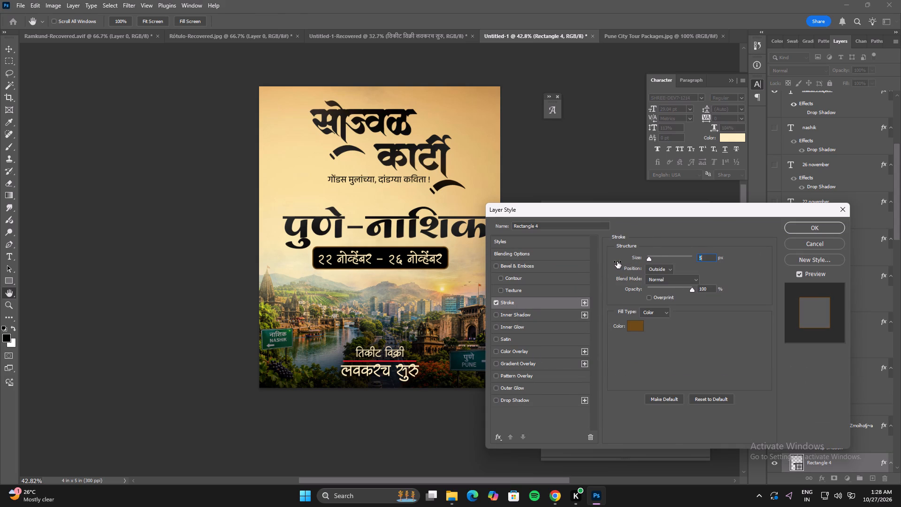
pyautogui.moveTo(617, 261); pyautogui.dragTo(616, 262)
pyautogui.click(629, 327)
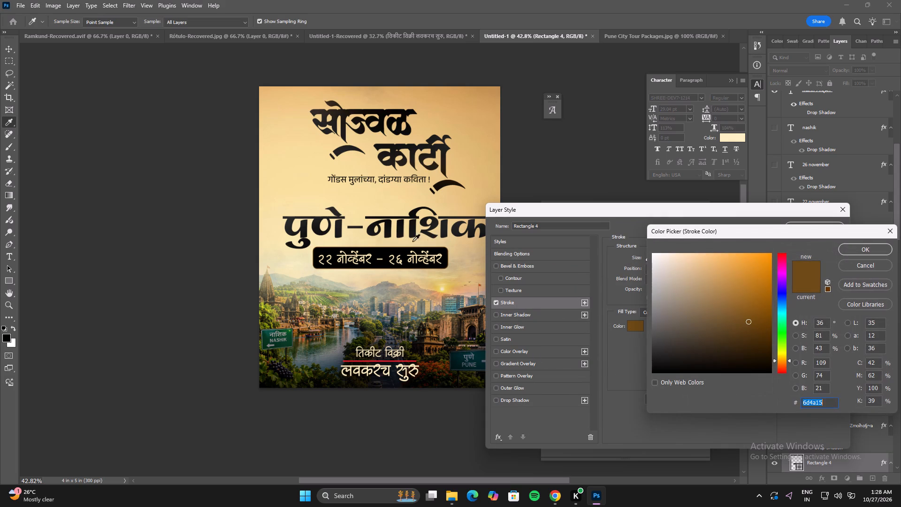
pyautogui.click(362, 240)
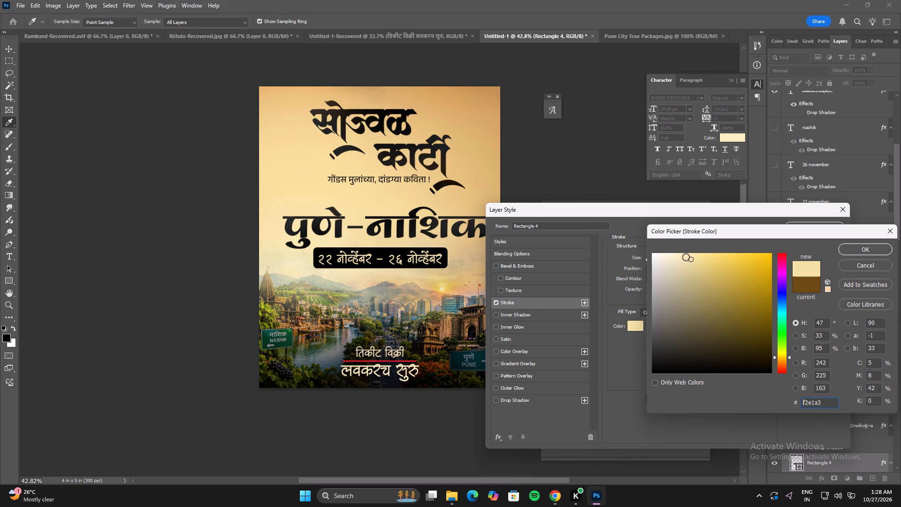
pyautogui.moveTo(686, 257); pyautogui.dragTo(676, 250)
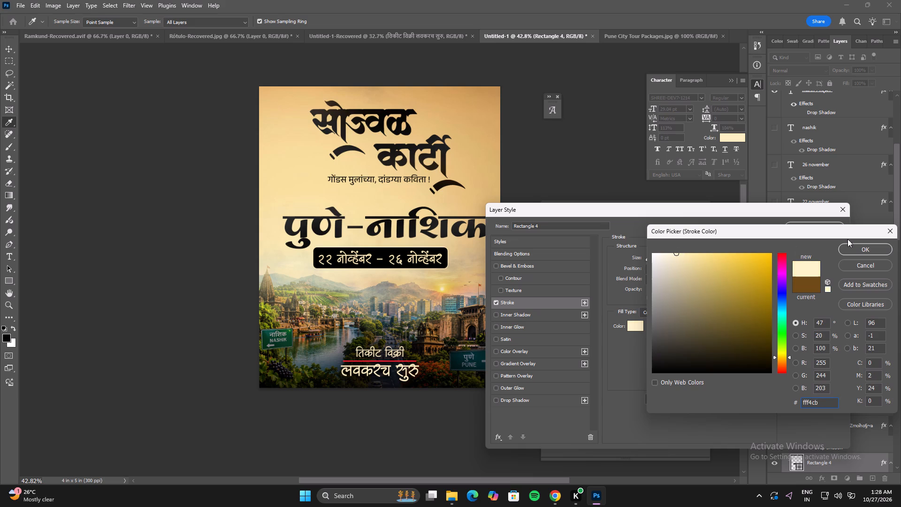
pyautogui.click(854, 250)
pyautogui.click(818, 228)
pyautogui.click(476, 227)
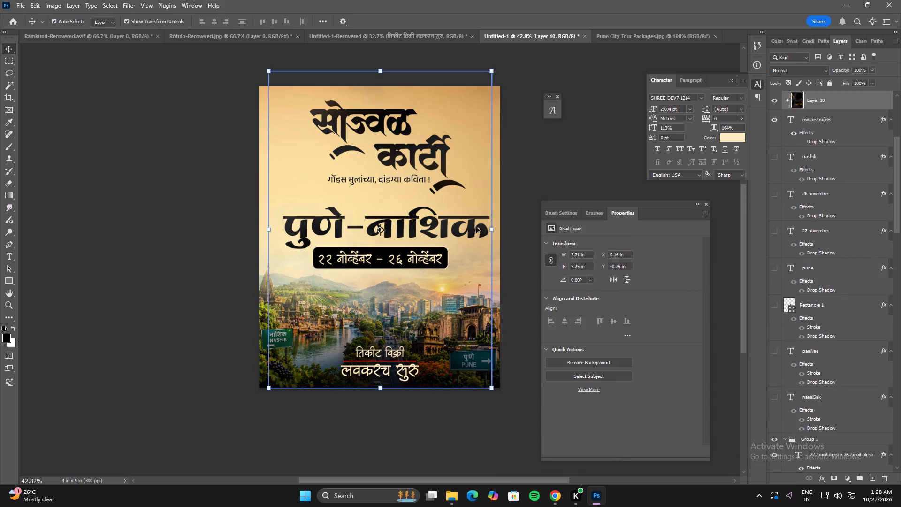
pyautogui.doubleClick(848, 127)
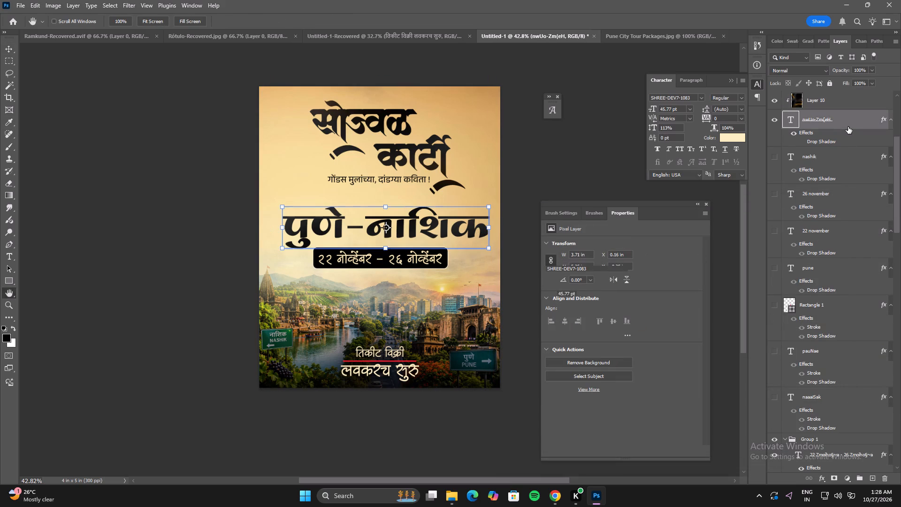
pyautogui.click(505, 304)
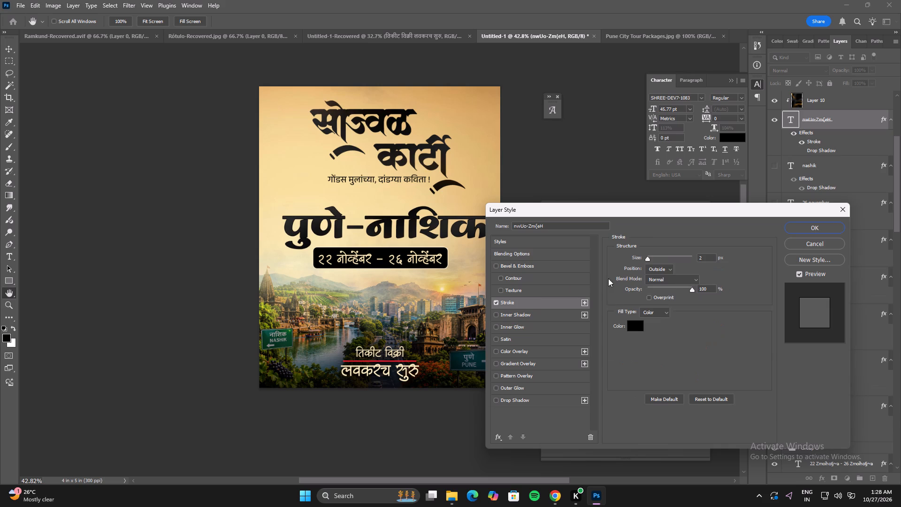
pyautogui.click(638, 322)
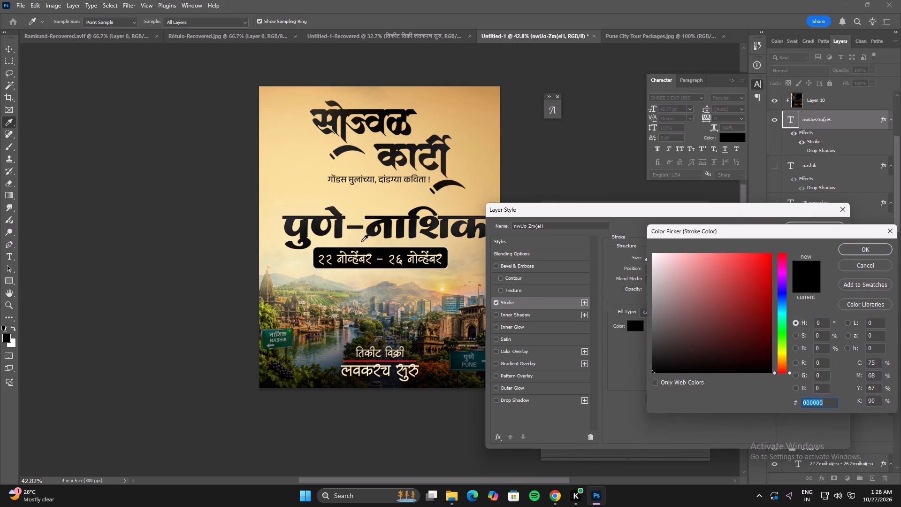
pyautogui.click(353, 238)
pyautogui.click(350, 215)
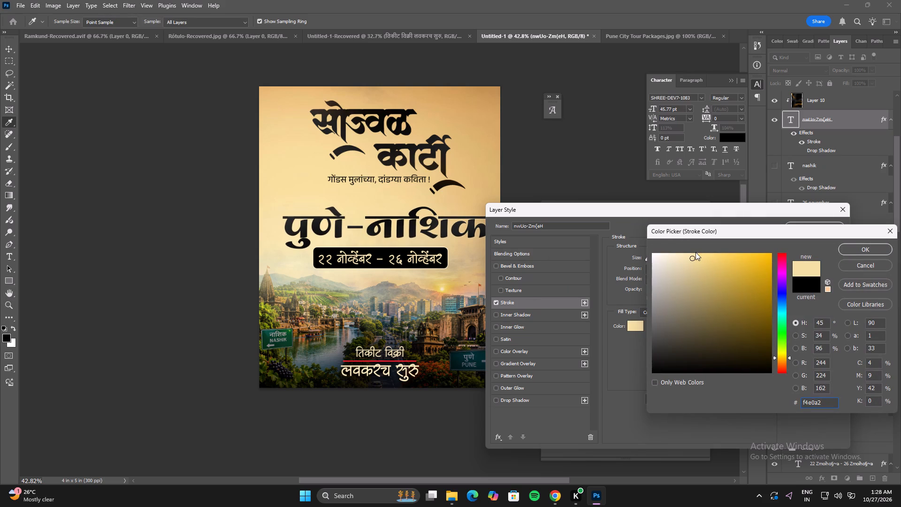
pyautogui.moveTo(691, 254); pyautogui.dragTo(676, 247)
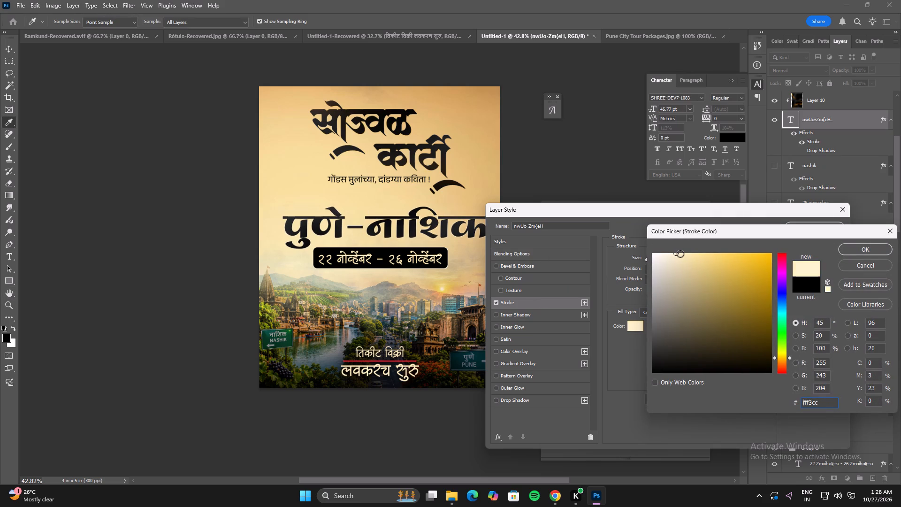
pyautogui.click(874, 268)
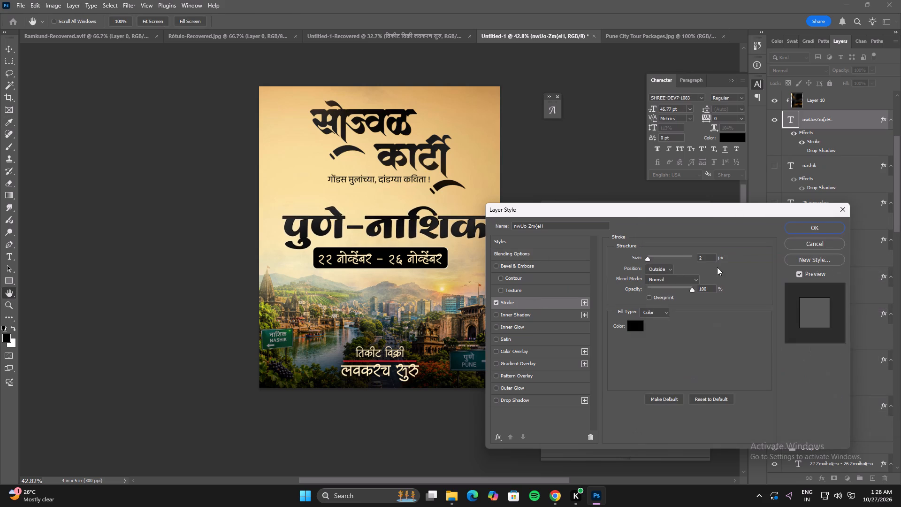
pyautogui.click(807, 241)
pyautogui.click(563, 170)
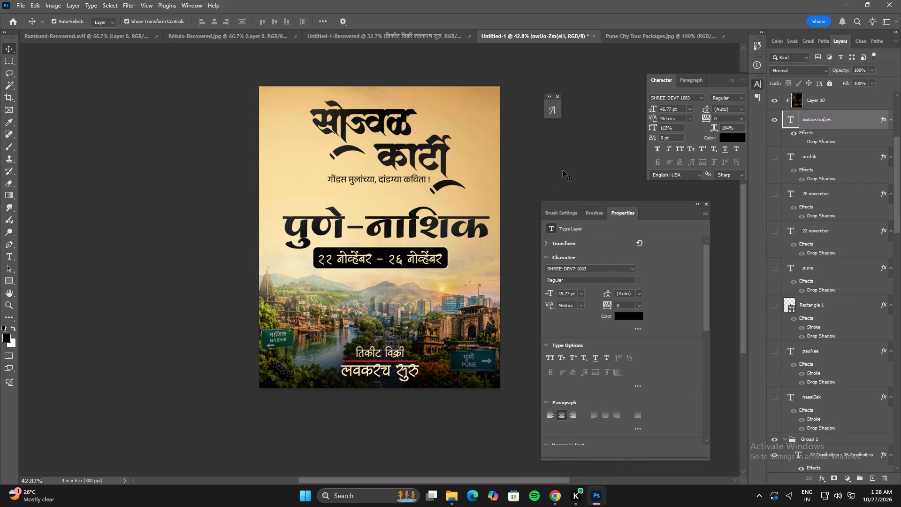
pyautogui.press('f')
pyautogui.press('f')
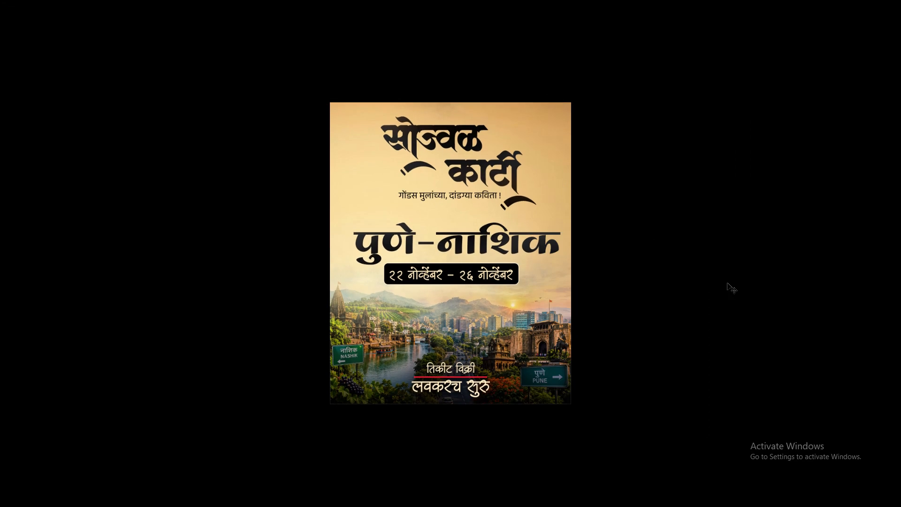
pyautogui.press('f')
# With the date's rectangle layer selected, switch to Chrome and copy the "black background for pageant" gold-streaked image from Pinterest.
pyautogui.click(379, 286)
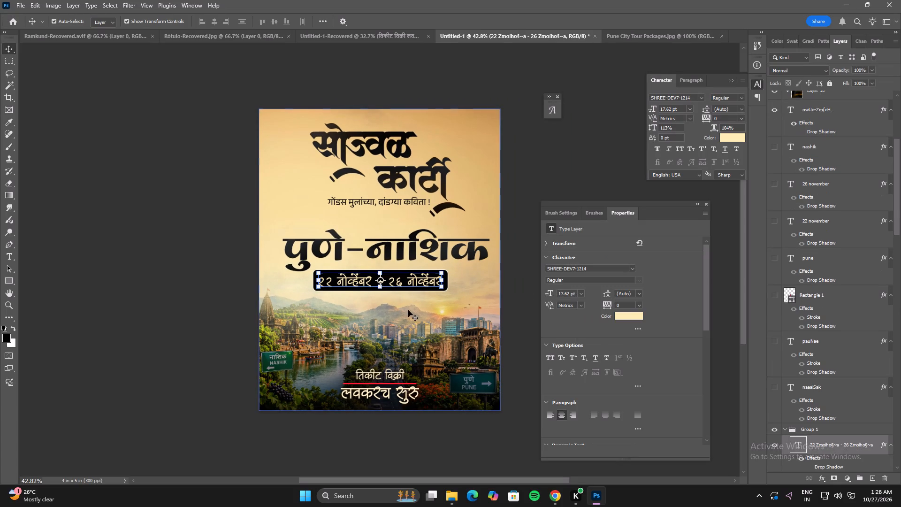
pyautogui.click(408, 310)
pyautogui.click(446, 283)
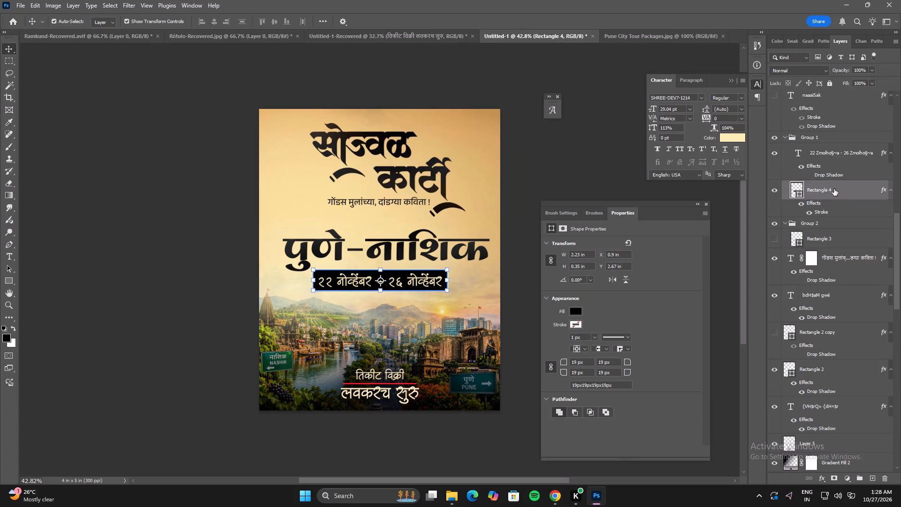
pyautogui.click(834, 189)
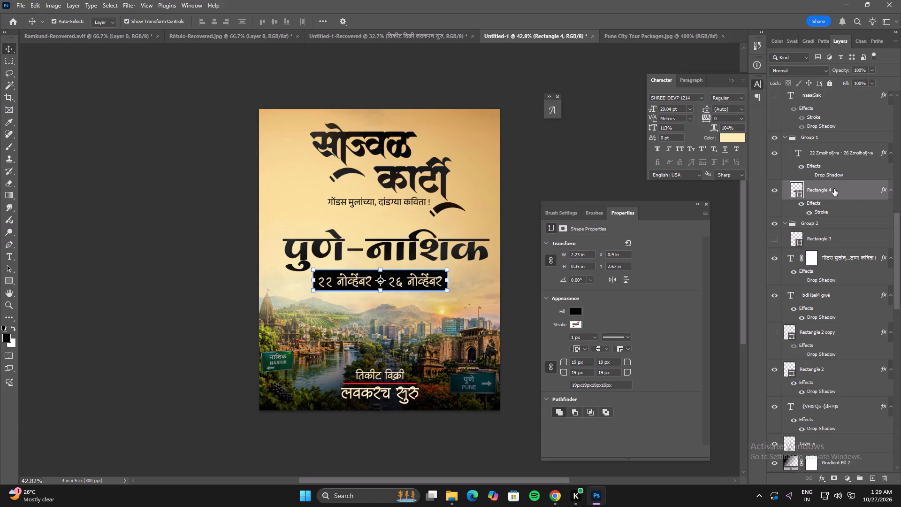
pyautogui.hotkey('alt', 'Tab')
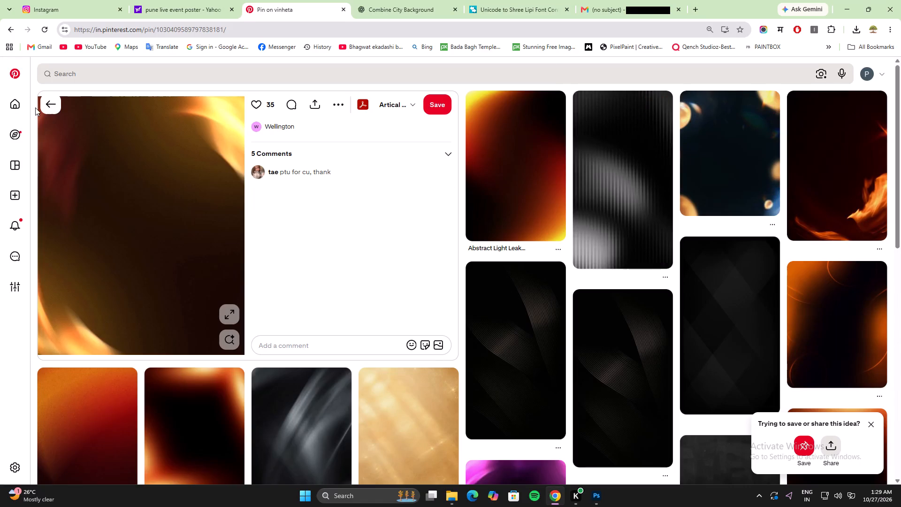
pyautogui.click(36, 107)
pyautogui.click(53, 111)
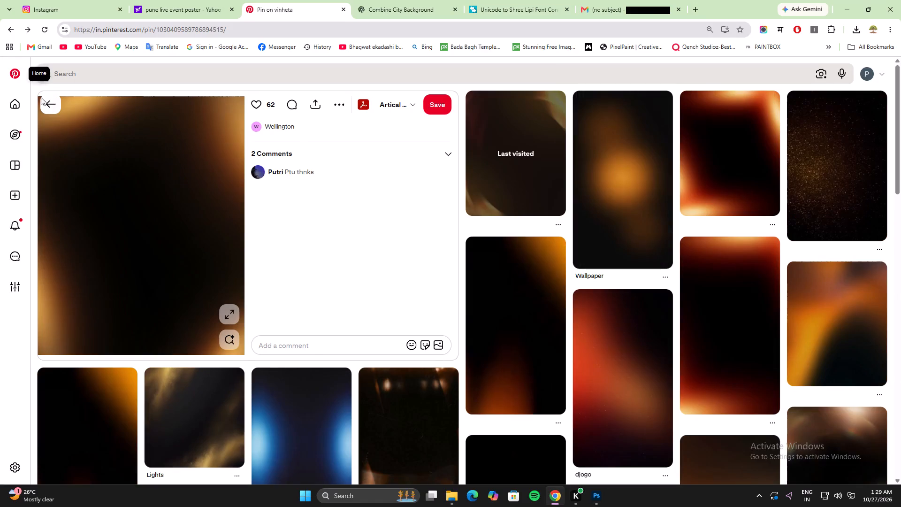
pyautogui.click(46, 100)
pyautogui.rightClick(116, 168)
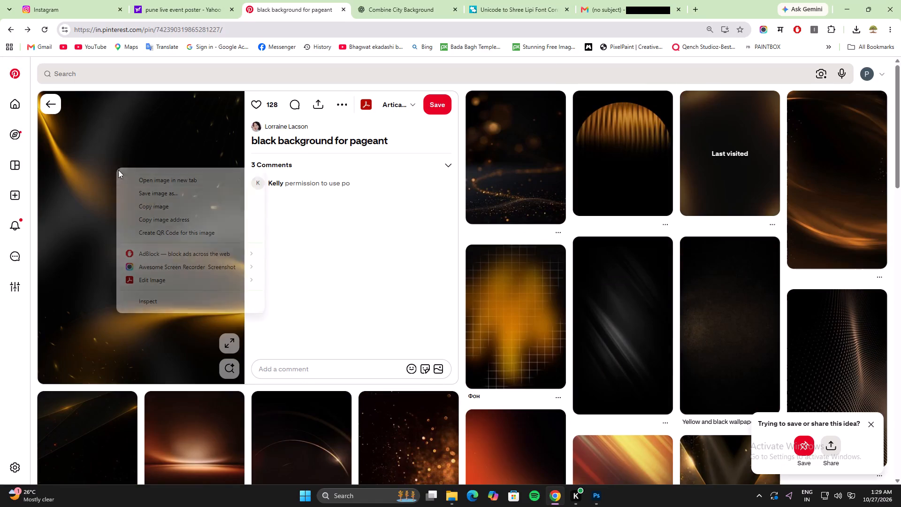
pyautogui.click(163, 204)
# Back in Photoshop, paste the image above Rectangle 4, clip it to the rectangle, enlarge it to 141.87% and move it down-left.
pyautogui.hotkey('alt', 'Tab')
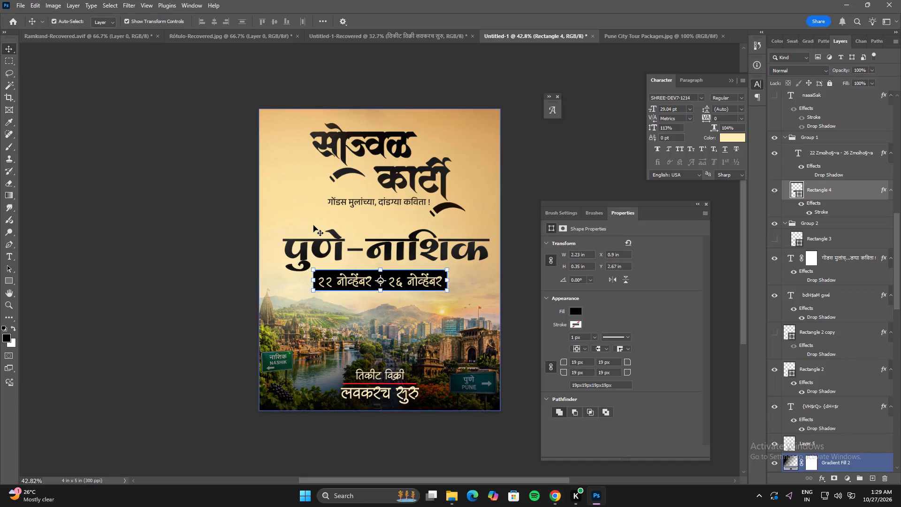
pyautogui.hotkey('ctrl', 'v')
pyautogui.keyDown('alt'); pyautogui.click(844, 200); pyautogui.keyUp('alt')
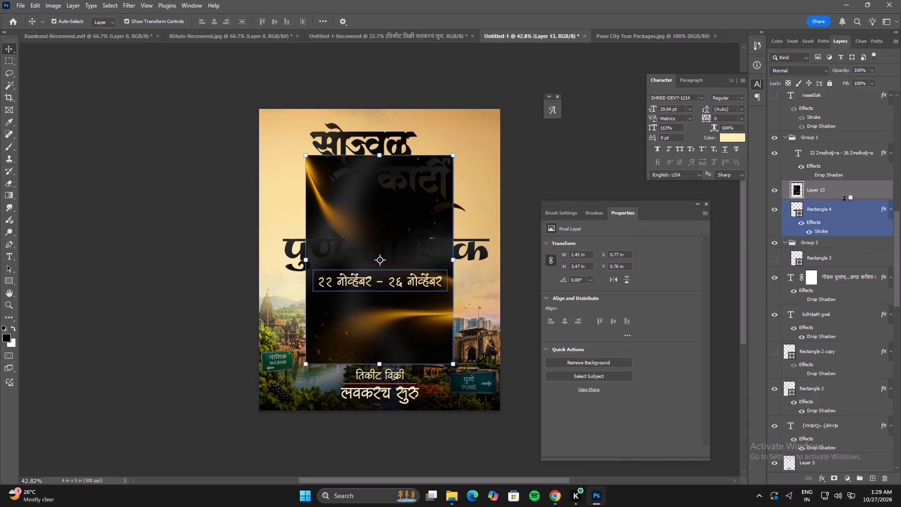
pyautogui.keyDown('alt'); pyautogui.moveTo(454, 254); pyautogui.dragTo(485, 253); pyautogui.keyUp('alt')
pyautogui.moveTo(421, 263); pyautogui.dragTo(428, 300)
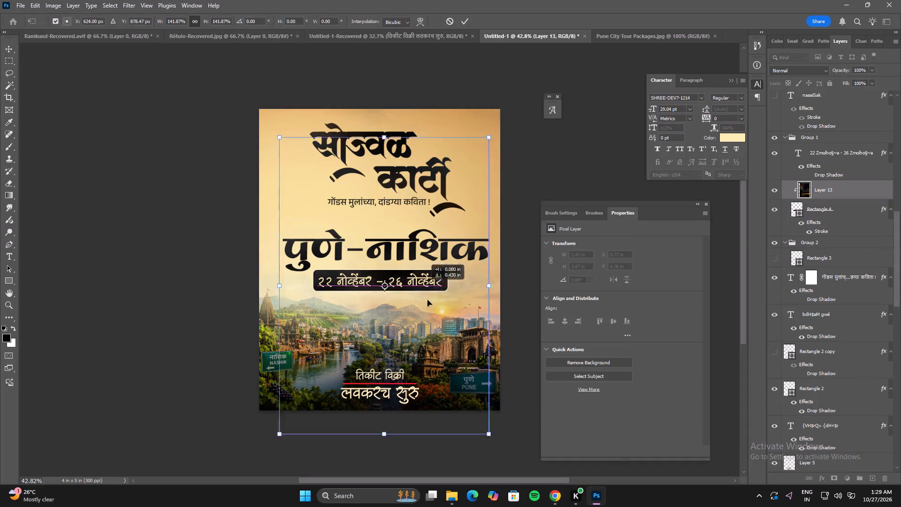
pyautogui.moveTo(428, 300); pyautogui.dragTo(395, 389)
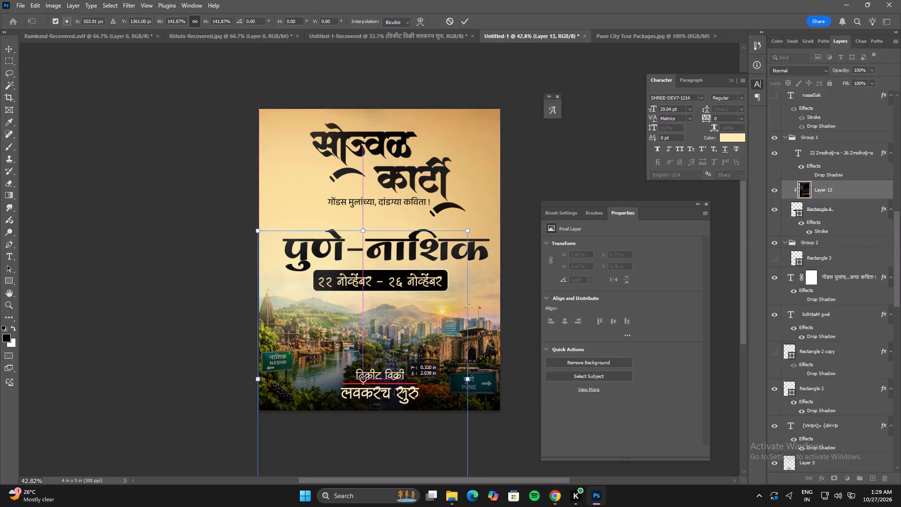
pyautogui.moveTo(395, 389); pyautogui.dragTo(386, 394)
# Flip the clipped gold-streaked texture horizontally and reposition it to the right over the date's rectangle.
pyautogui.rightClick(383, 338)
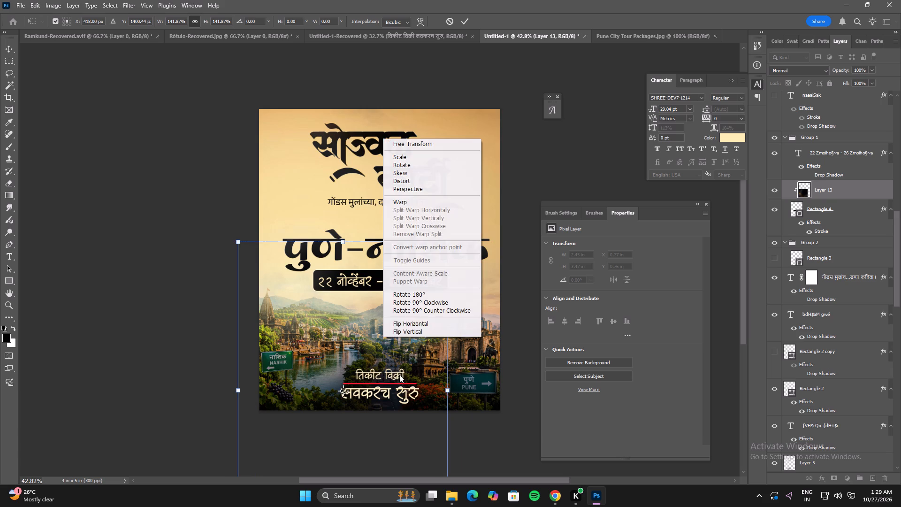
pyautogui.click(420, 325)
pyautogui.moveTo(360, 327); pyautogui.dragTo(398, 332)
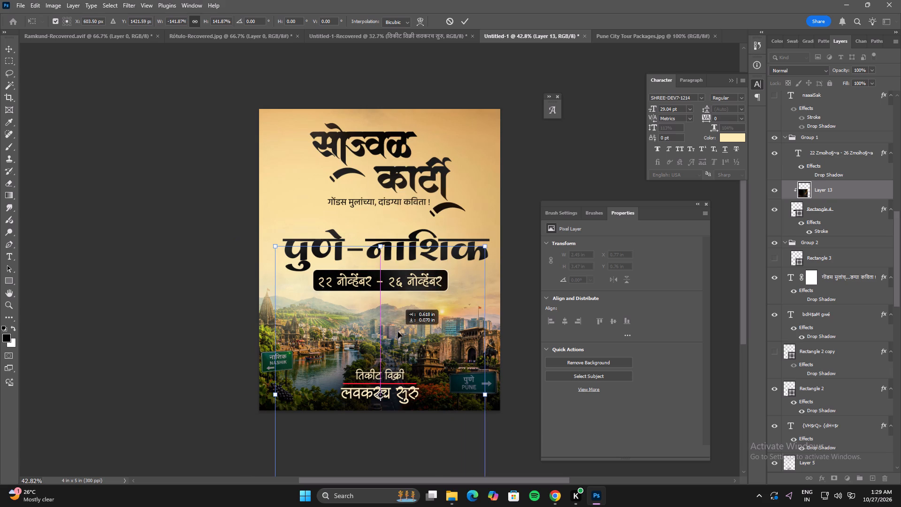
pyautogui.moveTo(398, 332); pyautogui.dragTo(395, 330)
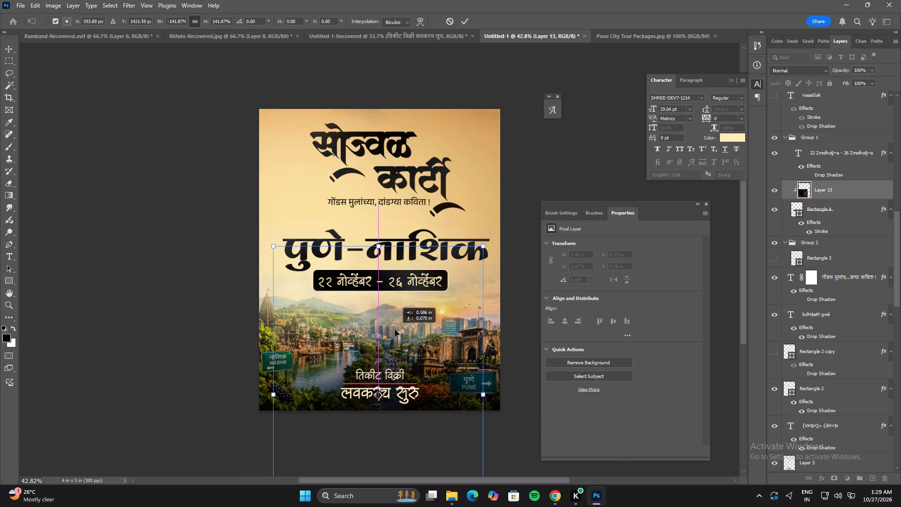
pyautogui.moveTo(395, 330); pyautogui.dragTo(402, 330)
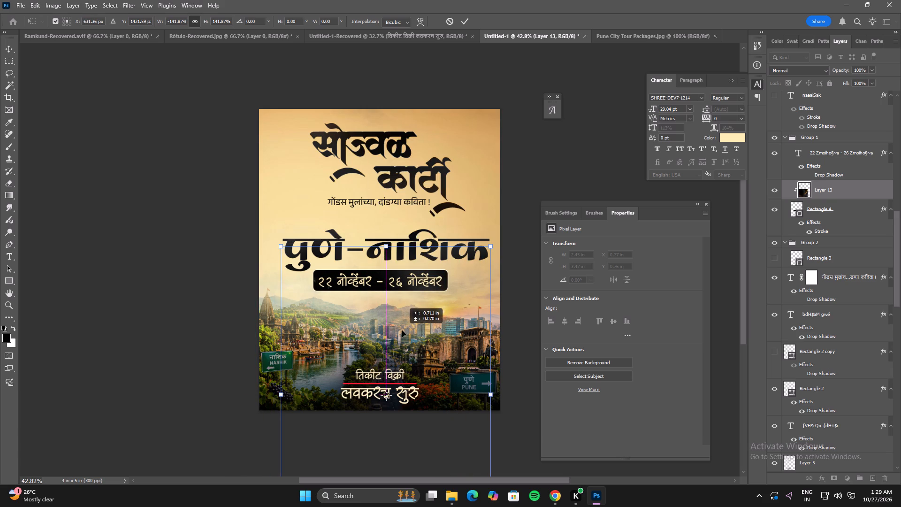
pyautogui.moveTo(402, 330); pyautogui.dragTo(402, 330)
pyautogui.keyDown('alt'); pyautogui.click(488, 337); pyautogui.keyUp('alt')
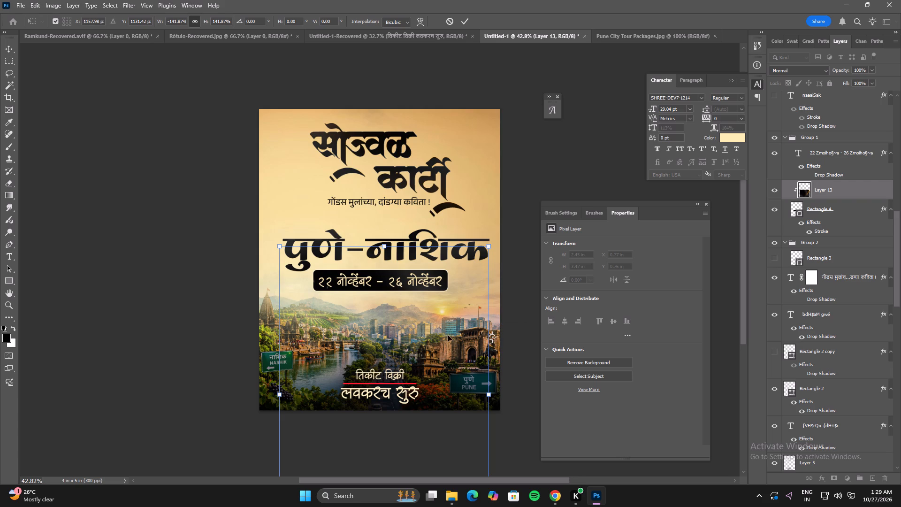
pyautogui.doubleClick(448, 335)
# Enlarge the clipped texture a little further from its centre and shift it slightly left and down, then preview the poster full screen.
pyautogui.click(493, 341)
pyautogui.keyDown('alt'); pyautogui.moveTo(493, 341); pyautogui.dragTo(506, 346); pyautogui.keyUp('alt')
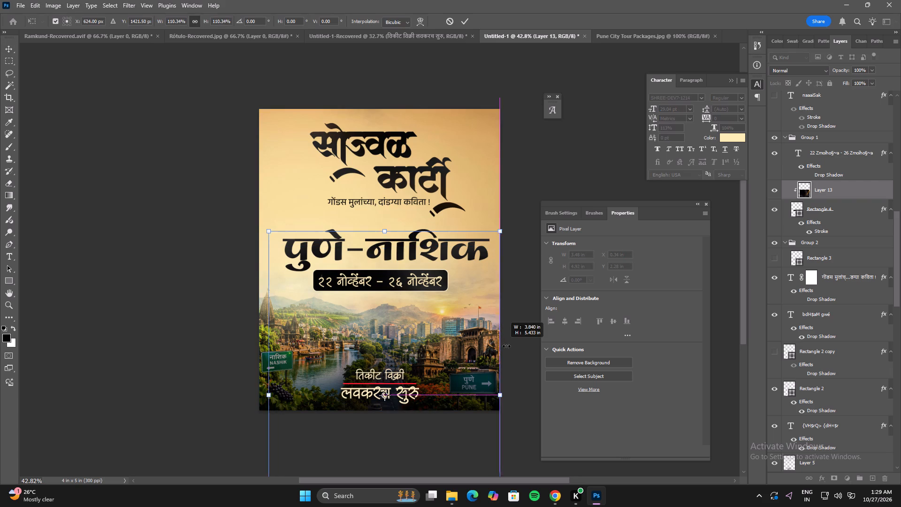
pyautogui.keyDown('alt'); pyautogui.moveTo(506, 346); pyautogui.dragTo(508, 346); pyautogui.keyUp('alt')
pyautogui.moveTo(484, 343); pyautogui.dragTo(476, 349)
pyautogui.doubleClick(476, 349)
pyautogui.click(121, 281)
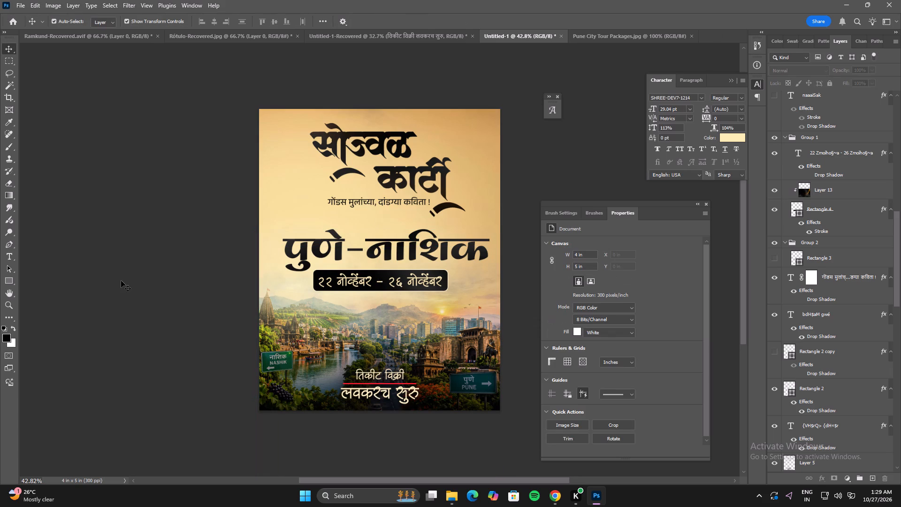
pyautogui.press('f')
pyautogui.press('f')
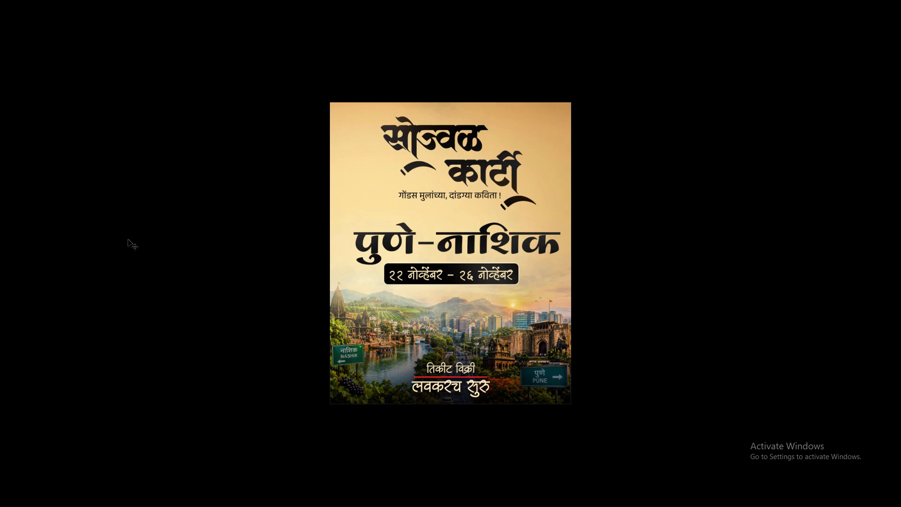
pyautogui.press('f')
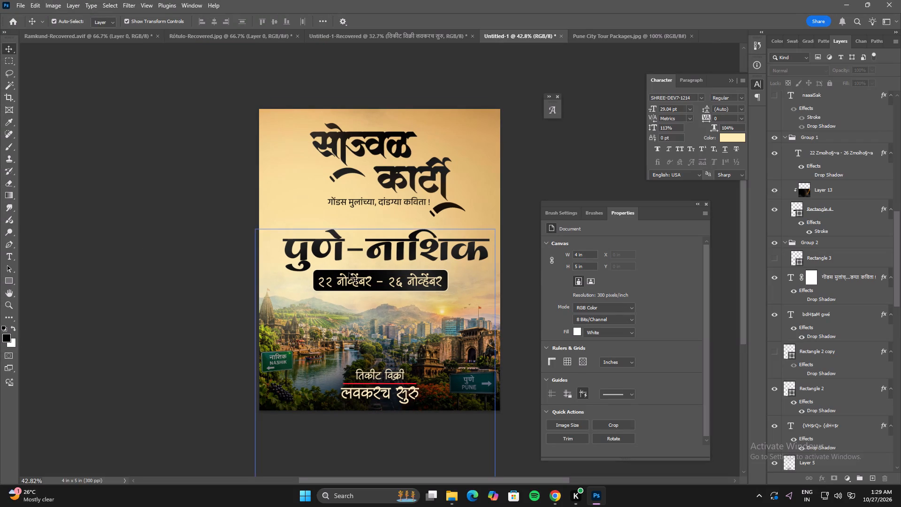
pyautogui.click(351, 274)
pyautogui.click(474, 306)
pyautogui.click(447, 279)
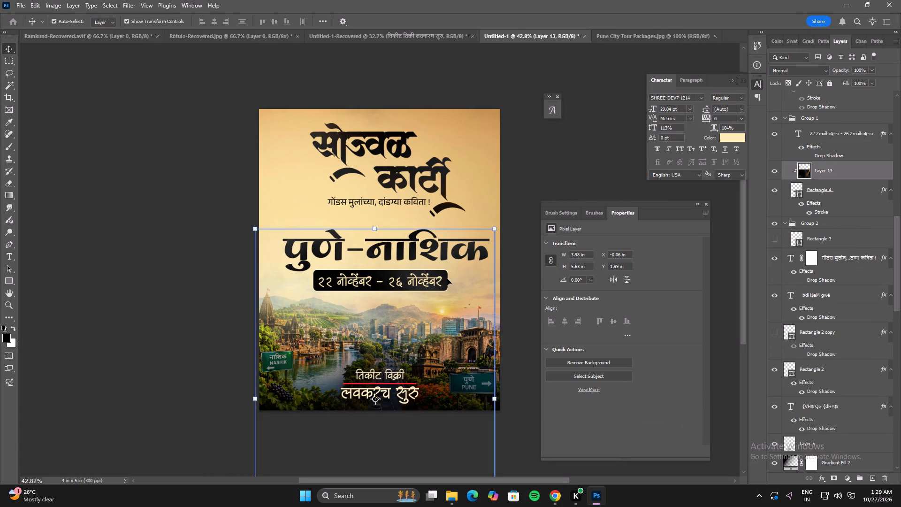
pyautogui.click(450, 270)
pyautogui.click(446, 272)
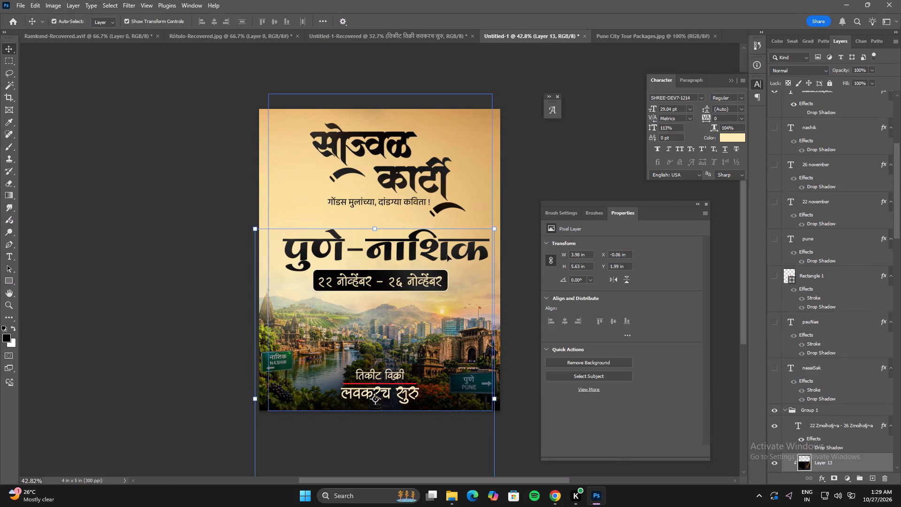
# Add a cream #fff0c2 drop shadow to the पुणे–नाशिक title text layer.
pyautogui.click(447, 255)
pyautogui.click(443, 252)
pyautogui.doubleClick(854, 118)
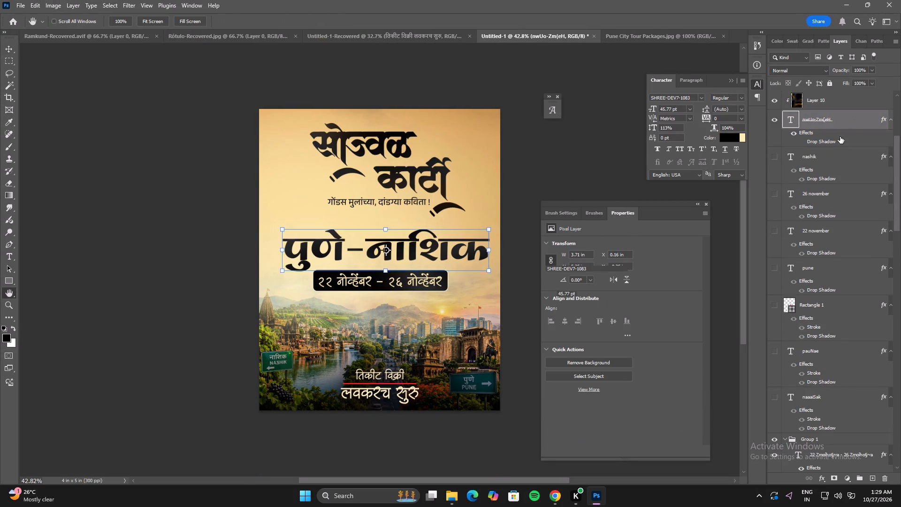
pyautogui.click(511, 400)
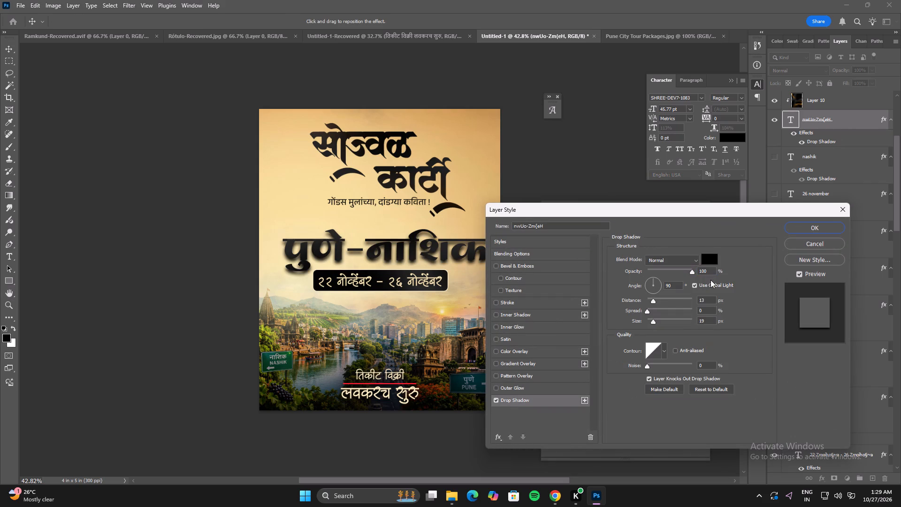
pyautogui.click(707, 259)
pyautogui.click(377, 220)
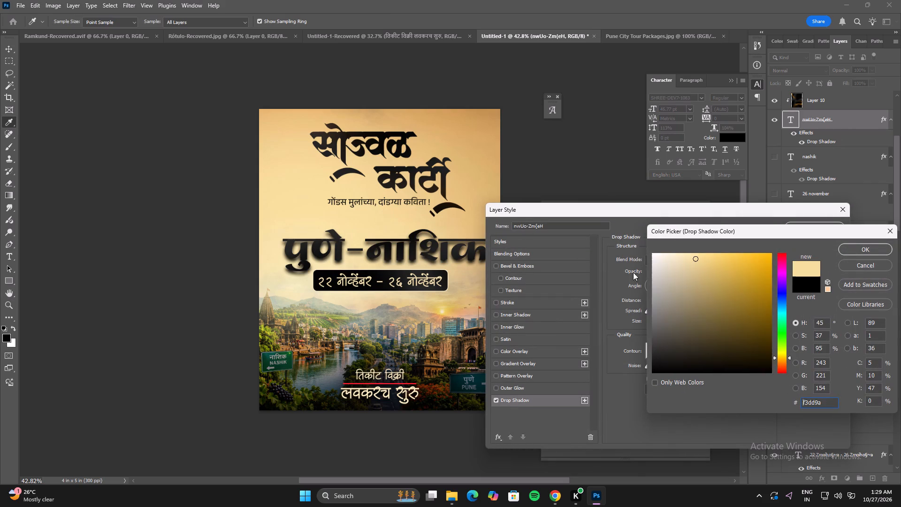
pyautogui.moveTo(694, 259); pyautogui.dragTo(667, 238)
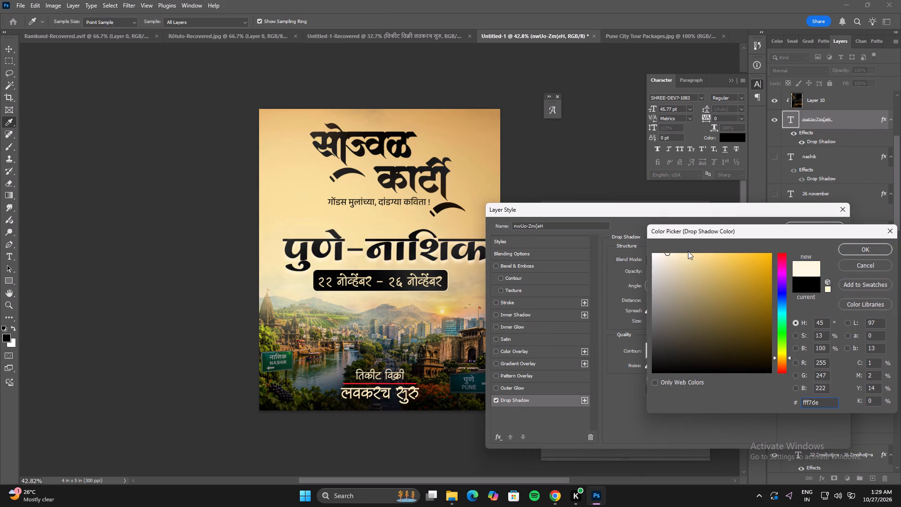
pyautogui.click(688, 253)
pyautogui.moveTo(680, 256); pyautogui.dragTo(676, 249)
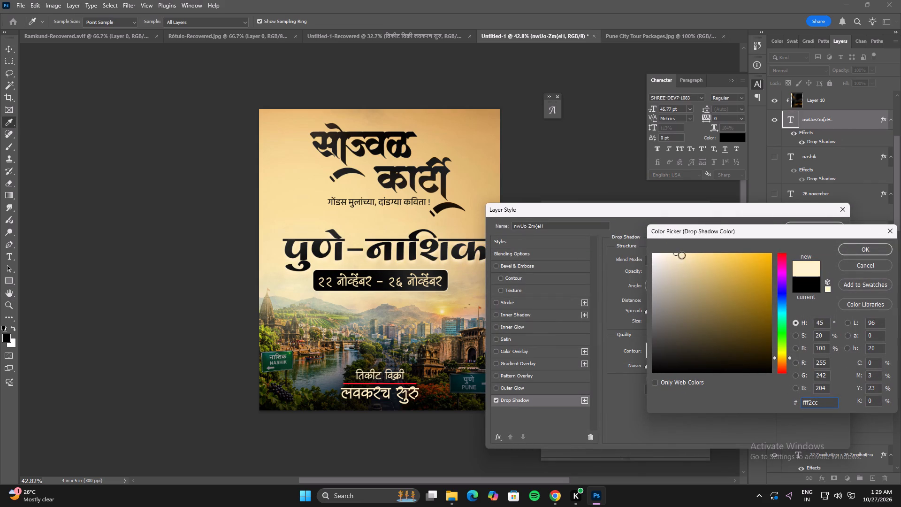
pyautogui.moveTo(684, 261); pyautogui.dragTo(680, 251)
pyautogui.click(853, 252)
pyautogui.click(806, 233)
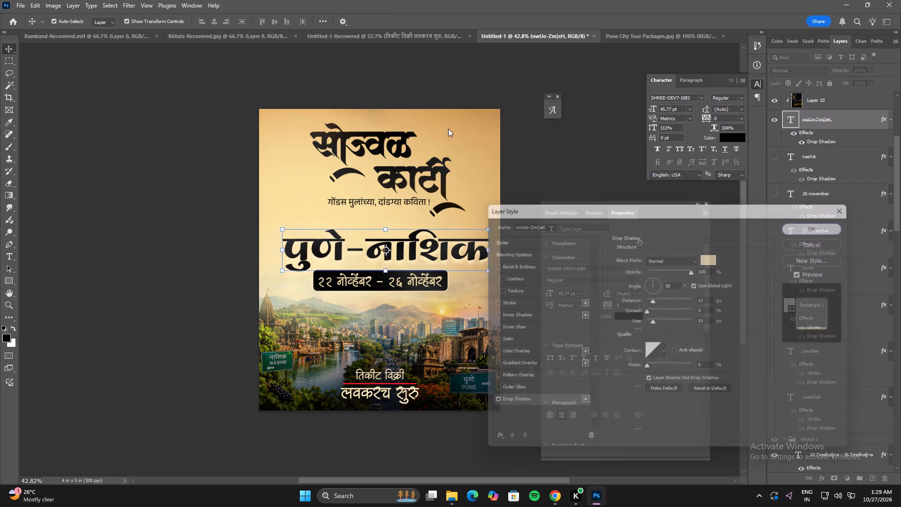
# Add a cream #fff1ce drop shadow to Layer 2, the सोज्वळ कार्टी title lettering.
pyautogui.click(396, 134)
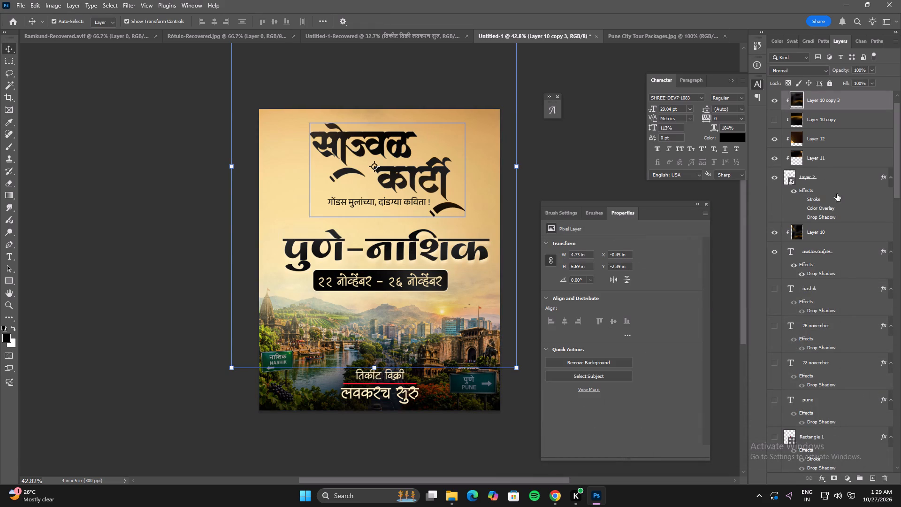
pyautogui.click(804, 217)
pyautogui.doubleClick(819, 217)
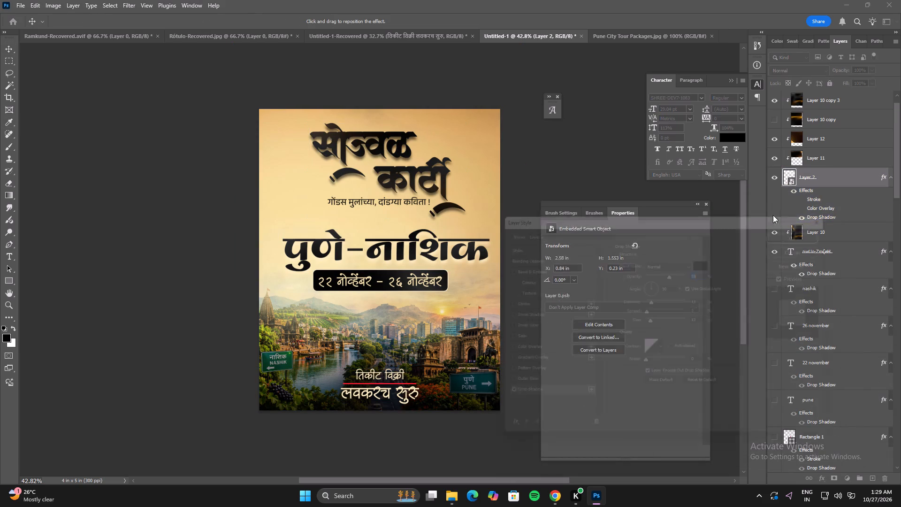
pyautogui.click(713, 257)
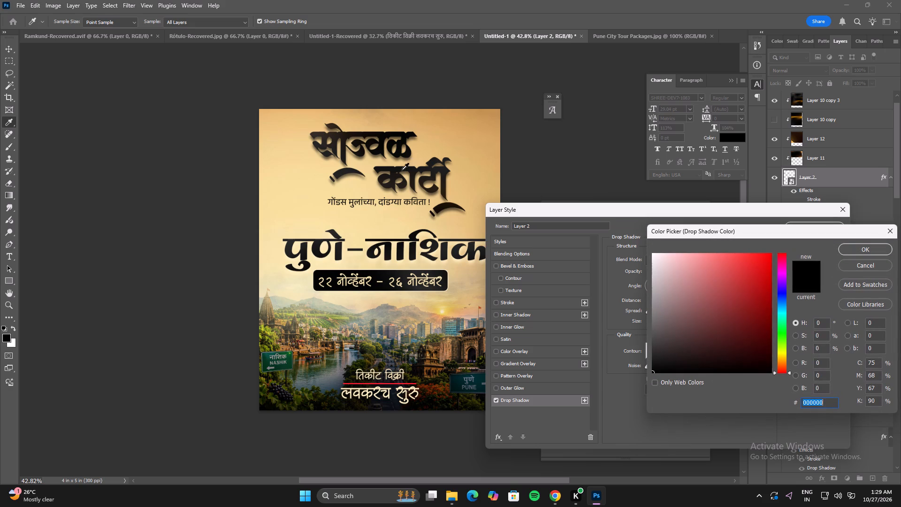
pyautogui.click(372, 191)
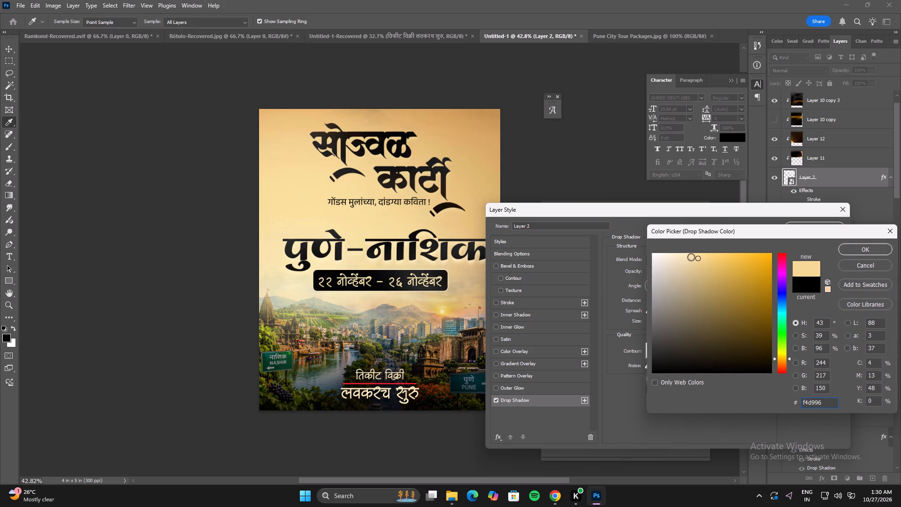
pyautogui.moveTo(691, 256); pyautogui.dragTo(681, 248)
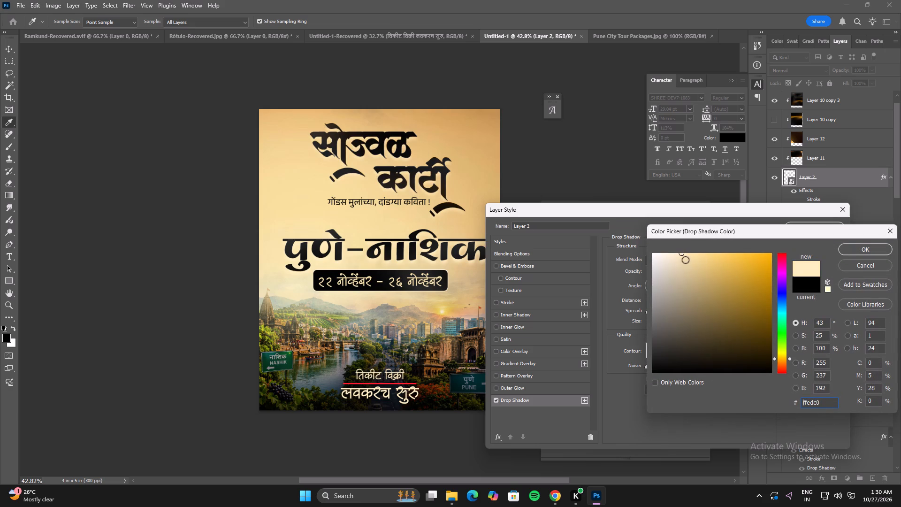
pyautogui.moveTo(680, 255); pyautogui.dragTo(675, 245)
pyautogui.click(866, 252)
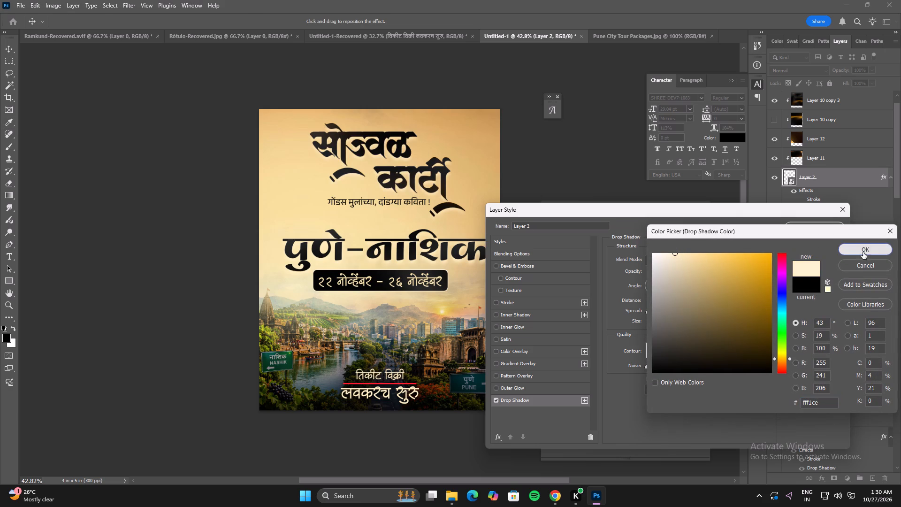
pyautogui.click(820, 230)
pyautogui.click(537, 173)
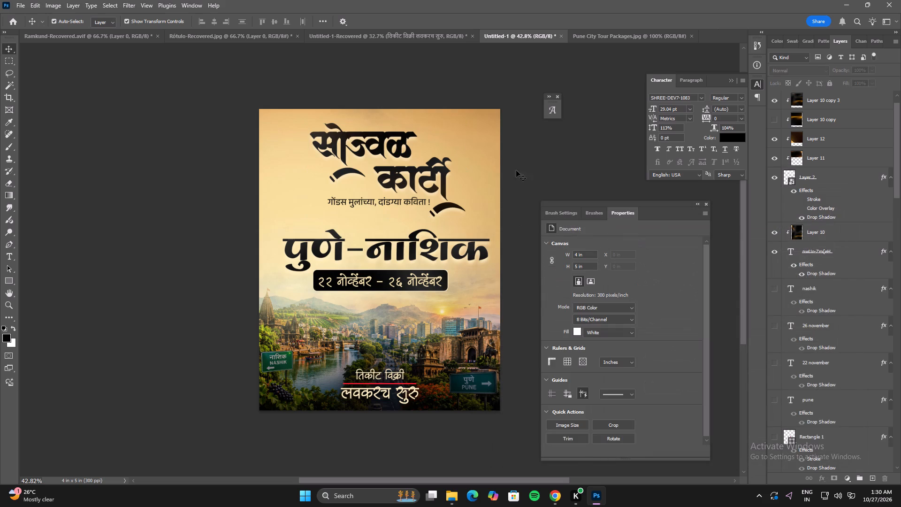
# Enlarge Layer 2, the सोज्वळ कार्टी title lettering, from its centre to a scale of 34.28%.
pyautogui.click(404, 144)
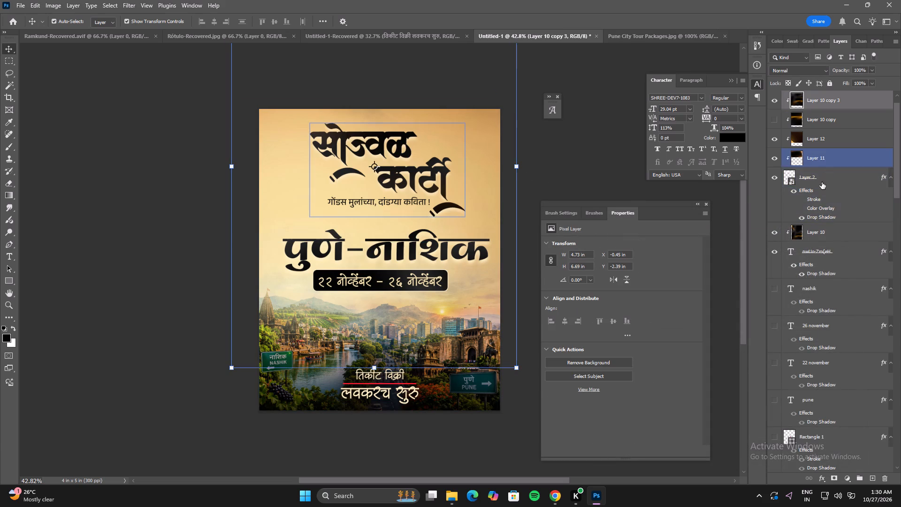
pyautogui.click(822, 182)
pyautogui.click(388, 119)
pyautogui.keyDown('alt'); pyautogui.moveTo(467, 123); pyautogui.dragTo(468, 123); pyautogui.keyUp('alt')
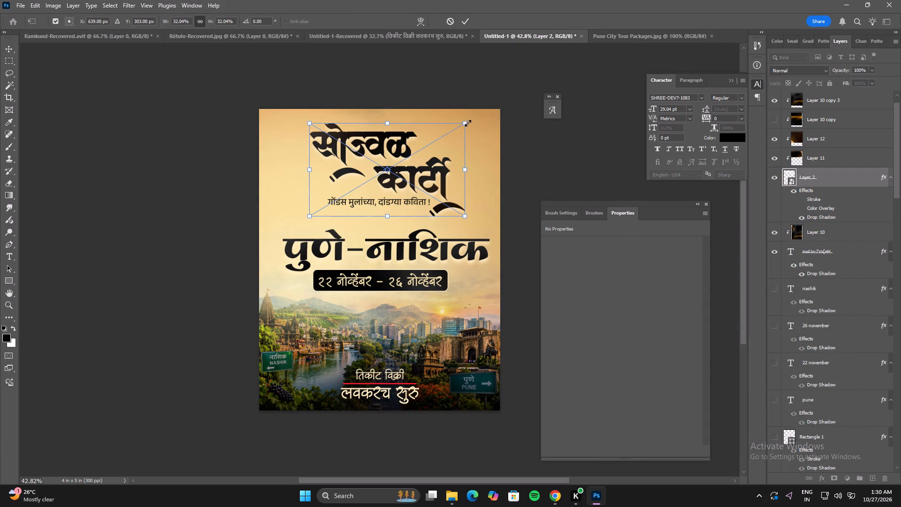
pyautogui.keyDown('alt'); pyautogui.moveTo(468, 123); pyautogui.dragTo(474, 122); pyautogui.keyUp('alt')
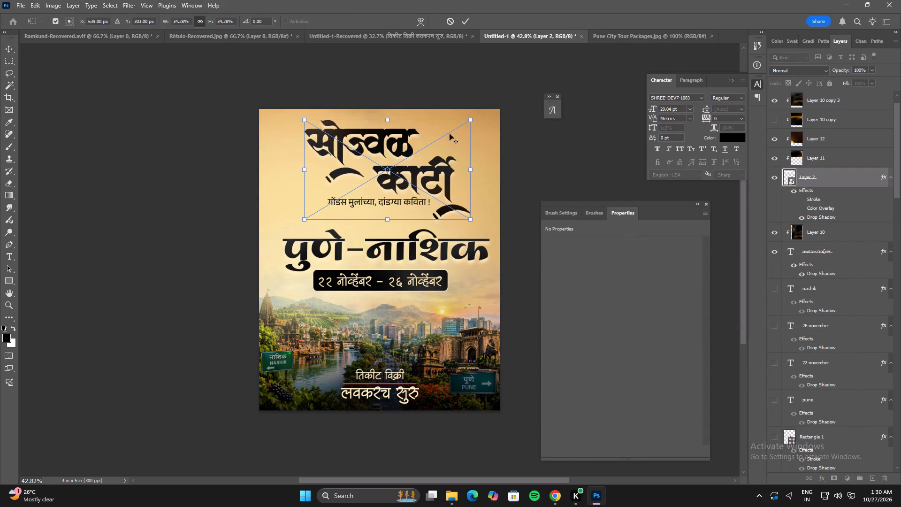
pyautogui.doubleClick(417, 146)
# Nudge the tagline beneath the सोज्वळ कार्टी title slightly down, and preview the poster full screen.
pyautogui.click(412, 204)
pyautogui.press('Down')
pyautogui.press('Down')
pyautogui.press('Down')
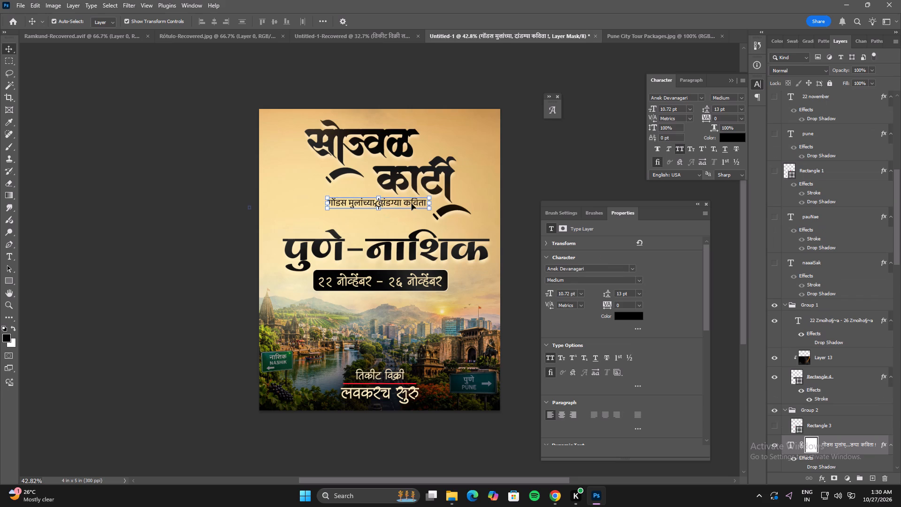
pyautogui.press('Down')
pyautogui.press('Down')
pyautogui.press('Down')
pyautogui.click(585, 149)
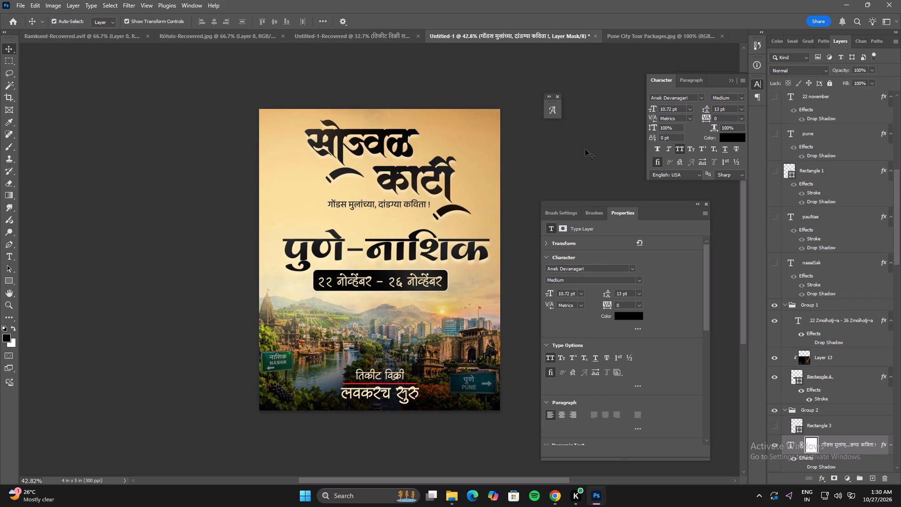
pyautogui.press('f')
pyautogui.press('f')
pyautogui.click(502, 243)
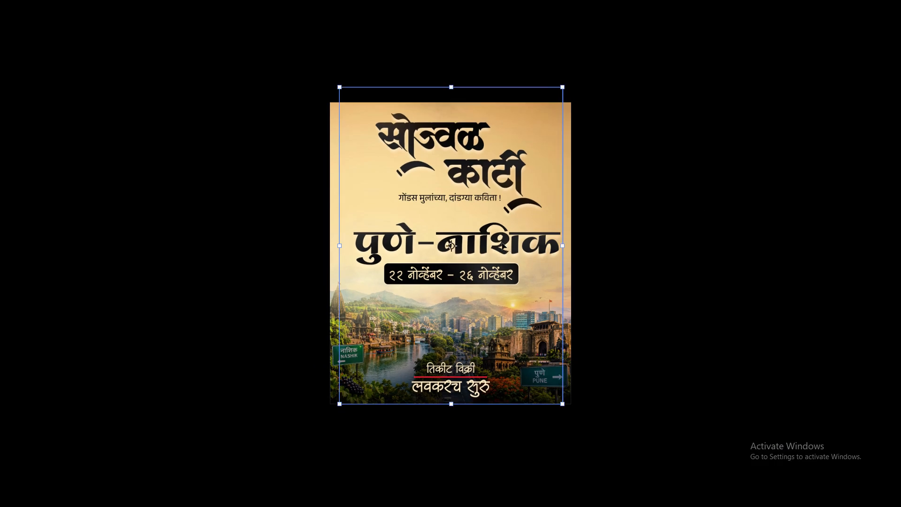
pyautogui.press('f')
# Nudge the पुणे–नाशिक title text together with its clipped Layer 10 texture slightly up.
pyautogui.scroll(-4, 851, 413)
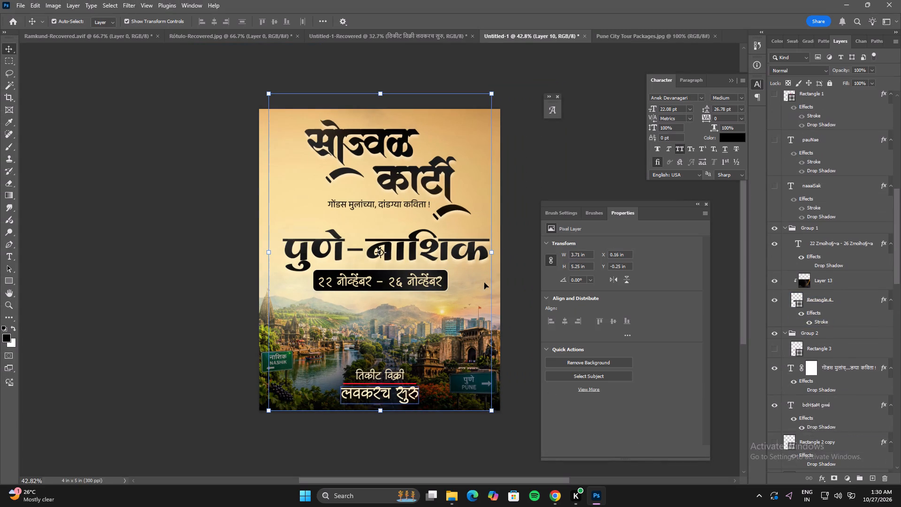
pyautogui.click(448, 251)
pyautogui.scroll(5, 872, 344)
pyautogui.scroll(-1, 870, 347)
pyautogui.scroll(2, 868, 351)
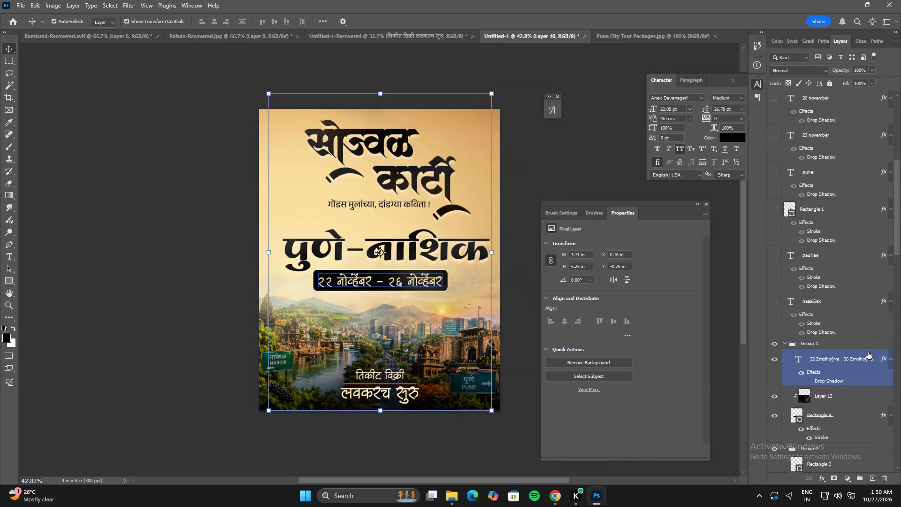
pyautogui.scroll(10, 868, 352)
pyautogui.keyDown('ctrl'); pyautogui.click(832, 218); pyautogui.keyUp('ctrl')
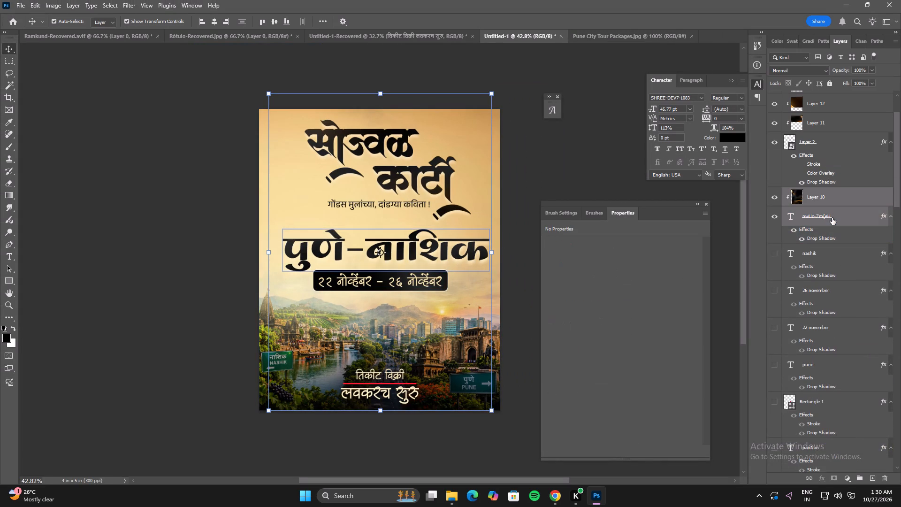
pyautogui.press('Up')
pyautogui.press('Up')
pyautogui.press('Up')
pyautogui.press('Up')
pyautogui.press('Up')
pyautogui.press('Up')
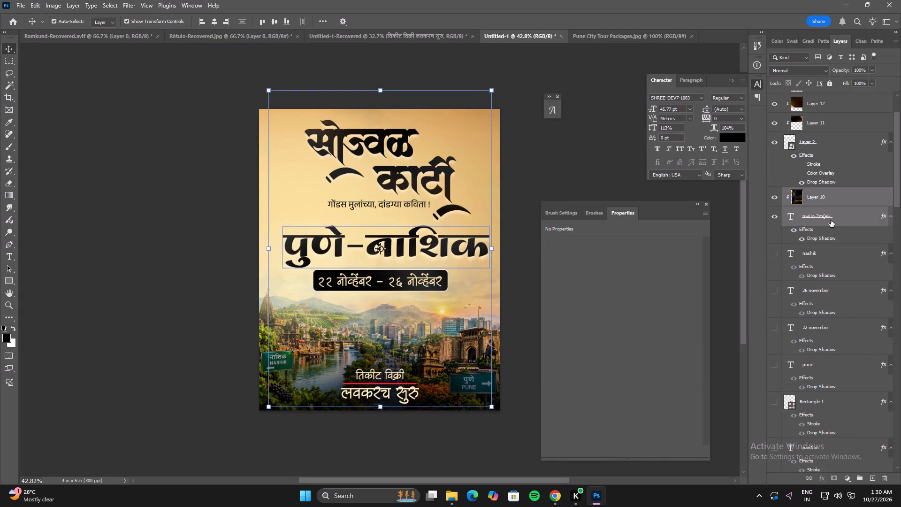
pyautogui.press('Up')
pyautogui.press('Up')
pyautogui.click(556, 183)
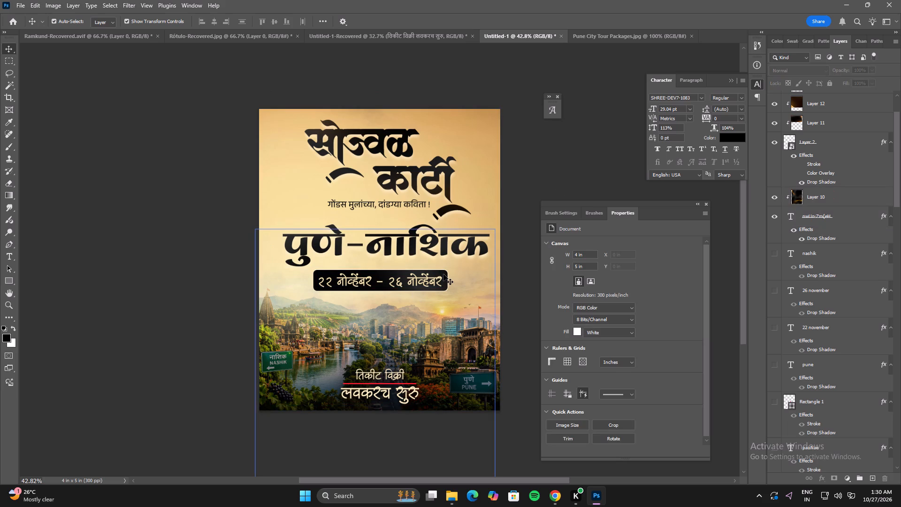
# Nudge the date text, its clipped Layer 13 texture and Rectangle 4 together slightly up toward the पुणे–नाशिक title.
pyautogui.click(443, 274)
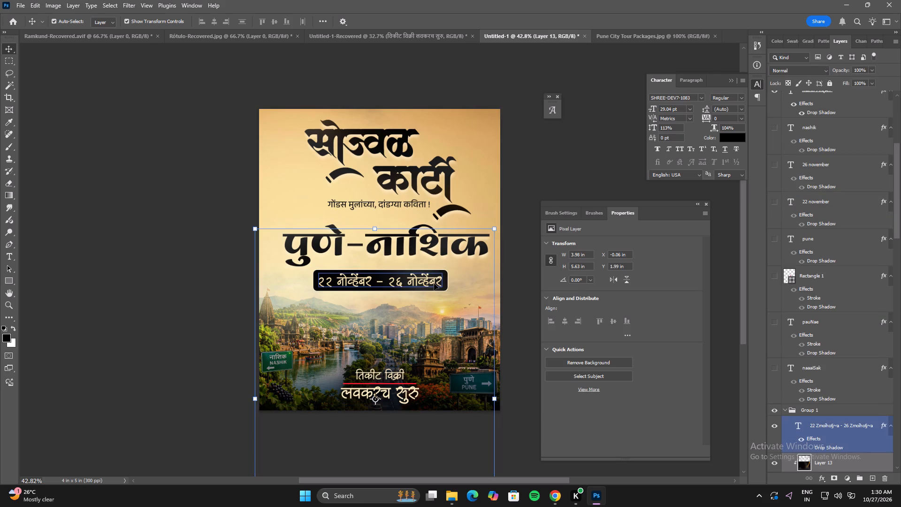
pyautogui.keyDown('shift'); pyautogui.click(434, 284); pyautogui.keyUp('shift')
pyautogui.scroll(-3, 863, 412)
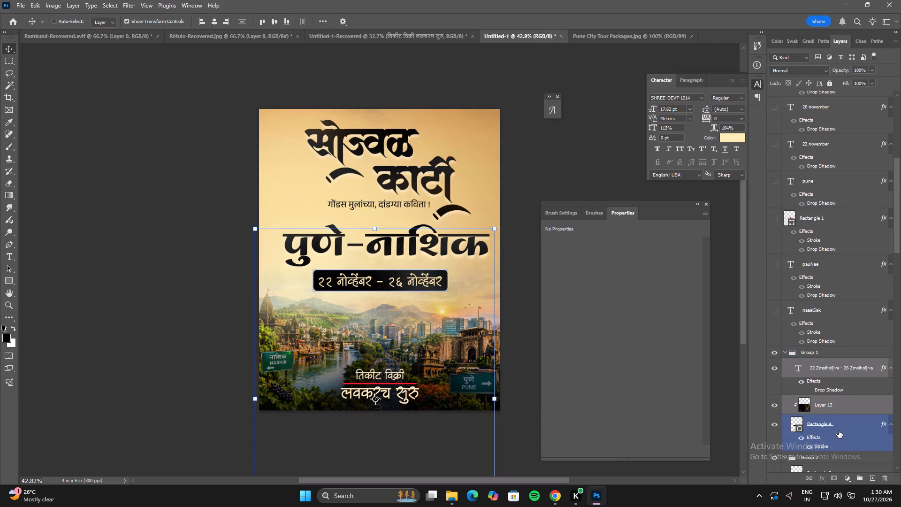
pyautogui.keyDown('ctrl'); pyautogui.click(839, 430); pyautogui.keyUp('ctrl')
pyautogui.press('Up')
pyautogui.press('Up')
pyautogui.press('Up')
pyautogui.press('Up')
pyautogui.press('Up')
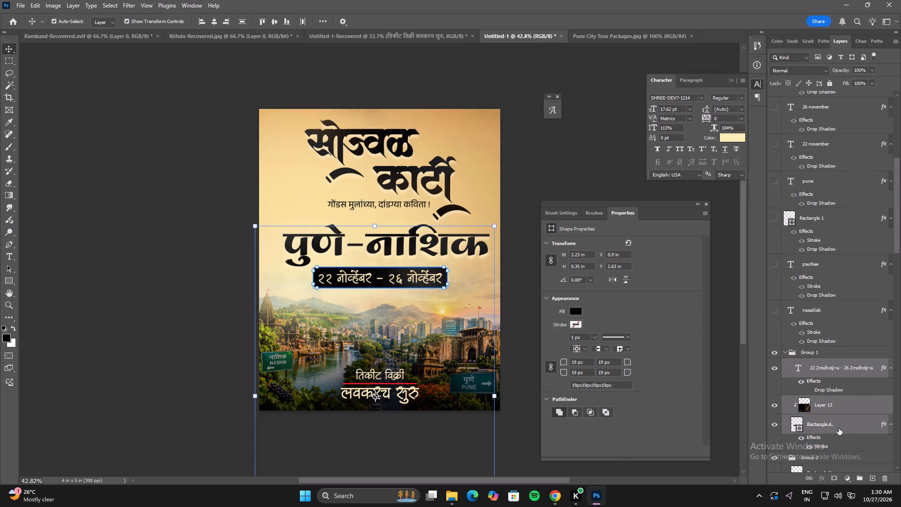
pyautogui.click(566, 174)
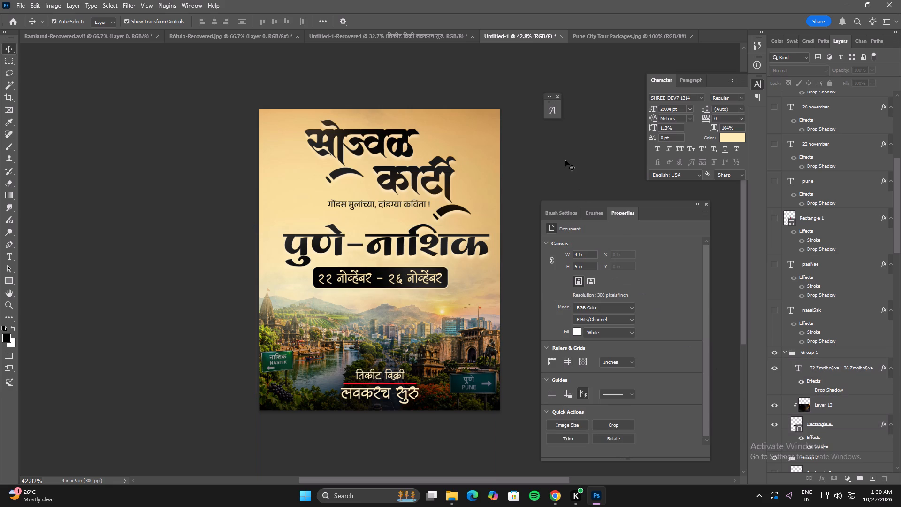
# Preview the poster full screen and back in the normal view, examining the spacing of the titles, tagline and date plate.
pyautogui.click(565, 160)
pyautogui.write('ff')
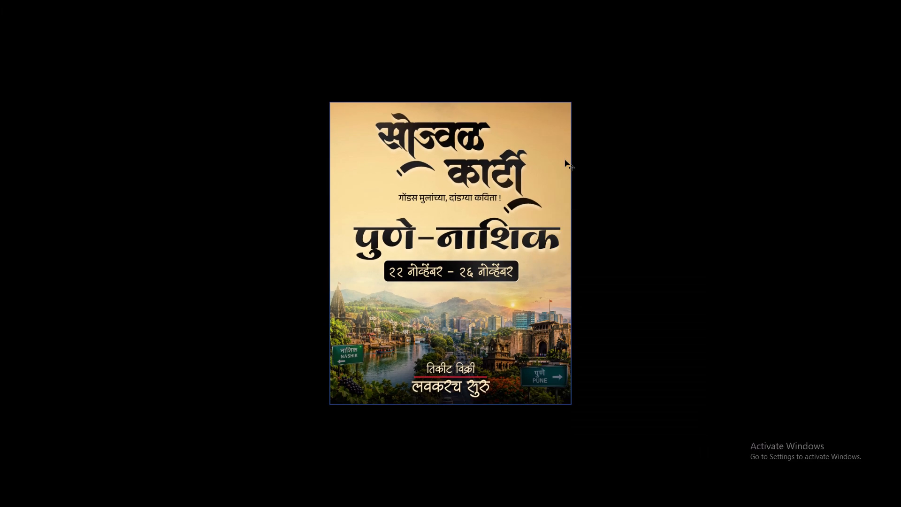
pyautogui.press('f')
pyautogui.press('space')
pyautogui.press('space')
pyautogui.press('space')
pyautogui.press('space')
pyautogui.press('space')
pyautogui.press('space')
pyautogui.press('space')
pyautogui.press('space')
pyautogui.press('space')
pyautogui.press('space')
pyautogui.press('space')
pyautogui.press('space')
pyautogui.press('space')
pyautogui.press('space')
pyautogui.press('space')
pyautogui.press('space')
pyautogui.moveTo(498, 288); pyautogui.dragTo(465, 281)
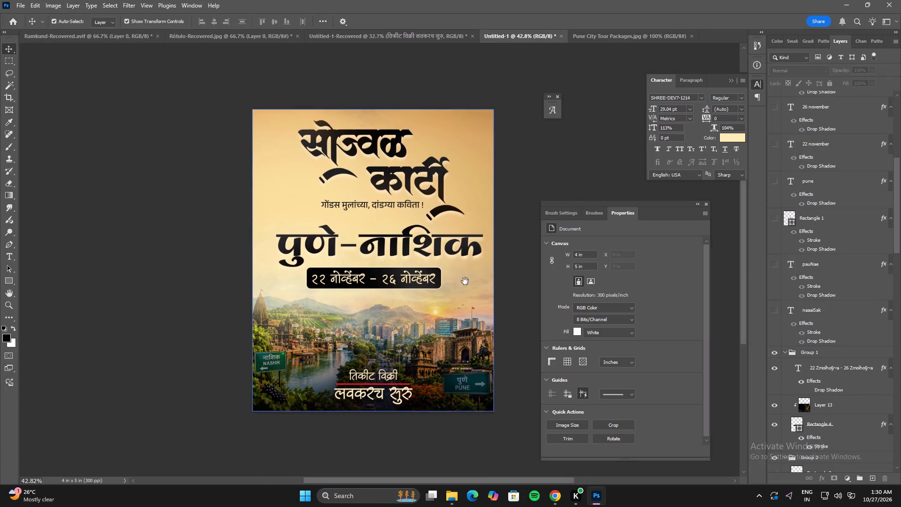
pyautogui.moveTo(465, 281); pyautogui.dragTo(452, 279)
pyautogui.click(493, 245)
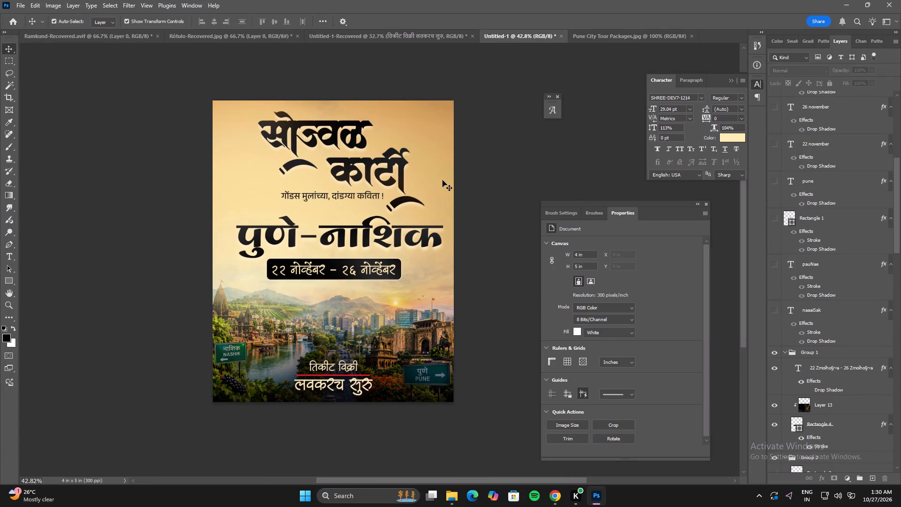
pyautogui.click(440, 178)
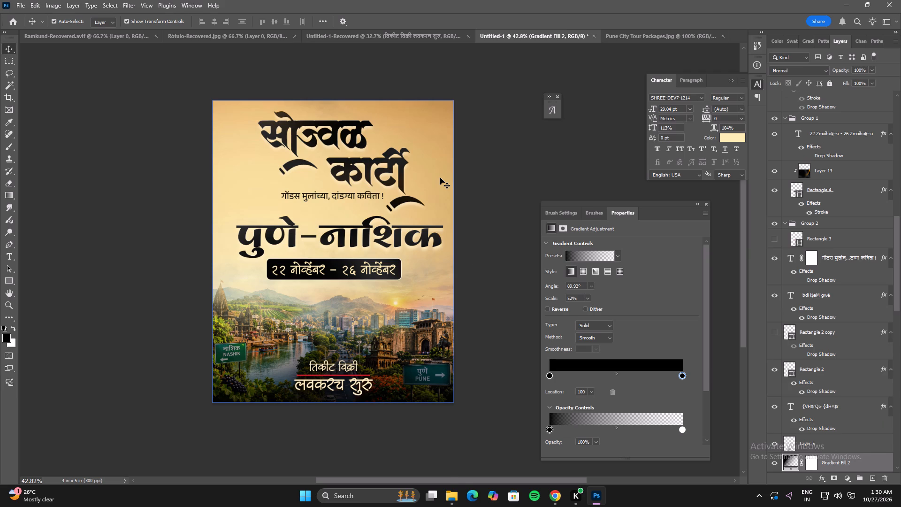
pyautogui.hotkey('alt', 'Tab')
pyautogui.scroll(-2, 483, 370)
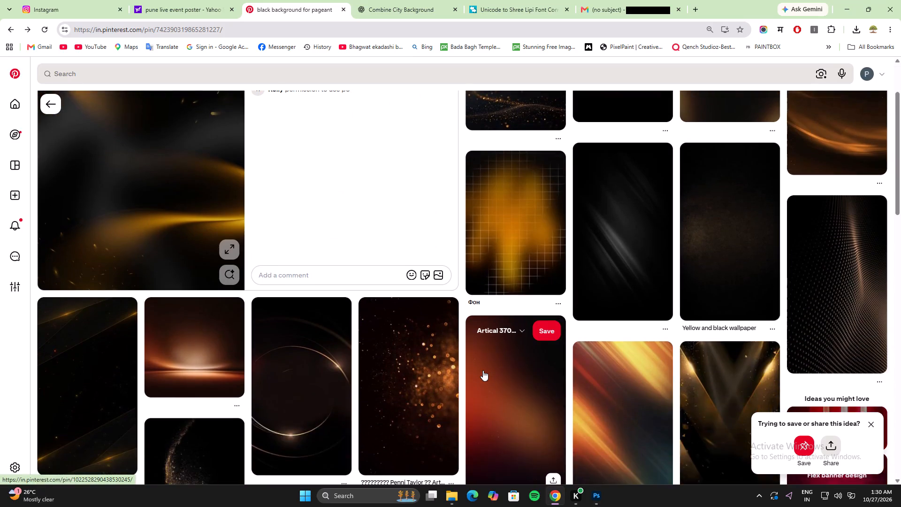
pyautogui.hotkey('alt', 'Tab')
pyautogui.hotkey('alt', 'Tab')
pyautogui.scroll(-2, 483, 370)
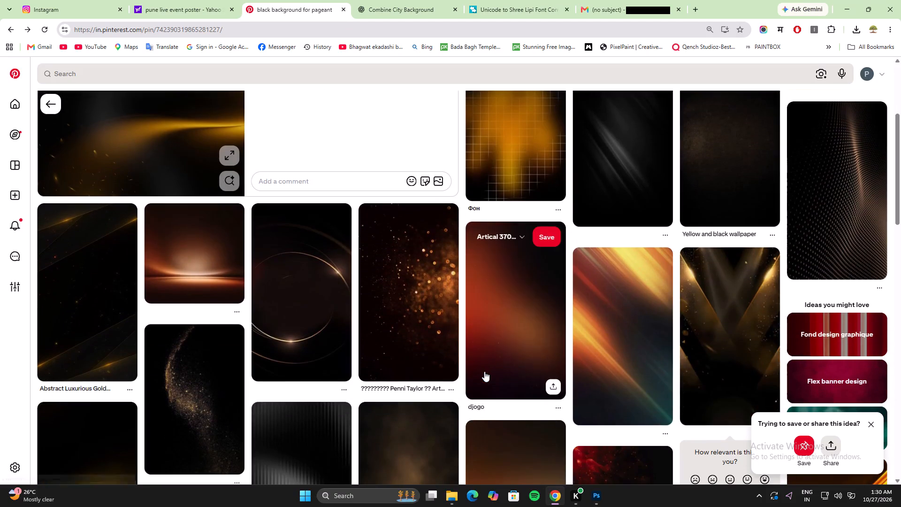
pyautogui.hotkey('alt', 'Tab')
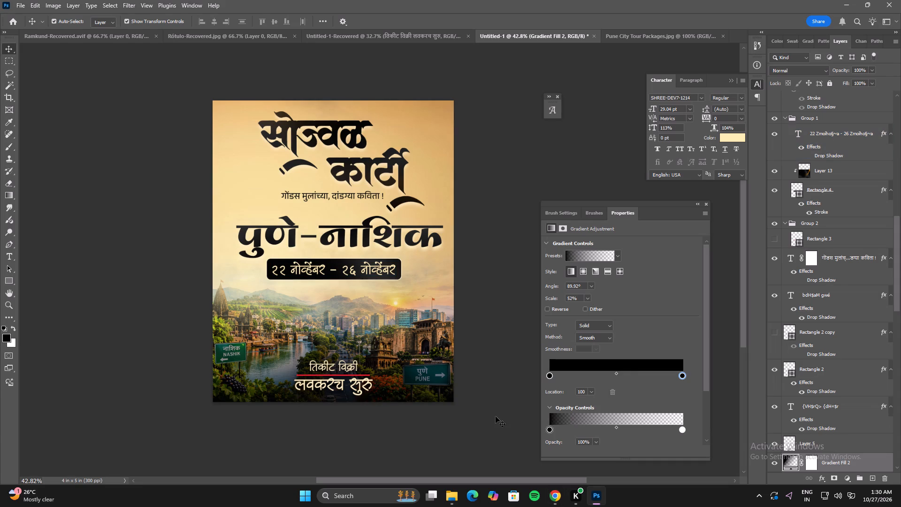
# Preview the poster full screen at two zoom levels, examining the overall balance of titles, date plate and ticket text.
pyautogui.click(496, 416)
pyautogui.write('ff')
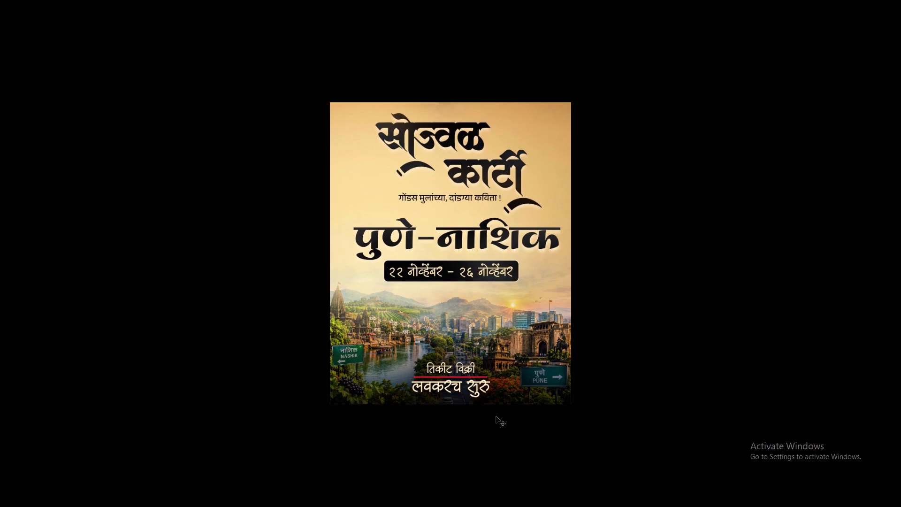
pyautogui.press('f')
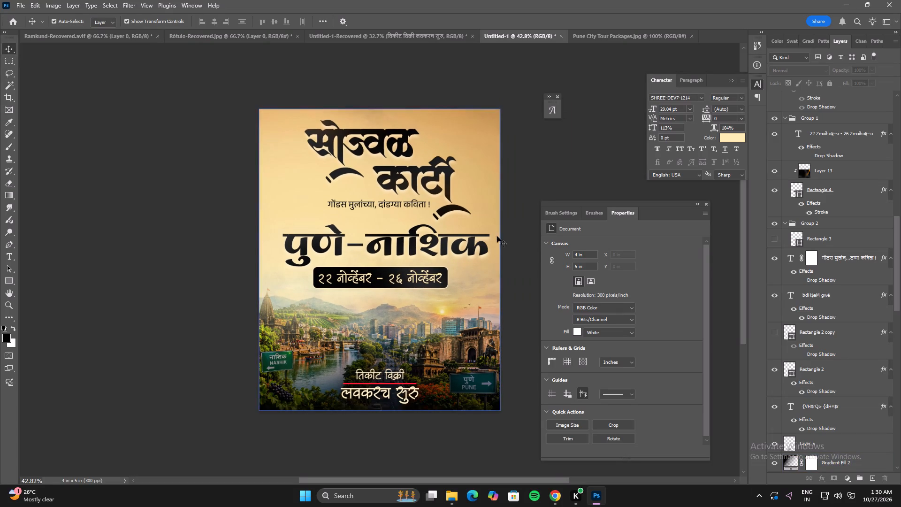
pyautogui.keyDown('alt'); pyautogui.scroll(-4, 494, 315); pyautogui.keyUp('alt')
pyautogui.write('ff')
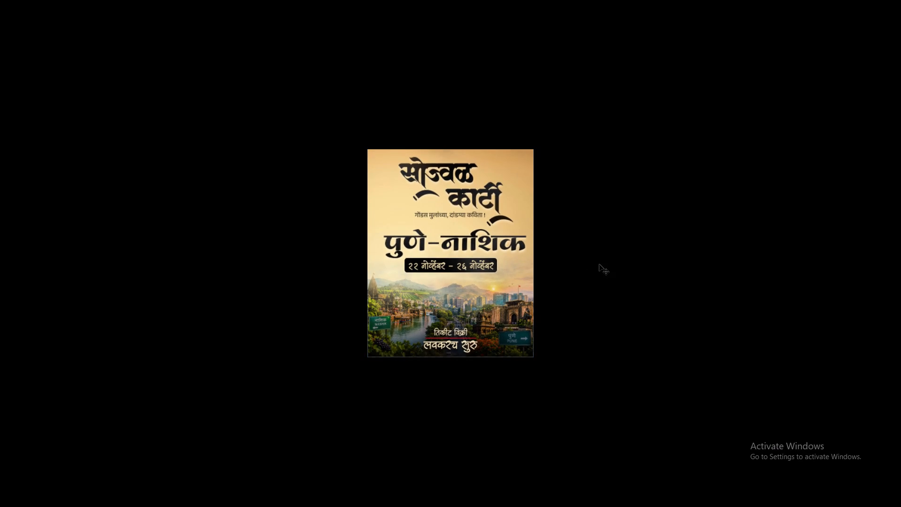
pyautogui.press('f')
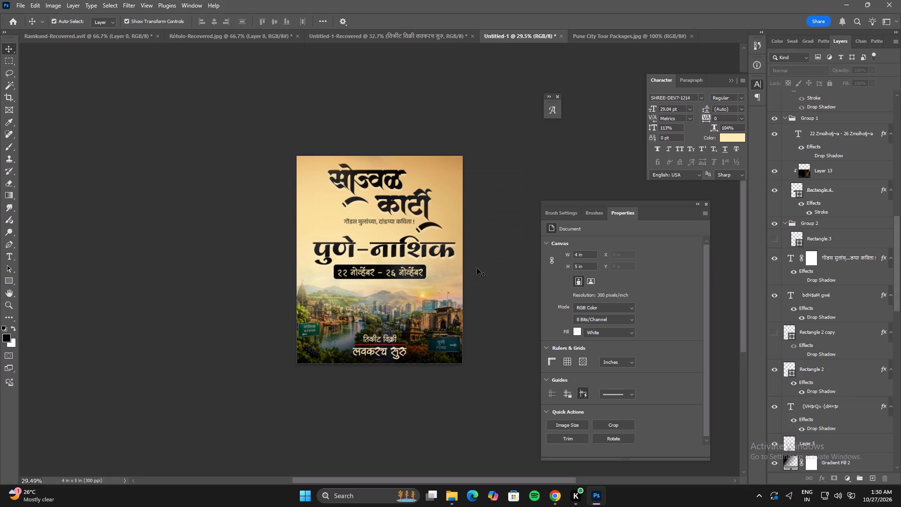
pyautogui.write('fff')
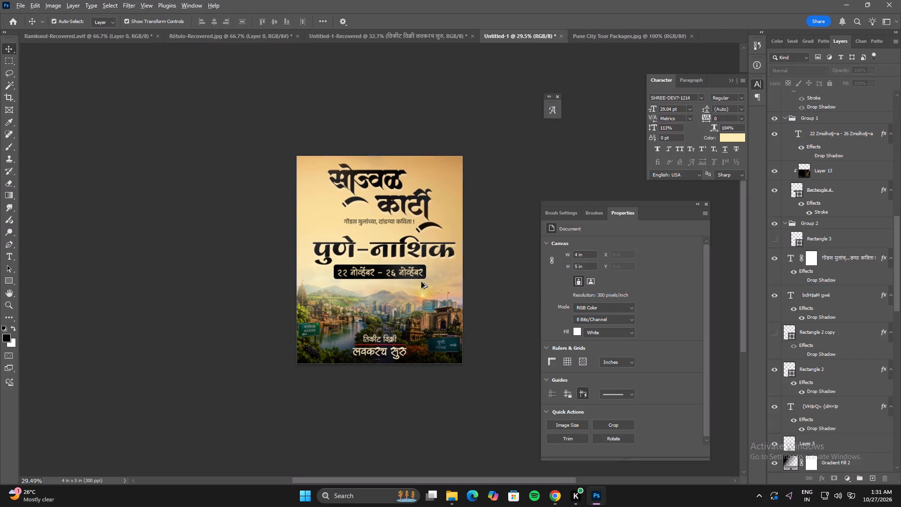
# Widen Rectangle 4, the black plate behind the date text, evenly on both sides to about 104.8% of its width.
pyautogui.keyDown('alt'); pyautogui.scroll(13, 408, 286); pyautogui.keyUp('alt')
pyautogui.click(472, 237)
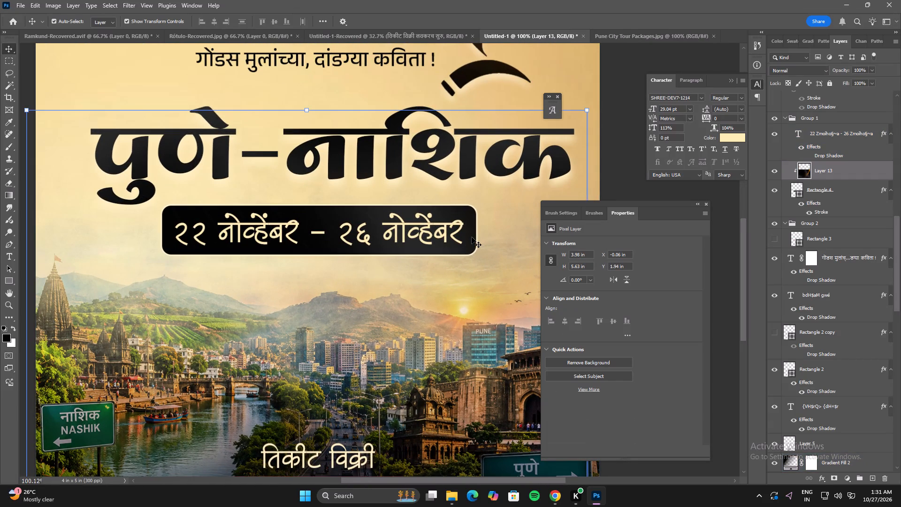
pyautogui.click(833, 196)
pyautogui.keyDown('alt'); pyautogui.keyDown('shift'); pyautogui.moveTo(476, 230); pyautogui.dragTo(486, 230); pyautogui.keyUp('shift'); pyautogui.keyUp('alt')
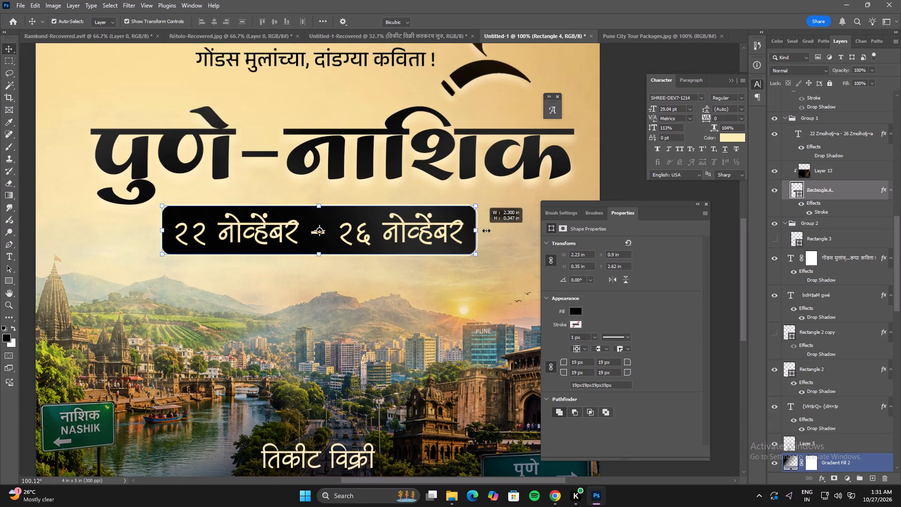
pyautogui.keyDown('alt'); pyautogui.keyDown('shift'); pyautogui.moveTo(486, 230); pyautogui.dragTo(484, 231); pyautogui.keyUp('shift'); pyautogui.keyUp('alt')
pyautogui.doubleClick(448, 230)
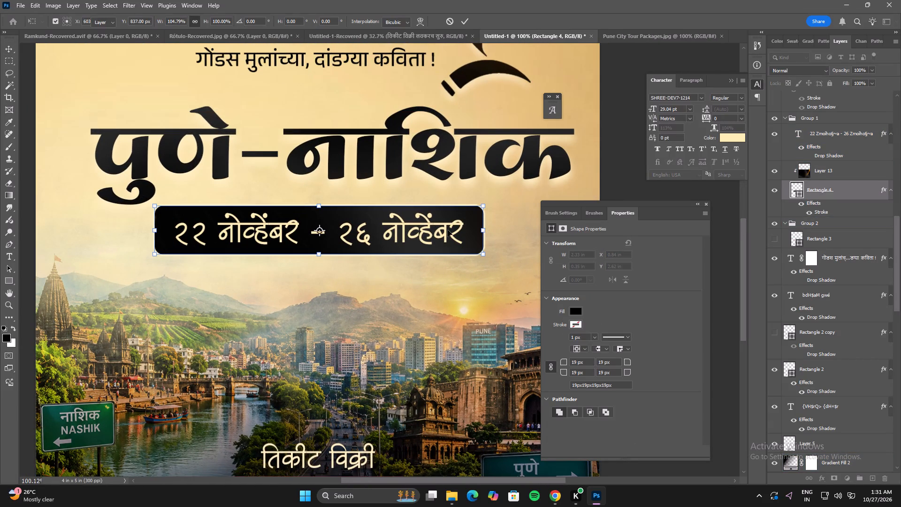
pyautogui.click(442, 312)
# Examine the poster with the widened date plate, both full screen and in the normal view.
pyautogui.keyDown('alt'); pyautogui.scroll(-7, 442, 341); pyautogui.keyUp('alt')
pyautogui.press('space')
pyautogui.press('space')
pyautogui.press('space')
pyautogui.press('space')
pyautogui.press('space')
pyautogui.press('space')
pyautogui.press('space')
pyautogui.press('space')
pyautogui.press('space')
pyautogui.press('space')
pyautogui.press('space')
pyautogui.press('space')
pyautogui.press('space')
pyautogui.press('space')
pyautogui.press('space')
pyautogui.moveTo(470, 381); pyautogui.dragTo(405, 373)
pyautogui.click(489, 321)
pyautogui.write('ff')
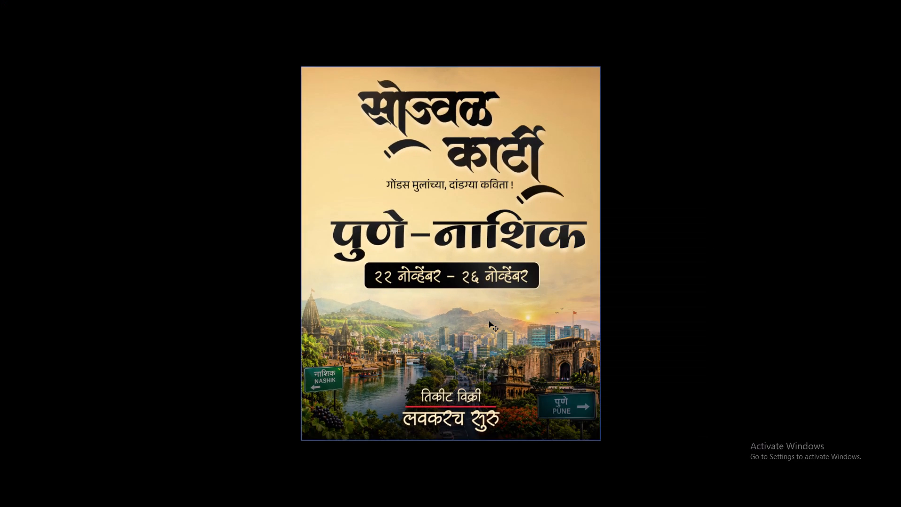
pyautogui.press('f')
pyautogui.press('space')
pyautogui.press('space')
pyautogui.press('space')
pyautogui.press('space')
pyautogui.press('space')
pyautogui.press('space')
pyautogui.press('space')
pyautogui.press('space')
pyautogui.press('space')
pyautogui.press('space')
pyautogui.press('space')
pyautogui.press('space')
pyautogui.press('space')
pyautogui.press('space')
pyautogui.press('space')
pyautogui.press('space')
pyautogui.moveTo(547, 192); pyautogui.dragTo(486, 202)
pyautogui.click(509, 180)
pyautogui.keyDown('alt'); pyautogui.scroll(-2, 498, 291); pyautogui.keyUp('alt')
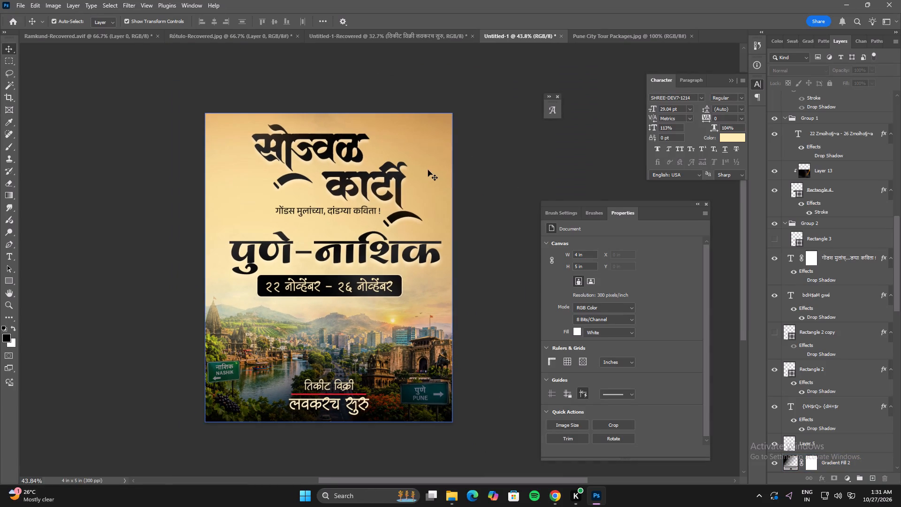
pyautogui.click(428, 170)
# Look through the Downloads folder images in File Explorer for usable poster material, comparing against the poster in Photoshop.
pyautogui.click(451, 500)
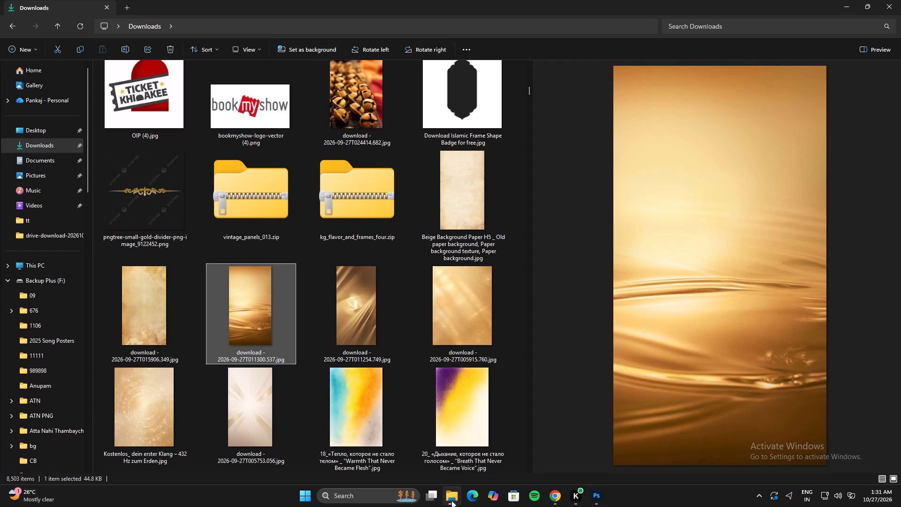
pyautogui.scroll(8, 389, 361)
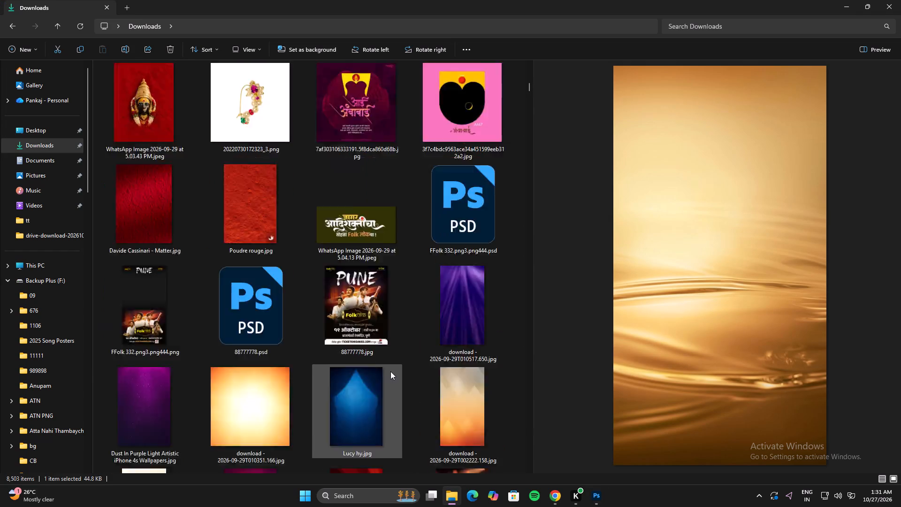
pyautogui.scroll(5, 390, 371)
pyautogui.scroll(-11, 391, 364)
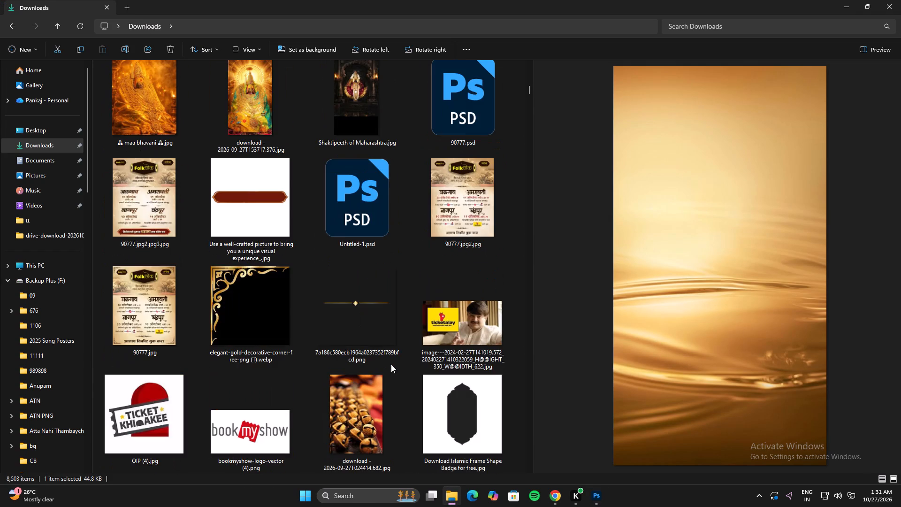
pyautogui.scroll(-9, 391, 364)
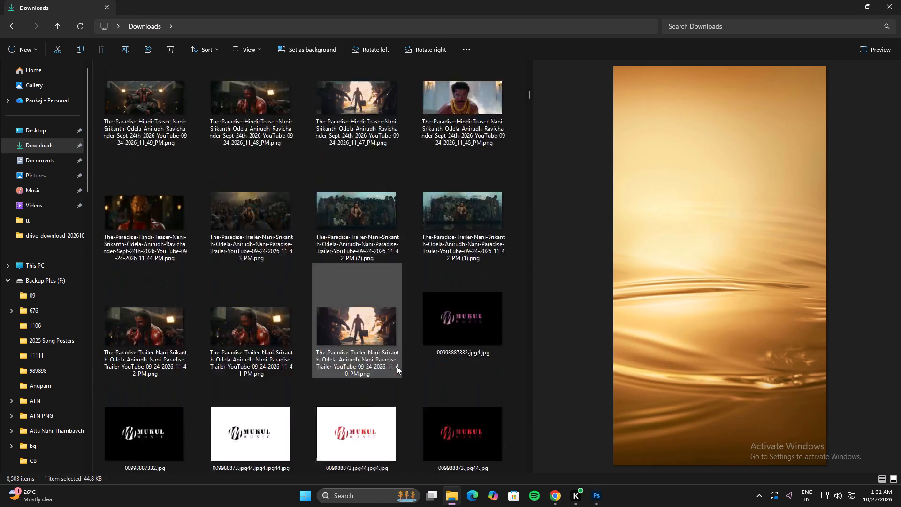
pyautogui.scroll(-7, 397, 366)
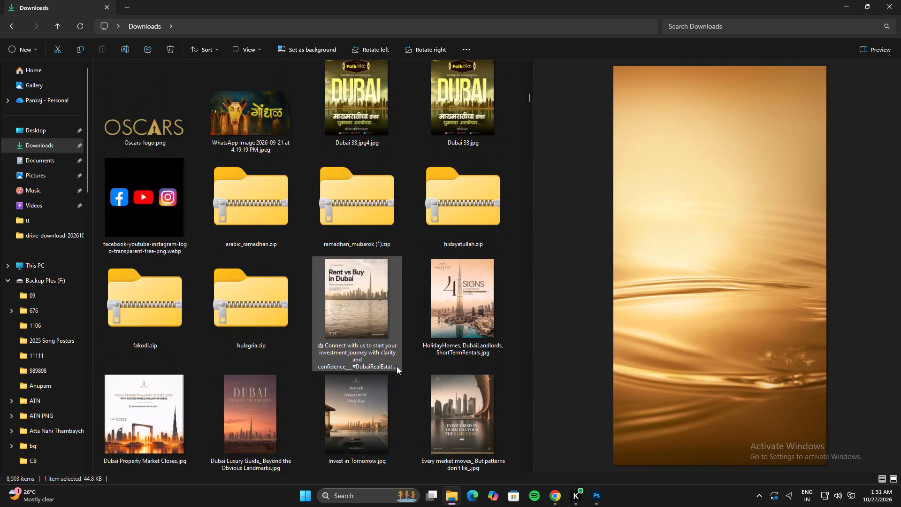
pyautogui.scroll(-6, 397, 366)
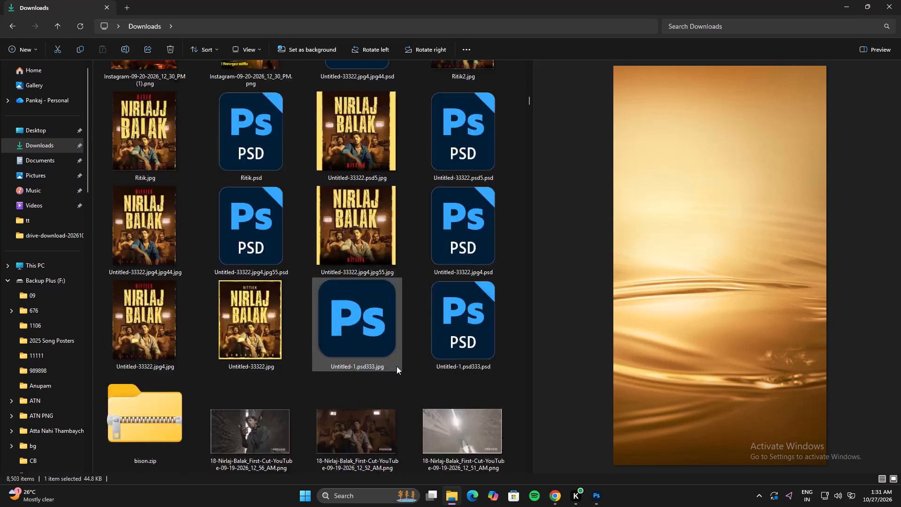
pyautogui.scroll(-5, 397, 366)
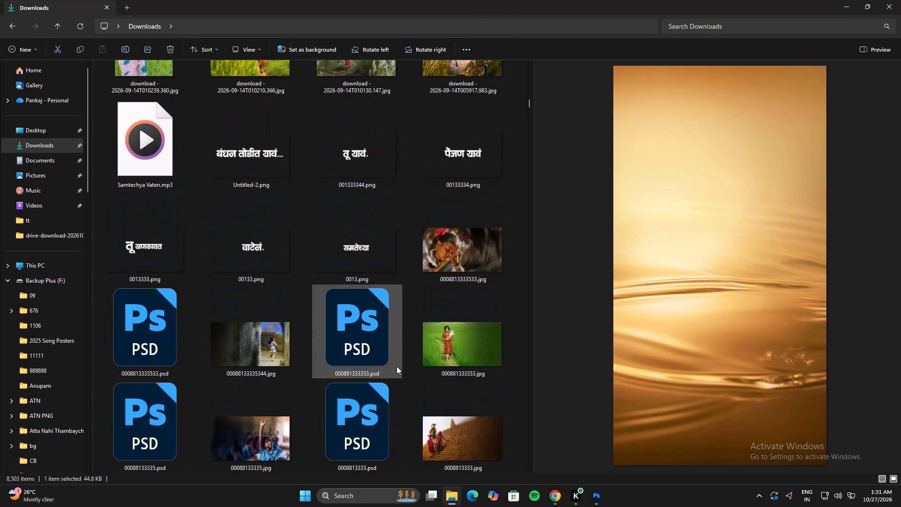
pyautogui.hotkey('alt', 'Tab')
pyautogui.hotkey('alt', 'Tab')
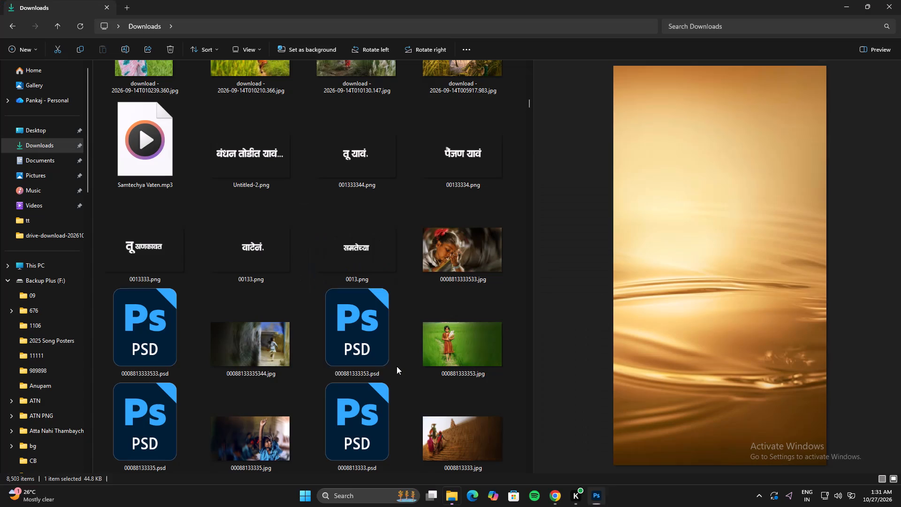
pyautogui.scroll(-11, 397, 366)
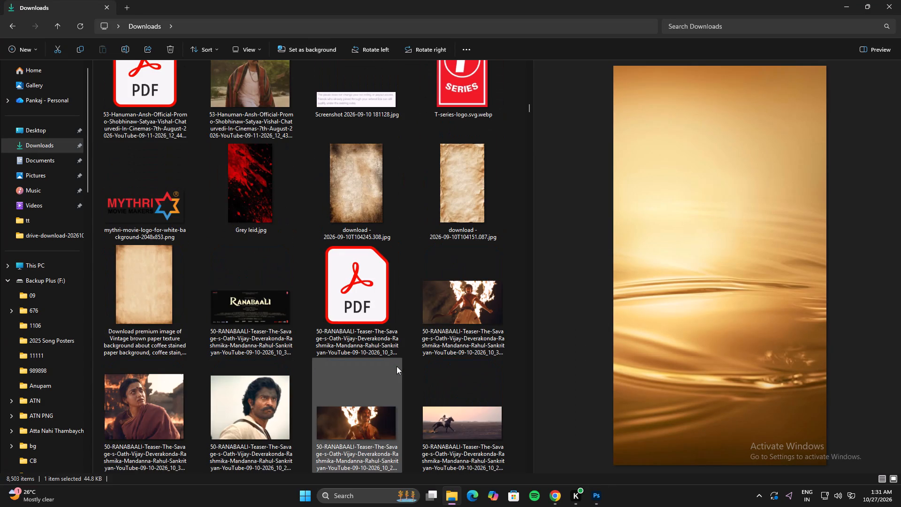
pyautogui.scroll(-7, 397, 366)
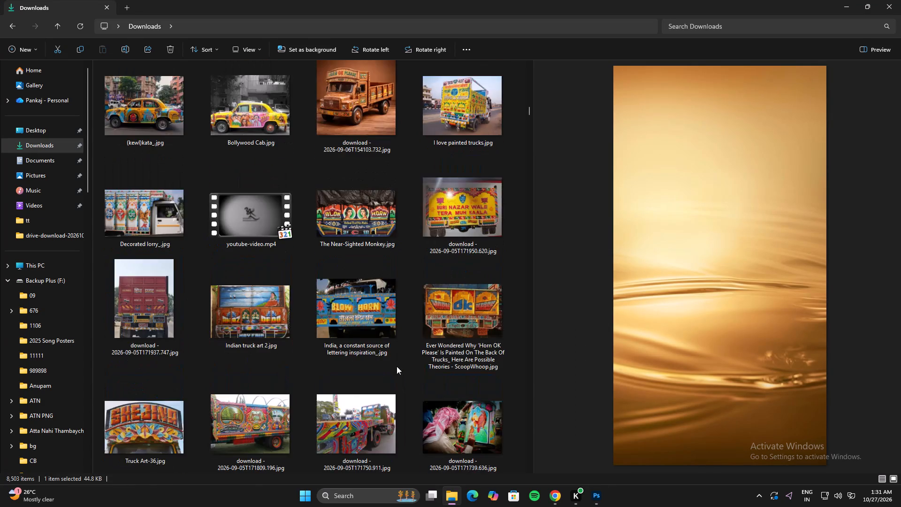
pyautogui.scroll(-4, 397, 366)
pyautogui.scroll(1, 397, 366)
pyautogui.hotkey('alt', 'Tab')
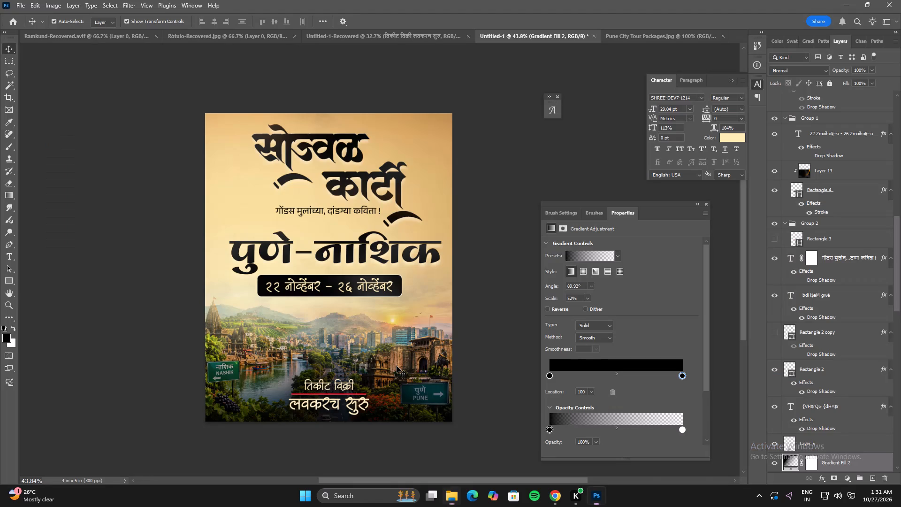
pyautogui.hotkey('alt', 'Tab')
pyautogui.scroll(-5, 397, 366)
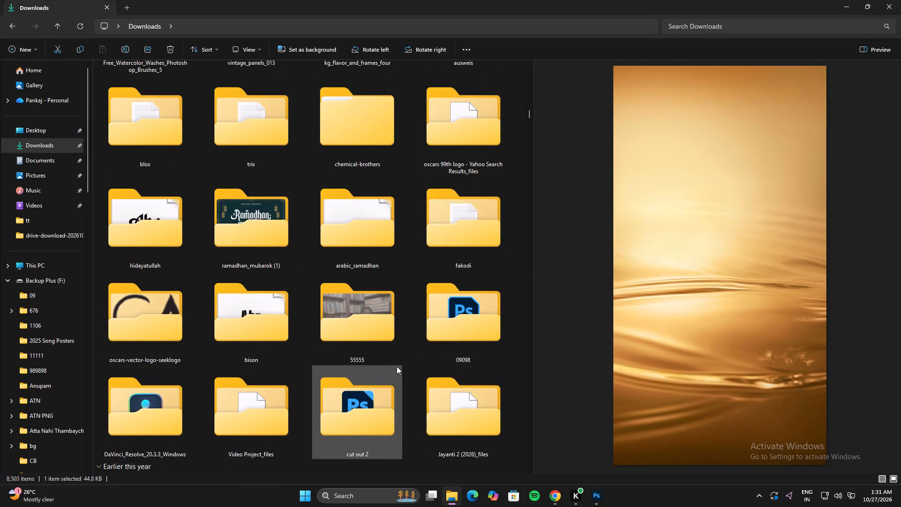
pyautogui.scroll(-3, 397, 366)
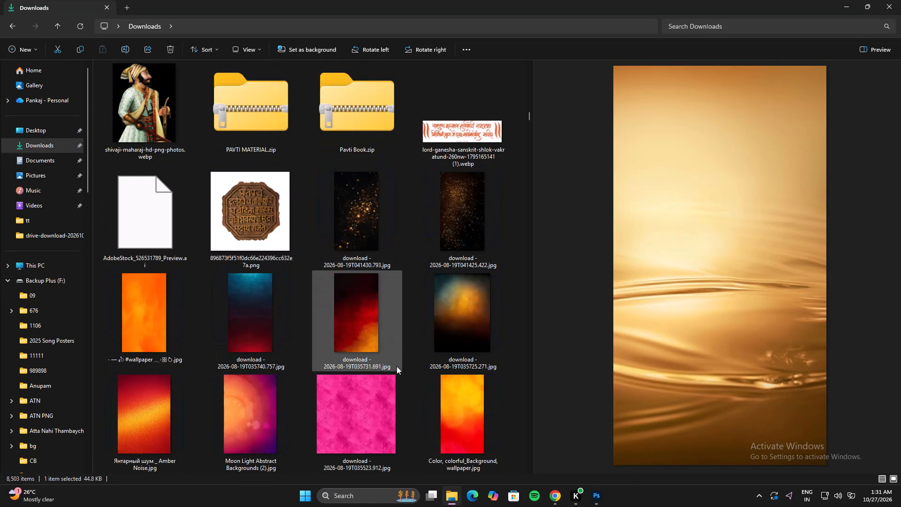
pyautogui.hotkey('alt', 'Tab')
pyautogui.hotkey('alt', 'Tab')
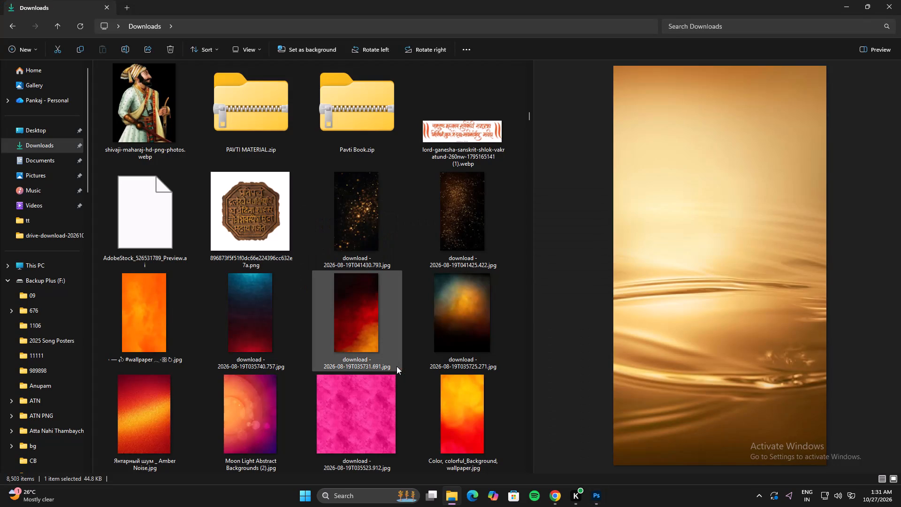
pyautogui.hotkey('alt', 'Tab')
pyautogui.hotkey('alt', 'Tab')
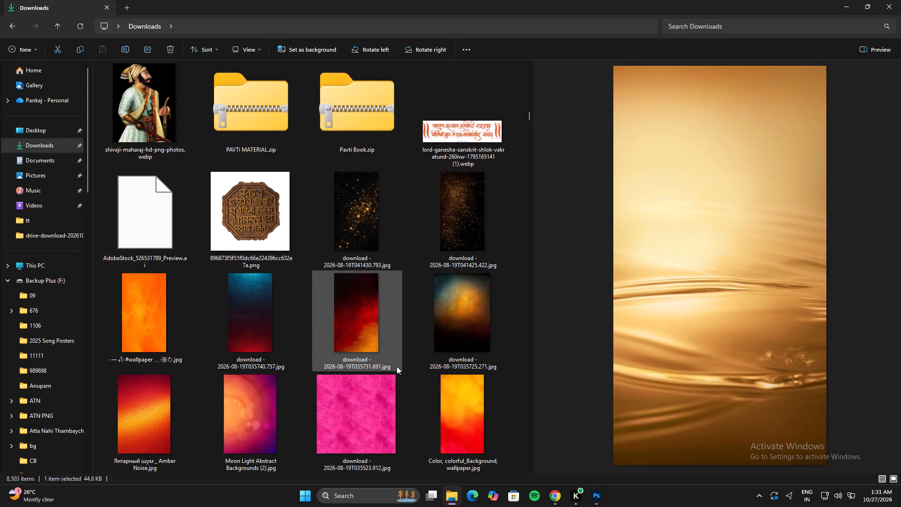
pyautogui.scroll(-1, 397, 366)
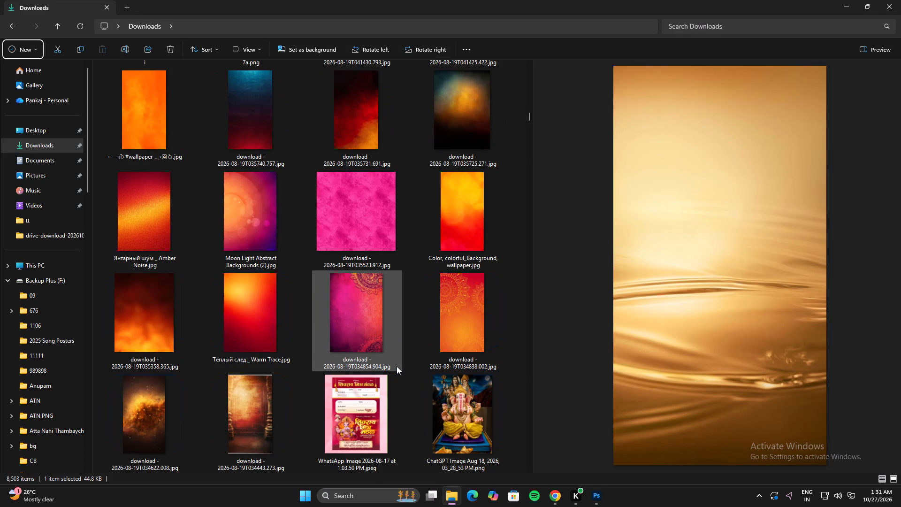
pyautogui.hotkey('alt', 'Tab')
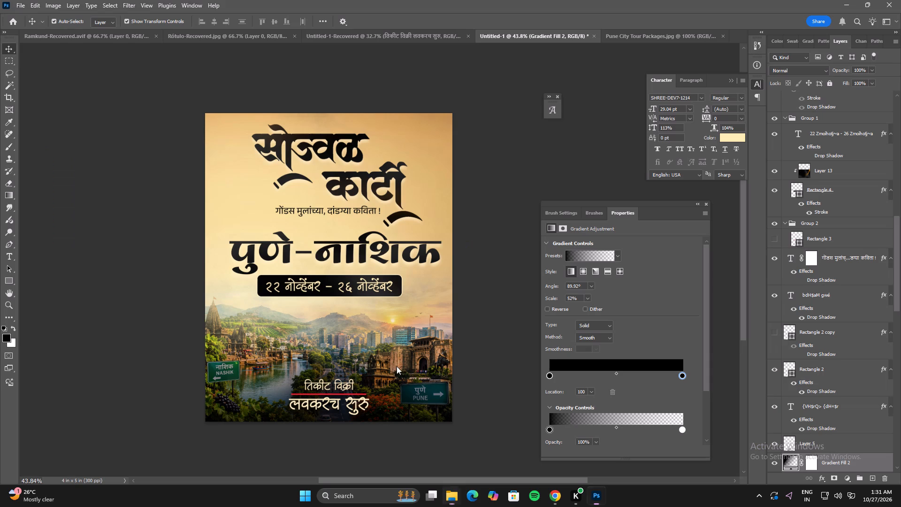
pyautogui.hotkey('alt', 'Tab')
pyautogui.hotkey('alt', 'Tab')
pyautogui.hotkey('alt', 'Tab')
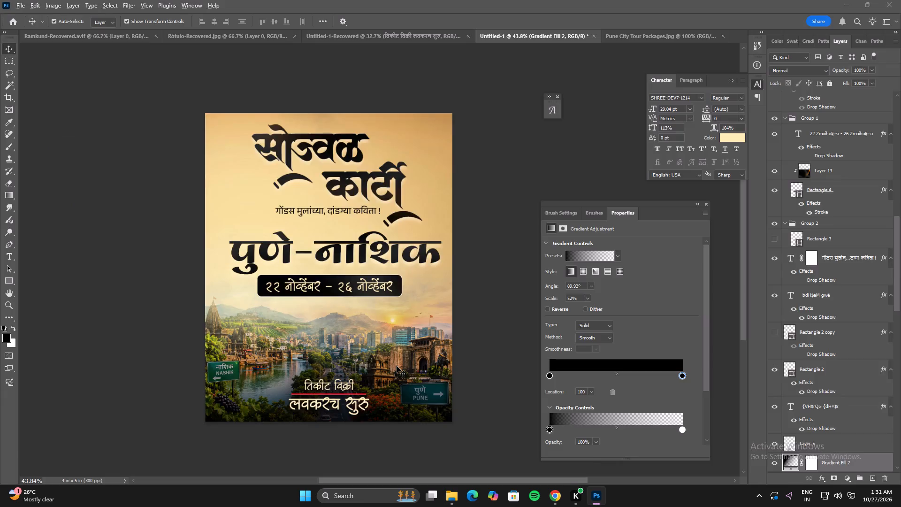
pyautogui.scroll(-3, 397, 366)
pyautogui.hotkey('alt', 'Tab')
# Preview the poster full screen, and nudge the tagline beneath the सोज्वळ कार्टी title slightly down.
pyautogui.press('f')
pyautogui.write('ff')
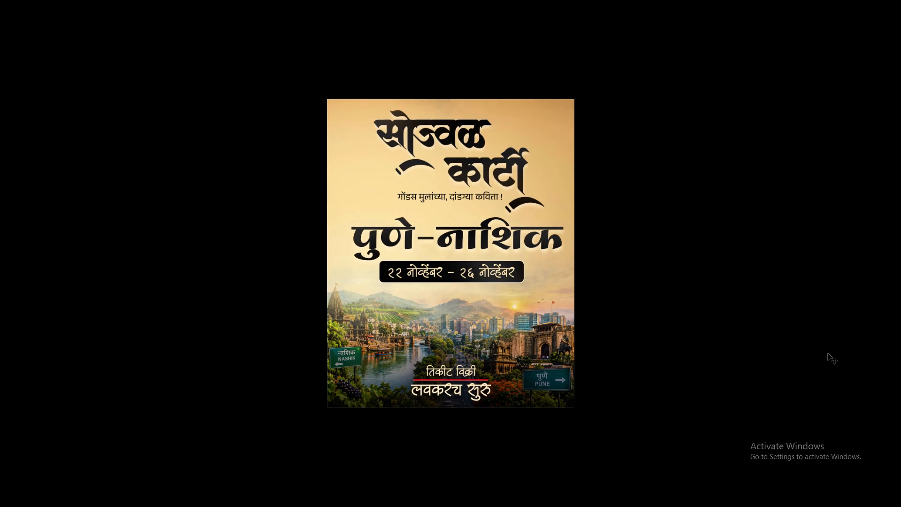
pyautogui.press('f')
pyautogui.click(417, 205)
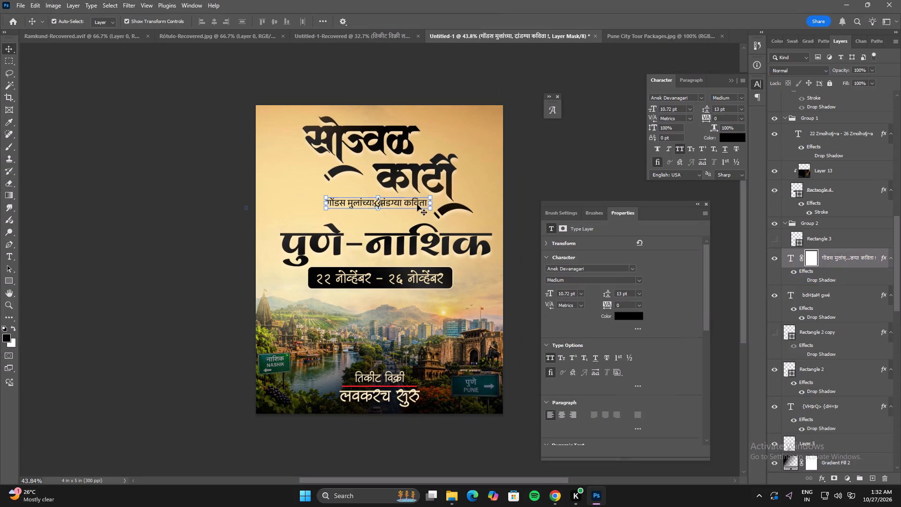
pyautogui.press('Down')
pyautogui.press('Down')
pyautogui.press('Down')
pyautogui.press('Down')
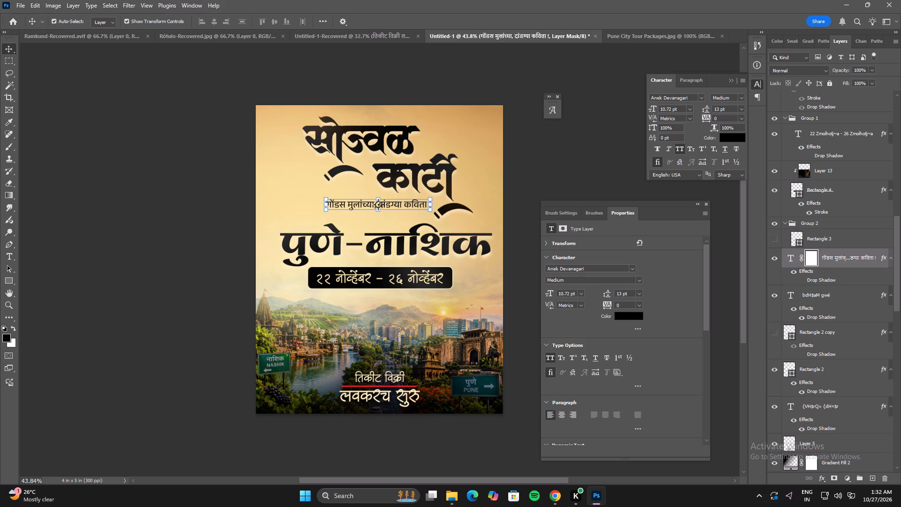
# Convert the tagline गोंडस मुलांच्या, दांडग्या कविता ! to Shree Lipi in the Chrome font converter and copy the converted text.
pyautogui.doubleClick(398, 207)
pyautogui.hotkey('ctrl', 'c')
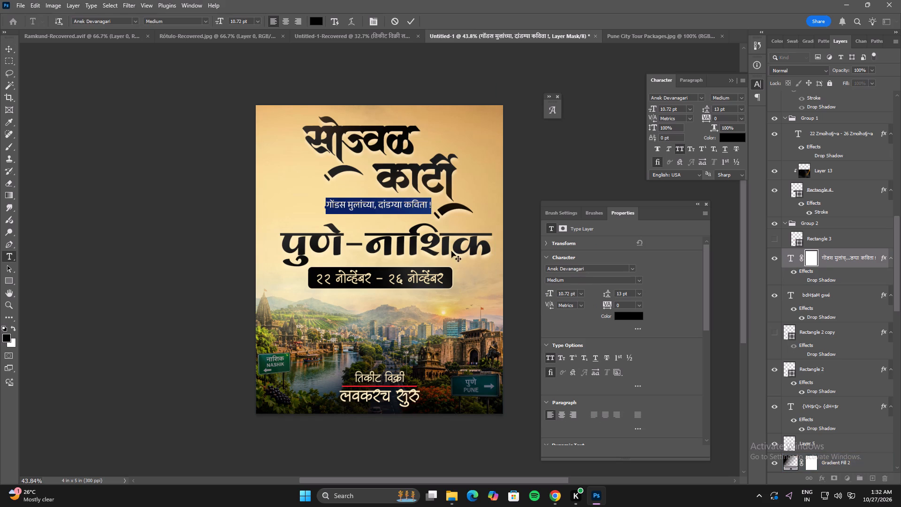
pyautogui.click(559, 496)
pyautogui.click(471, 0)
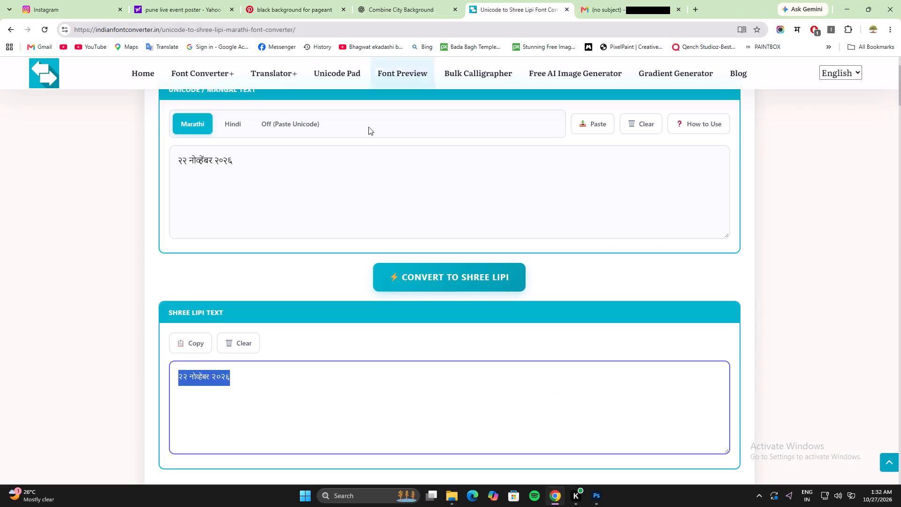
pyautogui.moveTo(327, 166); pyautogui.dragTo(118, 166)
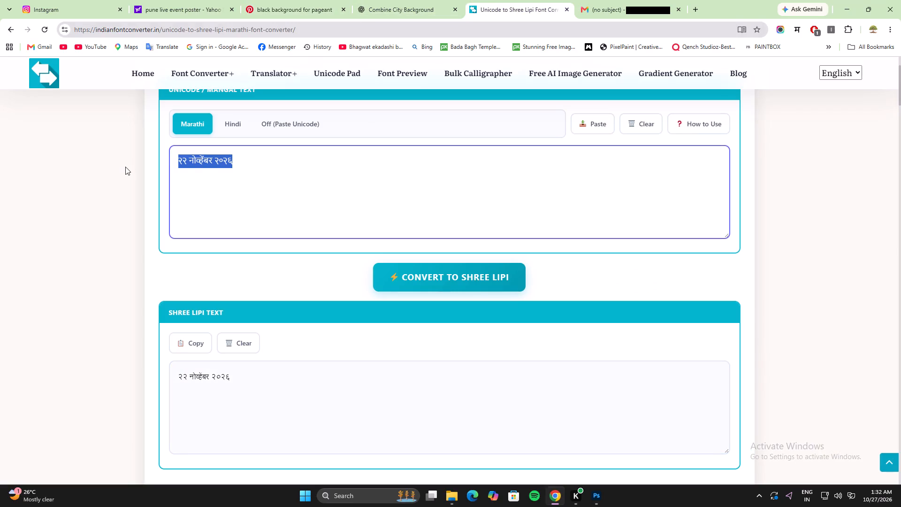
pyautogui.hotkey('ctrl', 'v')
pyautogui.click(414, 275)
pyautogui.moveTo(356, 377); pyautogui.dragTo(300, 388)
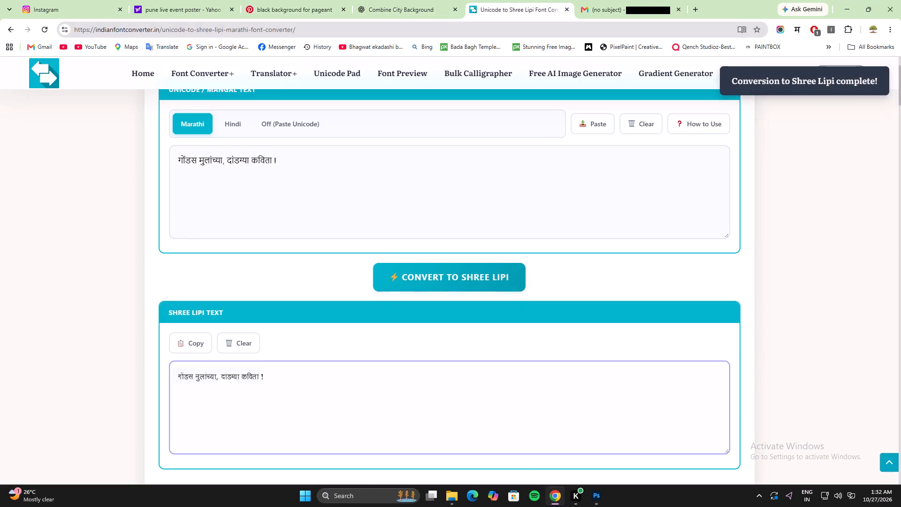
pyautogui.moveTo(300, 388); pyautogui.dragTo(126, 368)
pyautogui.hotkey('ctrl', 'c')
# Back in Photoshop, hide the old tagline layer and paste the converted tagline as a new text layer above all other layers.
pyautogui.hotkey('alt', 'Tab')
pyautogui.keyDown('alt'); pyautogui.scroll(4, 383, 204); pyautogui.keyUp('alt')
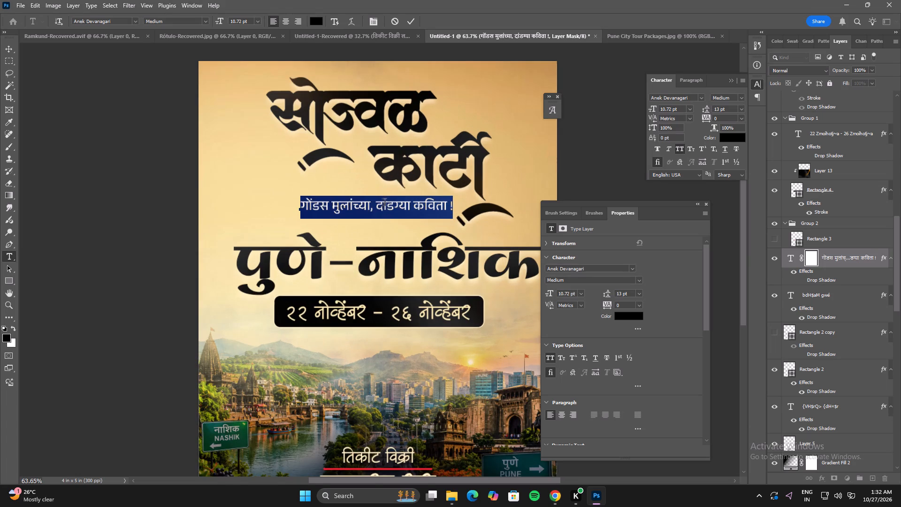
pyautogui.click(774, 259)
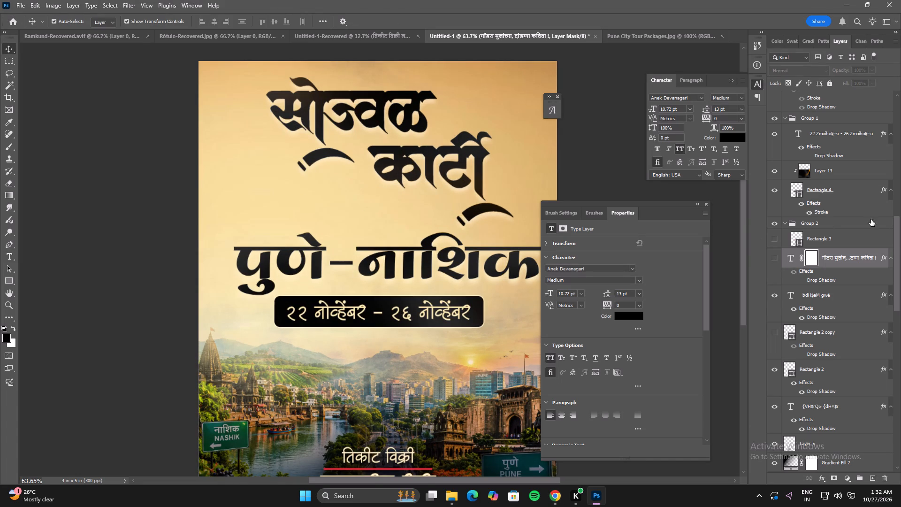
pyautogui.moveTo(897, 240); pyautogui.dragTo(887, 88)
pyautogui.click(847, 103)
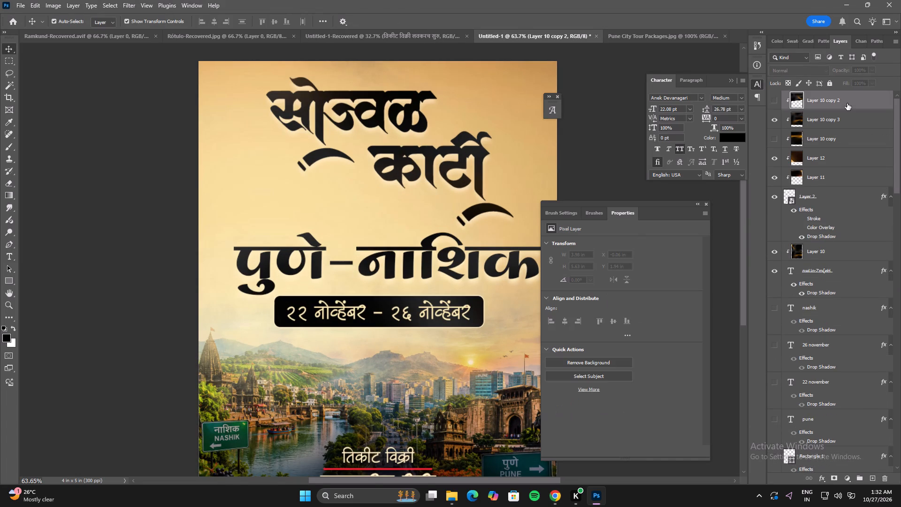
pyautogui.press('t')
pyautogui.click(241, 204)
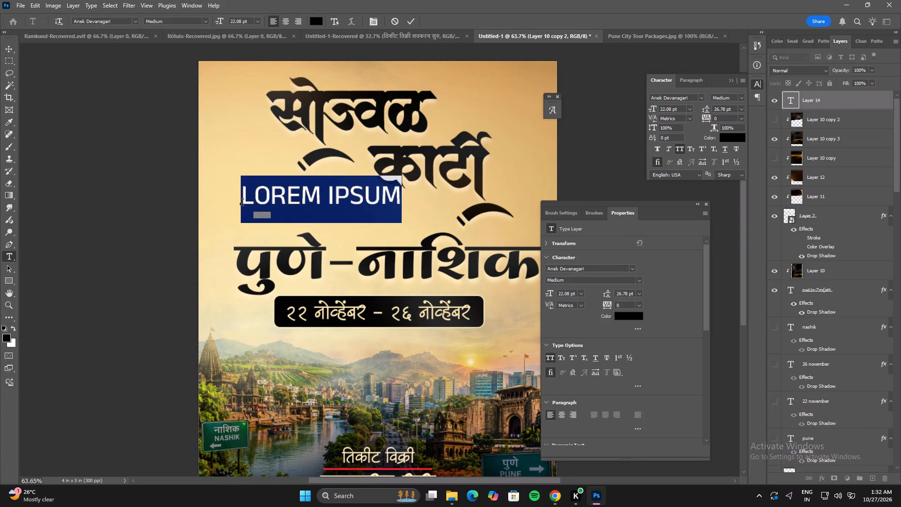
pyautogui.hotkey('ctrl', 'v')
# Turn off All Caps for the pasted tagline text and set its size to 11 pt.
pyautogui.tripleClick(317, 206)
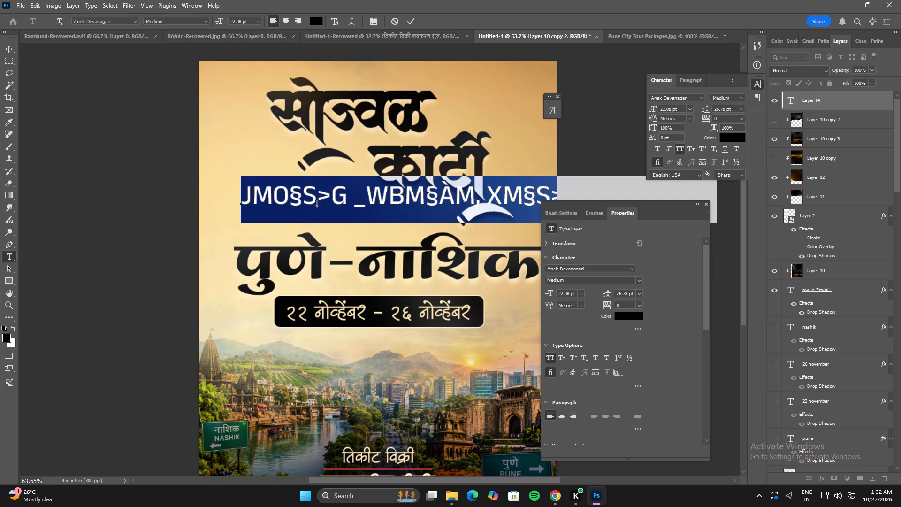
pyautogui.click(551, 356)
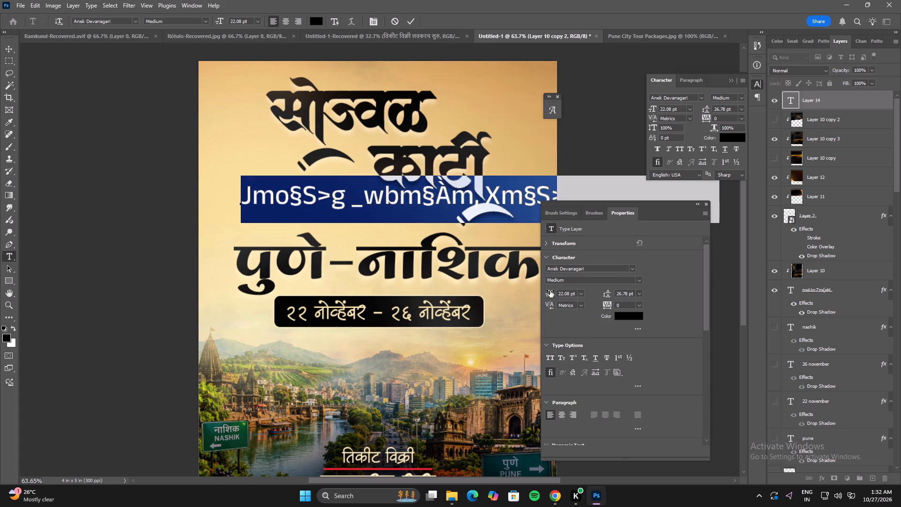
pyautogui.moveTo(550, 291); pyautogui.dragTo(544, 292)
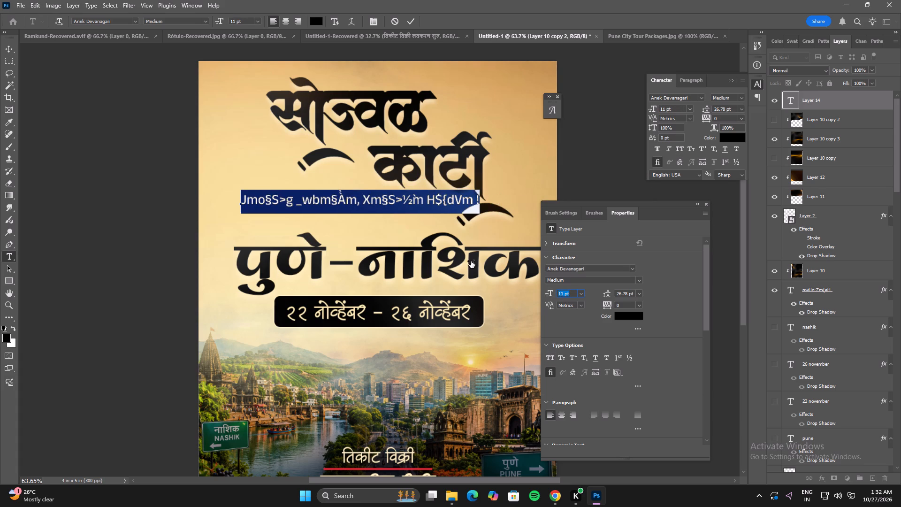
pyautogui.click(9, 46)
# Set the new tagline's font to SHREE-DEV7-0709.
pyautogui.click(596, 269)
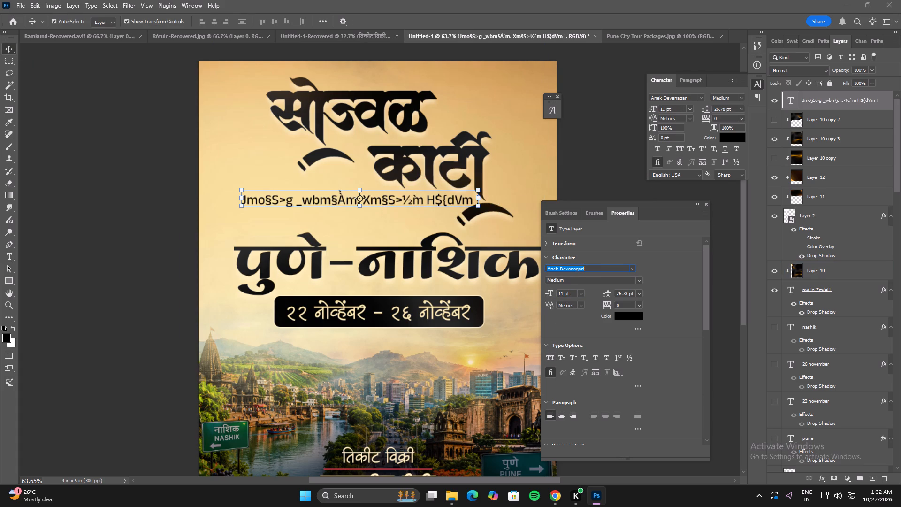
pyautogui.write('shree')
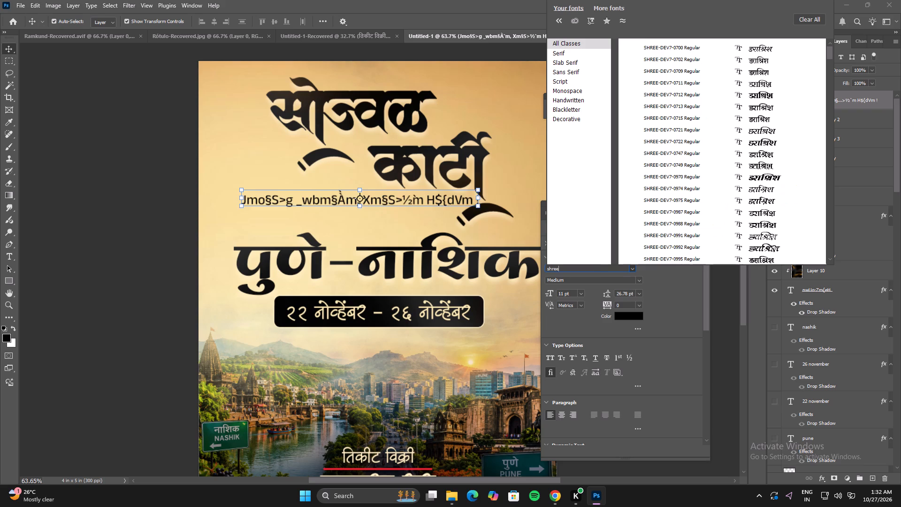
pyautogui.press('Down')
pyautogui.press('Down')
pyautogui.press('Down')
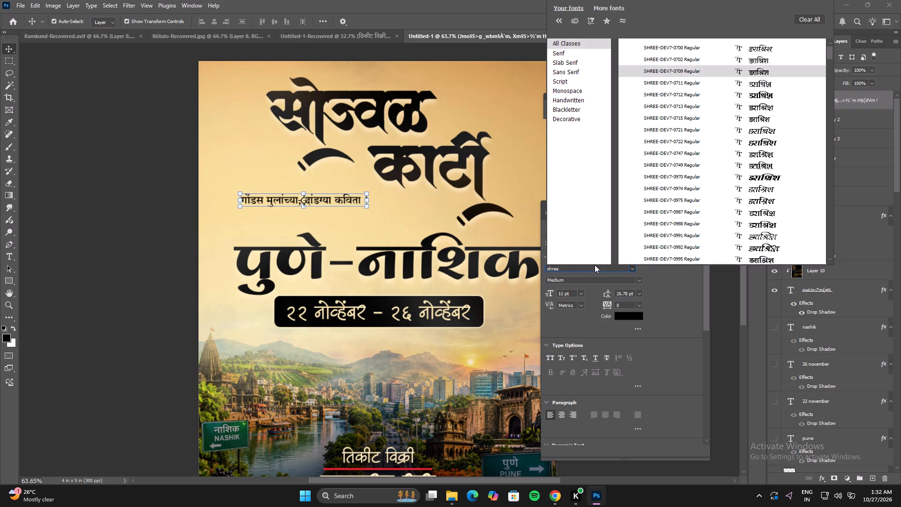
pyautogui.press('Return')
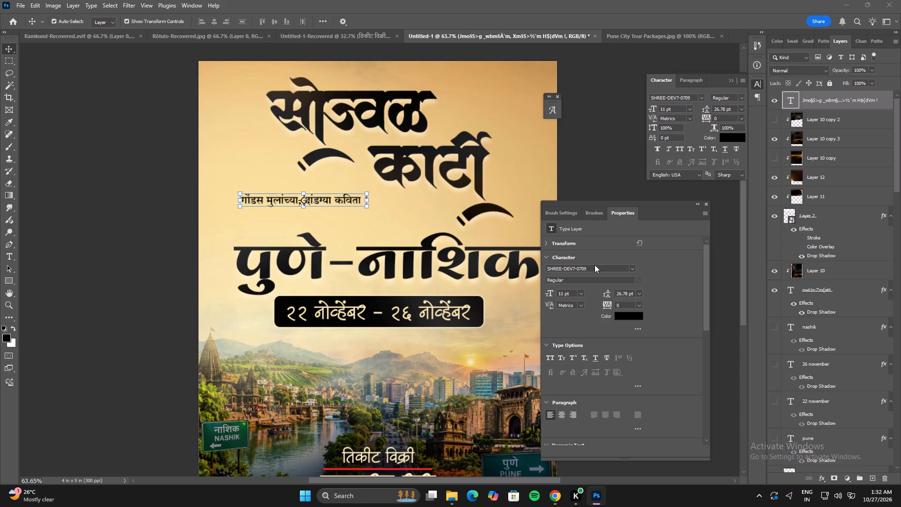
# Move the new tagline beneath the word कार्टी and scale it up proportionally to about 111.9%.
pyautogui.keyDown('alt'); pyautogui.scroll(-5, 592, 276); pyautogui.keyUp('alt')
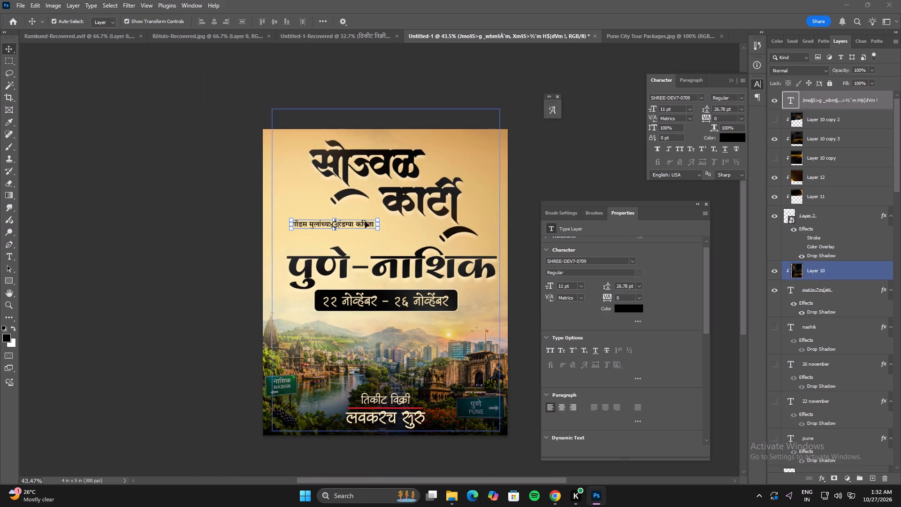
pyautogui.moveTo(361, 224); pyautogui.dragTo(415, 228)
pyautogui.keyDown('alt'); pyautogui.moveTo(433, 224); pyautogui.dragTo(438, 223); pyautogui.keyUp('alt')
pyautogui.doubleClick(419, 225)
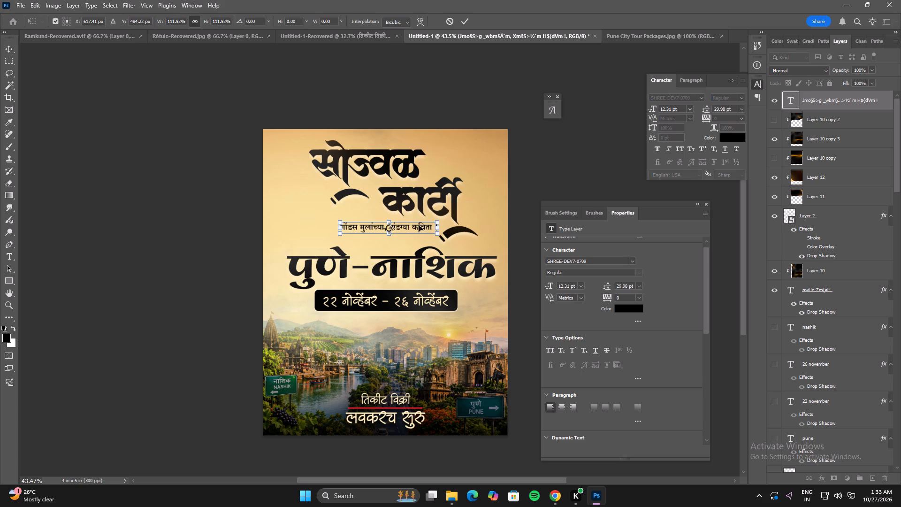
# Apply the pending proportional scaling of about 111.9% to the new tagline.
pyautogui.click(130, 22)
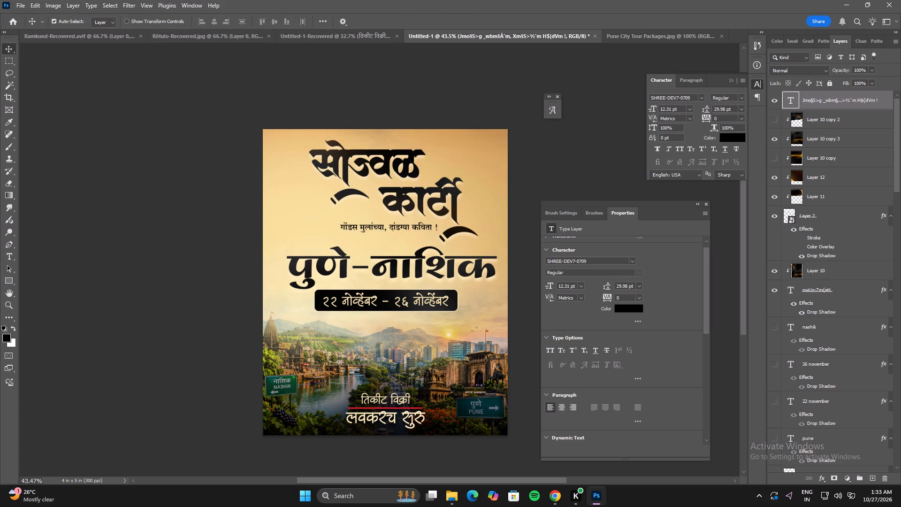
# Filter the tagline's font list by "shree" and preview the SHREE-DEV7 fonts from 0700 through 0992 on the poster.
pyautogui.click(609, 261)
pyautogui.write('shree')
pyautogui.press('Down')
pyautogui.press('Down')
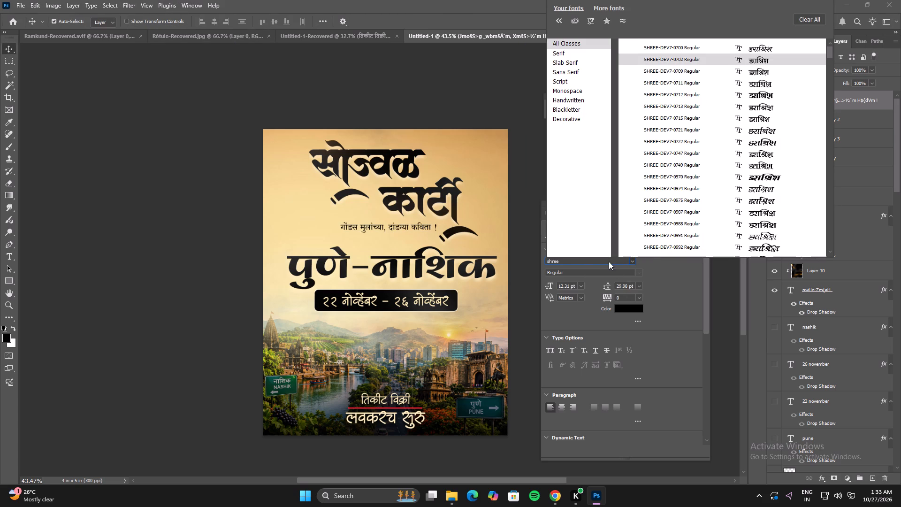
pyautogui.press('Down')
pyautogui.press('Down')
pyautogui.press('Down')
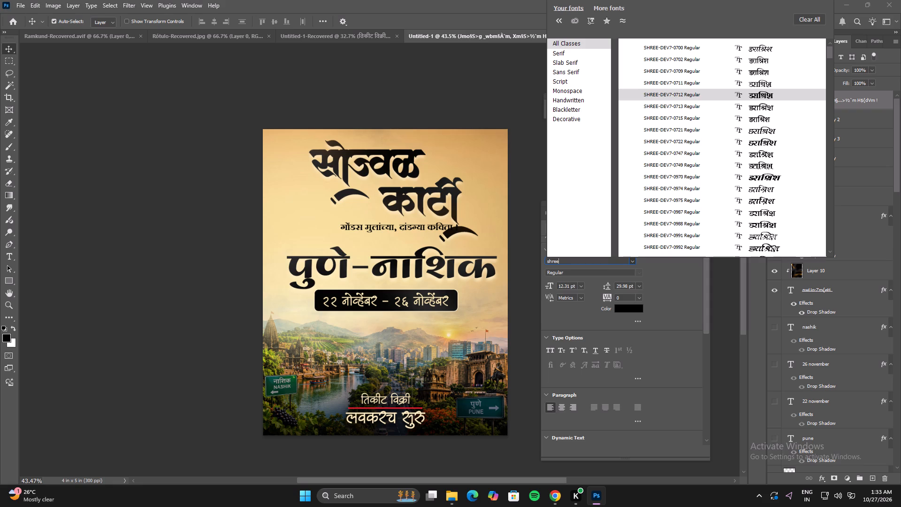
pyautogui.press('Down')
pyautogui.press('Down')
pyautogui.press('Up')
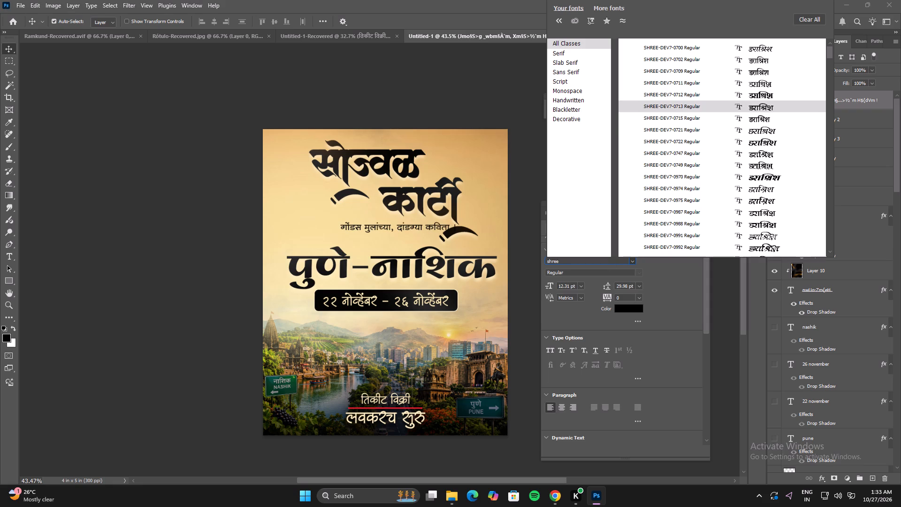
pyautogui.press('Down')
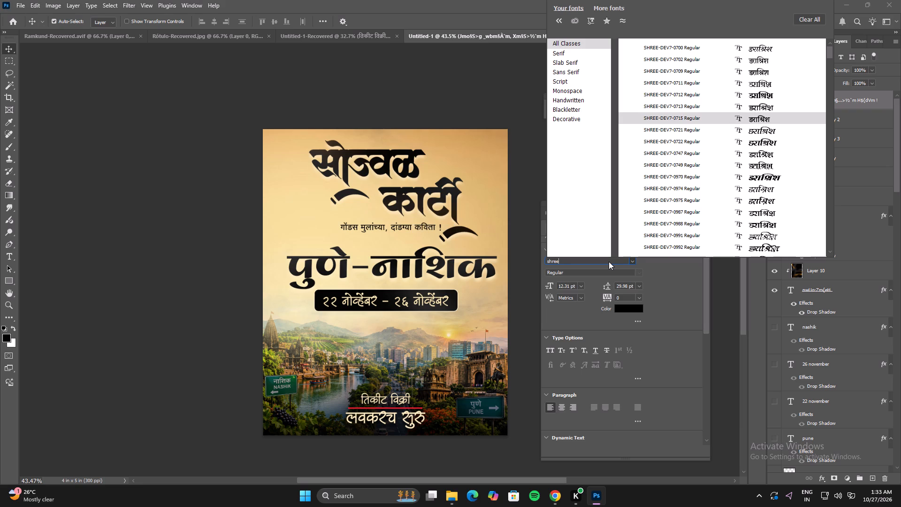
pyautogui.press('Up')
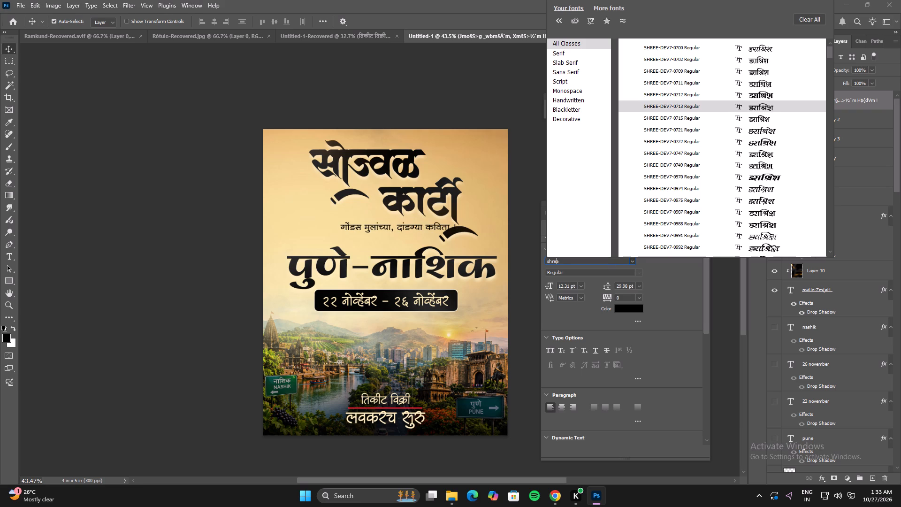
pyautogui.press('Down')
pyautogui.press('Down')
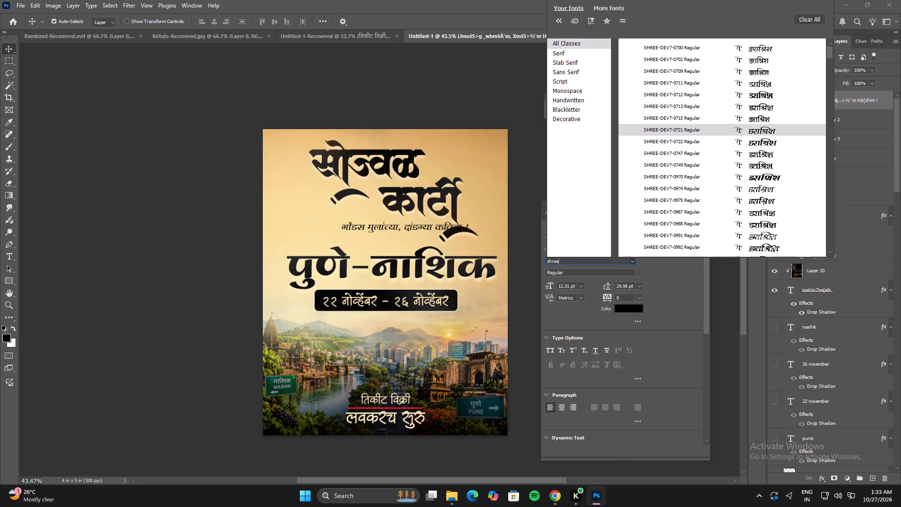
pyautogui.press('Down')
pyautogui.press('Down')
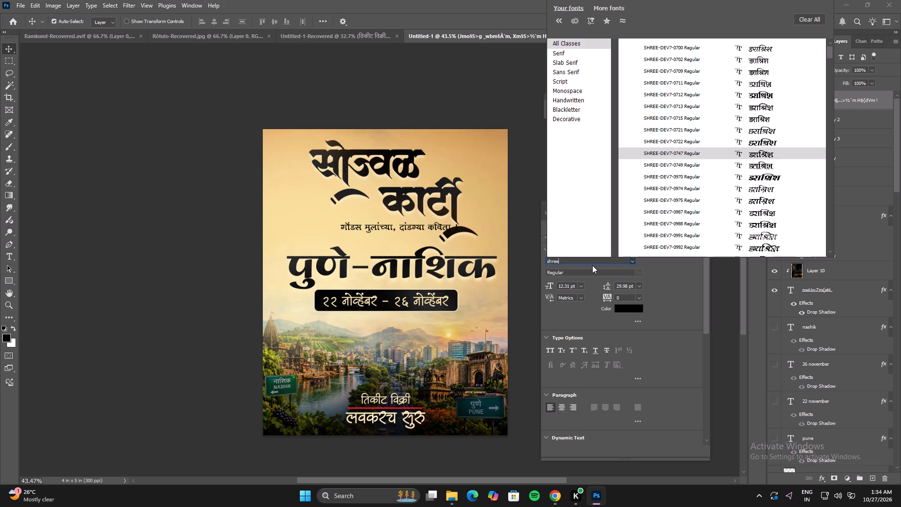
pyautogui.press('Down')
pyautogui.press('Down')
pyautogui.press('Down')
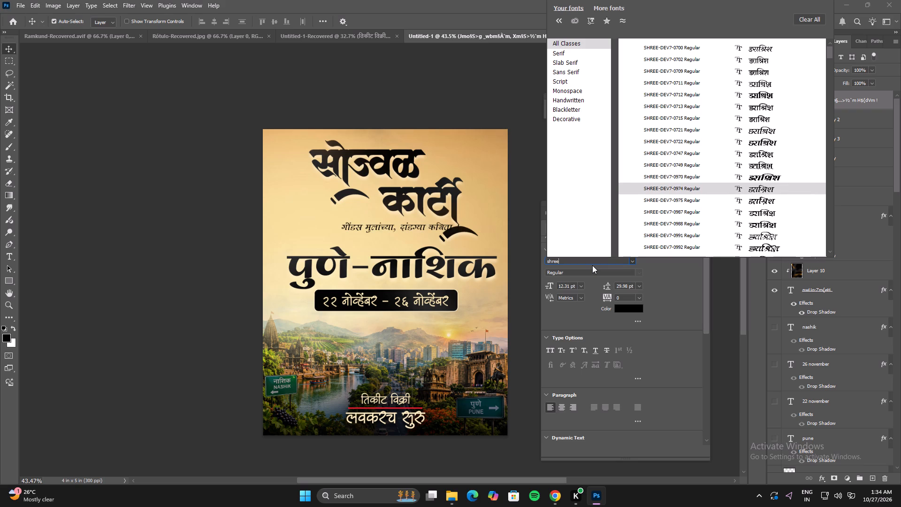
pyautogui.press('Down')
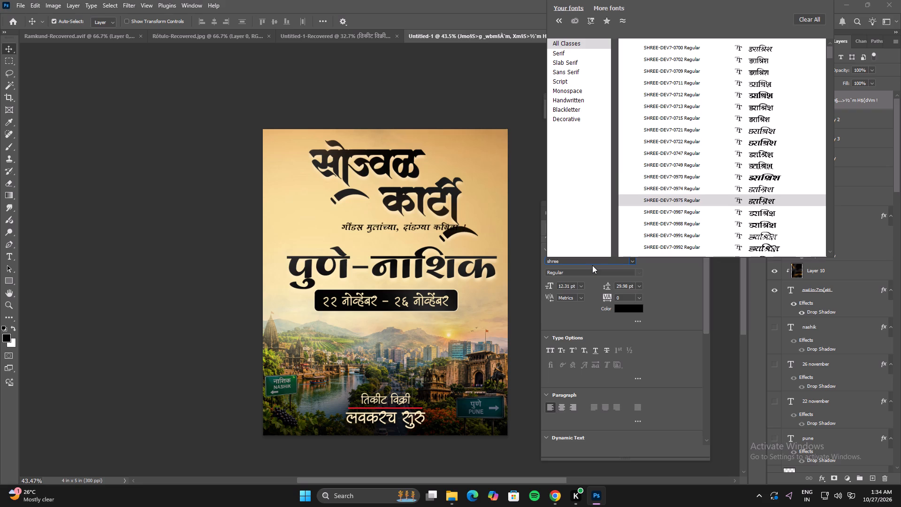
pyautogui.press('Down')
pyautogui.press('Down')
pyautogui.press('Up')
pyautogui.press('Down')
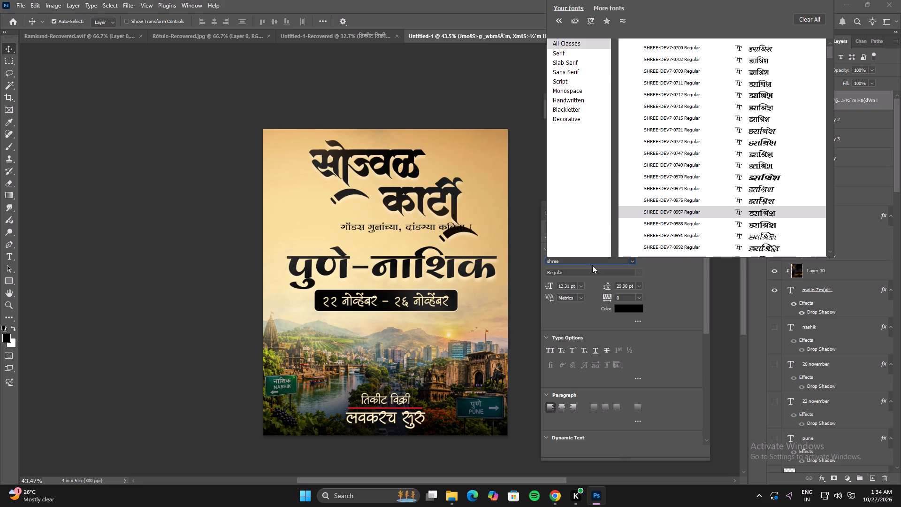
pyautogui.press('Down')
pyautogui.press('Down')
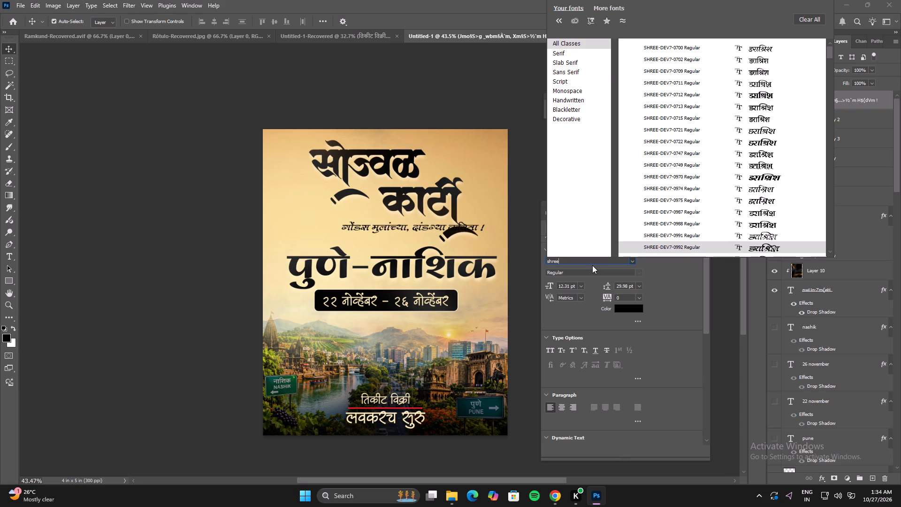
# Preview the tagline in the SHREE-DEV7 fonts from 0995 through 1094, comparing letter shapes and line width beneath the title.
pyautogui.press('Down')
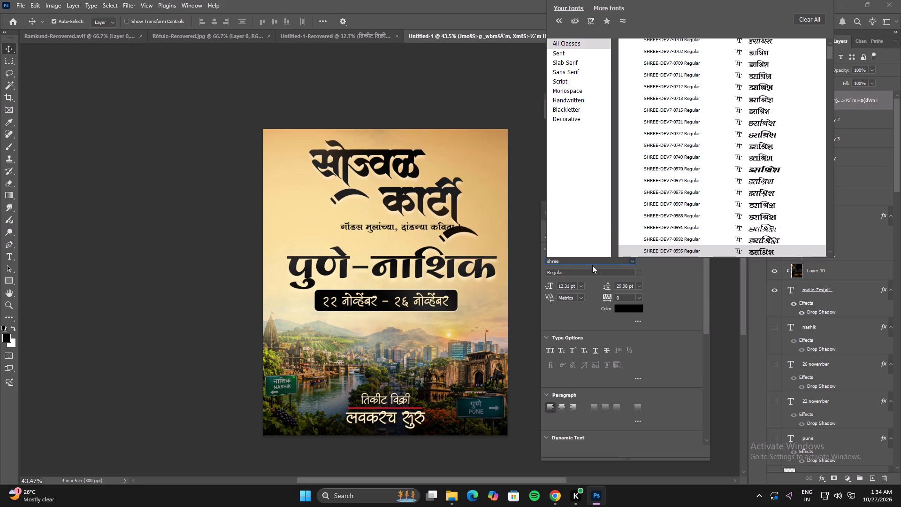
pyautogui.press('Down')
pyautogui.press('Down')
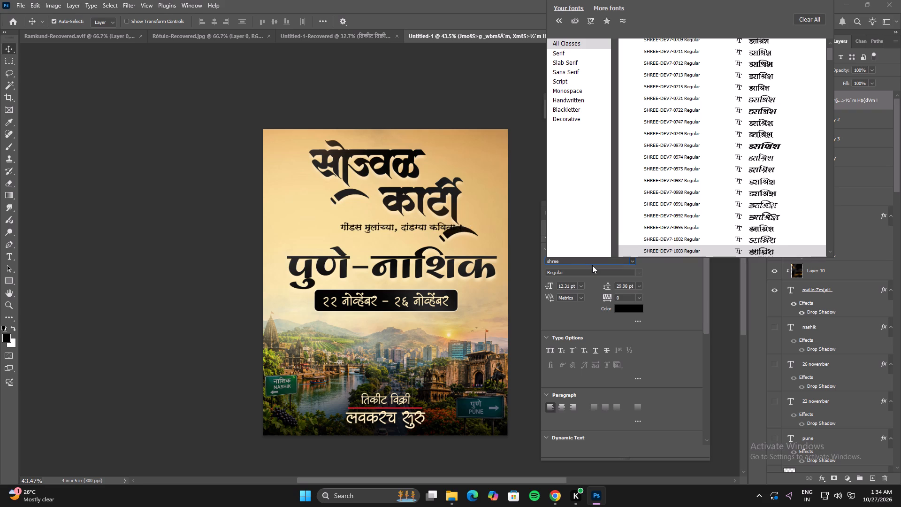
pyautogui.press('Down')
pyautogui.press('Down')
pyautogui.press('Down')
pyautogui.press('Down')
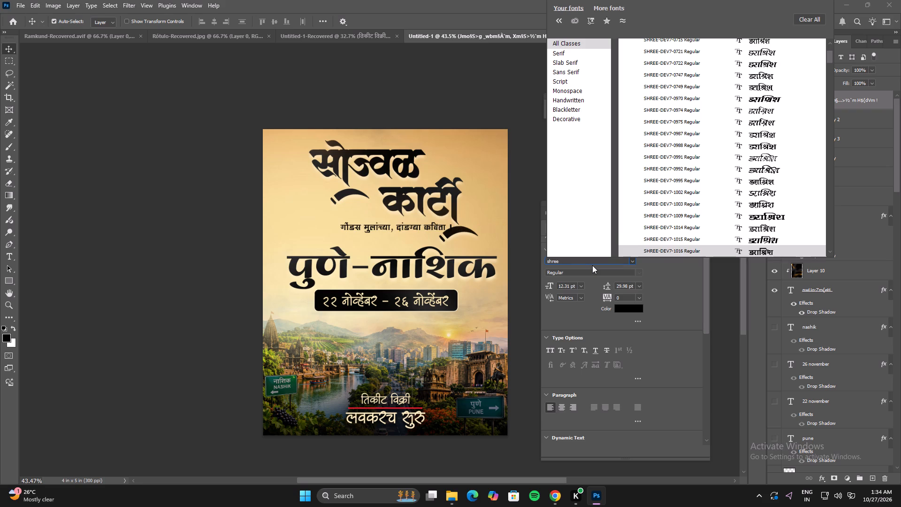
pyautogui.press('Down')
pyautogui.press('Down')
pyautogui.press('Down')
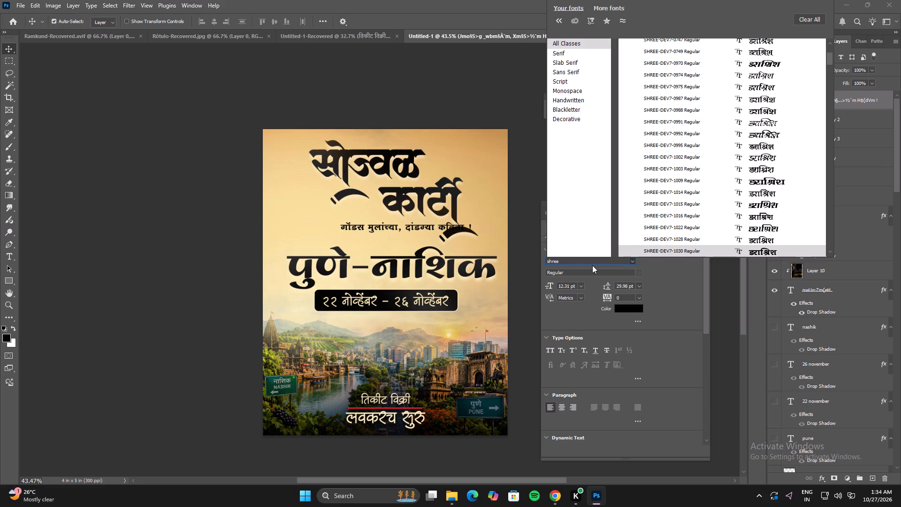
pyautogui.press('Down')
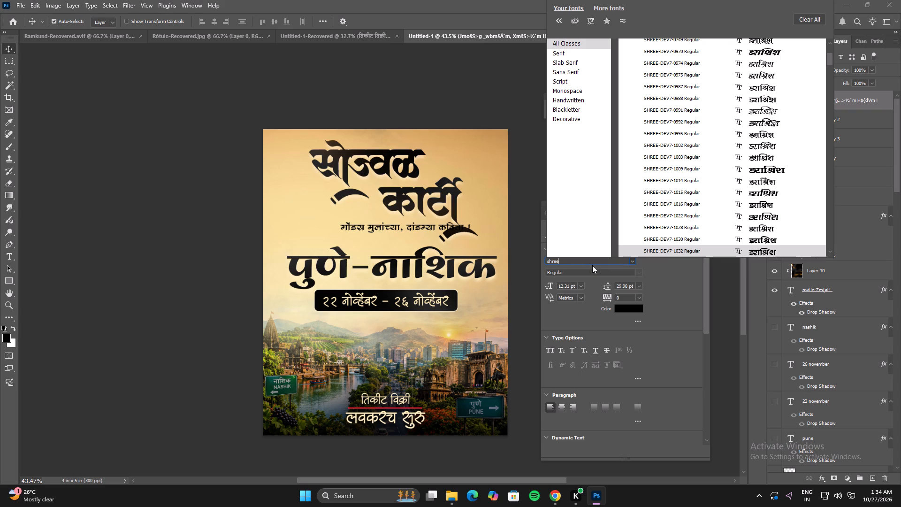
pyautogui.press('Down')
pyautogui.press('Down')
pyautogui.press('Down')
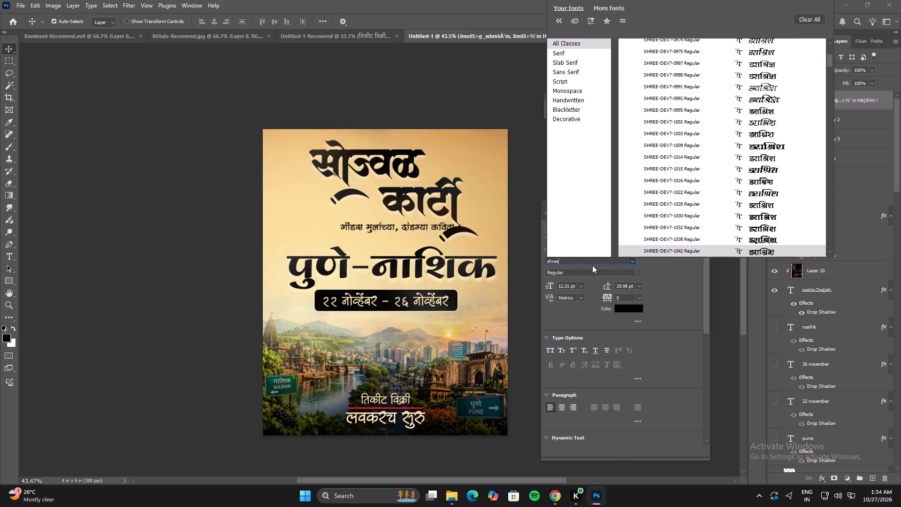
pyautogui.press('Down')
pyautogui.press('Down')
pyautogui.press('Down')
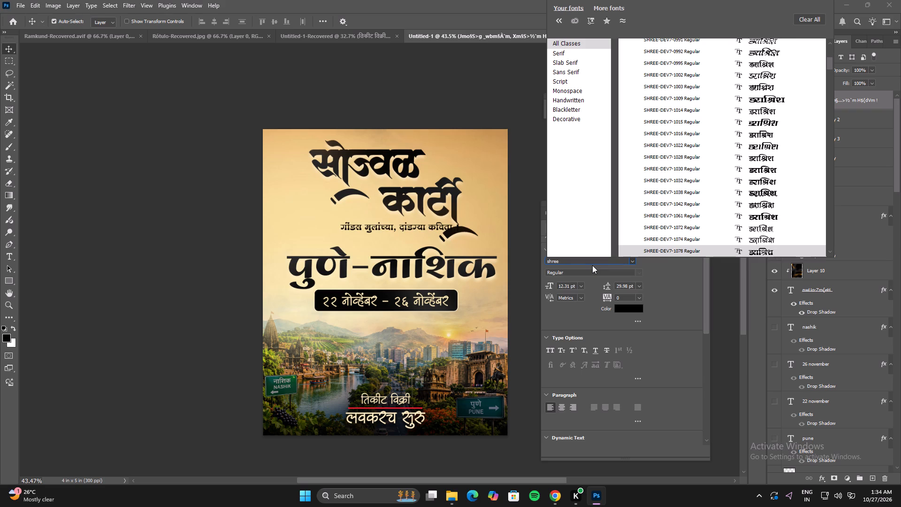
pyautogui.press('Up')
pyautogui.press('Down')
pyautogui.press('Down')
pyautogui.press('Down')
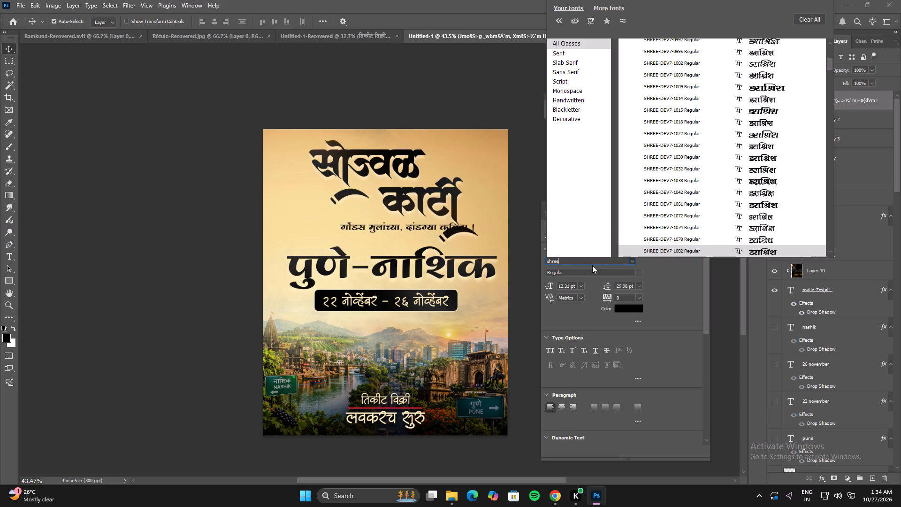
pyautogui.press('Down')
pyautogui.press('Down')
pyautogui.press('Down')
pyautogui.press('Down')
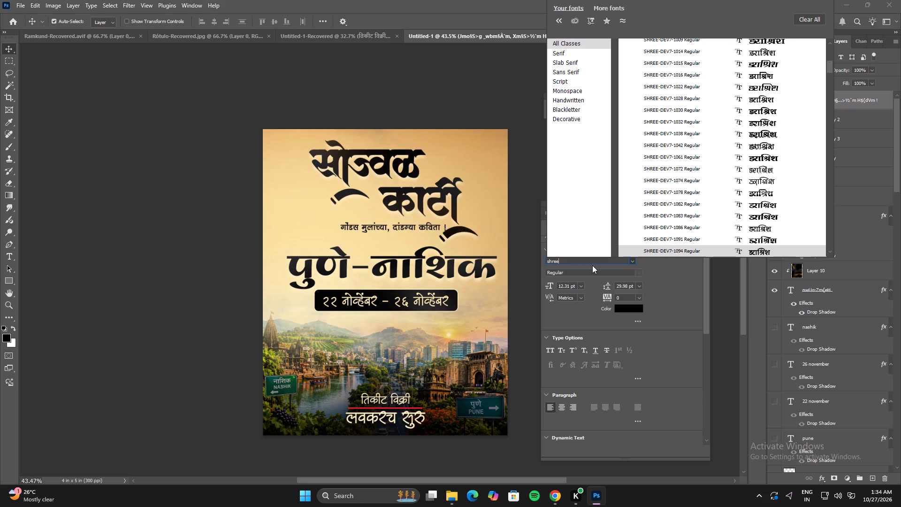
# Preview the tagline in the SHREE-DEV7 fonts from 1207 through 1273, comparing their weight and fit beneath कार्टी.
pyautogui.press('Down')
pyautogui.press('Down')
pyautogui.press('Up')
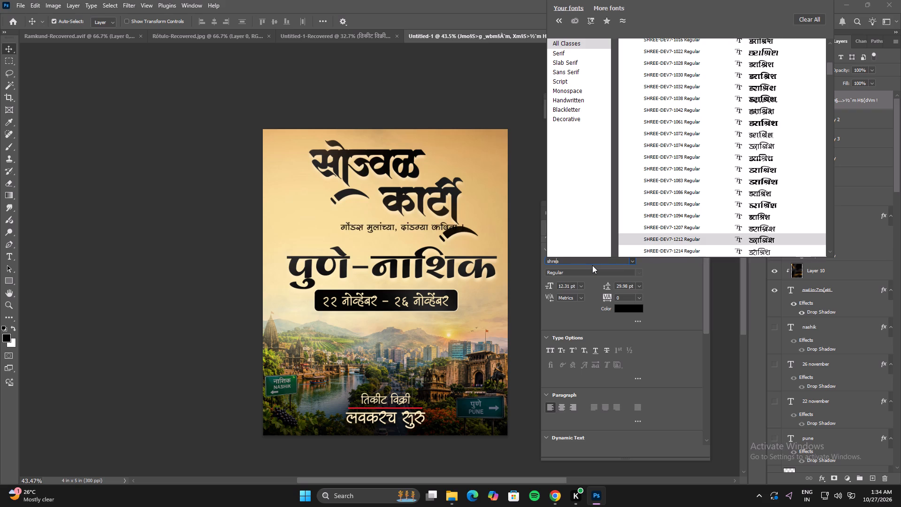
pyautogui.press('Down')
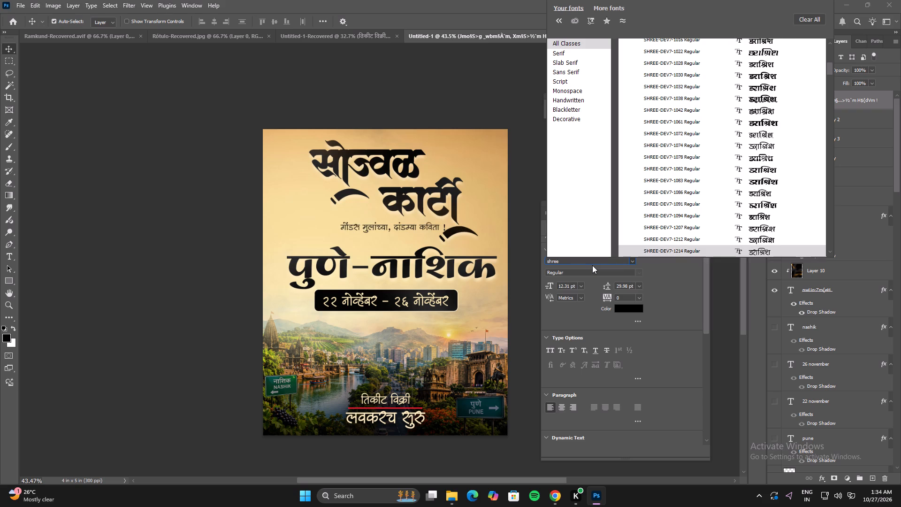
pyautogui.press('Down')
pyautogui.press('Down')
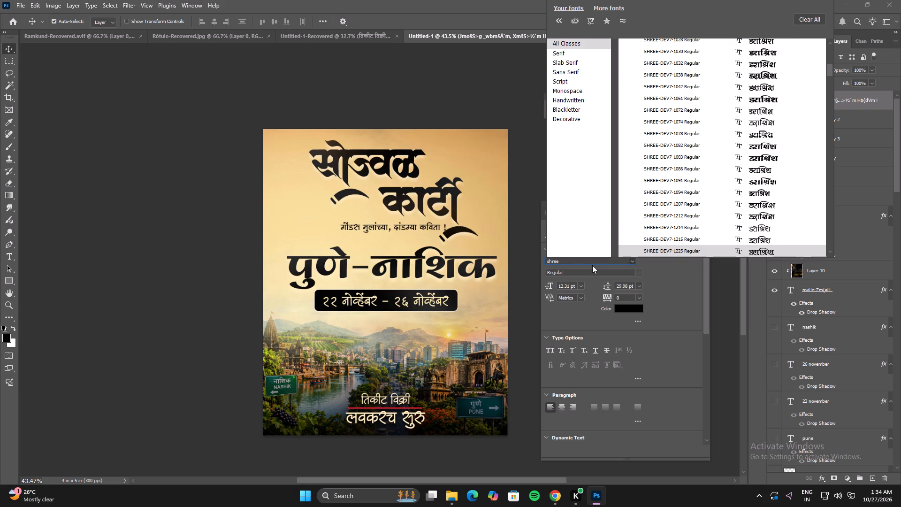
pyautogui.press('Down')
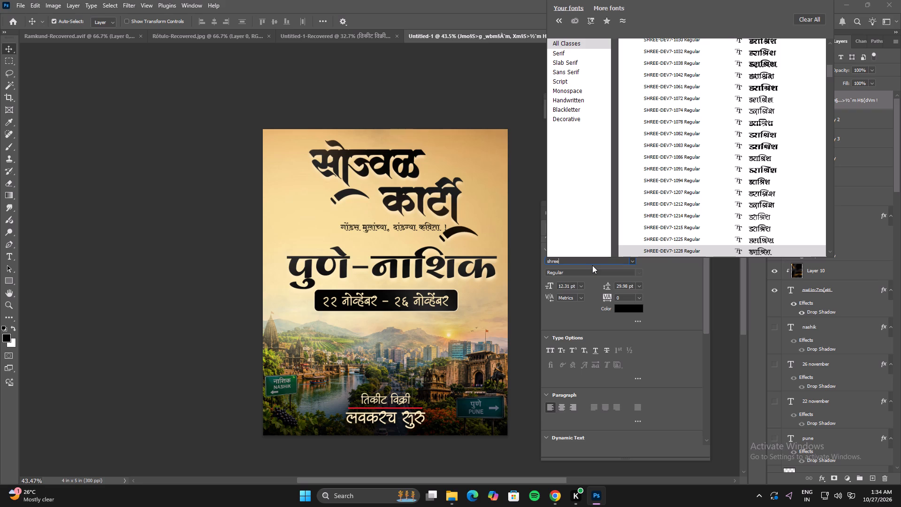
pyautogui.press('Down')
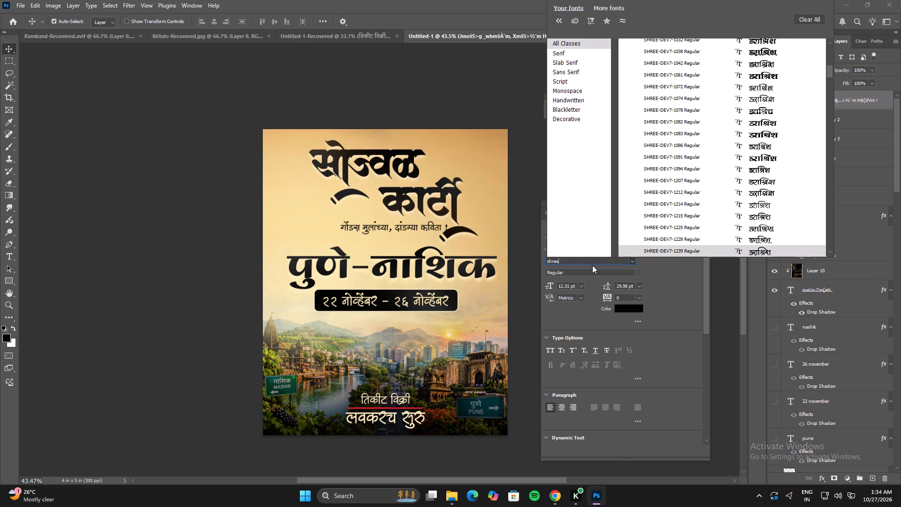
pyautogui.press('Down')
pyautogui.press('Down')
pyautogui.press('Down')
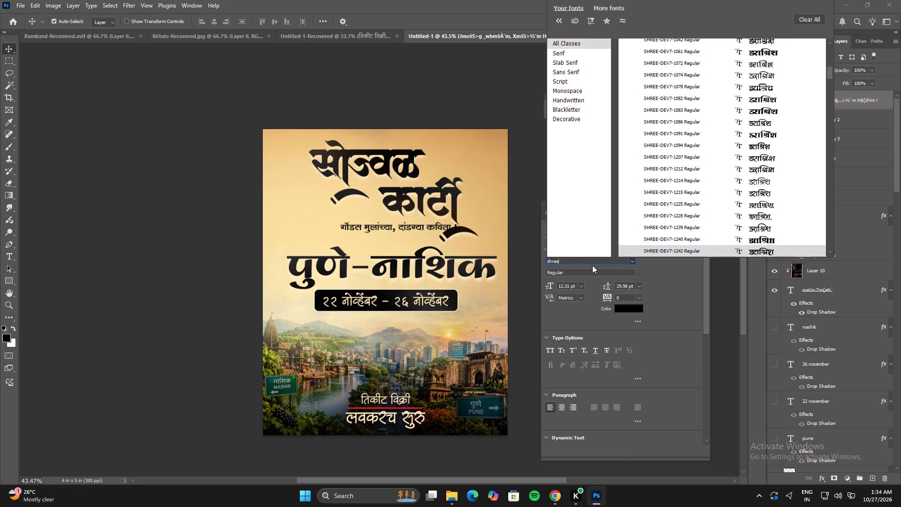
pyautogui.press('Down')
pyautogui.press('Up')
pyautogui.press('Down')
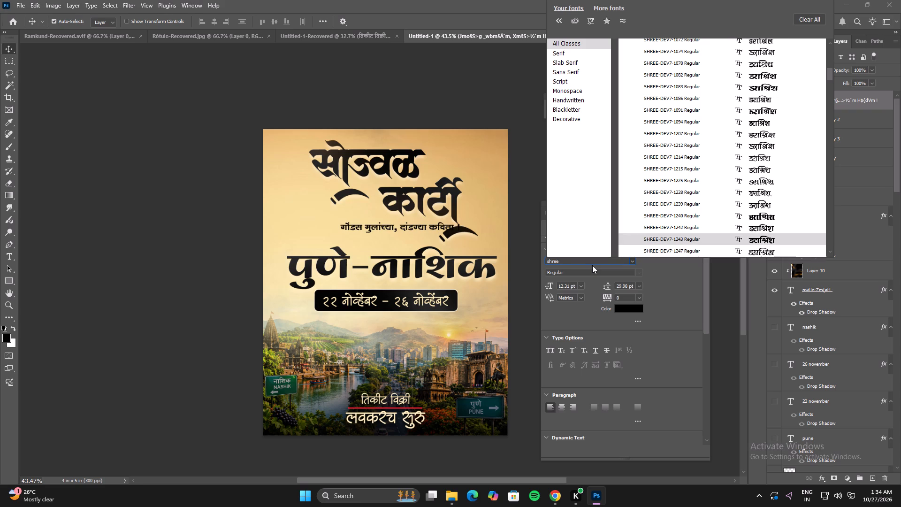
pyautogui.press('Down')
pyautogui.press('Down')
pyautogui.press('Down')
pyautogui.press('Down')
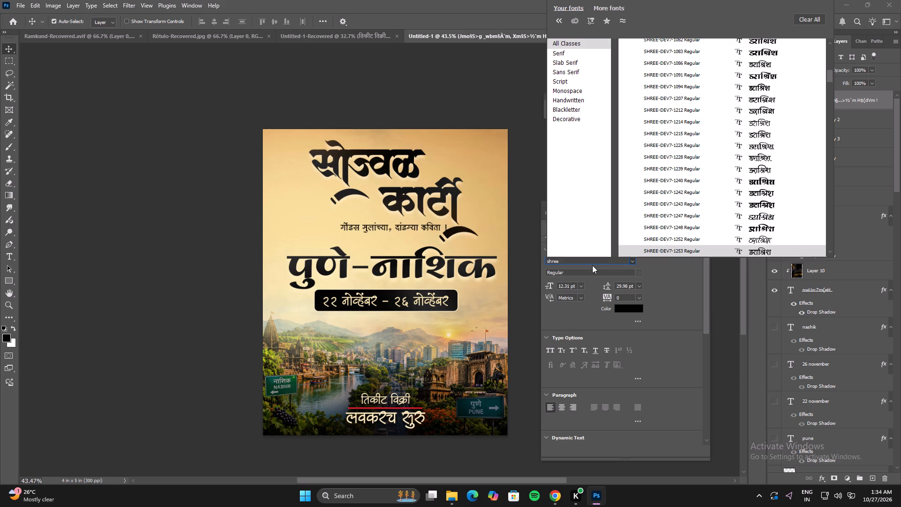
pyautogui.press('Down')
pyautogui.press('Down')
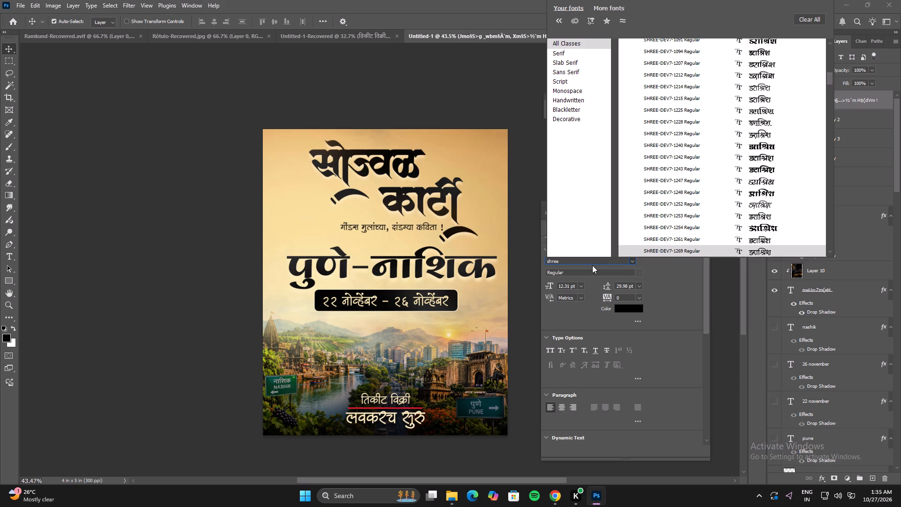
pyautogui.press('Down')
pyautogui.press('Up')
pyautogui.press('Down')
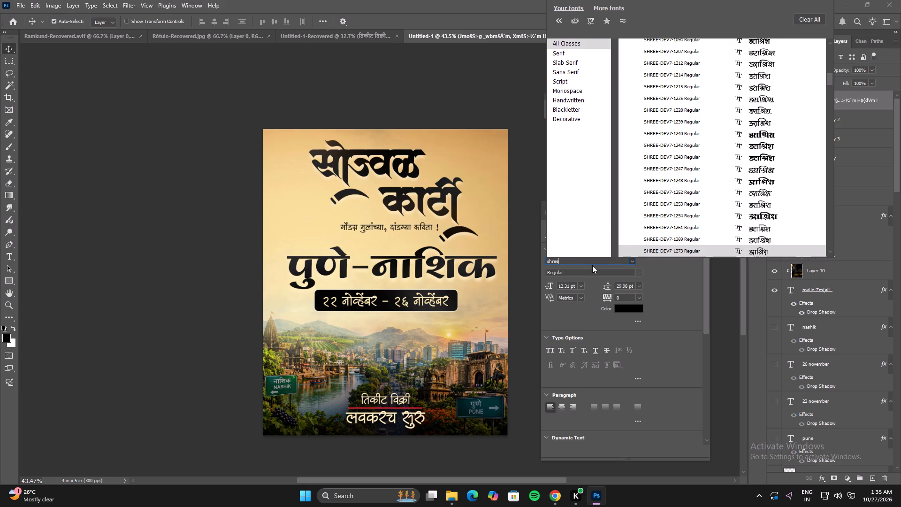
# Preview the tagline again in the SHREE-DEV7 fonts from 1269 back to 1094, comparing weight and width beneath the title.
pyautogui.press('Up')
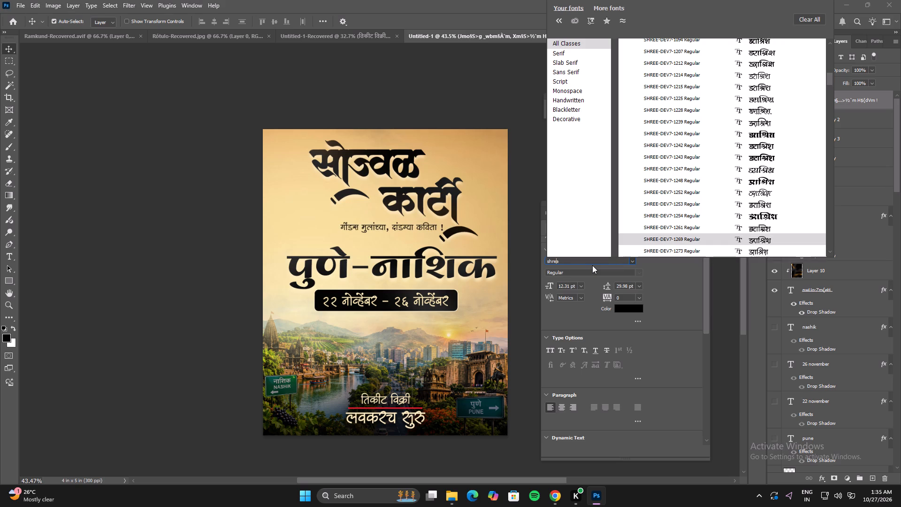
pyautogui.press('Up')
pyautogui.press('Up')
pyautogui.press('Up')
pyautogui.press('Up')
pyautogui.press('Up')
pyautogui.press('Up')
pyautogui.press('Up')
pyautogui.press('Up')
pyautogui.press('Up')
pyautogui.press('Up')
pyautogui.press('Up')
pyautogui.press('Up')
pyautogui.press('Up')
pyautogui.press('Up')
pyautogui.press('Up')
pyautogui.press('Up')
pyautogui.press('Up')
pyautogui.press('Up')
pyautogui.press('Up')
pyautogui.press('Up')
pyautogui.press('Up')
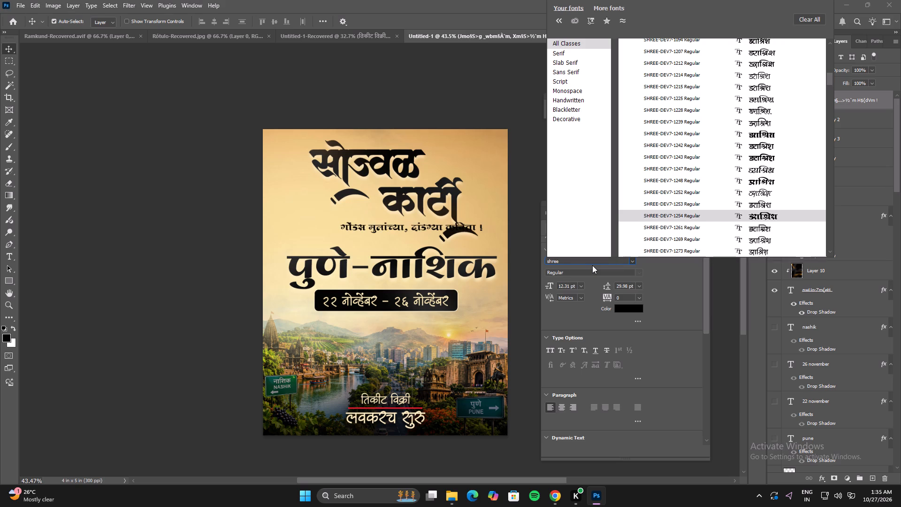
pyautogui.press('Up')
pyautogui.press('Up')
pyautogui.press('Up')
pyautogui.press('Up')
pyautogui.press('Up')
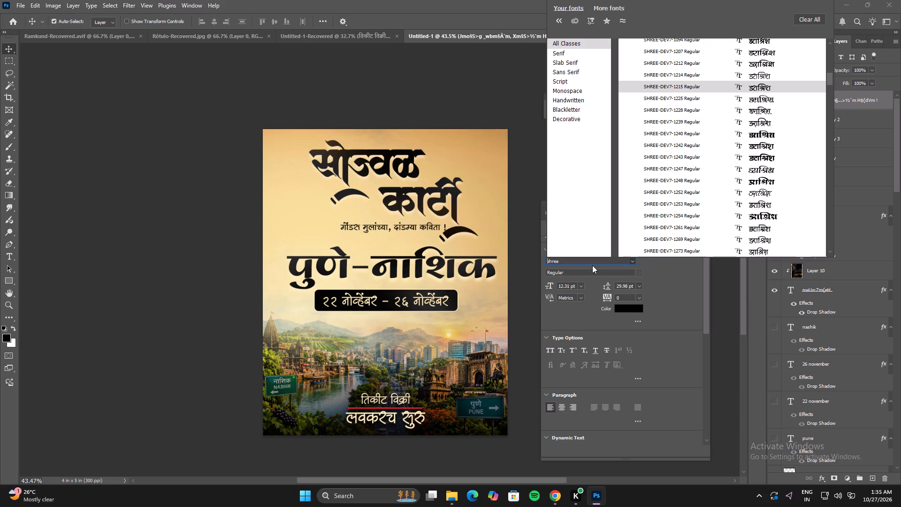
pyautogui.press('Up')
pyautogui.press('Up')
pyautogui.press('Up')
pyautogui.press('Up')
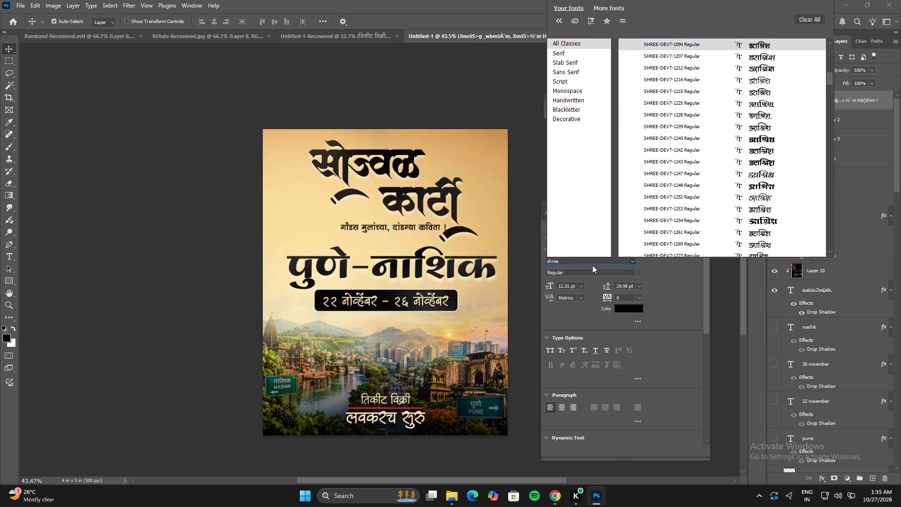
# Preview the tagline in the SHREE-DEV7 fonts from 1091 back to 0995, comparing their letter shapes on the poster.
pyautogui.press('Up')
pyautogui.press('Up')
pyautogui.press('Up')
pyautogui.press('Up')
pyautogui.press('Up')
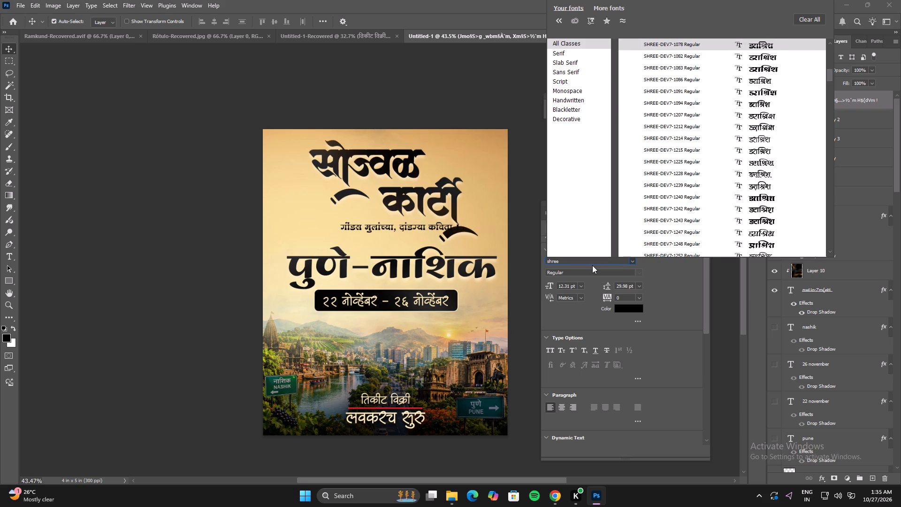
pyautogui.press('Up')
pyautogui.press('Up')
pyautogui.press('Up')
pyautogui.press('Up')
pyautogui.press('Up')
pyautogui.press('Up')
pyautogui.press('Up')
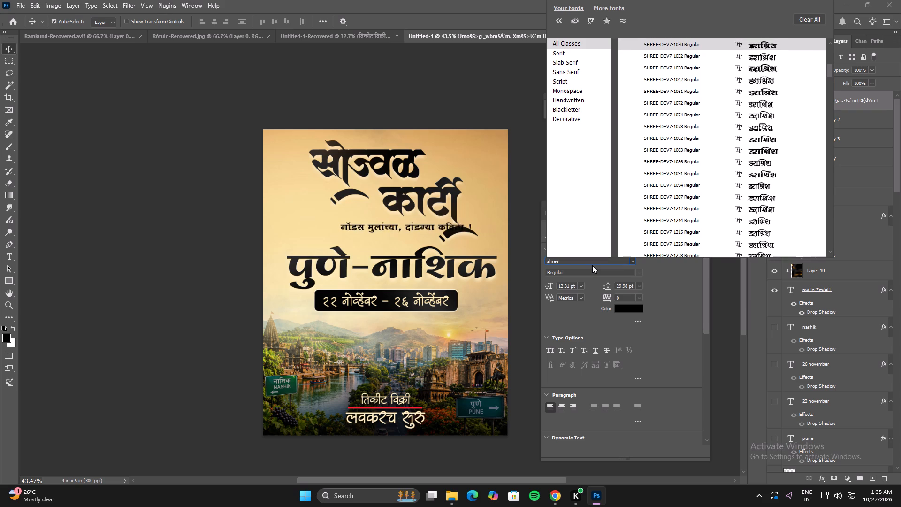
pyautogui.press('Up')
pyautogui.press('Up')
pyautogui.press('Up')
pyautogui.press('Up')
pyautogui.press('Up')
pyautogui.press('Up')
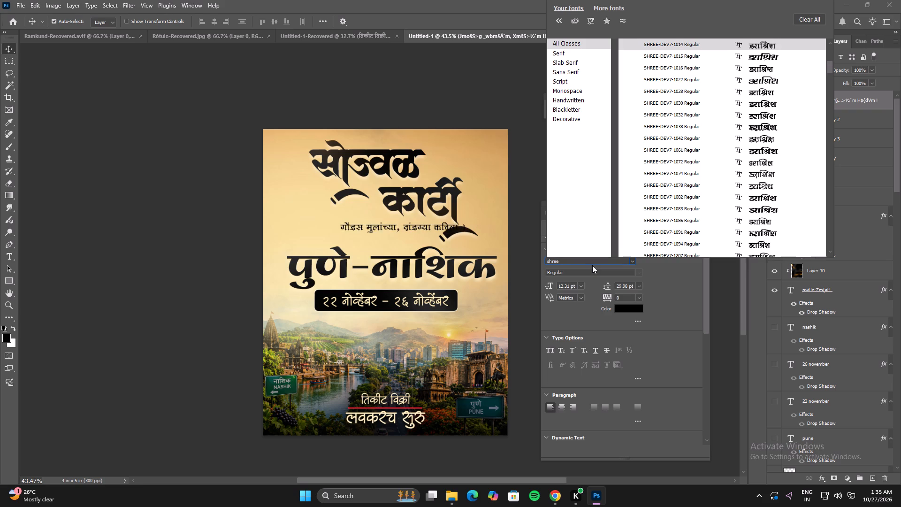
pyautogui.press('Up')
pyautogui.press('Up')
pyautogui.press('Up')
# Compare the neighbouring fonts SHREE-DEV7-0988 to 1003 on the tagline and apply SHREE-DEV7-1002.
pyautogui.press('Down')
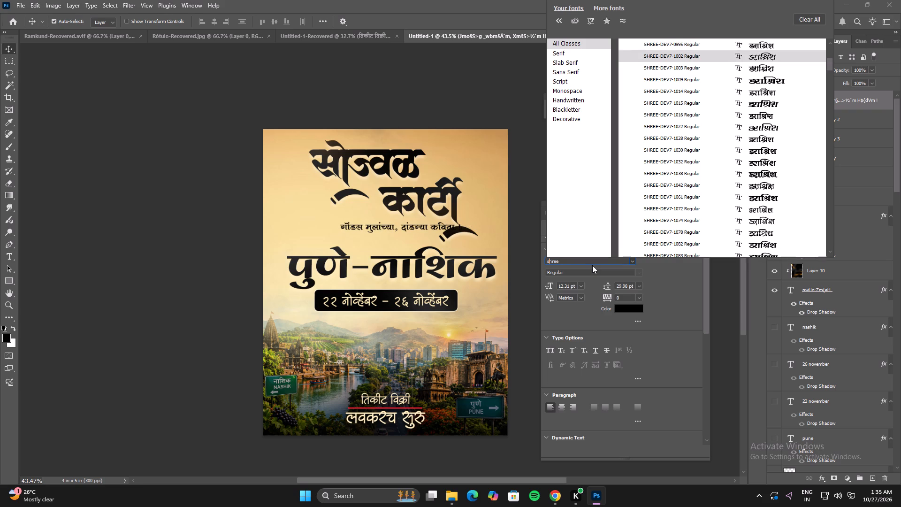
pyautogui.press('Up')
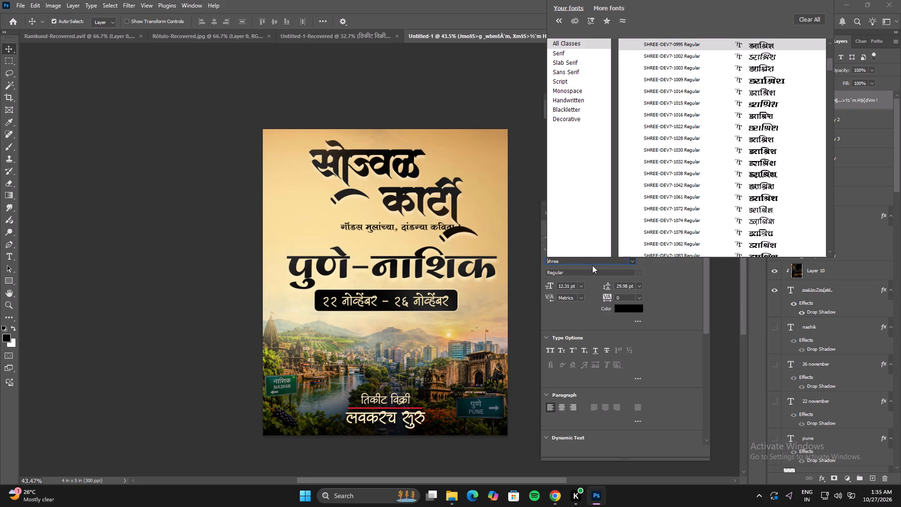
pyautogui.press('Down')
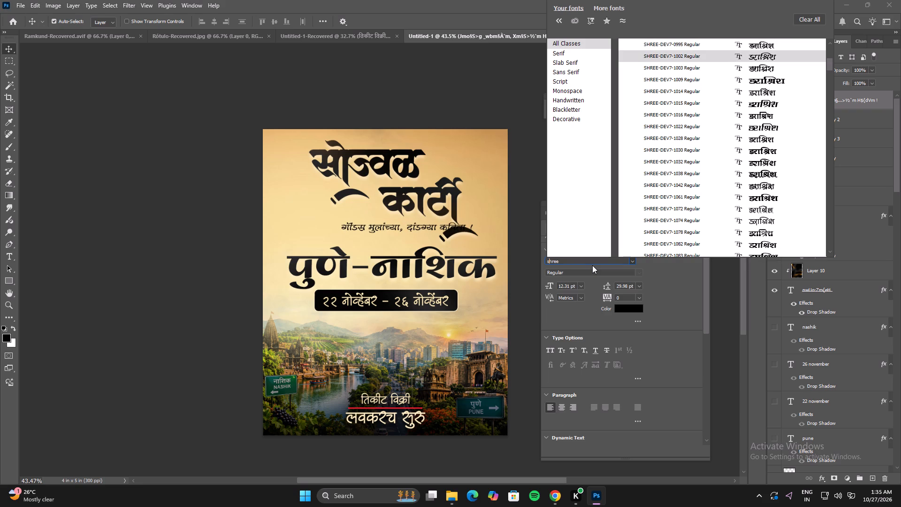
pyautogui.press('Up')
pyautogui.press('Up')
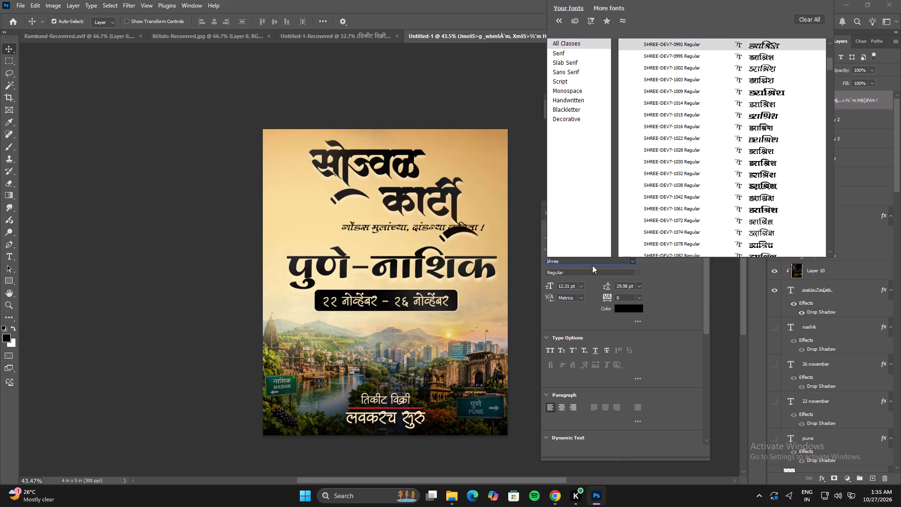
pyautogui.press('Up')
pyautogui.press('Up')
pyautogui.press('Down')
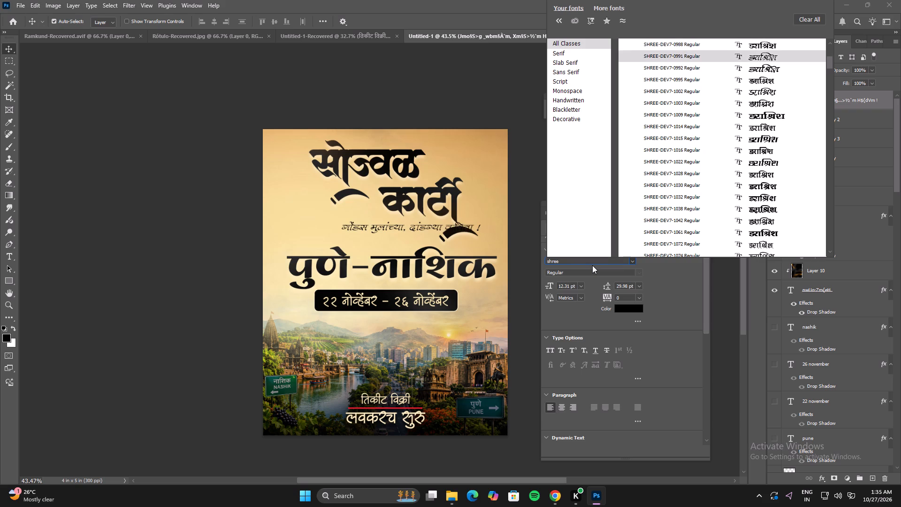
pyautogui.press('Down')
pyautogui.press('Down')
pyautogui.press('Down')
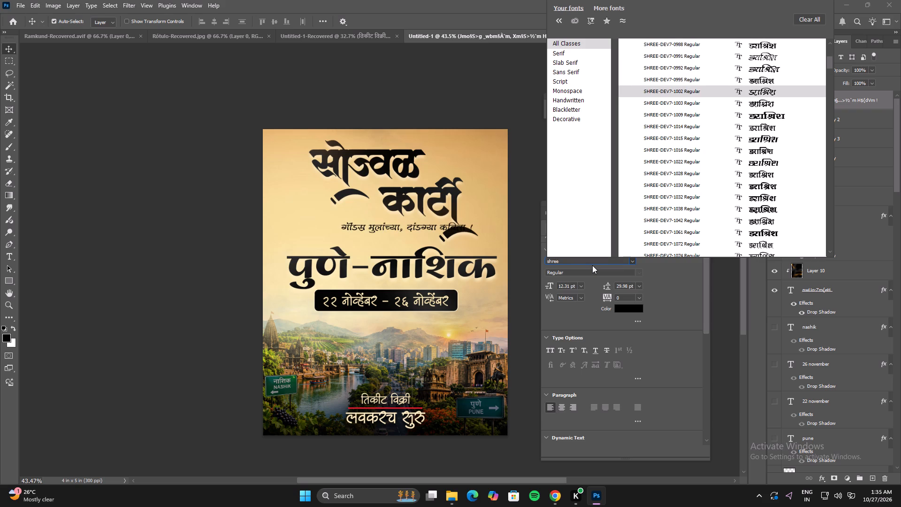
pyautogui.press('Down')
pyautogui.press('Up')
pyautogui.press('Return')
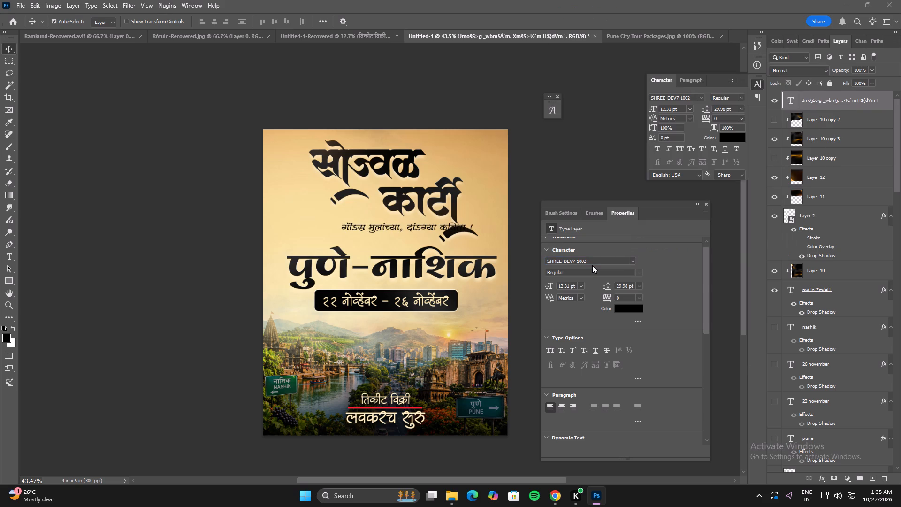
# Cut the second phrase "दांडग्या कविता !" out of the tagline so its text layer holds only "गोंडस मुलांच्या,".
pyautogui.scroll(5, 401, 229)
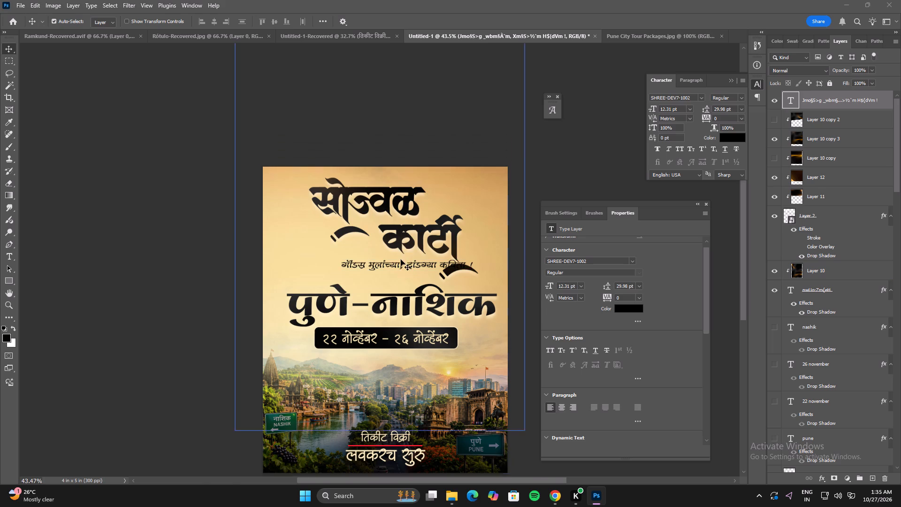
pyautogui.keyDown('alt'); pyautogui.scroll(4, 401, 260); pyautogui.keyUp('alt')
pyautogui.moveTo(416, 268); pyautogui.dragTo(365, 268)
pyautogui.doubleClick(366, 268)
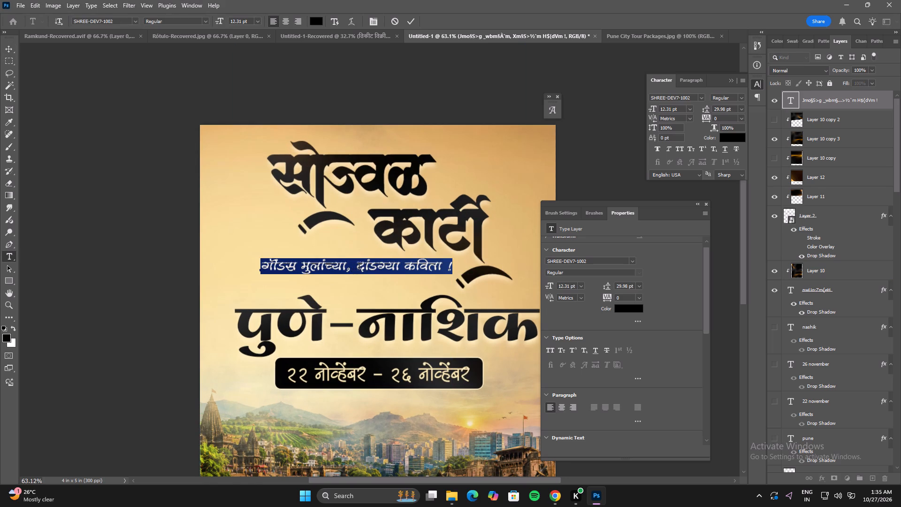
pyautogui.click(224, 233)
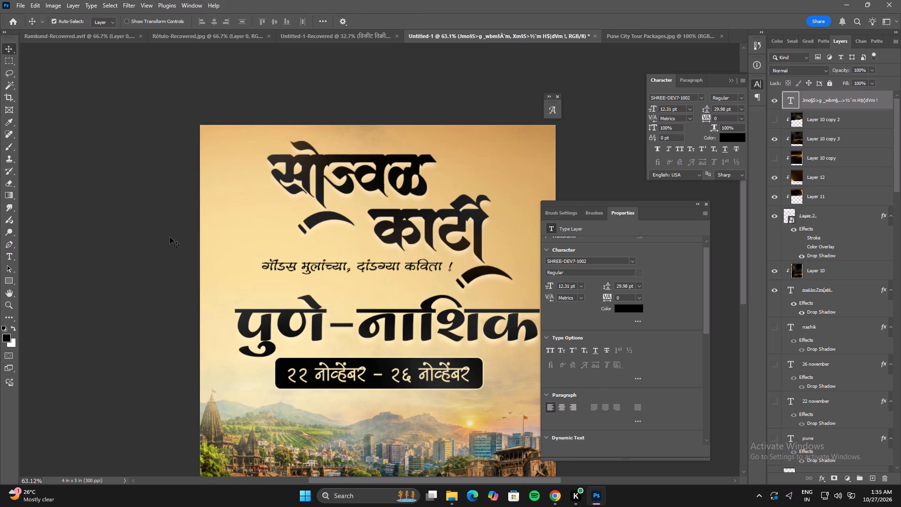
pyautogui.click(169, 237)
pyautogui.moveTo(346, 267); pyautogui.dragTo(355, 269)
pyautogui.doubleClick(355, 269)
pyautogui.click(364, 270)
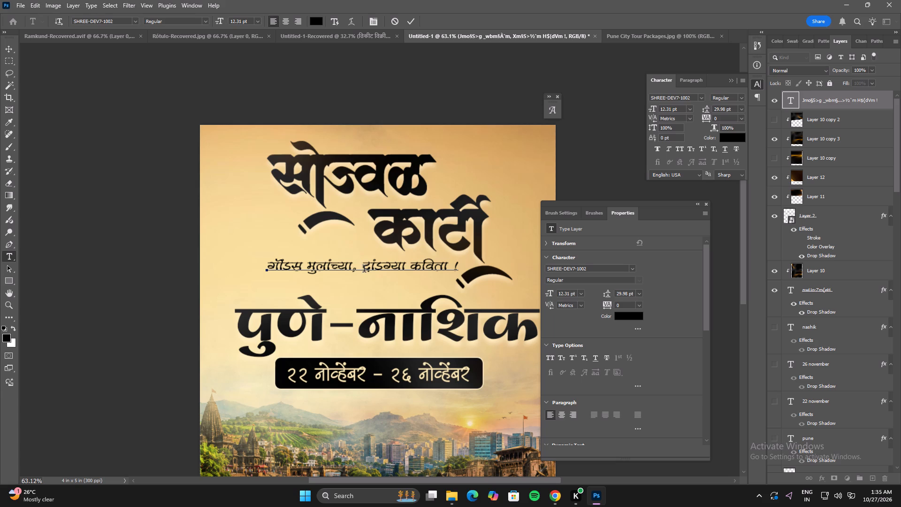
pyautogui.press('BackSpace')
pyautogui.moveTo(358, 267); pyautogui.dragTo(514, 284)
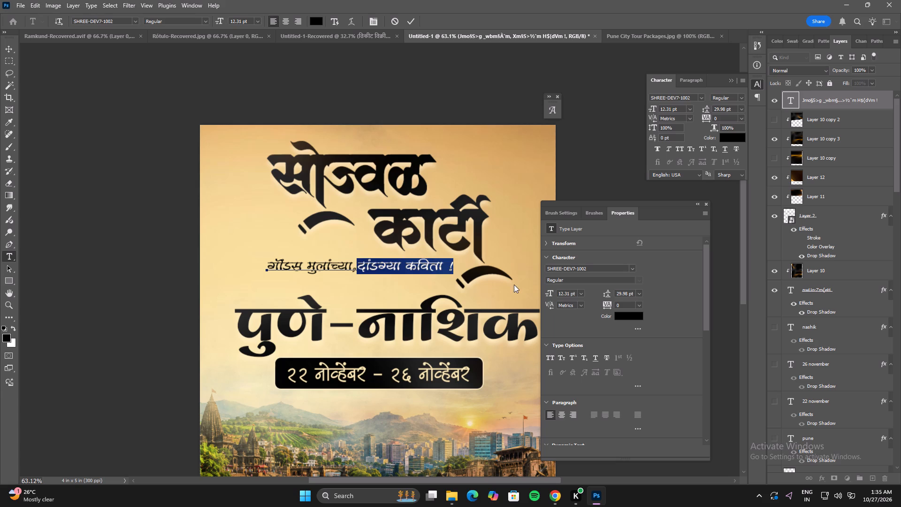
pyautogui.hotkey('ctrl', 'c')
pyautogui.press('BackSpace')
pyautogui.click(150, 251)
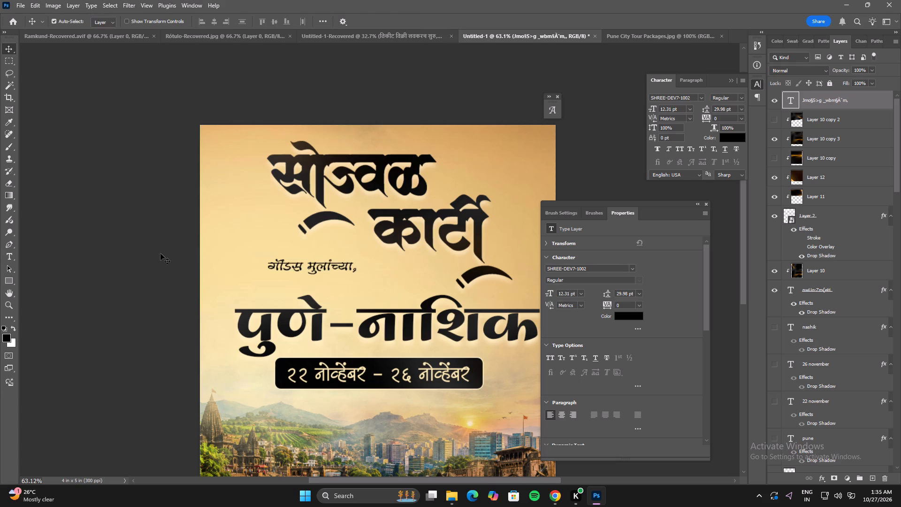
# Move the shortened line "गोंडस मुलांच्या," slightly right and up, into the space beneath the title.
pyautogui.moveTo(327, 268); pyautogui.dragTo(356, 262)
pyautogui.moveTo(340, 267); pyautogui.dragTo(358, 268)
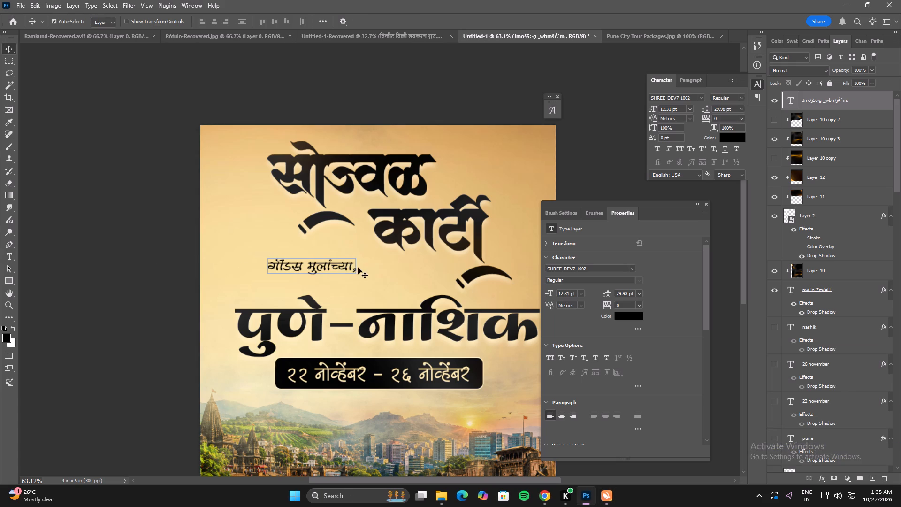
pyautogui.moveTo(358, 268); pyautogui.dragTo(360, 264)
pyautogui.moveTo(346, 265); pyautogui.dragTo(373, 257)
pyautogui.keyDown('alt'); pyautogui.moveTo(368, 256); pyautogui.dragTo(368, 259); pyautogui.keyUp('alt')
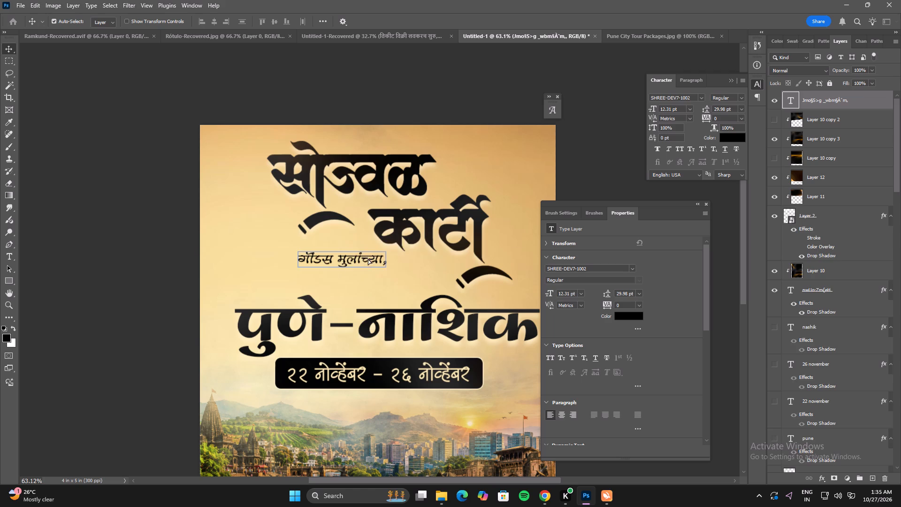
# Duplicate the line below itself, replace the copy's text with "दांडग्या कविता !" and set it close beneath the first line.
pyautogui.keyDown('alt'); pyautogui.moveTo(368, 259); pyautogui.dragTo(409, 276); pyautogui.keyUp('alt')
pyautogui.doubleClick(408, 276)
pyautogui.hotkey('ctrl', 'v')
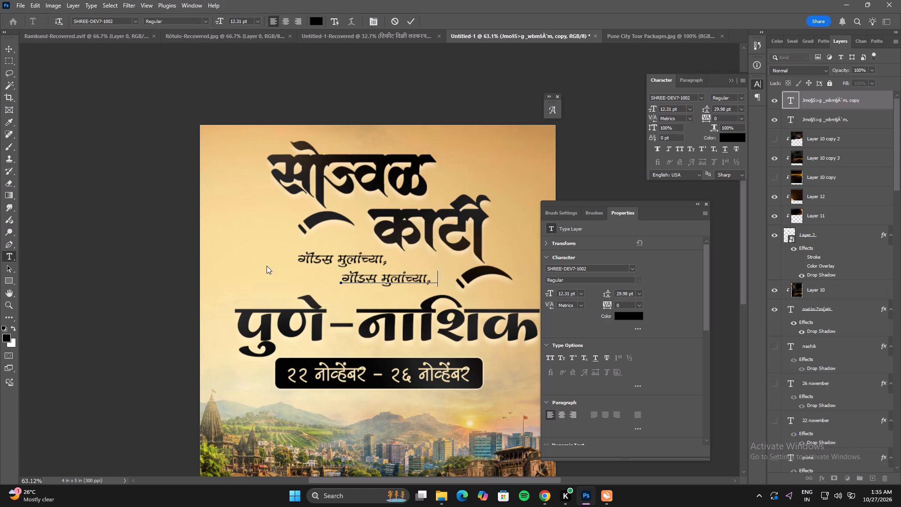
pyautogui.click(183, 257)
pyautogui.click(411, 278)
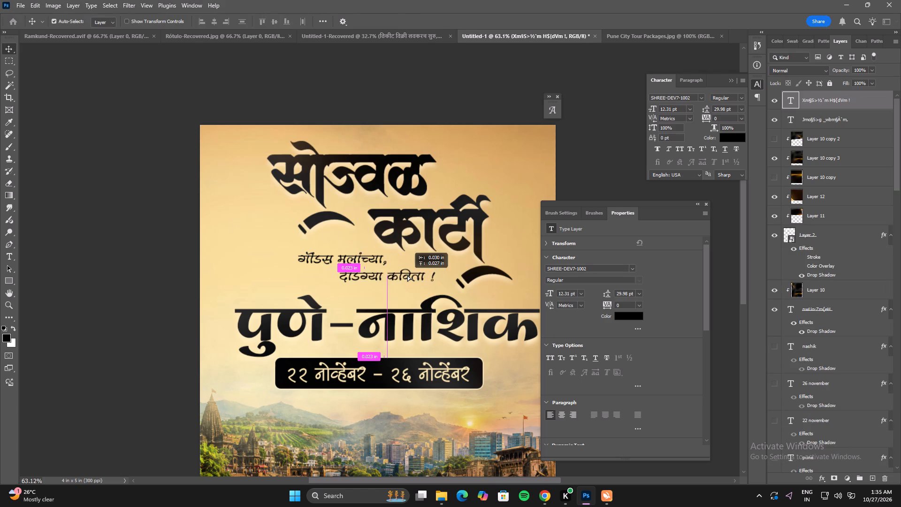
pyautogui.press('Up')
# Align the two tagline lines with each other by their horizontal centres.
pyautogui.keyDown('shift'); pyautogui.click(321, 261); pyautogui.keyUp('shift')
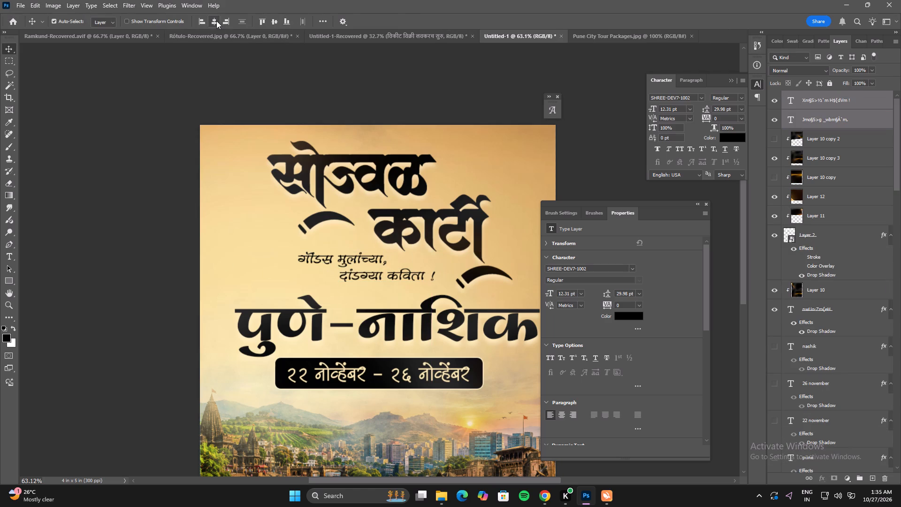
pyautogui.click(216, 21)
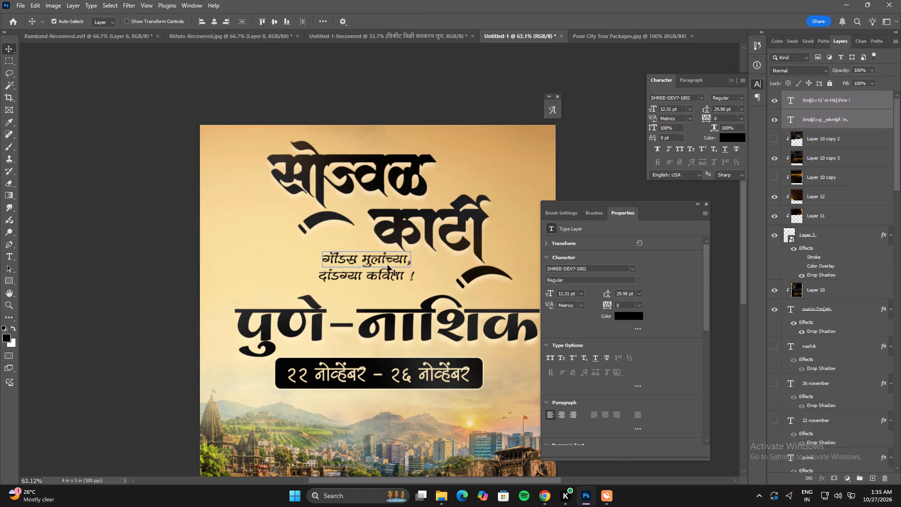
# Shift only the second line "दांडग्या कविता !" to the right so it is staggered beneath the first line.
pyautogui.click(377, 256)
pyautogui.keyDown('shift'); pyautogui.moveTo(389, 257); pyautogui.dragTo(377, 255); pyautogui.keyUp('shift')
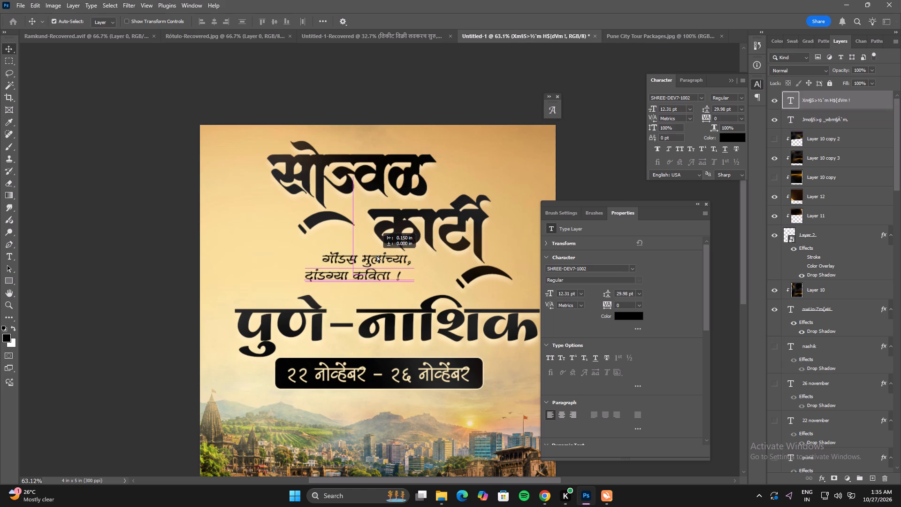
pyautogui.keyDown('shift'); pyautogui.moveTo(377, 255); pyautogui.dragTo(417, 254); pyautogui.keyUp('shift')
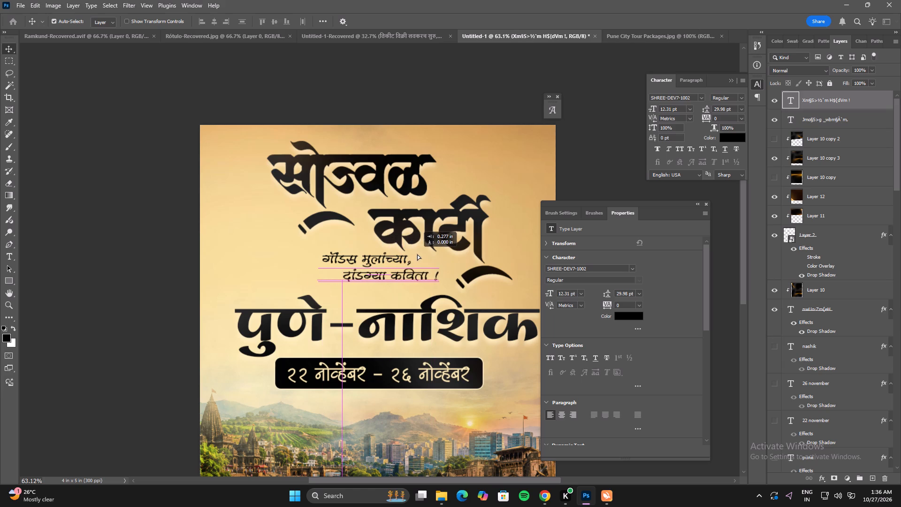
pyautogui.keyDown('shift'); pyautogui.moveTo(417, 254); pyautogui.dragTo(419, 254); pyautogui.keyUp('shift')
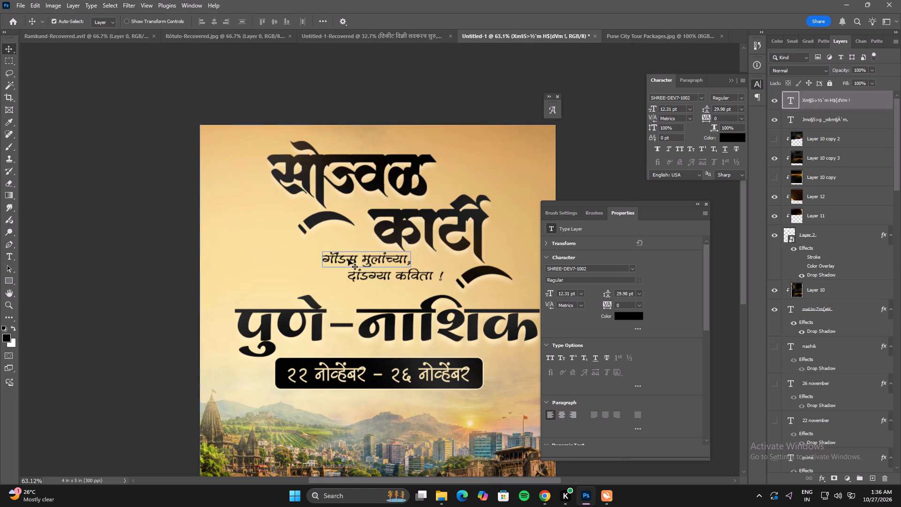
# Nudge both tagline lines together slightly down and left, between कार्टी and the पुणे–नाशिक heading.
pyautogui.keyDown('shift'); pyautogui.click(347, 258); pyautogui.keyUp('shift')
pyautogui.press('Down')
pyautogui.press('Down')
pyautogui.press('Down')
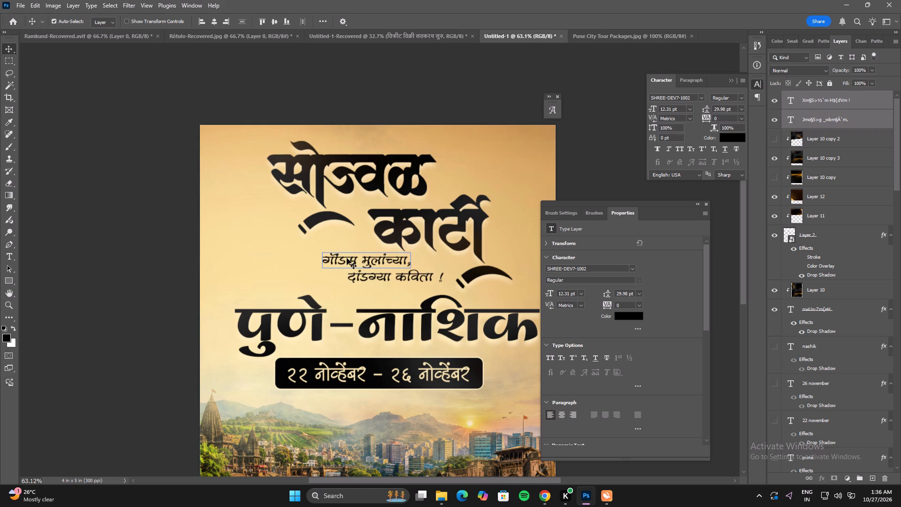
pyautogui.press('Down')
pyautogui.press('Down')
pyautogui.press('Down')
pyautogui.press('Down')
pyautogui.press('Left')
pyautogui.press('Left')
pyautogui.press('Left')
pyautogui.press('Left')
pyautogui.press('Left')
pyautogui.press('Left')
pyautogui.press('Left')
pyautogui.press('Left')
pyautogui.press('Left')
pyautogui.press('Left')
pyautogui.press('Left')
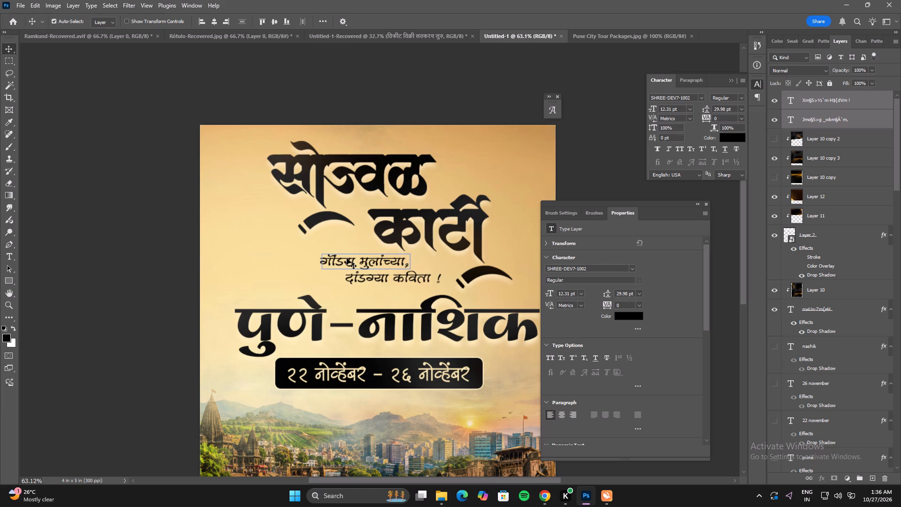
pyautogui.press('Left')
pyautogui.press('Up')
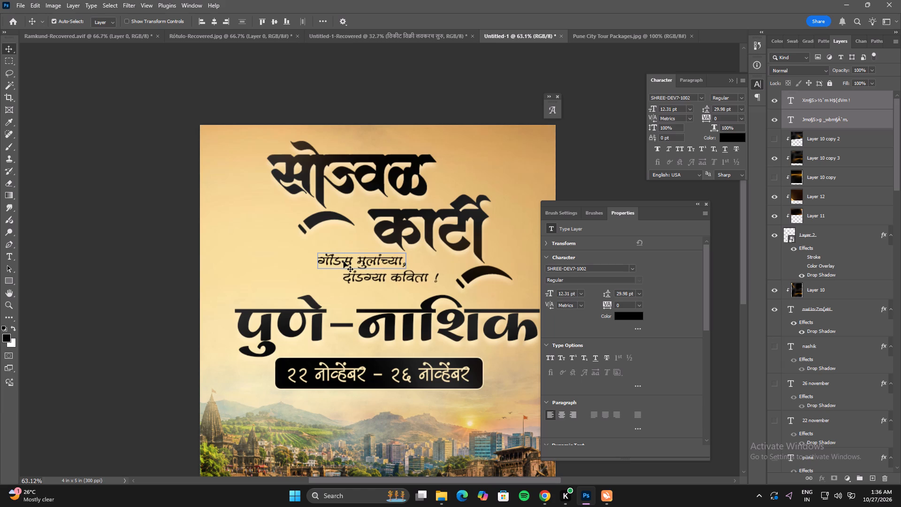
pyautogui.press('Left')
pyautogui.press('Down')
pyautogui.press('Down')
# Review the whole poster to judge how the two-line tagline balances with the title and the पुणे–नाशिक heading.
pyautogui.keyDown('alt'); pyautogui.scroll(-4, 344, 259); pyautogui.keyUp('alt')
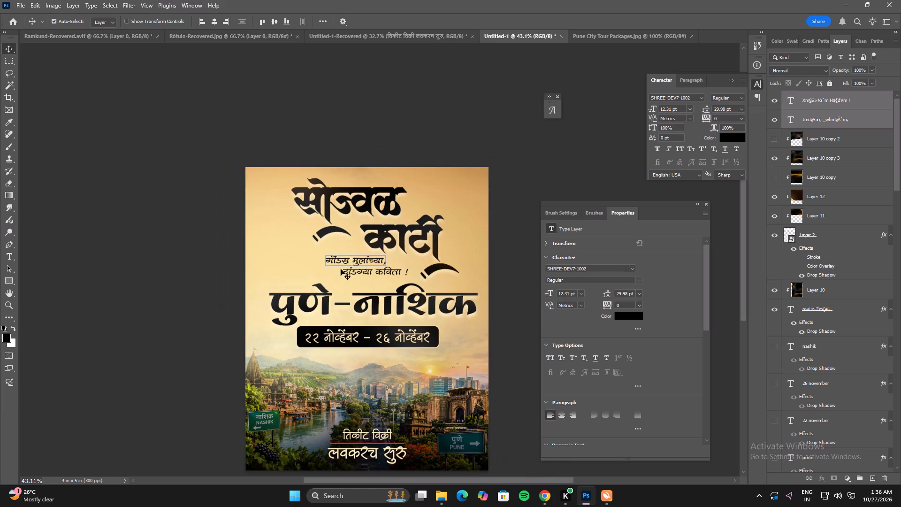
pyautogui.keyDown('alt'); pyautogui.scroll(-2, 340, 277); pyautogui.keyUp('alt')
pyautogui.press('space')
pyautogui.press('space')
pyautogui.press('space')
pyautogui.press('space')
pyautogui.press('space')
pyautogui.press('space')
pyautogui.press('space')
pyautogui.moveTo(206, 273); pyautogui.dragTo(233, 265)
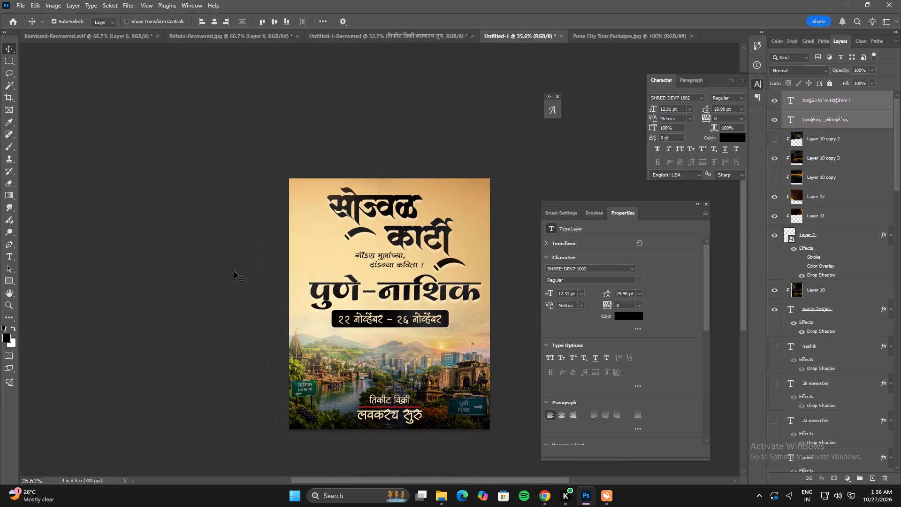
pyautogui.click(201, 288)
# Recolour both ticket-sale lines, तिकीट विक्री and लवकरच सुरु, to pale cream #fff2cf and check the poster full screen.
pyautogui.scroll(-4, 201, 288)
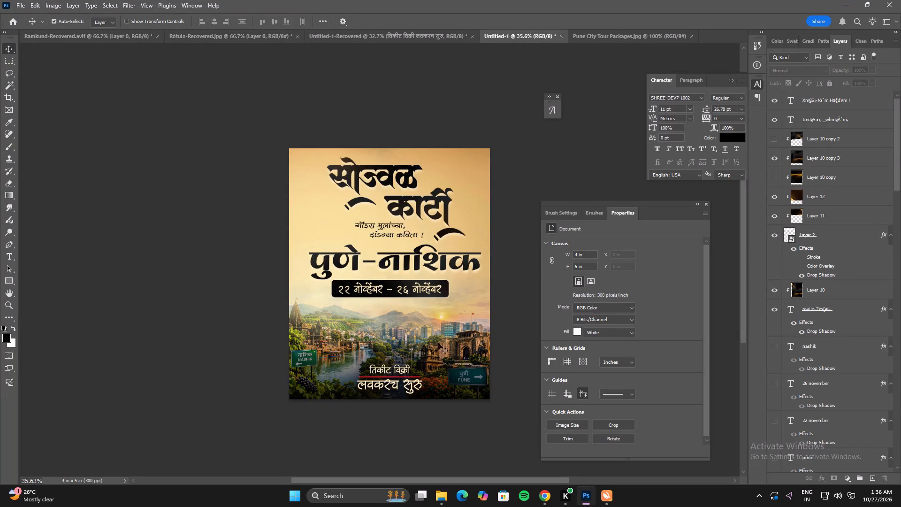
pyautogui.click(400, 369)
pyautogui.keyDown('shift'); pyautogui.click(405, 388); pyautogui.keyUp('shift')
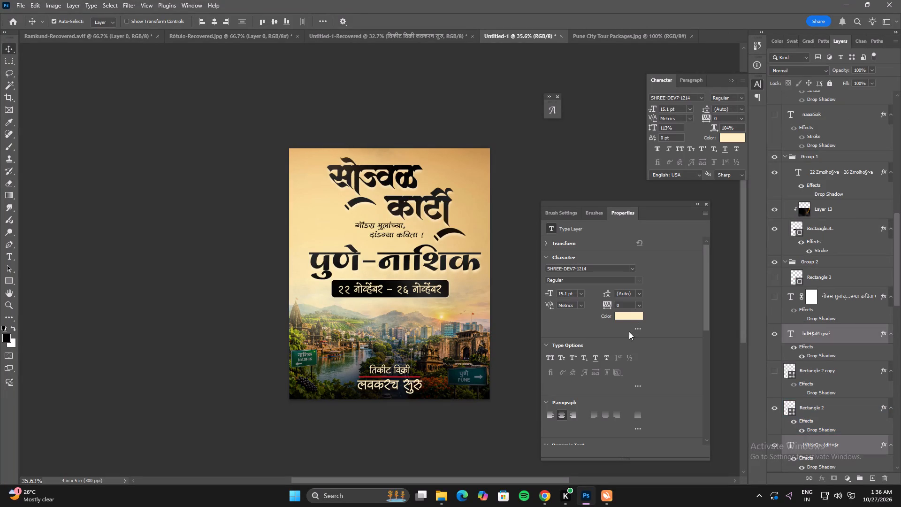
pyautogui.click(634, 319)
pyautogui.moveTo(674, 269); pyautogui.dragTo(666, 246)
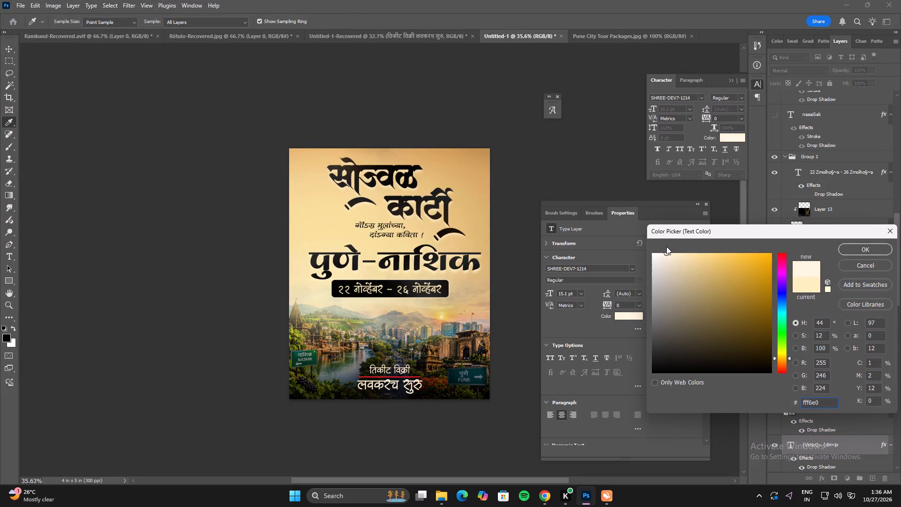
pyautogui.moveTo(674, 260); pyautogui.dragTo(674, 248)
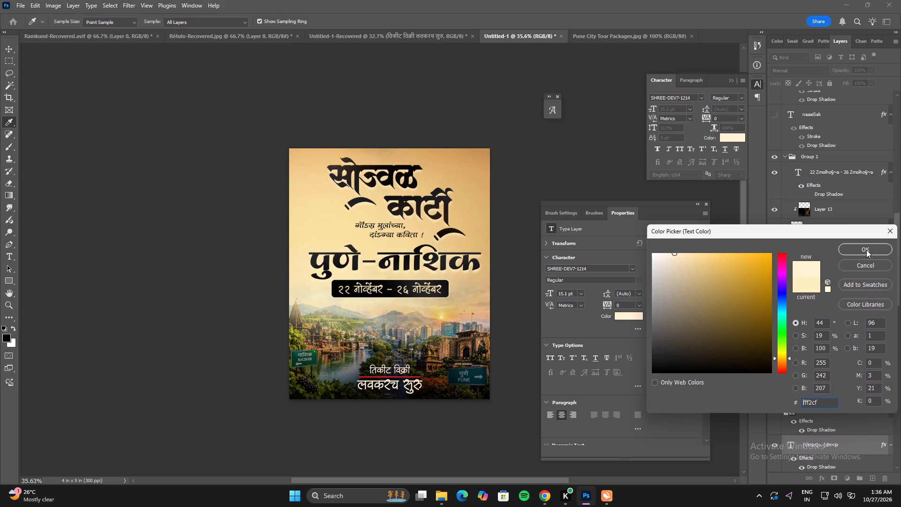
pyautogui.click(866, 249)
pyautogui.click(487, 440)
pyautogui.write('ff')
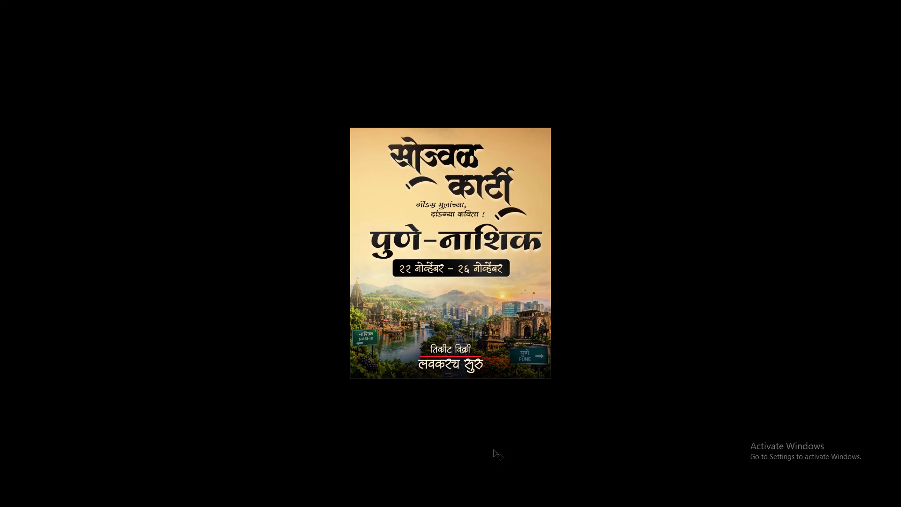
pyautogui.press('f')
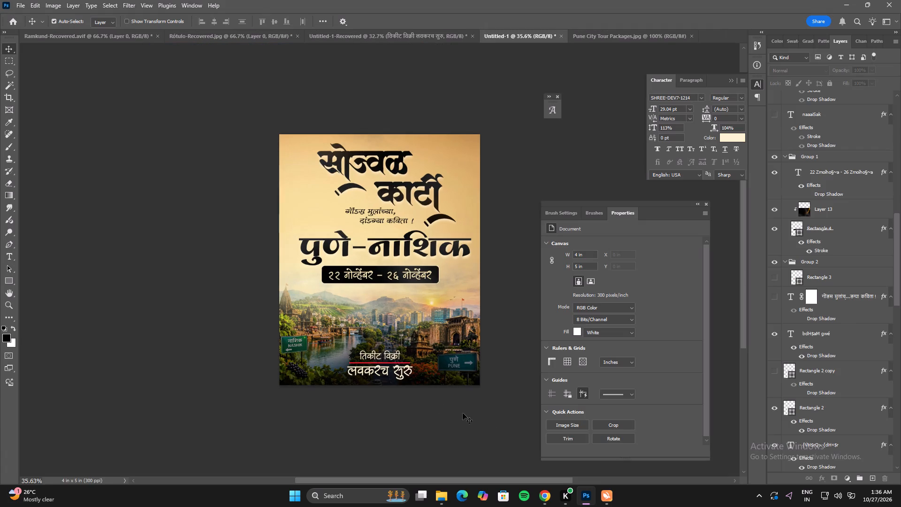
# Scale both ticket-sale text lines and the red divider together to about 112%, keeping them centred at the poster's bottom.
pyautogui.click(384, 369)
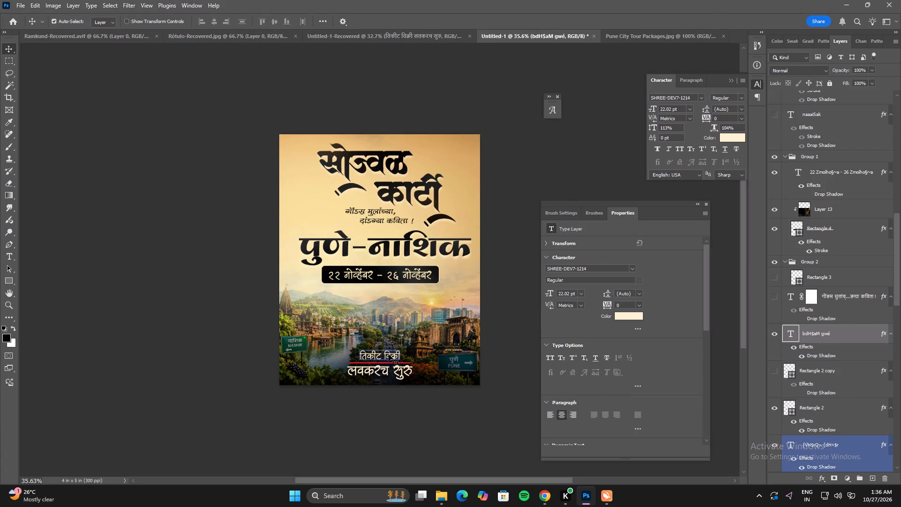
pyautogui.keyDown('shift'); pyautogui.click(389, 354); pyautogui.keyUp('shift')
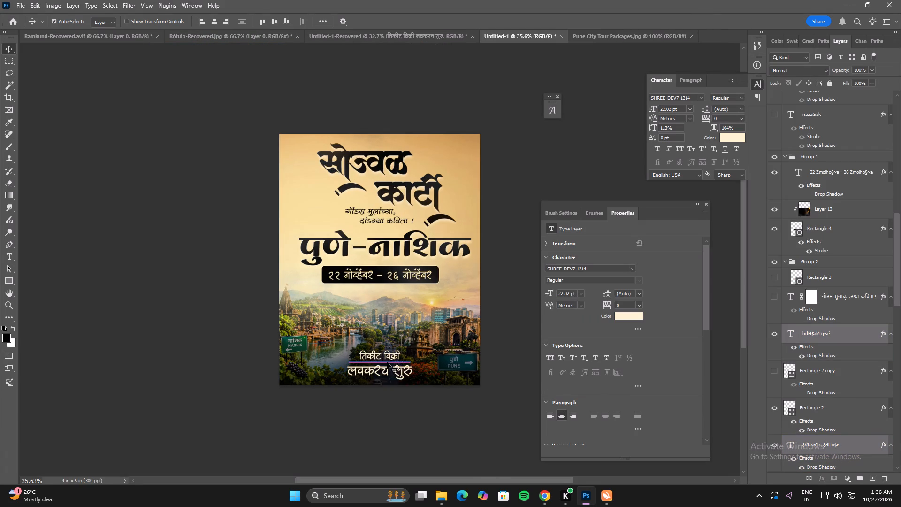
pyautogui.keyDown('shift'); pyautogui.click(387, 362); pyautogui.keyUp('shift')
pyautogui.click(170, 22)
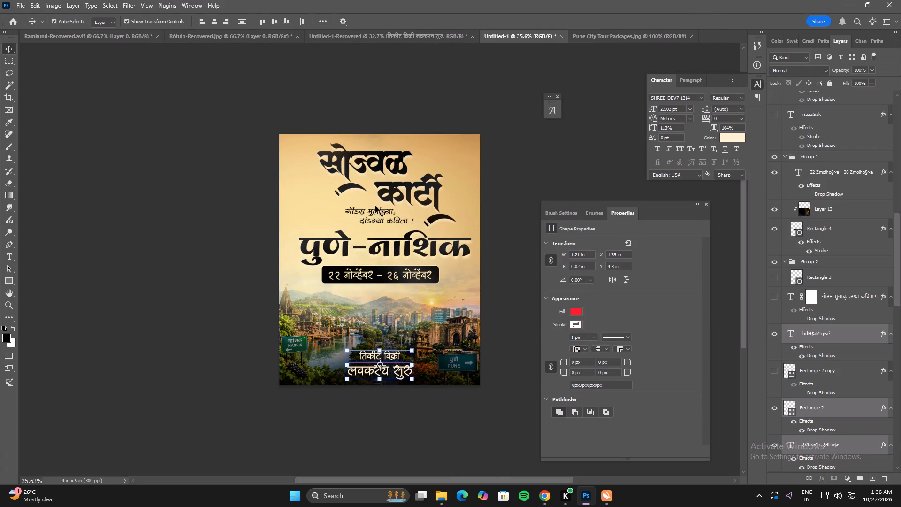
pyautogui.keyDown('alt'); pyautogui.click(414, 351); pyautogui.keyUp('alt')
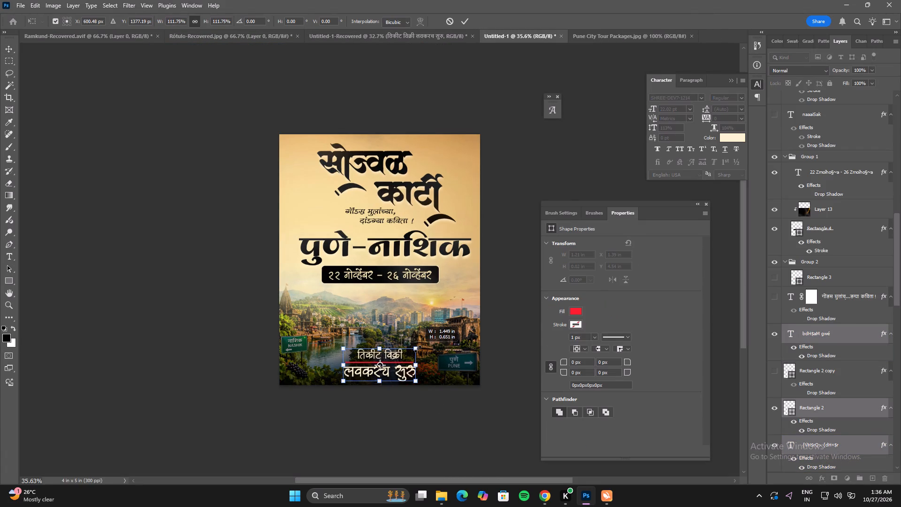
pyautogui.doubleClick(402, 356)
pyautogui.click(405, 407)
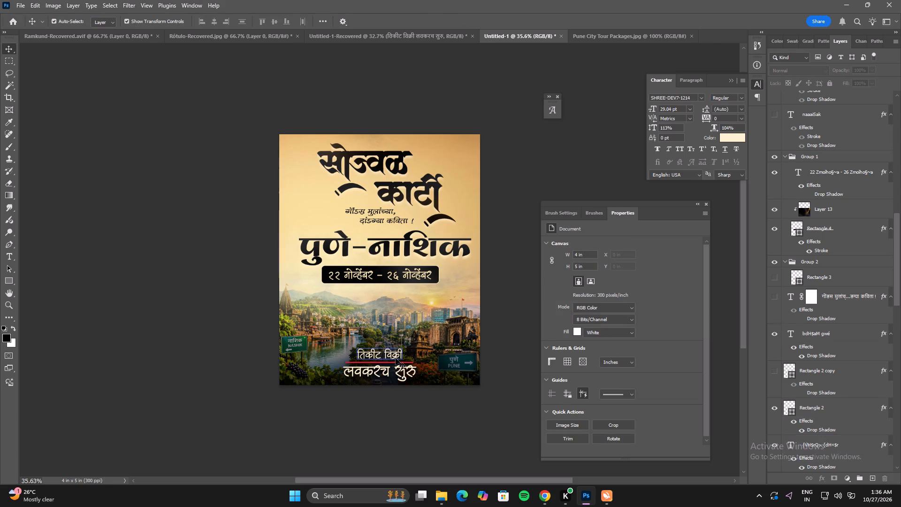
# Nudge the तिकीट विक्री line slightly upward, away from the red divider.
pyautogui.click(396, 358)
pyautogui.press('Up')
pyautogui.press('Up')
pyautogui.press('Up')
pyautogui.click(409, 409)
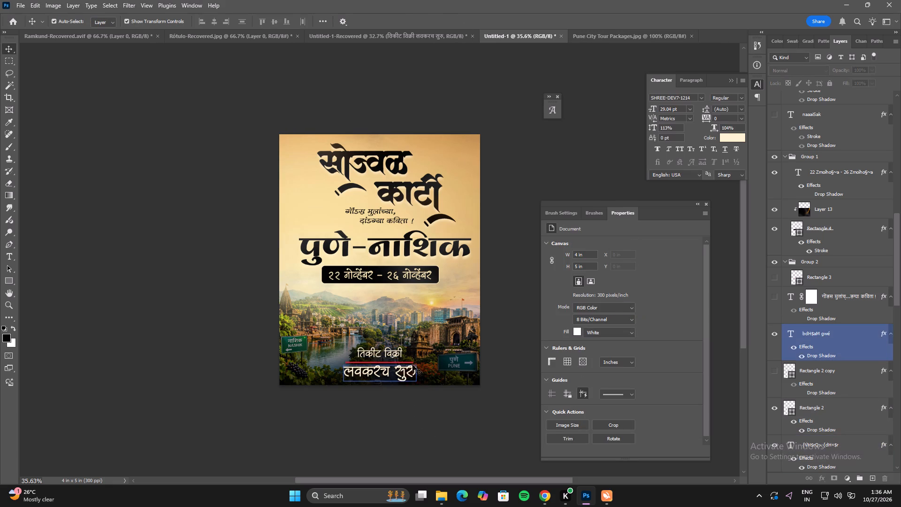
# Nudge the red divider between the two ticket-sale lines slightly upward.
pyautogui.click(411, 363)
pyautogui.click(408, 363)
pyautogui.click(407, 362)
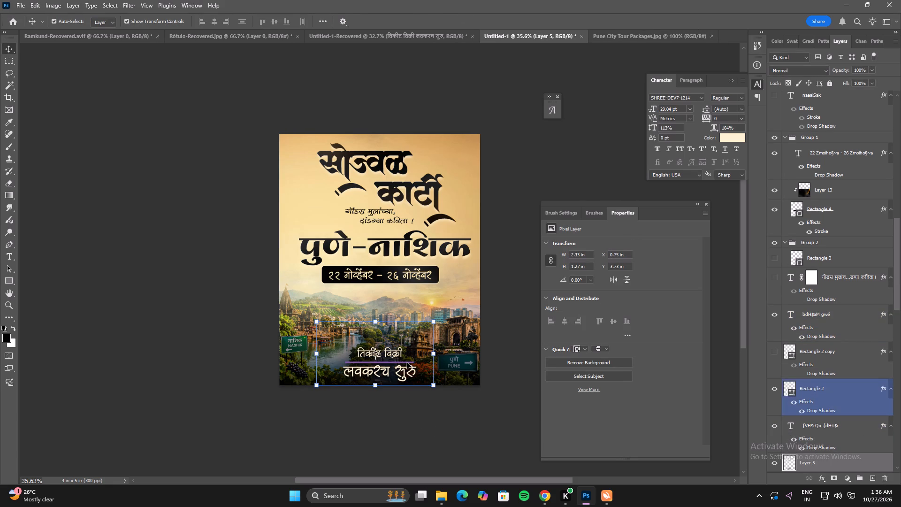
pyautogui.press('Up')
pyautogui.press('Up')
pyautogui.click(417, 415)
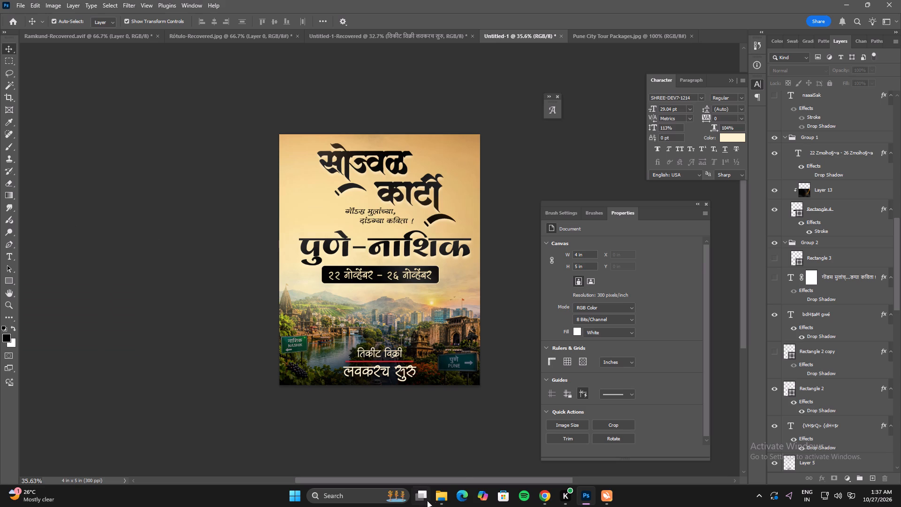
# Switch to File Explorer and look through the images in the Downloads folder.
pyautogui.click(445, 493)
pyautogui.click(427, 458)
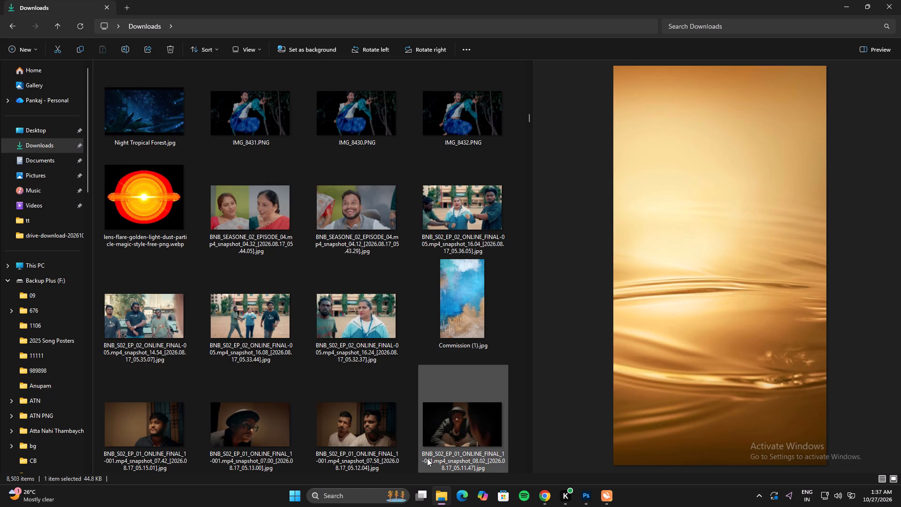
pyautogui.scroll(-2, 347, 371)
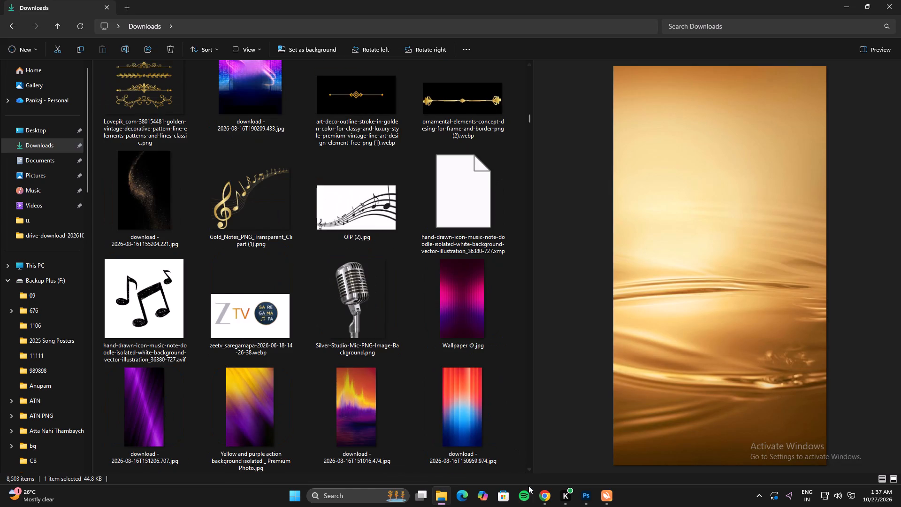
pyautogui.scroll(-2, 282, 359)
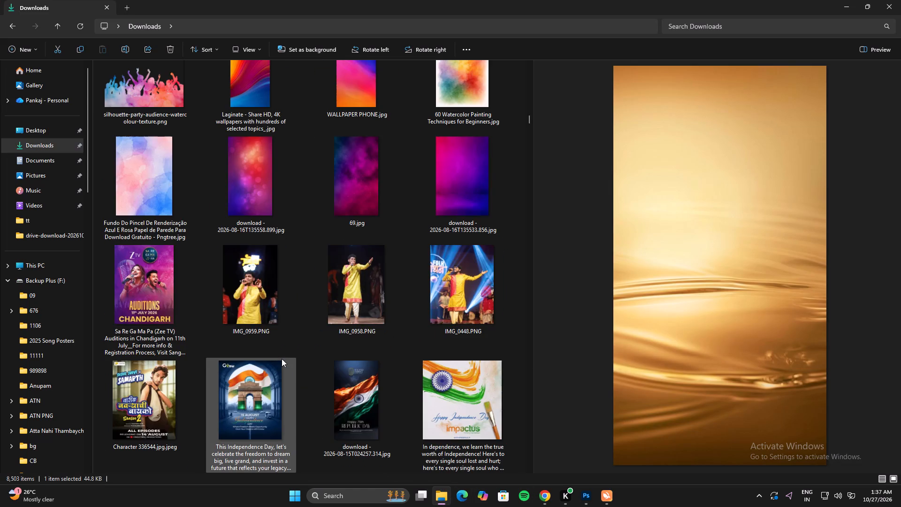
pyautogui.scroll(-2, 282, 359)
# Go from the tt folder up to the Backup Plus (F:) drive and look through its folders and files.
pyautogui.click(32, 222)
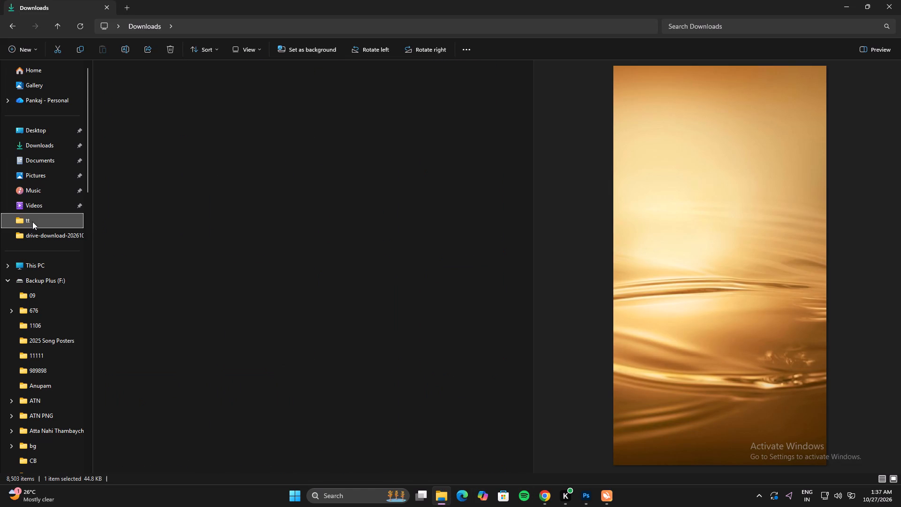
pyautogui.click(154, 30)
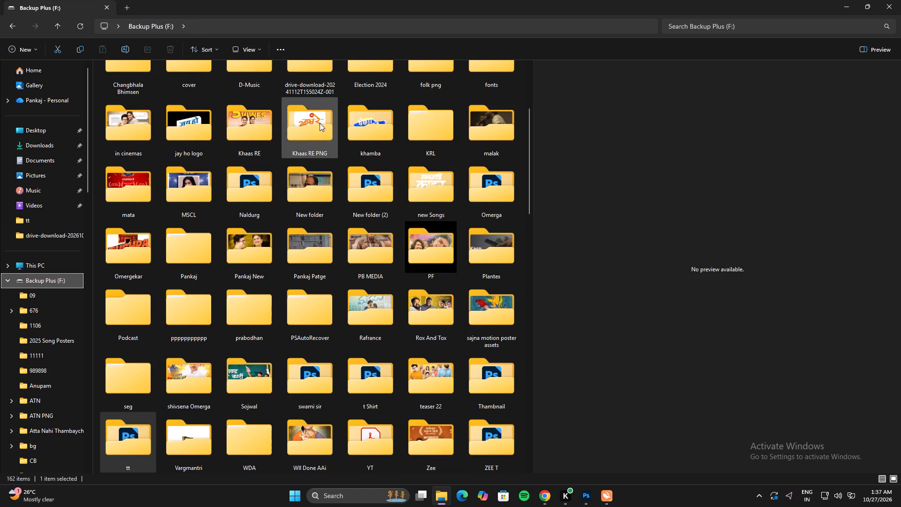
pyautogui.scroll(6, 321, 227)
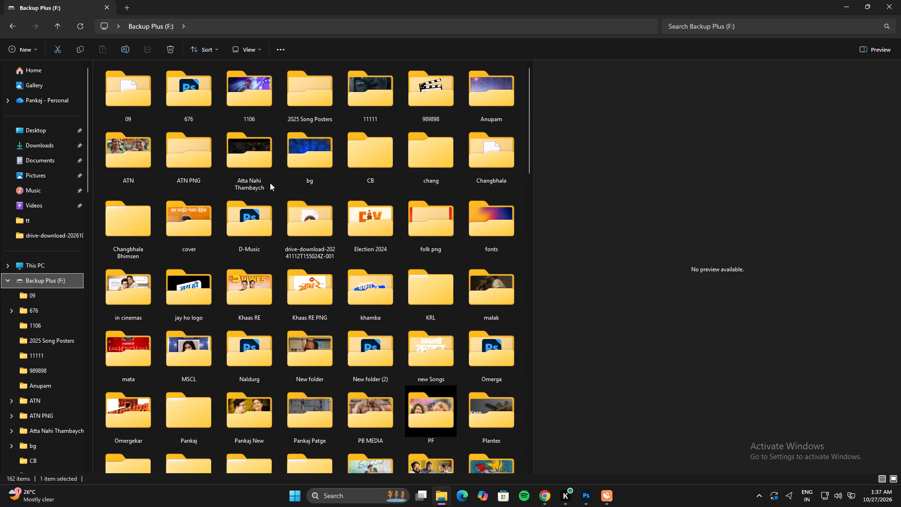
pyautogui.scroll(2, 275, 215)
pyautogui.scroll(-1, 474, 330)
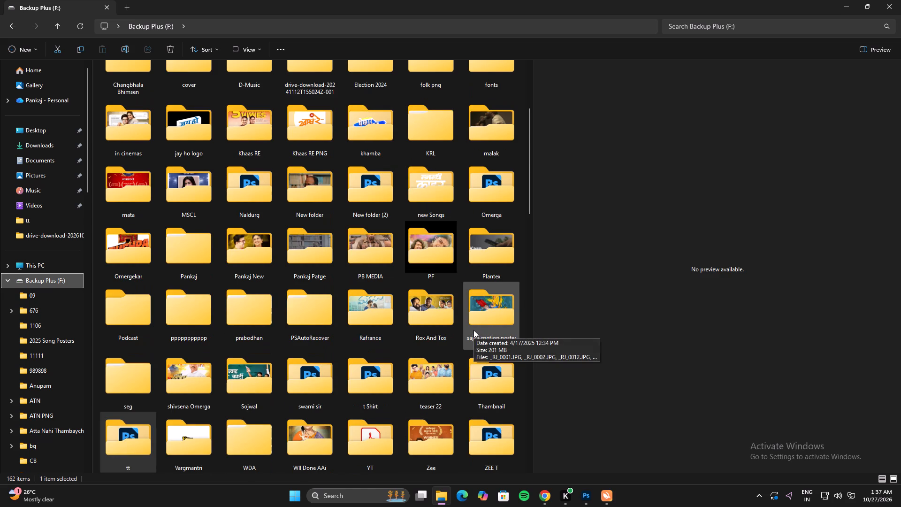
pyautogui.scroll(-1, 473, 330)
pyautogui.scroll(1, 473, 330)
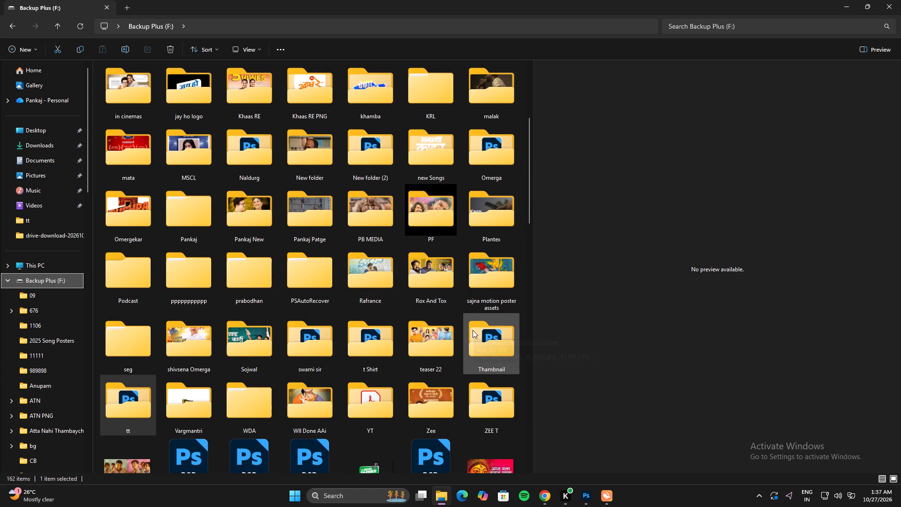
pyautogui.scroll(3, 472, 330)
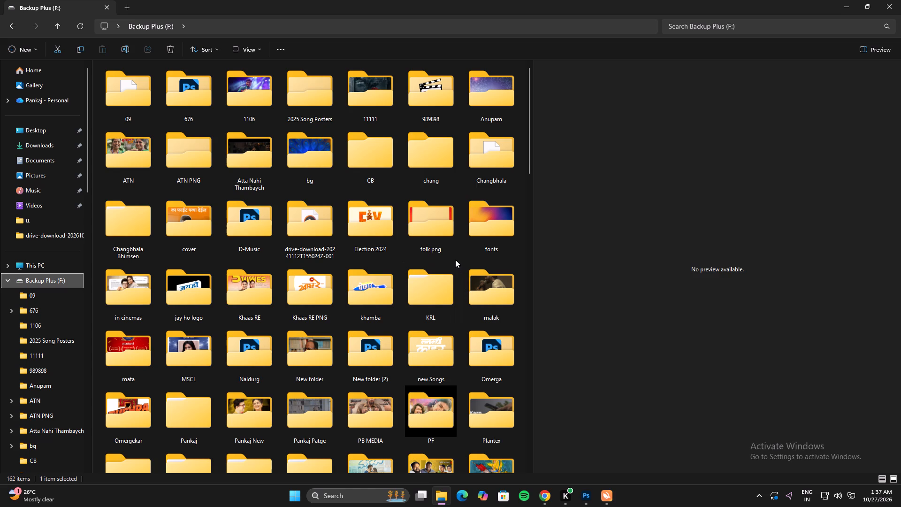
pyautogui.scroll(-1, 455, 260)
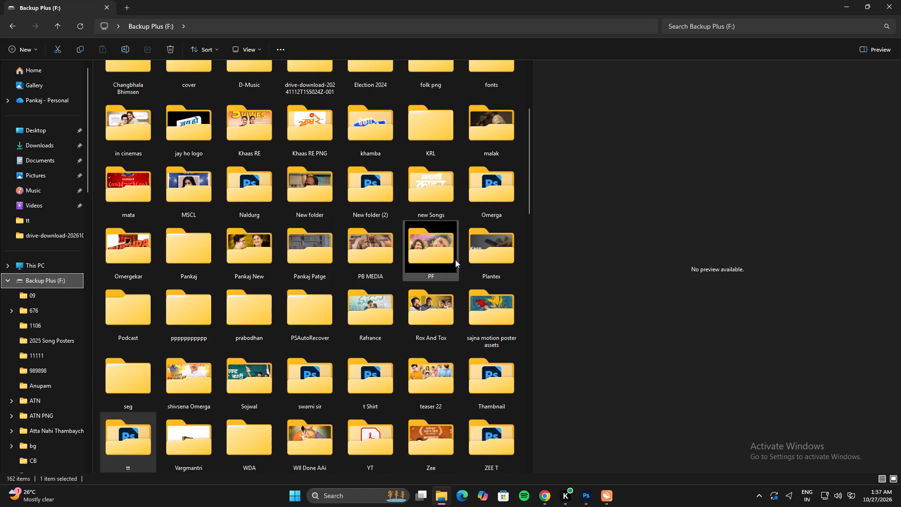
pyautogui.scroll(-1, 455, 260)
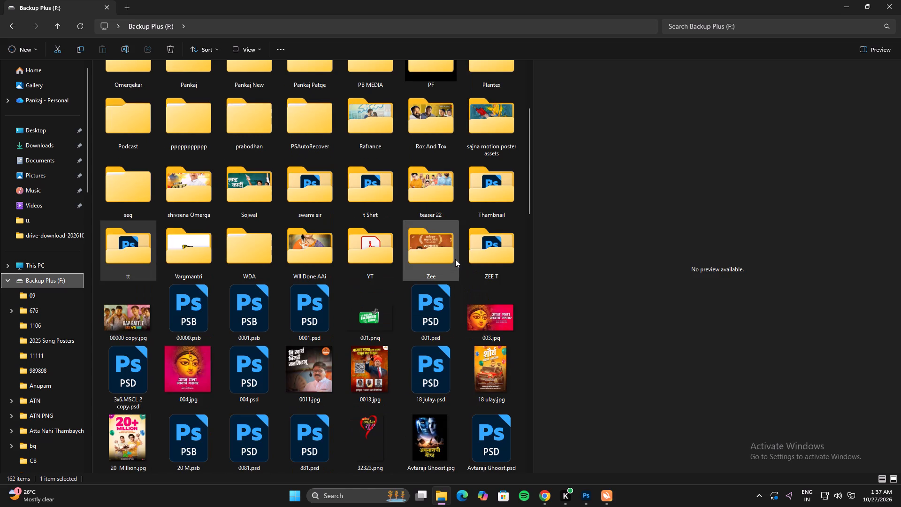
pyautogui.scroll(5, 455, 259)
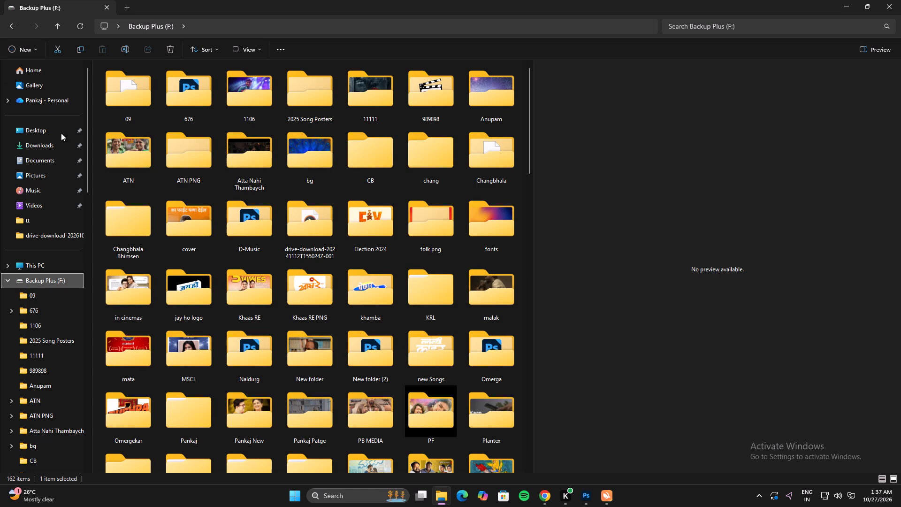
# Look through the pinned drive-download folder, the Backup Plus (F:) drive and its Anupam folder for reference material.
pyautogui.click(62, 231)
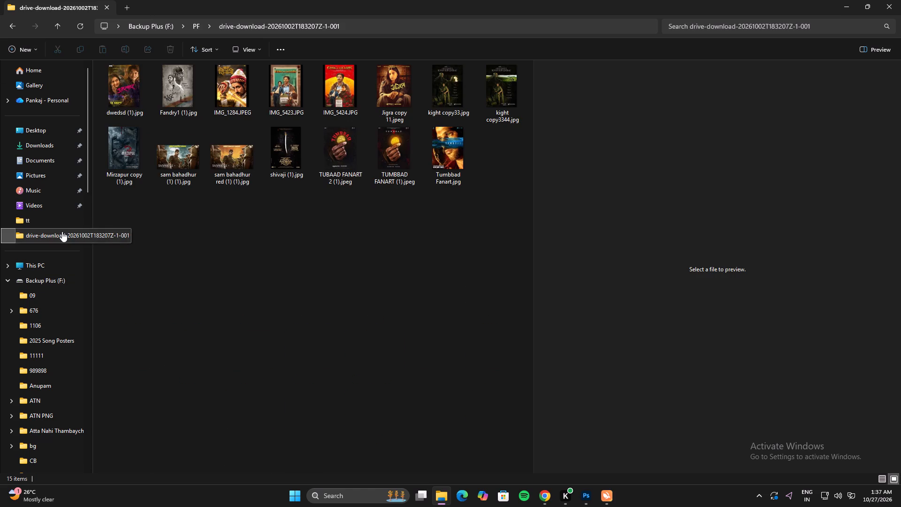
pyautogui.click(5, 28)
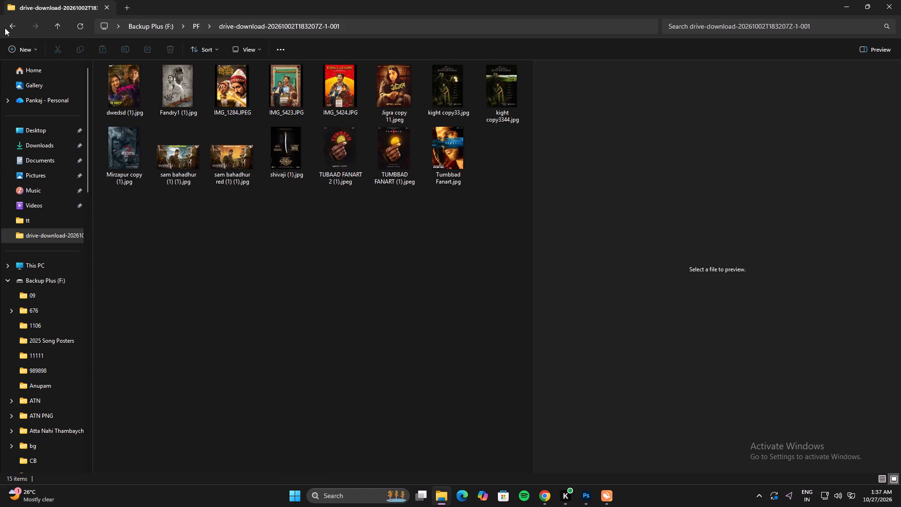
pyautogui.click(8, 24)
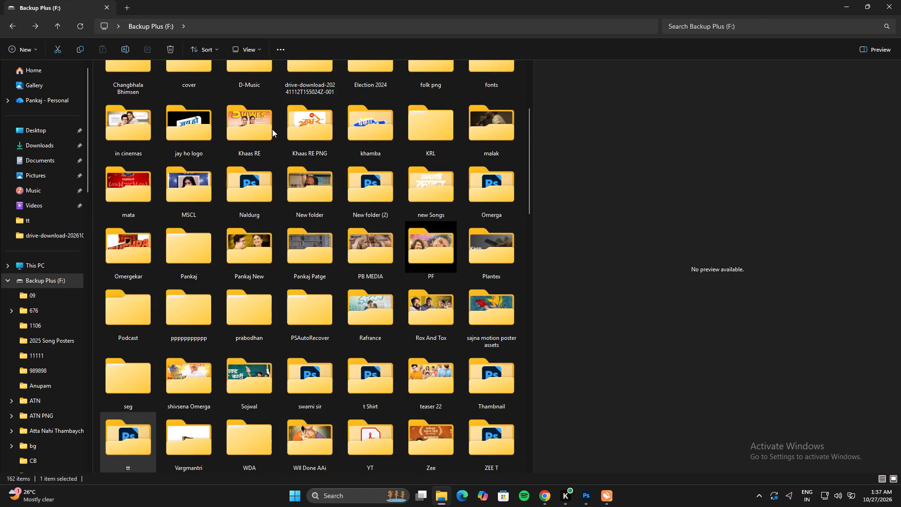
pyautogui.scroll(6, 310, 209)
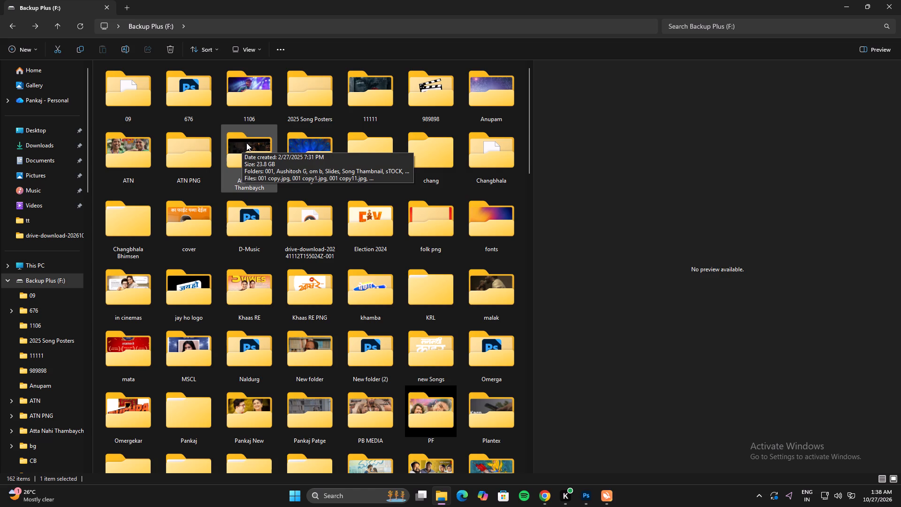
pyautogui.scroll(2, 277, 131)
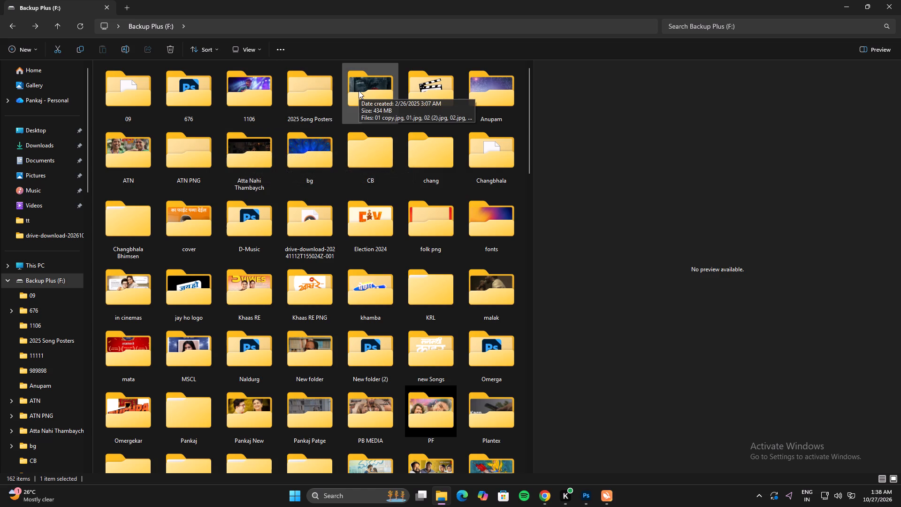
pyautogui.doubleClick(500, 103)
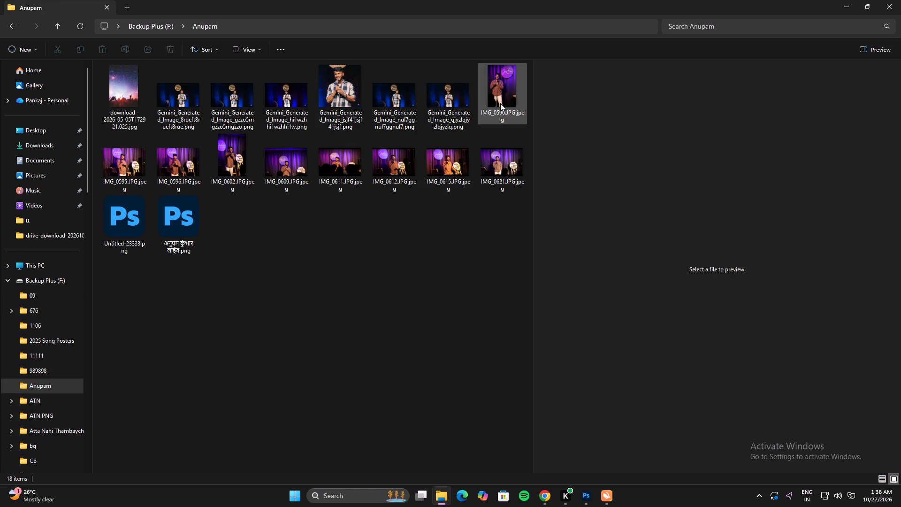
pyautogui.press('BackSpace')
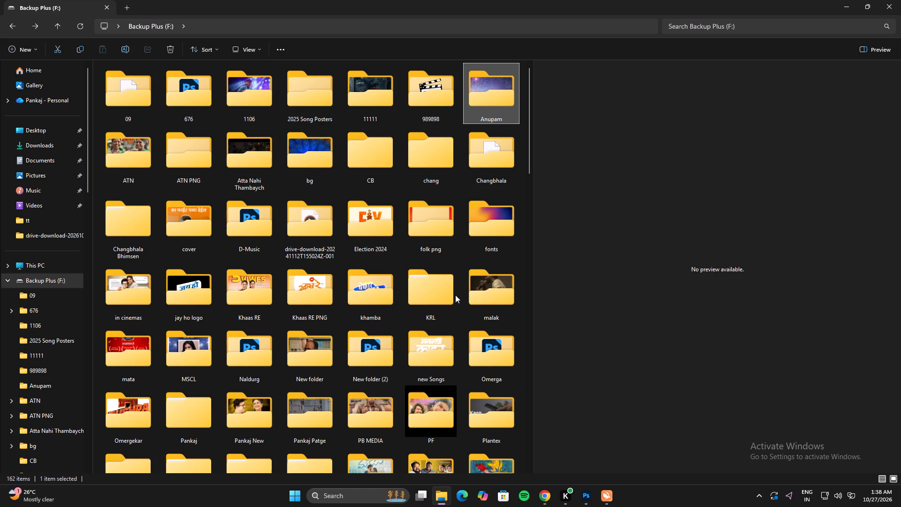
pyautogui.scroll(-1, 184, 273)
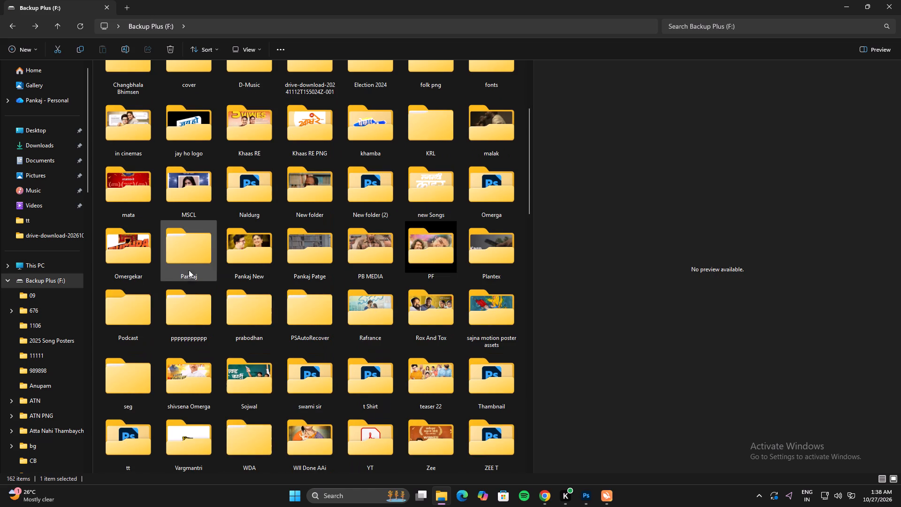
# Open post 3.psd from the drive's Sojwal folder in Photoshop.
pyautogui.doubleClick(247, 371)
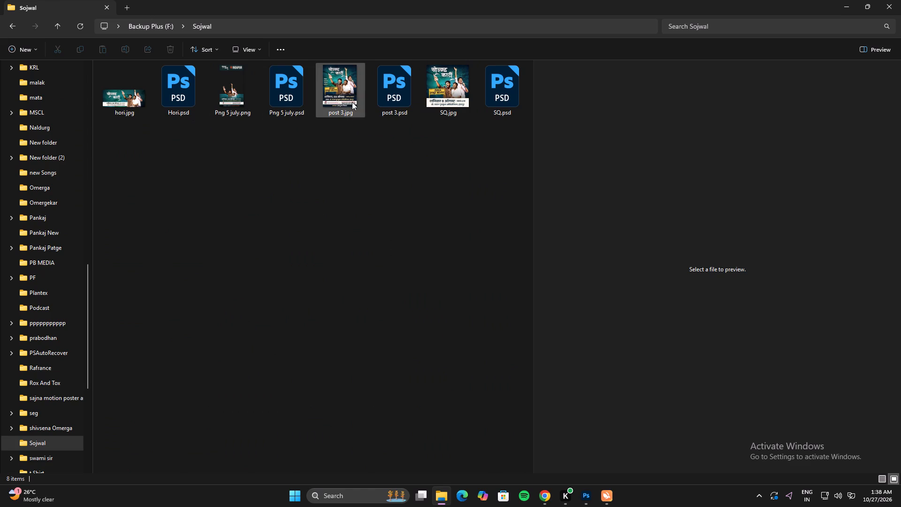
pyautogui.doubleClick(383, 97)
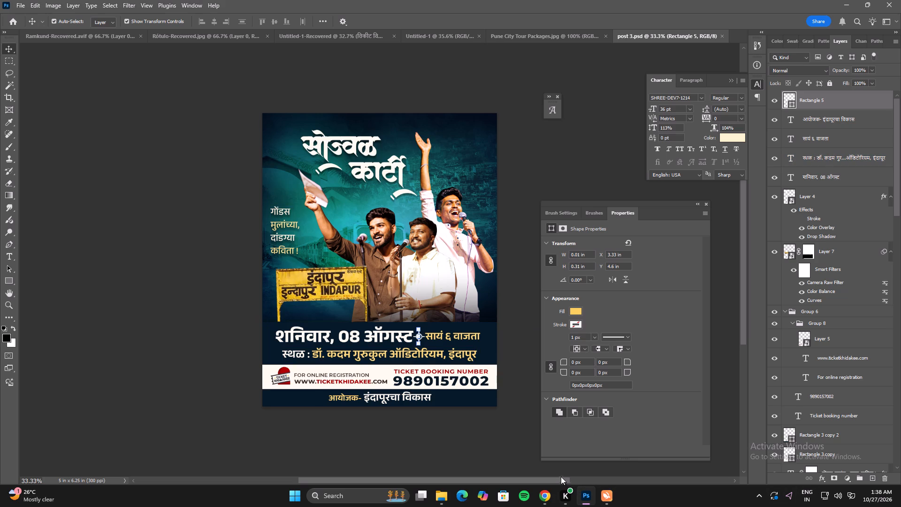
# Return to the Untitled-1 poster and nudge the date text with its black band and clipped layer down to about Y 2.7 in.
pyautogui.click(430, 40)
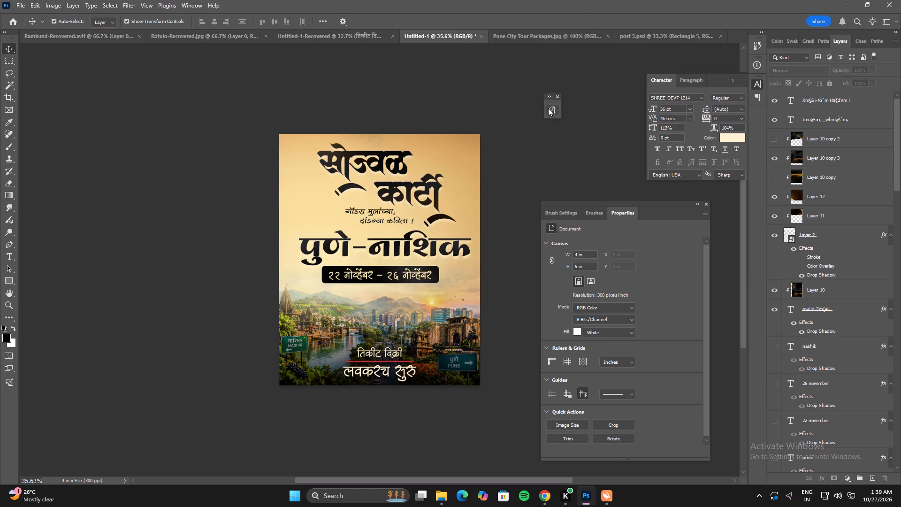
pyautogui.click(435, 277)
pyautogui.keyDown('shift'); pyautogui.click(420, 273); pyautogui.keyUp('shift')
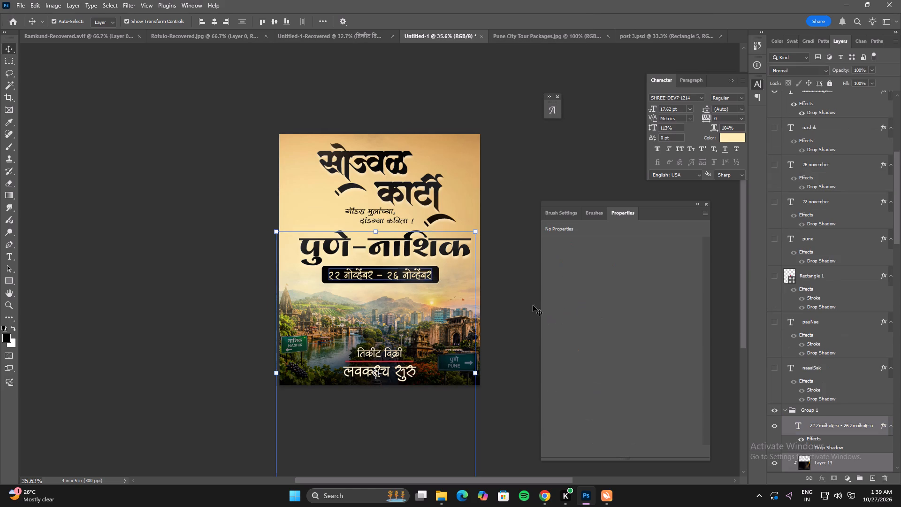
pyautogui.scroll(-3, 798, 396)
pyautogui.keyDown('ctrl'); pyautogui.click(836, 423); pyautogui.keyUp('ctrl')
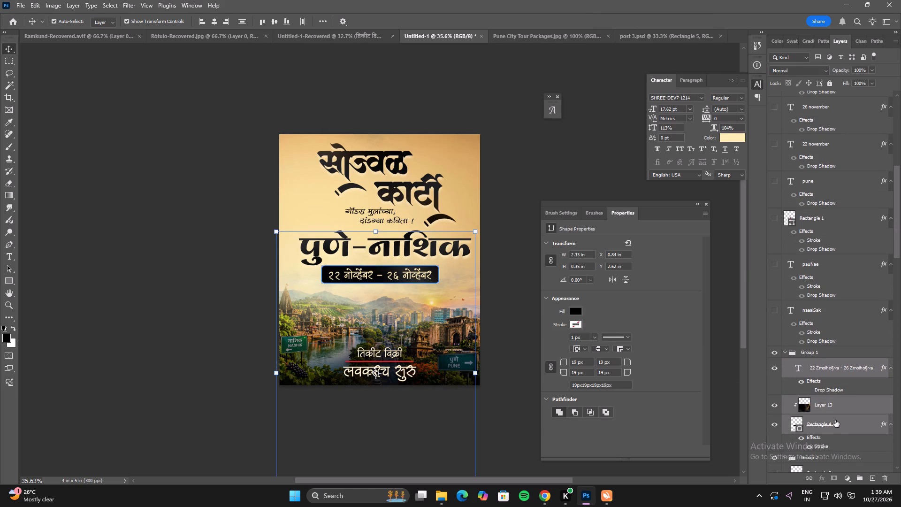
pyautogui.press('Down')
pyautogui.press('Down')
pyautogui.press('Down')
pyautogui.press('Down')
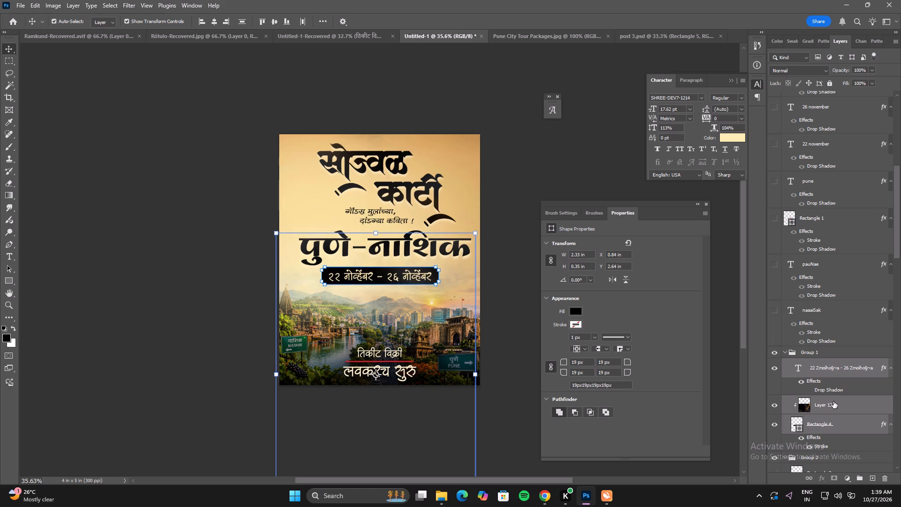
pyautogui.press('Down')
pyautogui.press('Down')
pyautogui.press('Down')
pyautogui.press('Down')
pyautogui.press('Down')
pyautogui.press('Down')
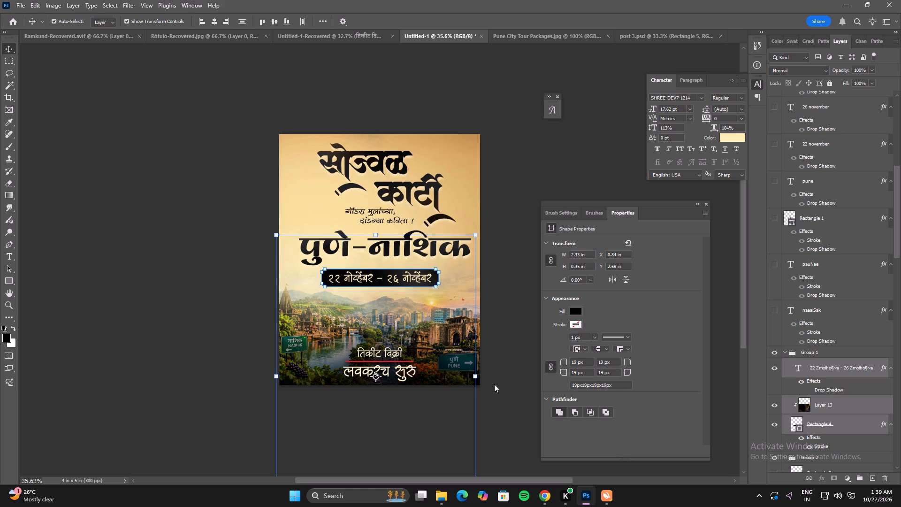
pyautogui.press('Down')
pyautogui.press('Down')
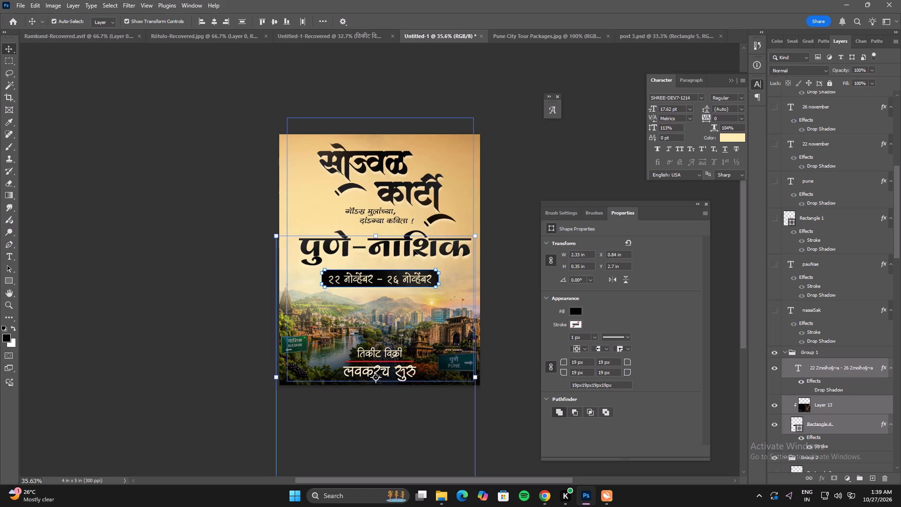
# Nudge the पुणे–नाशिक title together with its clipped Layer 10 slightly down toward the date band.
pyautogui.click(413, 250)
pyautogui.keyDown('ctrl'); pyautogui.click(845, 130); pyautogui.keyUp('ctrl')
pyautogui.scroll(4, 845, 130)
pyautogui.scroll(3, 498, 264)
pyautogui.press('Down')
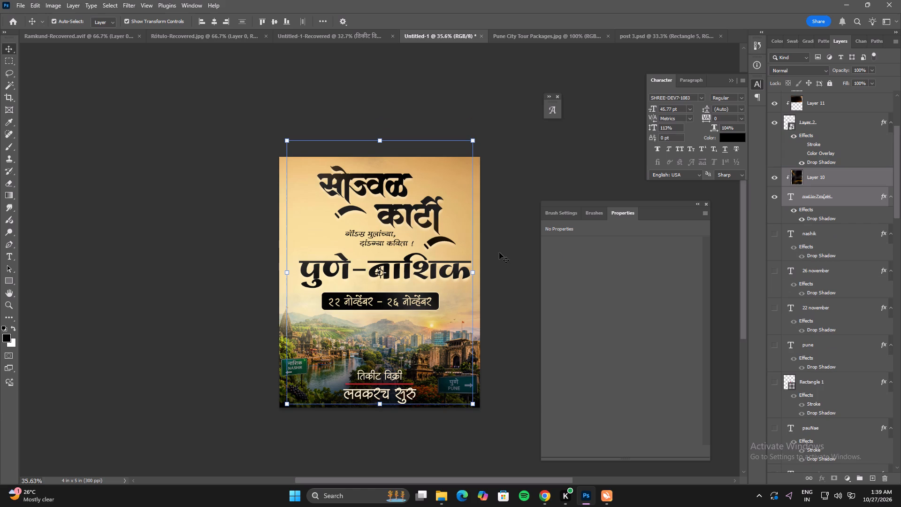
pyautogui.press('Down')
pyautogui.press('Down')
pyautogui.press('Down')
pyautogui.press('Down')
pyautogui.press('Down')
pyautogui.press('Down')
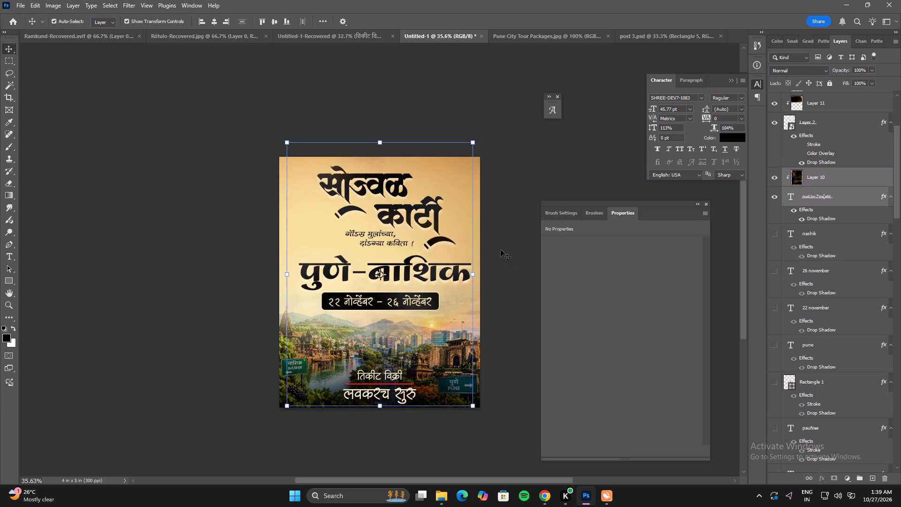
pyautogui.press('Down')
pyautogui.press('Down')
pyautogui.press('Down')
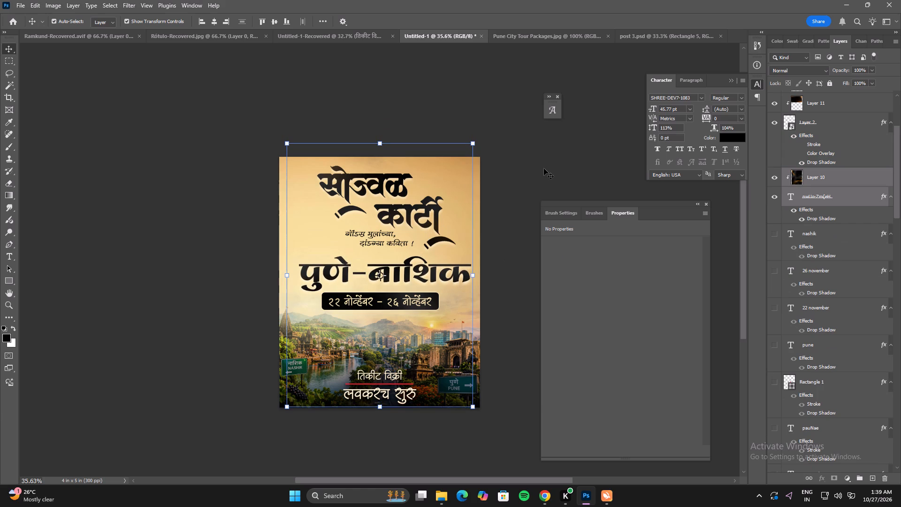
pyautogui.click(544, 169)
# Nudge both tagline lines together slightly down, away from the सोज्वळ कार्टी title.
pyautogui.click(381, 234)
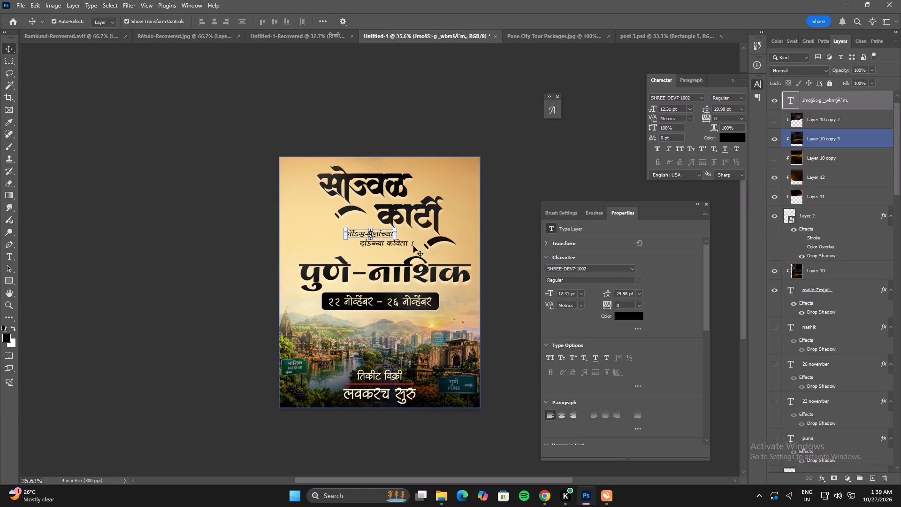
pyautogui.keyDown('shift'); pyautogui.click(411, 246); pyautogui.keyUp('shift')
pyautogui.press('Down')
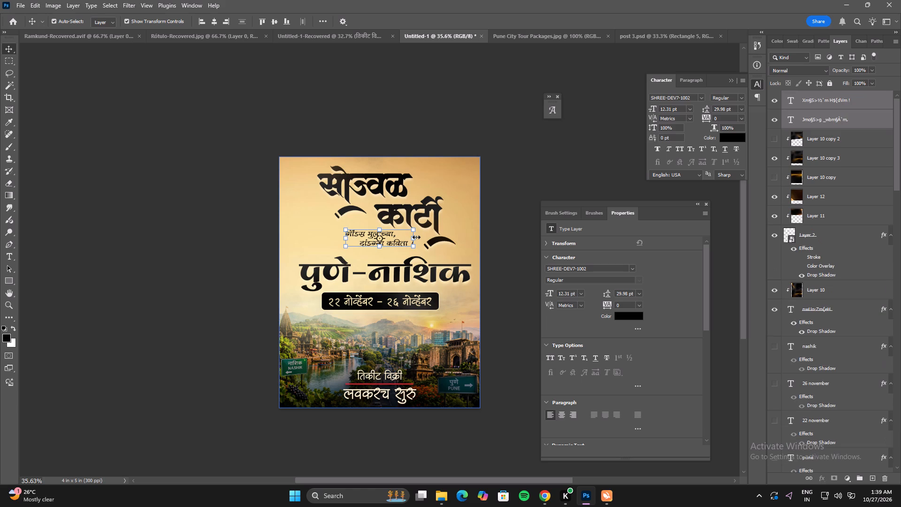
pyautogui.press('Down')
pyautogui.press('Down')
pyautogui.press('Down')
pyautogui.press('Down')
pyautogui.press('Down')
pyautogui.press('Down')
pyautogui.click(497, 240)
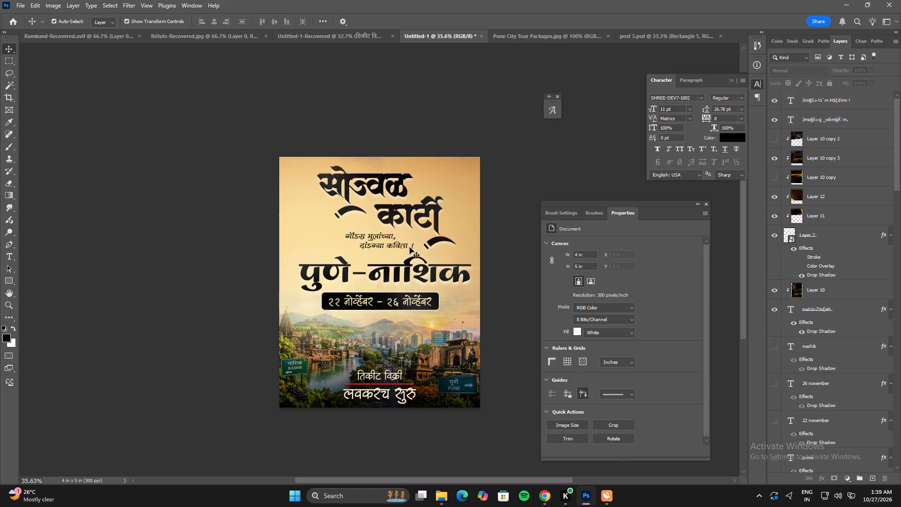
# Nudge only the second tagline line, ending in कविता !, a little further down.
pyautogui.click(399, 248)
pyautogui.press('Down')
pyautogui.press('Down')
pyautogui.click(511, 232)
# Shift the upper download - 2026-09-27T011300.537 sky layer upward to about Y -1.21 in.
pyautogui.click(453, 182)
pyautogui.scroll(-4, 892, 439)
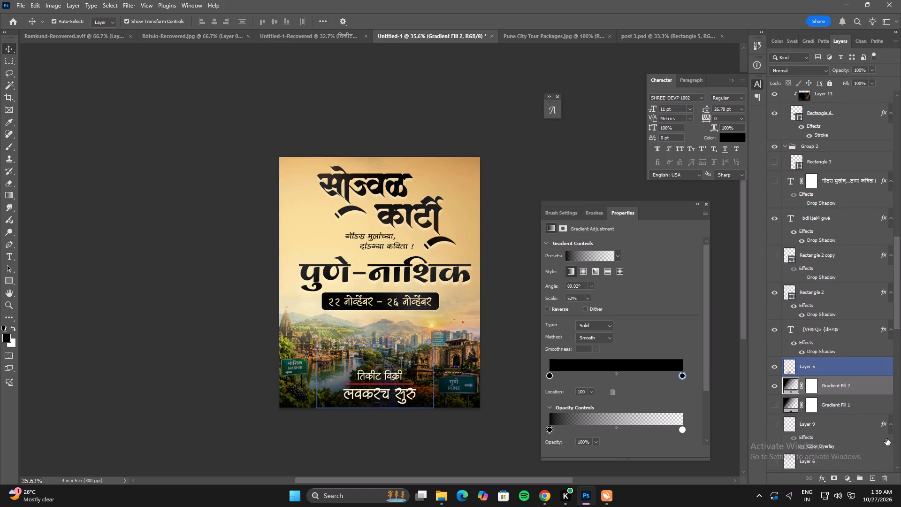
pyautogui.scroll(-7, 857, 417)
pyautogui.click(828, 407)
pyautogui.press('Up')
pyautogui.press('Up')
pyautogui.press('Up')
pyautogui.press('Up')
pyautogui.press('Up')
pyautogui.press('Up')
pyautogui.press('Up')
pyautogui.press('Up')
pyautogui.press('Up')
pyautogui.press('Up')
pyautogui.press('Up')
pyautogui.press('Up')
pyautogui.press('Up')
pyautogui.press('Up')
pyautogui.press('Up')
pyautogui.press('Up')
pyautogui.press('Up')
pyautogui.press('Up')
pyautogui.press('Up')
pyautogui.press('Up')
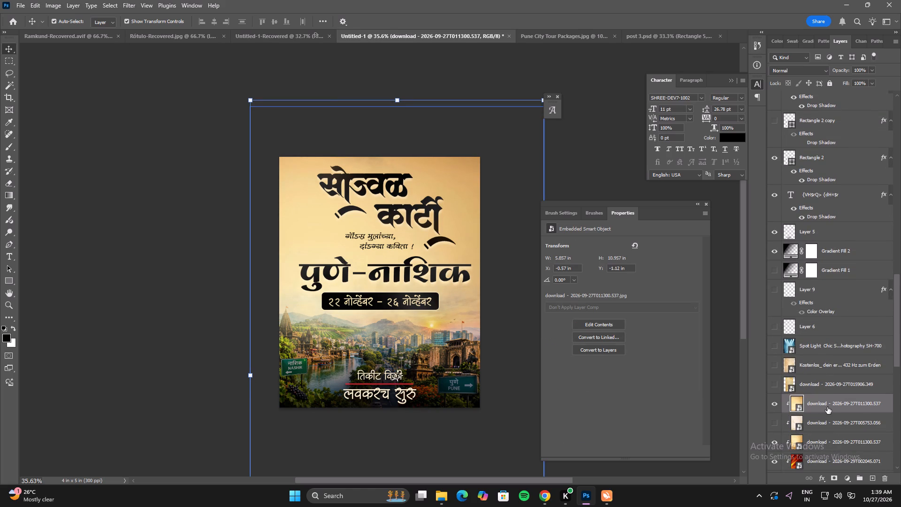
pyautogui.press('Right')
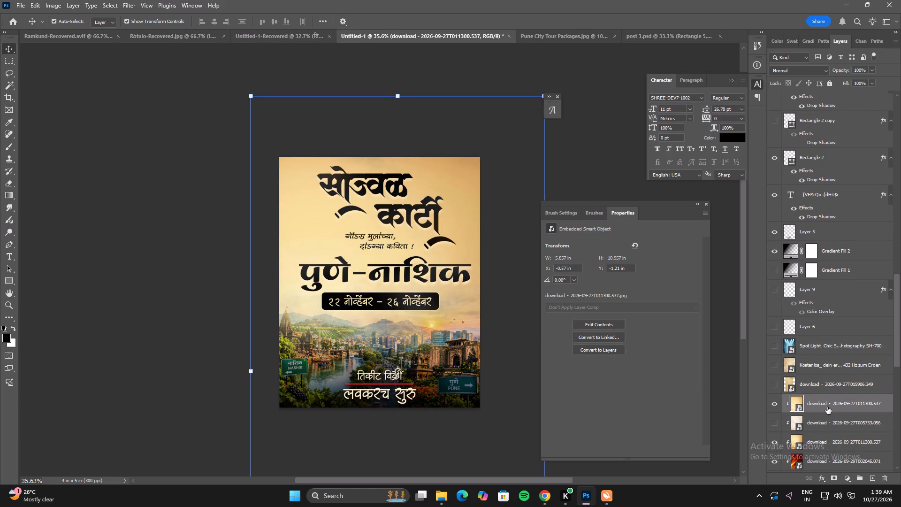
# Move the upper download - 2026-09-27T011300.537 sky layer down, centring it at about X 696 px, Y 1500 px on the poster's bottom edge.
pyautogui.press('Down')
pyautogui.press('Down')
pyautogui.press('Down')
pyautogui.press('Down')
pyautogui.press('Down')
pyautogui.press('Down')
pyautogui.press('Down')
pyautogui.press('Down')
pyautogui.press('Down')
pyautogui.press('Down')
pyautogui.press('Down')
pyautogui.press('Down')
pyautogui.press('Down')
pyautogui.click(398, 92)
pyautogui.moveTo(400, 138); pyautogui.dragTo(400, 171)
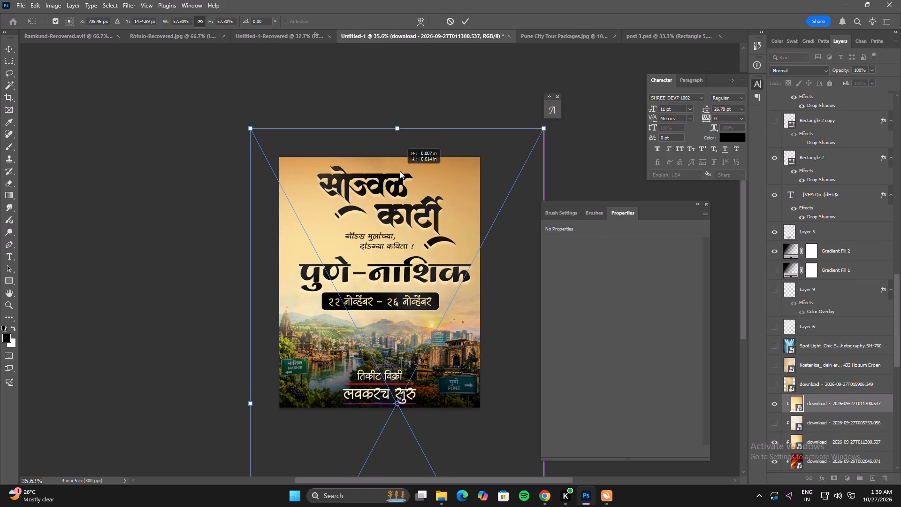
pyautogui.moveTo(400, 171); pyautogui.dragTo(400, 164)
pyautogui.moveTo(410, 244); pyautogui.dragTo(410, 254)
pyautogui.click(425, 303)
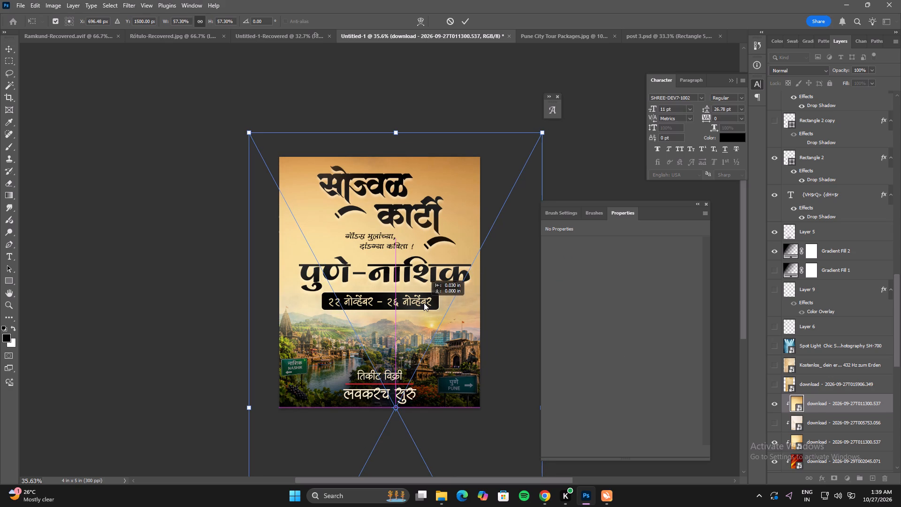
pyautogui.doubleClick(424, 303)
pyautogui.click(187, 230)
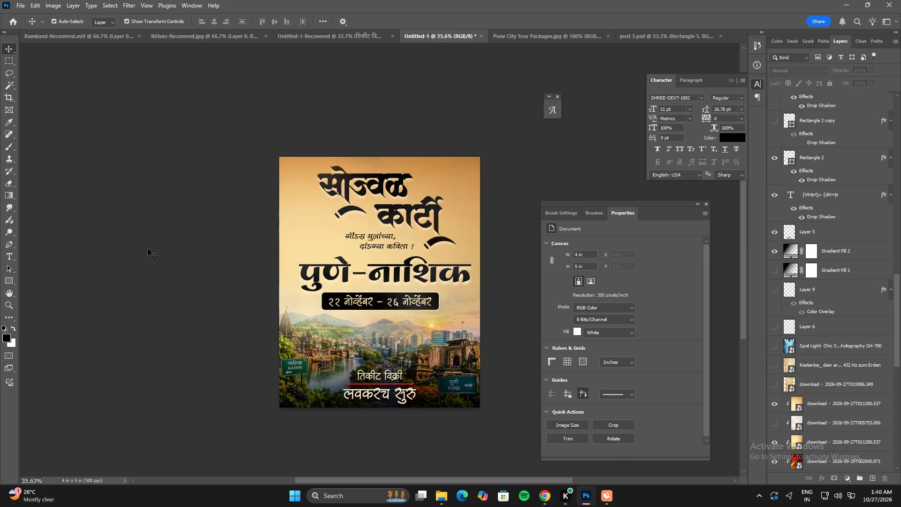
# Nudge the upper download - 2026-09-27T011300.537 sky layer up to about Y -0.64 in.
pyautogui.click(460, 176)
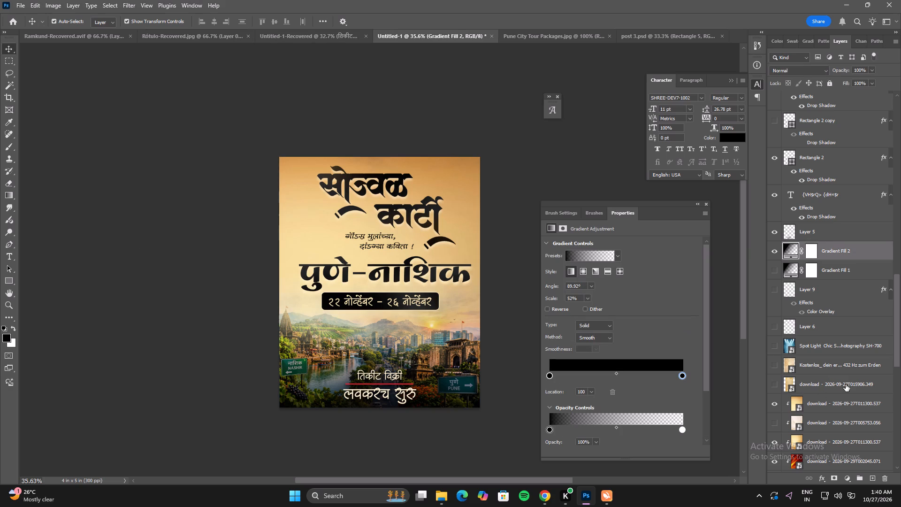
pyautogui.click(838, 401)
pyautogui.press('Up')
pyautogui.press('Up')
pyautogui.press('Up')
pyautogui.press('Up')
pyautogui.press('Up')
pyautogui.press('Up')
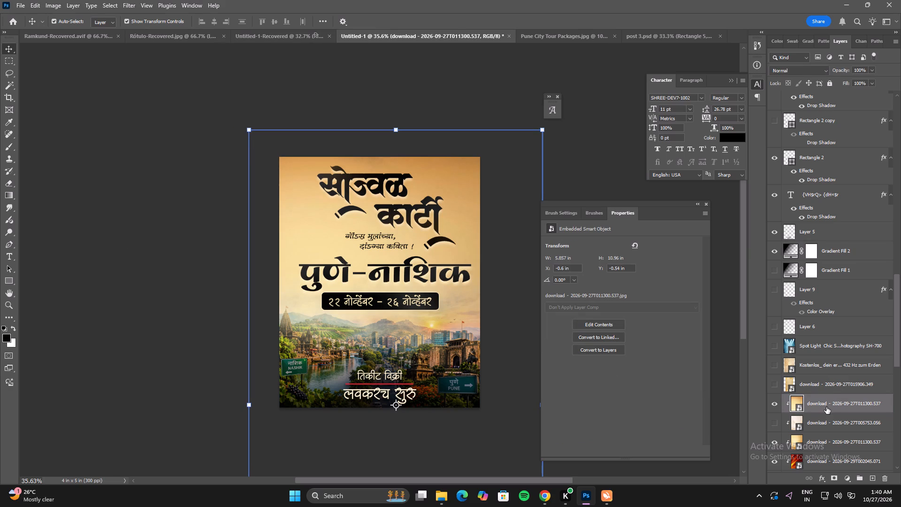
pyautogui.press('Up')
pyautogui.press('Up')
pyautogui.press('Up')
pyautogui.press('Up')
pyautogui.press('Up')
pyautogui.press('Up')
pyautogui.press('Up')
pyautogui.press('Up')
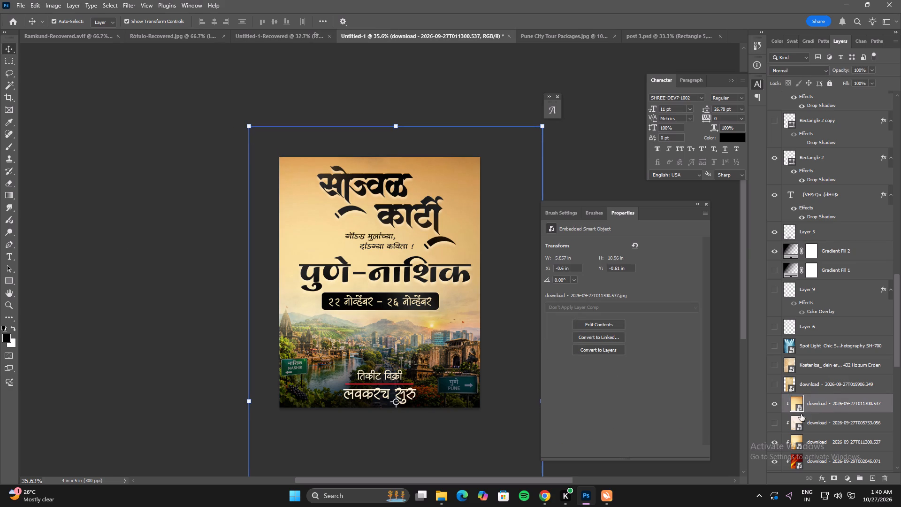
pyautogui.press('Up')
pyautogui.press('Up')
# Hide the upper download - 2026-09-27T011300.537 sky layer.
pyautogui.click(774, 404)
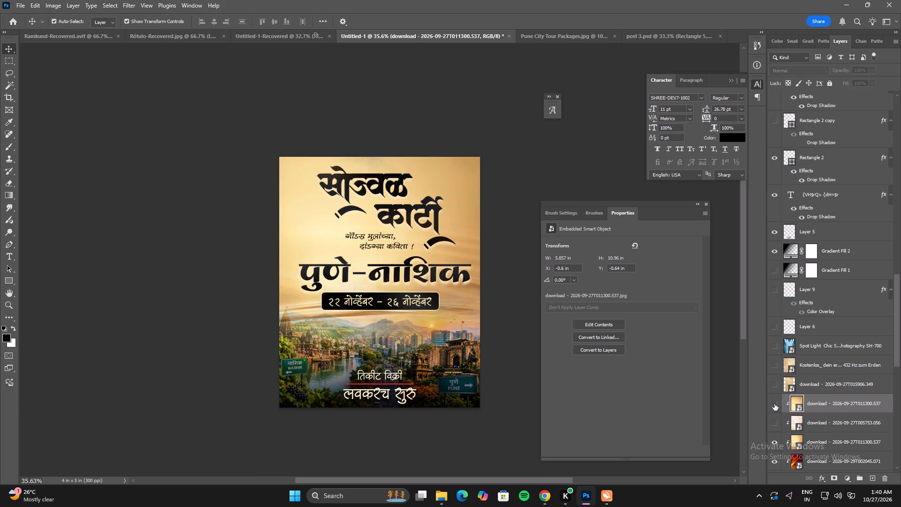
# Scale the lower download - 2026-09-27T011300.537 sky layer to about 39.13%, fitting the poster's width at X 600 px.
pyautogui.click(823, 445)
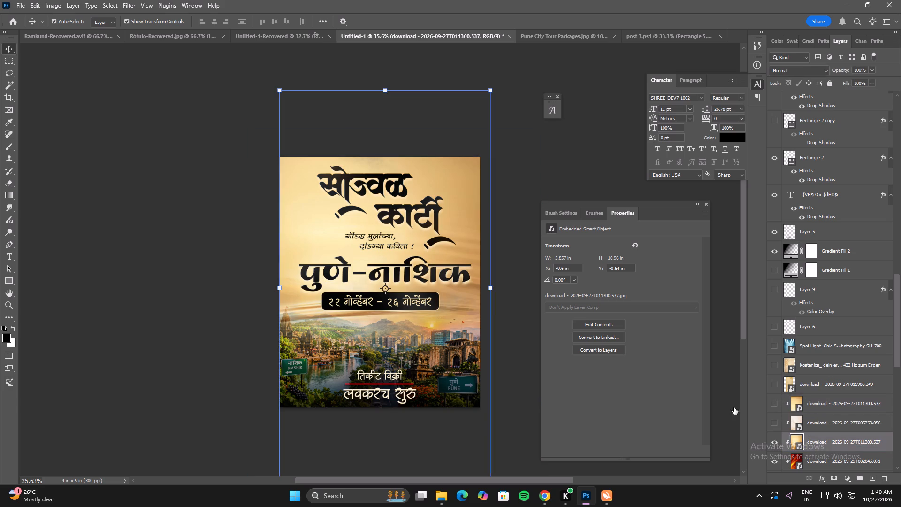
pyautogui.click(493, 288)
pyautogui.moveTo(452, 313); pyautogui.dragTo(455, 300)
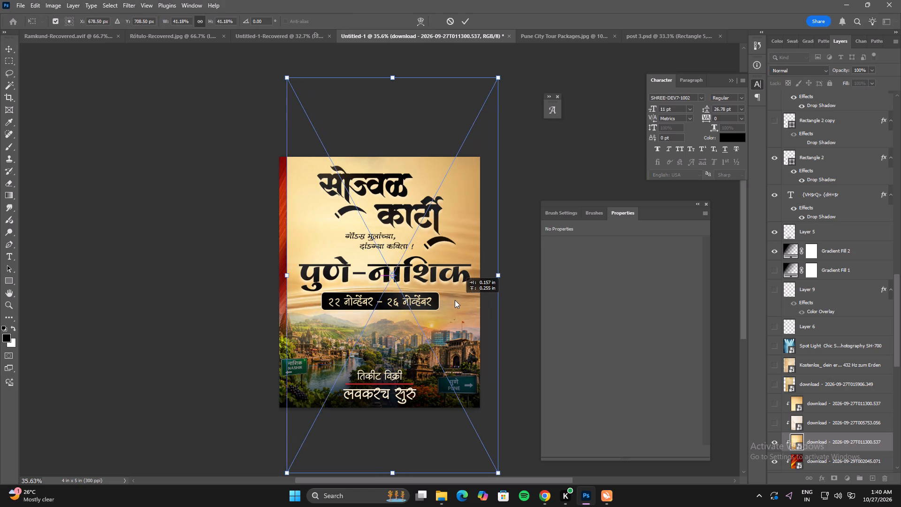
pyautogui.moveTo(455, 300); pyautogui.dragTo(450, 298)
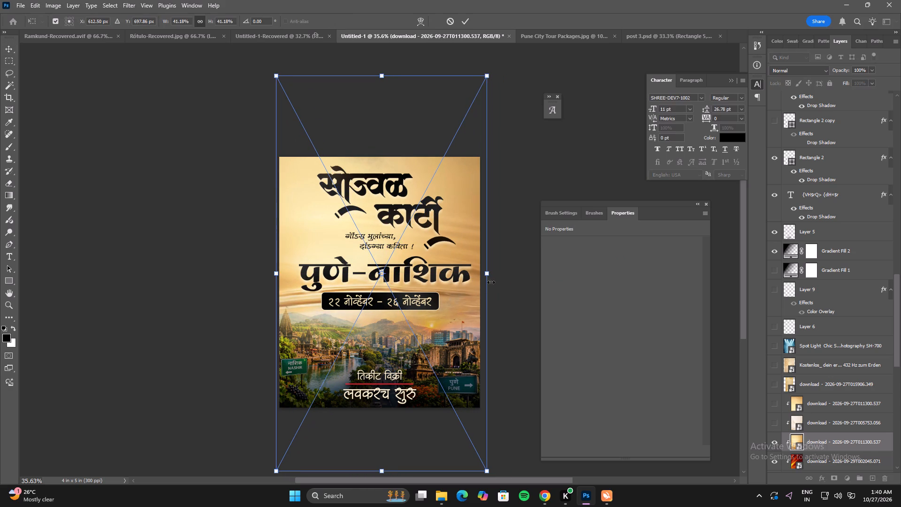
pyautogui.moveTo(490, 278); pyautogui.dragTo(507, 279)
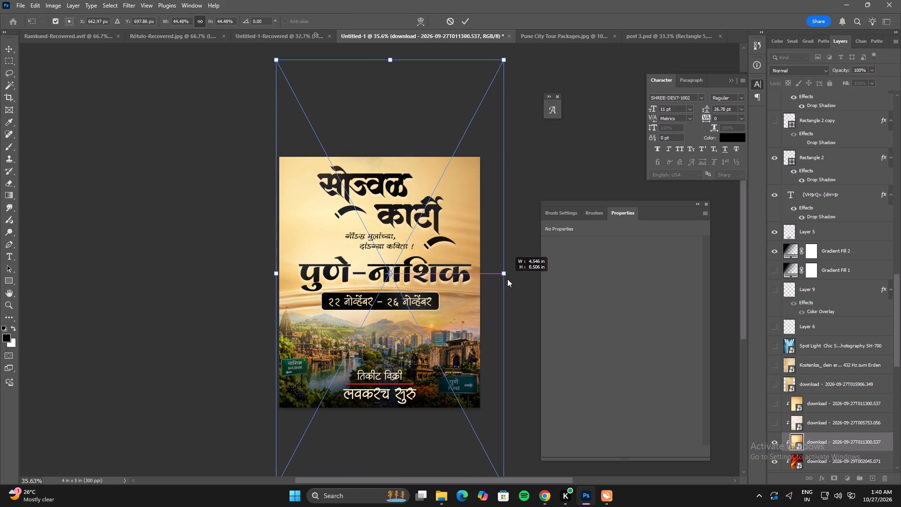
pyautogui.moveTo(507, 279); pyautogui.dragTo(482, 279)
pyautogui.rightClick(428, 285)
pyautogui.click(271, 272)
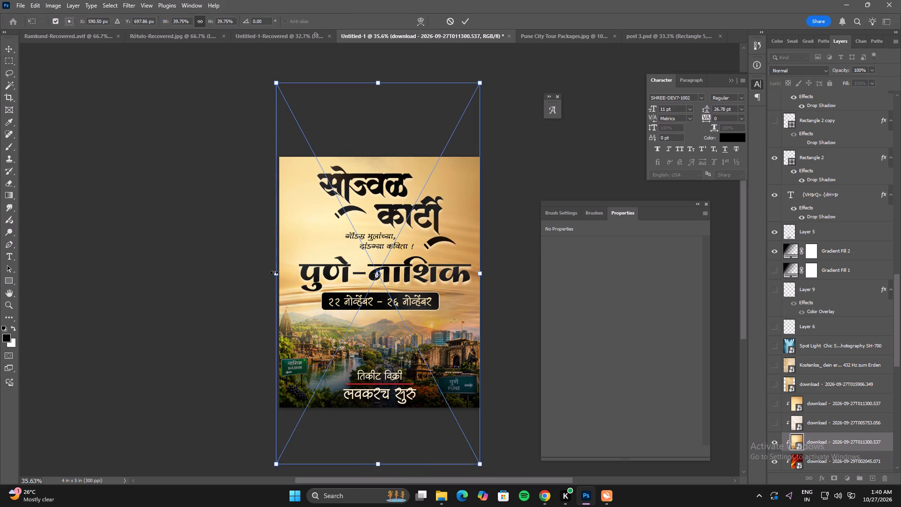
pyautogui.moveTo(274, 272); pyautogui.dragTo(279, 273)
pyautogui.click(275, 273)
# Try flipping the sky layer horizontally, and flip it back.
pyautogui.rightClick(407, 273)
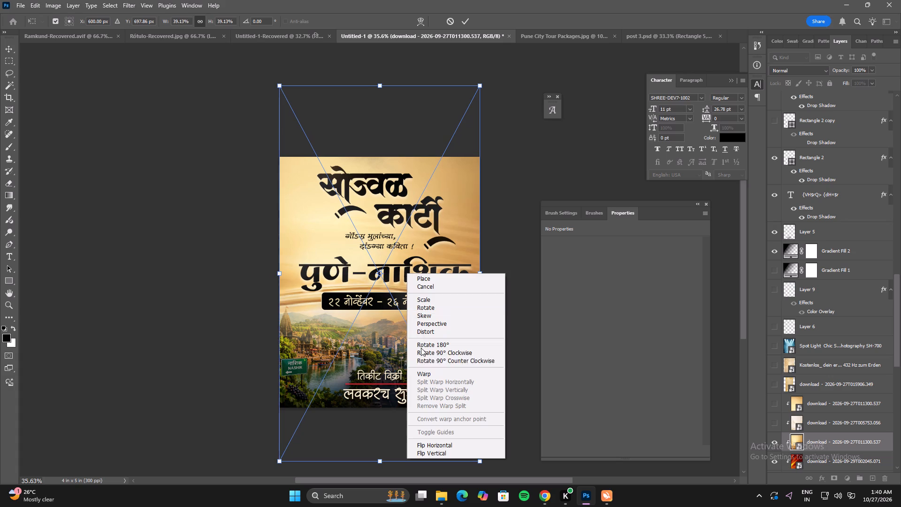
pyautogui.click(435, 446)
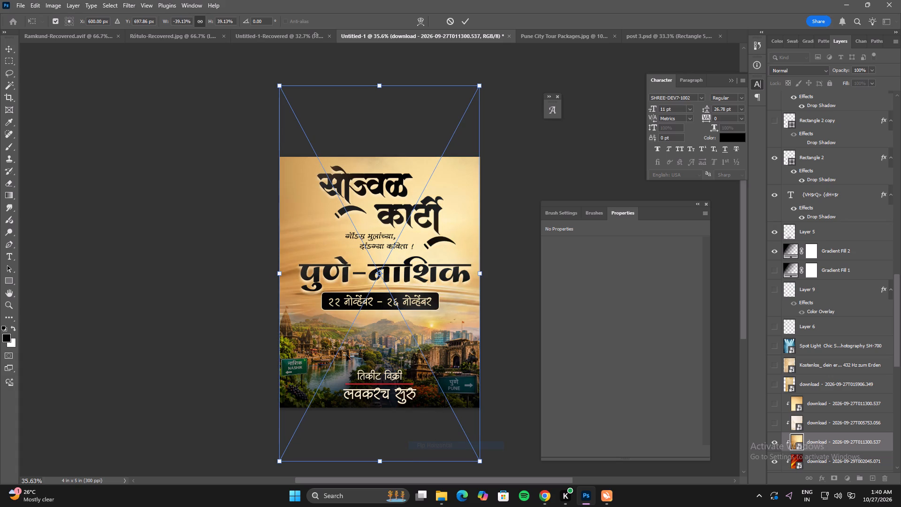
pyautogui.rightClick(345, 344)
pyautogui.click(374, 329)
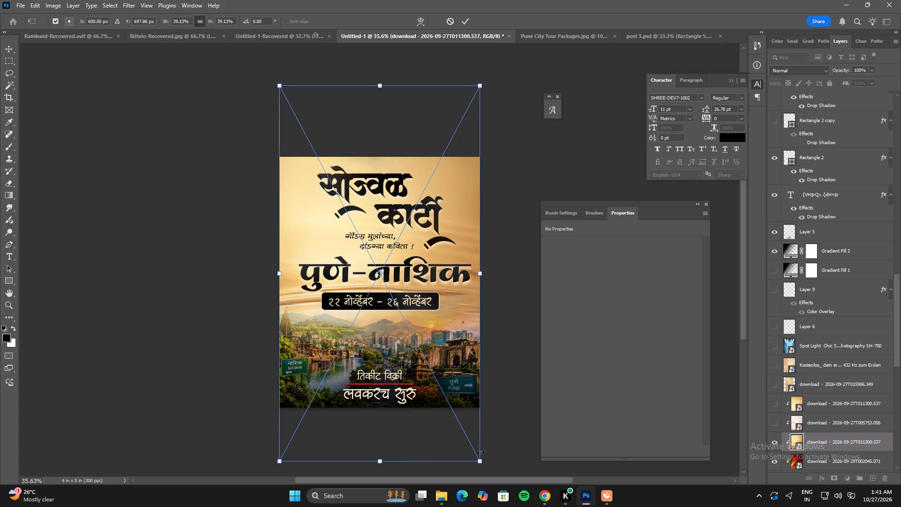
# Enlarge the sky layer to about 40.80% and reposition it at about X 631 px, Y 766 px.
pyautogui.moveTo(481, 459); pyautogui.dragTo(486, 476)
pyautogui.click(450, 415)
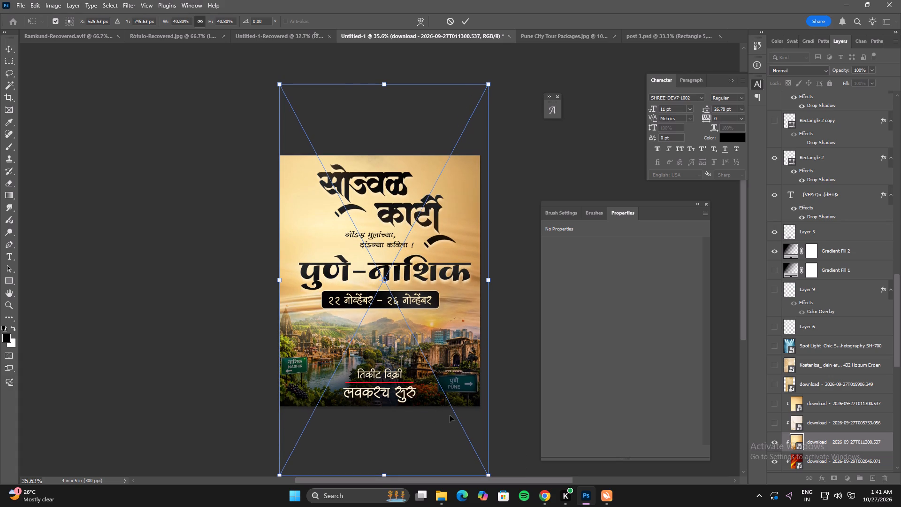
pyautogui.moveTo(437, 396); pyautogui.dragTo(436, 427)
pyautogui.moveTo(436, 427); pyautogui.dragTo(436, 407)
pyautogui.moveTo(432, 413); pyautogui.dragTo(433, 395)
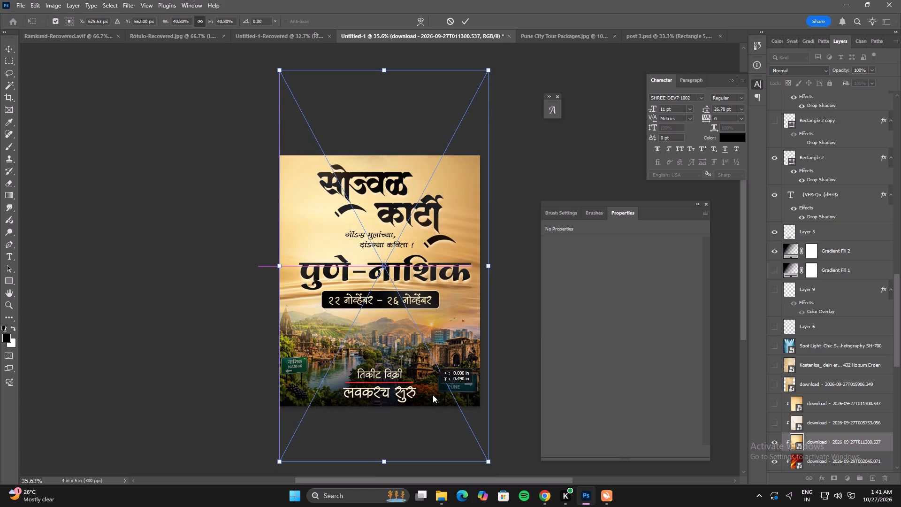
pyautogui.moveTo(433, 395); pyautogui.dragTo(433, 406)
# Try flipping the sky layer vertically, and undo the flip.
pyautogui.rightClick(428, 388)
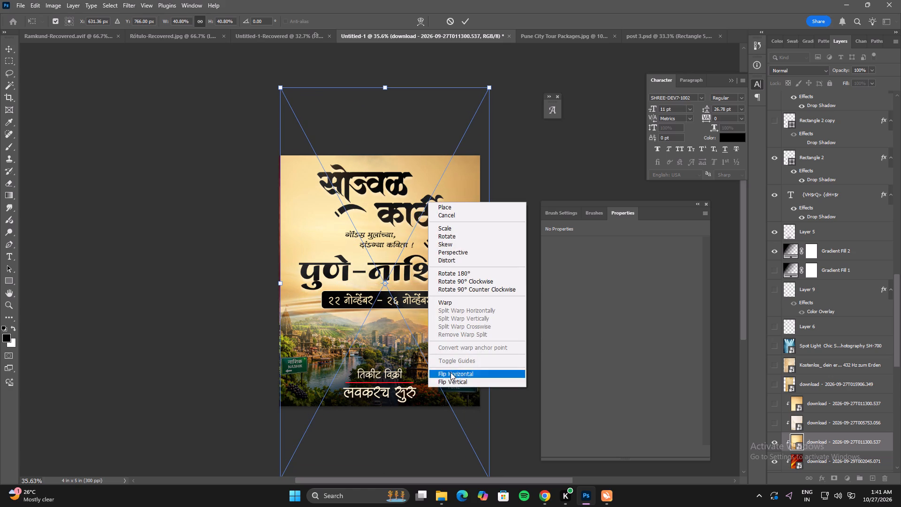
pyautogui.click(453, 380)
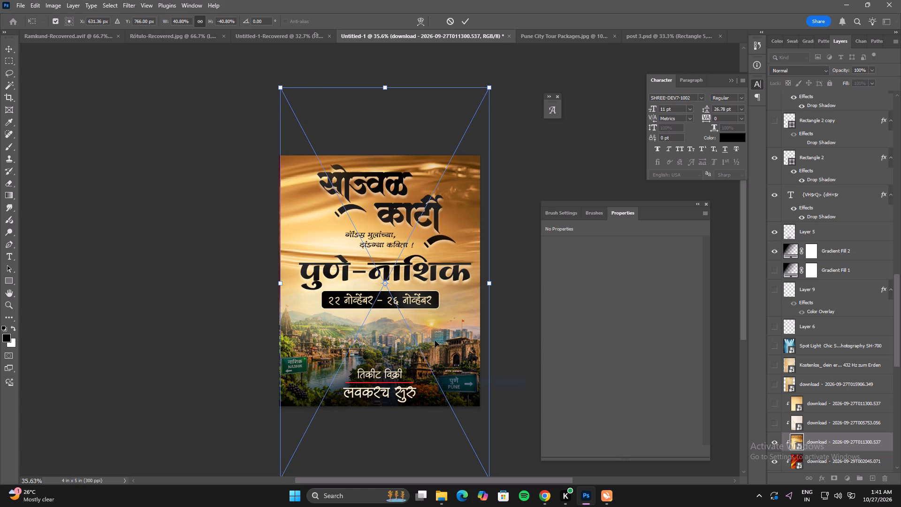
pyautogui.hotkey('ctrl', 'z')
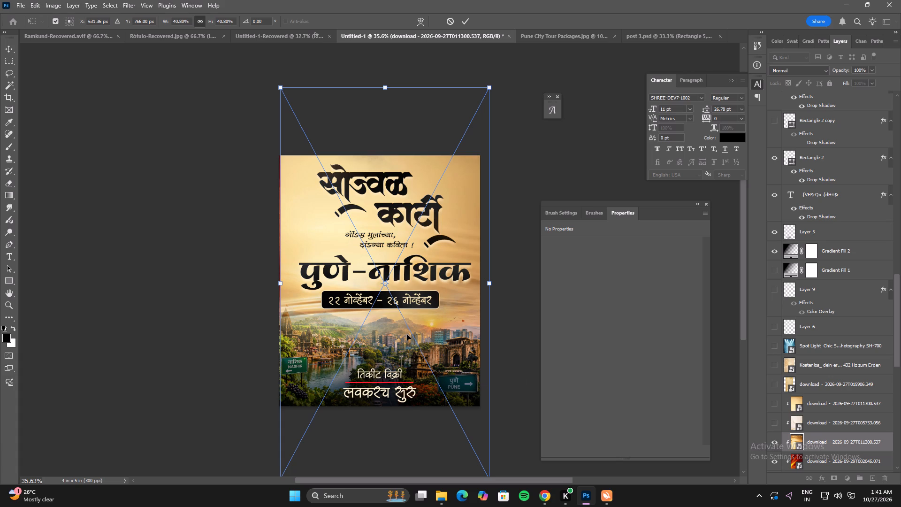
# Flip the sky layer horizontally and shift it to about X 575 px, aligning its right edge with the poster's.
pyautogui.press('Left')
pyautogui.press('Left')
pyautogui.press('Left')
pyautogui.rightClick(402, 324)
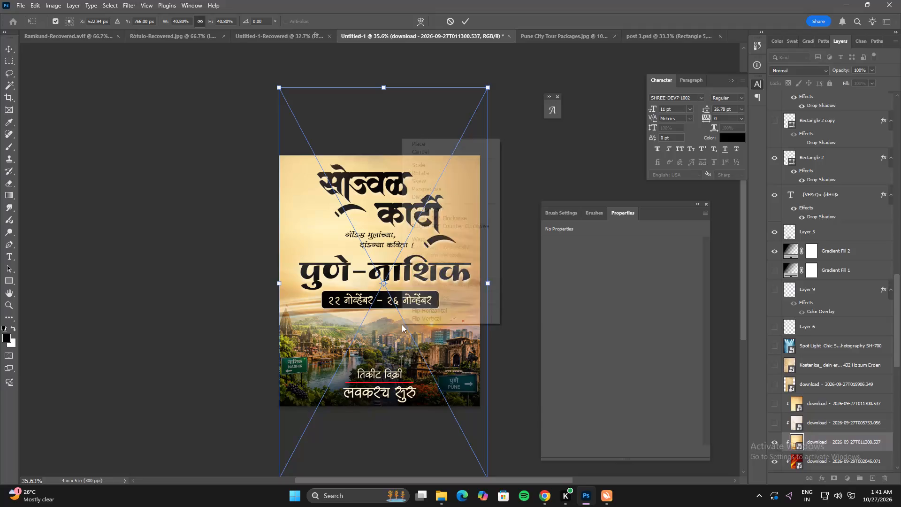
pyautogui.click(426, 313)
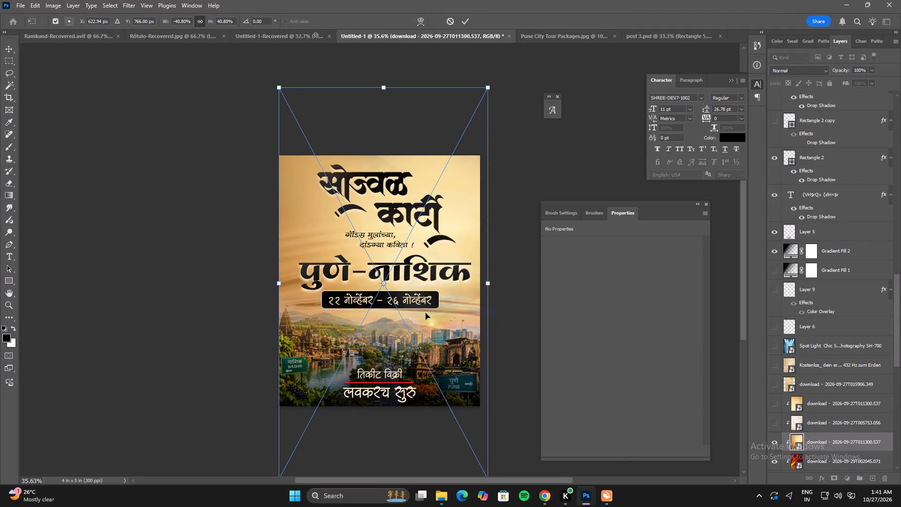
pyautogui.press('Left')
pyautogui.press('Left')
pyautogui.press('Left')
pyautogui.press('Left')
pyautogui.press('Left')
pyautogui.press('Left')
pyautogui.press('Left')
pyautogui.press('Left')
pyautogui.press('Left')
pyautogui.press('Left')
pyautogui.press('Left')
pyautogui.press('Left')
pyautogui.press('Left')
pyautogui.press('Left')
pyautogui.press('Left')
pyautogui.press('Left')
pyautogui.press('Left')
pyautogui.press('Left')
pyautogui.press('Left')
pyautogui.press('Left')
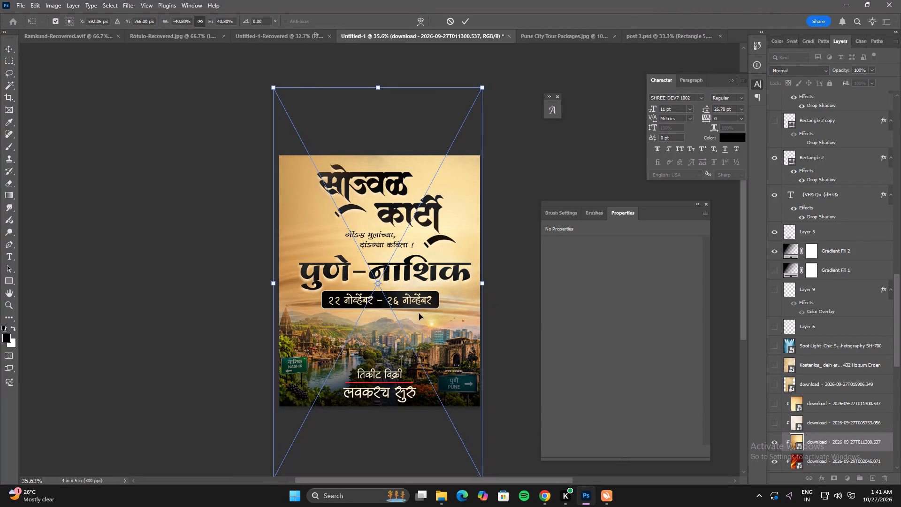
pyautogui.press('Right')
pyautogui.press('Right')
pyautogui.press('Right')
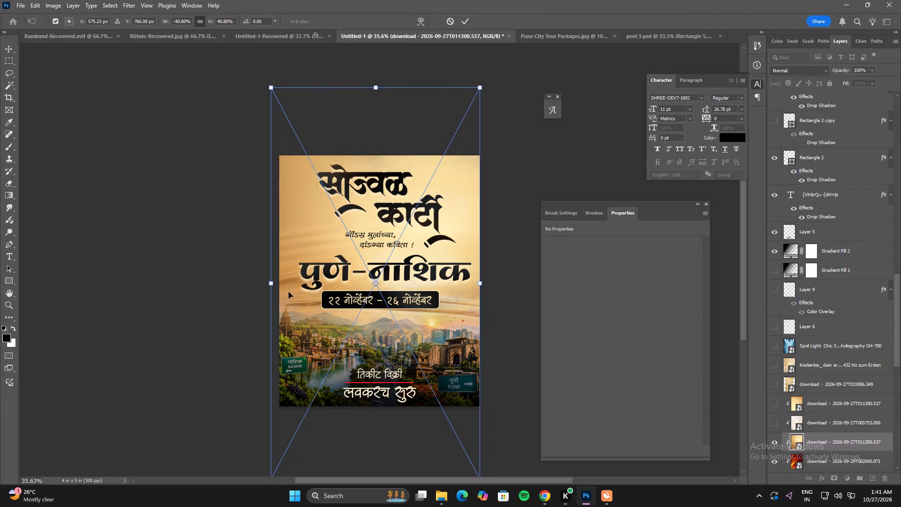
# Enlarge the sky layer leftward to about 45.55% and nudge it up to about Y -1.85 in.
pyautogui.moveTo(270, 285); pyautogui.dragTo(260, 285)
pyautogui.doubleClick(370, 268)
pyautogui.press('Up')
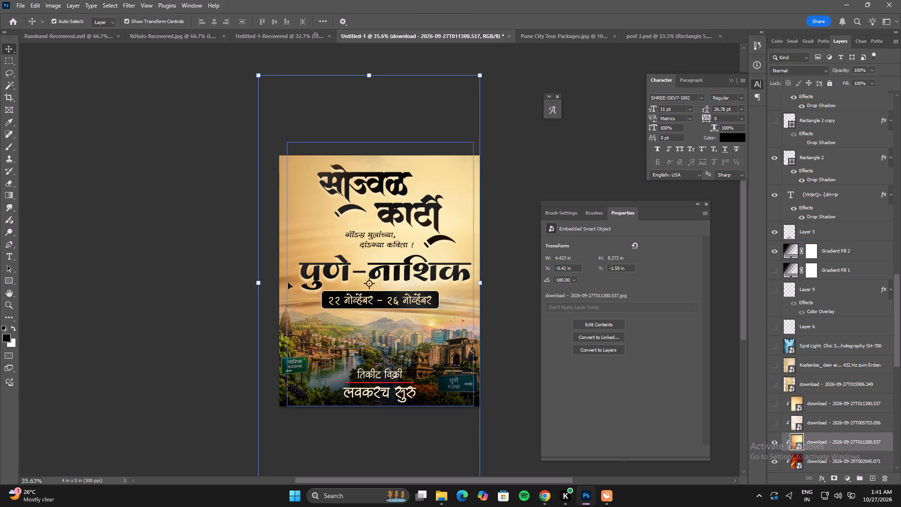
pyautogui.moveTo(259, 285); pyautogui.dragTo(247, 289)
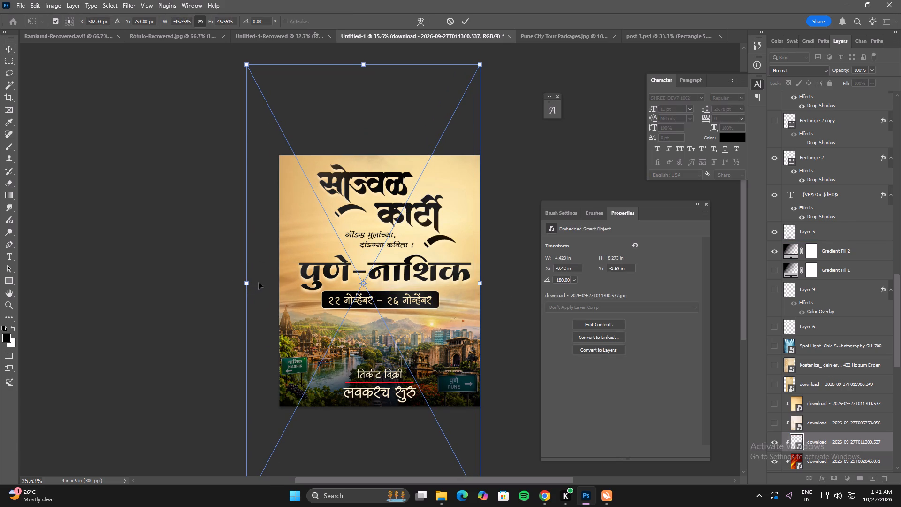
pyautogui.doubleClick(298, 276)
pyautogui.press('Up')
pyautogui.press('Up')
pyautogui.press('Up')
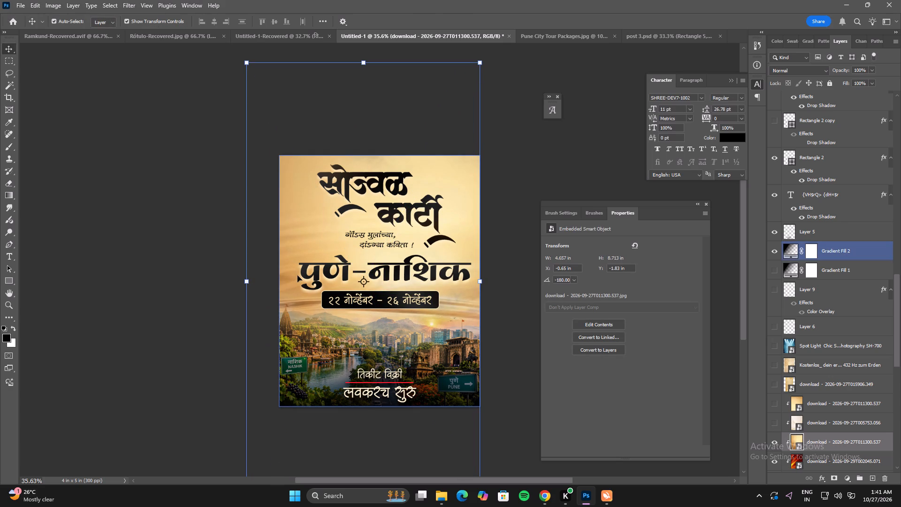
pyautogui.press('Up')
# Preview the whole poster full screen to judge the adjusted sky, and return to the normal workspace.
pyautogui.click(186, 324)
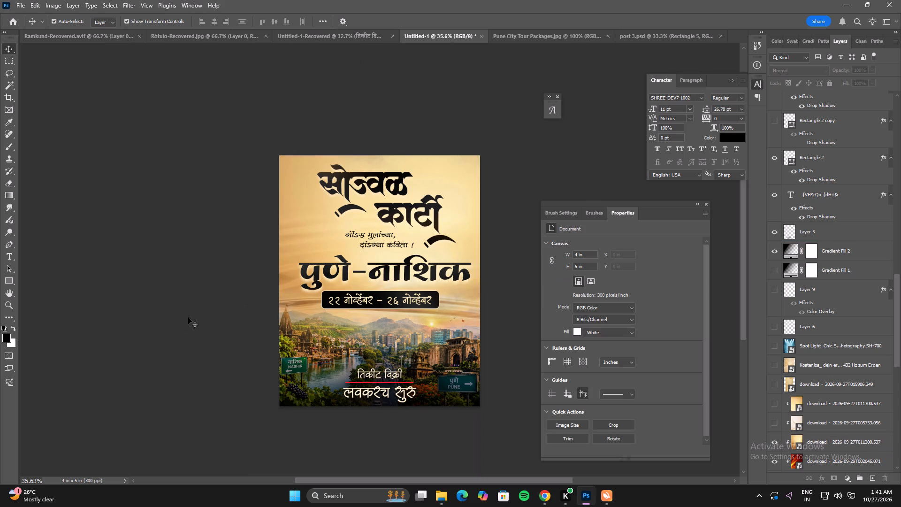
pyautogui.press('f')
pyautogui.press('f')
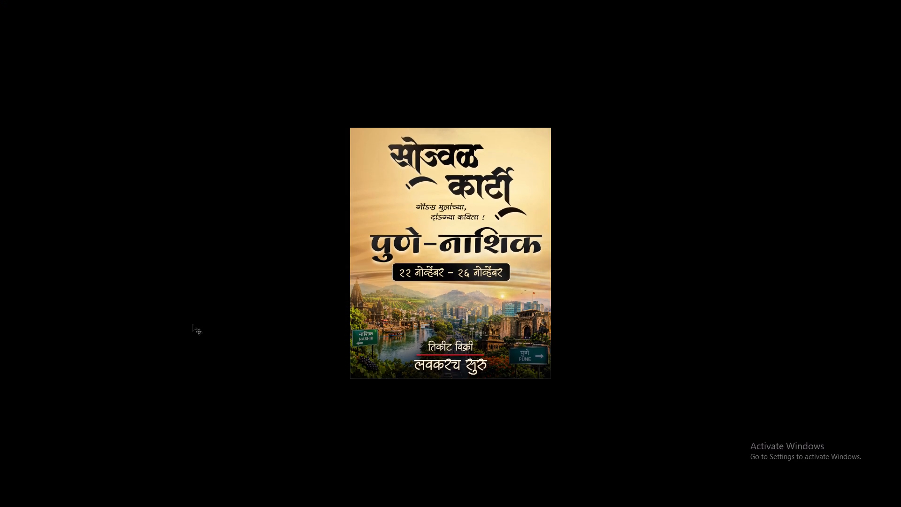
pyautogui.press('f')
pyautogui.click(464, 172)
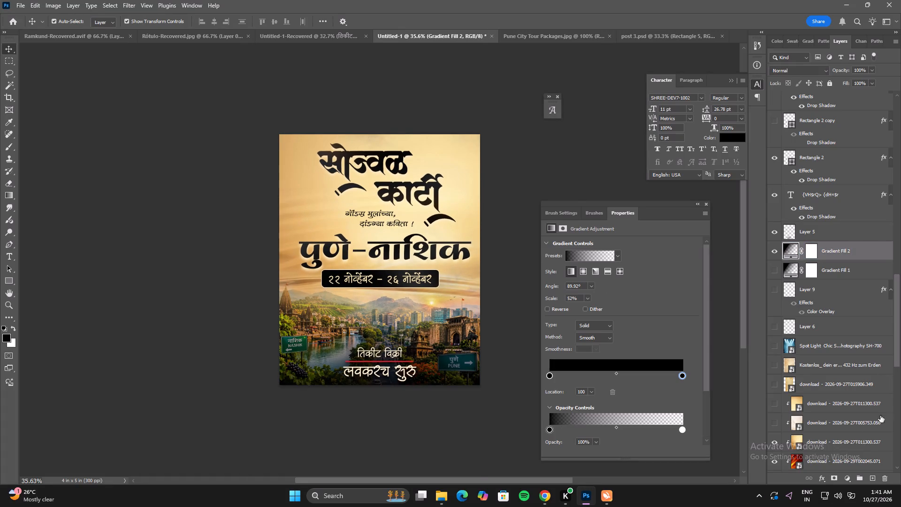
# Duplicate the visible download - 2026-09-27T011300.537 sky layer and restore the copy's clipping to the layers below.
pyautogui.click(835, 440)
pyautogui.hotkey('ctrl', 'j')
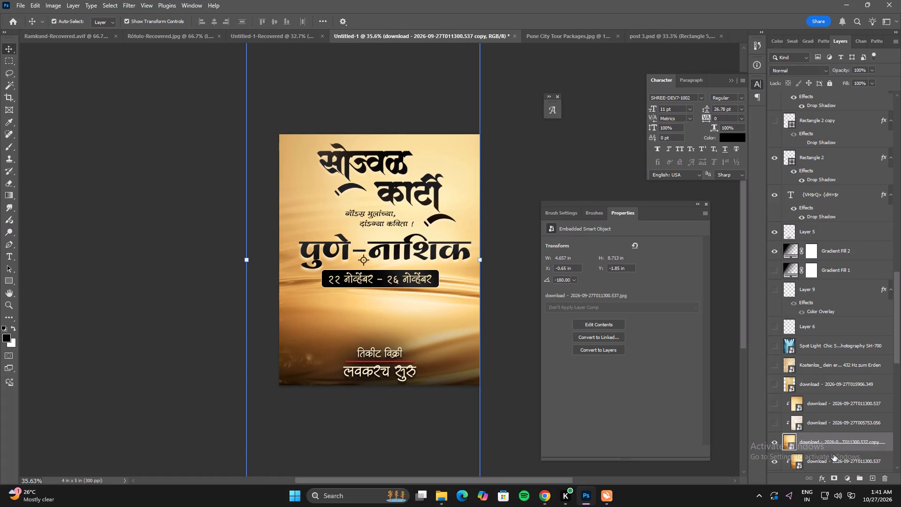
pyautogui.keyDown('alt'); pyautogui.click(841, 452); pyautogui.keyUp('alt')
# Rotate the sky copy 180° and move it up to about Y -4.37 in, over the poster's upper part.
pyautogui.click(481, 256)
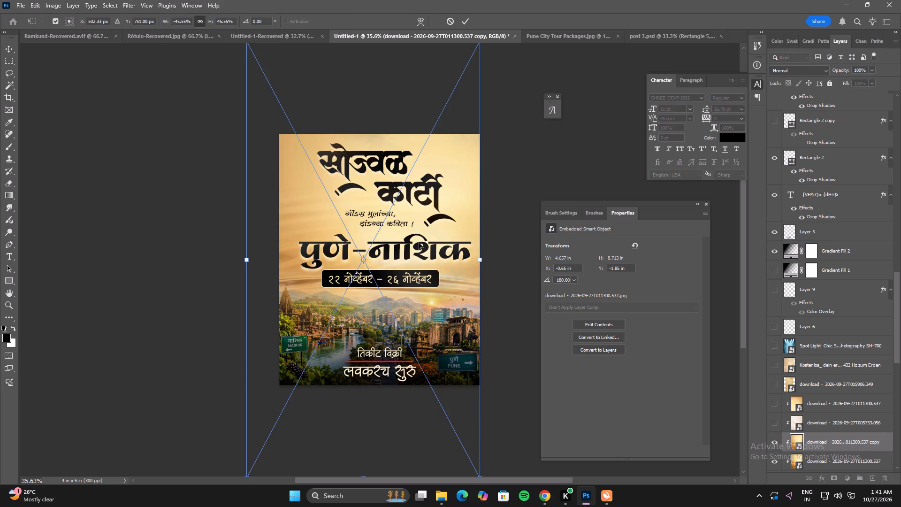
pyautogui.rightClick(419, 243)
pyautogui.click(458, 314)
pyautogui.keyDown('shift'); pyautogui.moveTo(398, 316); pyautogui.dragTo(398, 290); pyautogui.keyUp('shift')
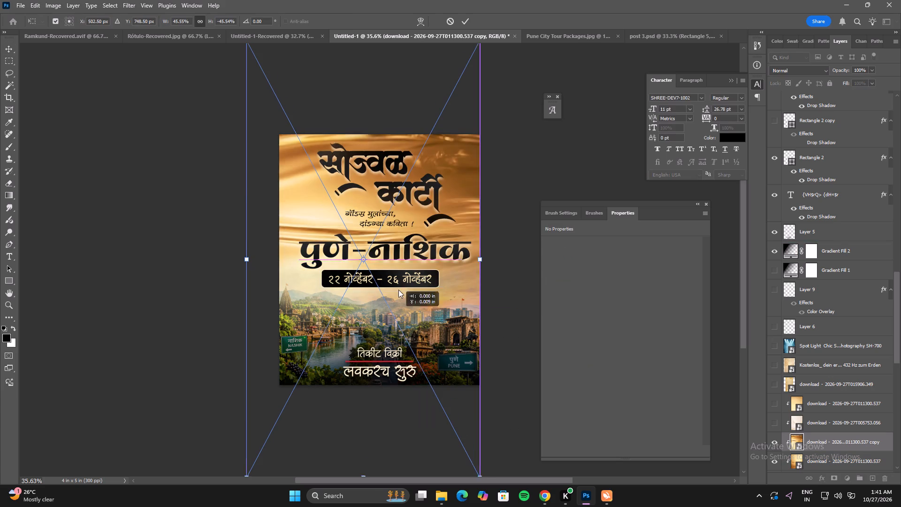
pyautogui.keyDown('shift'); pyautogui.moveTo(398, 290); pyautogui.dragTo(406, 190); pyautogui.keyUp('shift')
pyautogui.doubleClick(406, 190)
# Add a layer mask to the sky copy and begin fading its left edge with a black 500 px soft round brush.
pyautogui.click(834, 480)
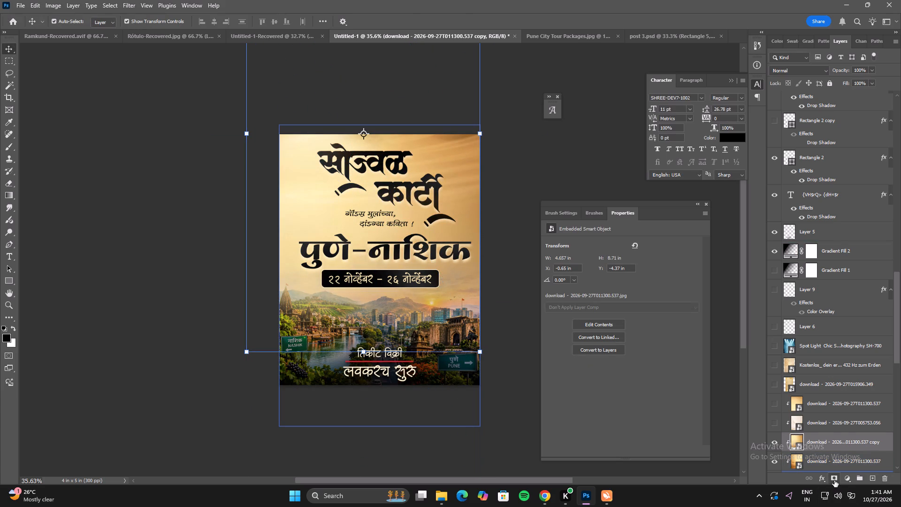
pyautogui.press('b')
pyautogui.rightClick(414, 308)
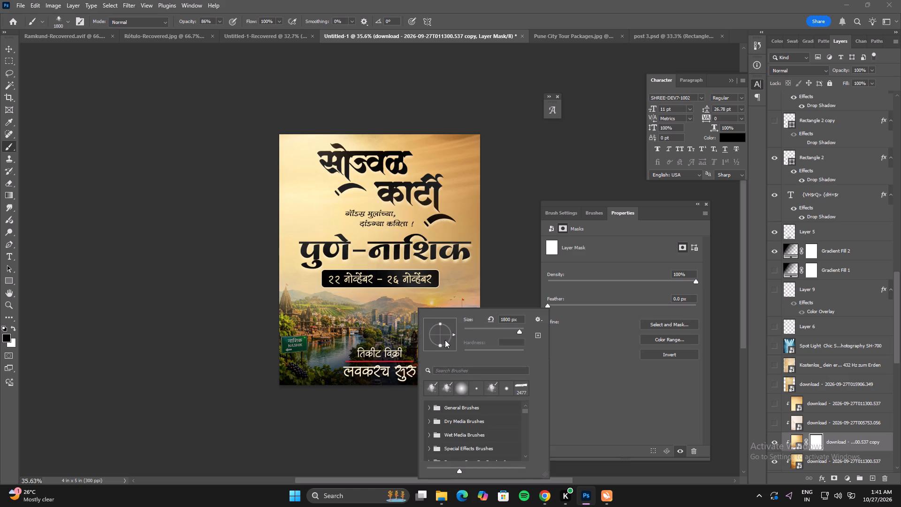
pyautogui.click(459, 387)
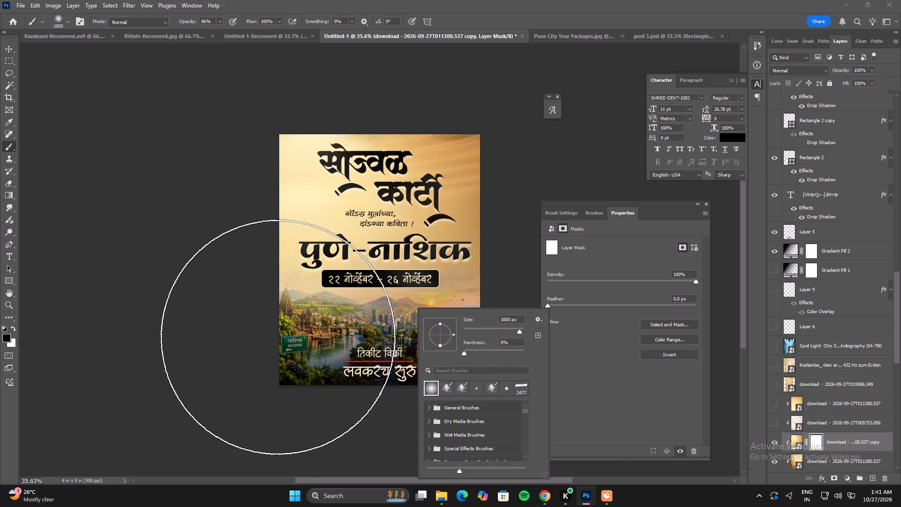
pyautogui.press('[')
pyautogui.click(392, 0)
pyautogui.press('[')
pyautogui.press('[')
pyautogui.press('[')
pyautogui.press('[')
pyautogui.press('[')
pyautogui.press('[')
pyautogui.press('[')
pyautogui.press('[')
pyautogui.press('[')
pyautogui.press('[')
pyautogui.press('[')
pyautogui.press('[')
pyautogui.press('[')
pyautogui.press('[')
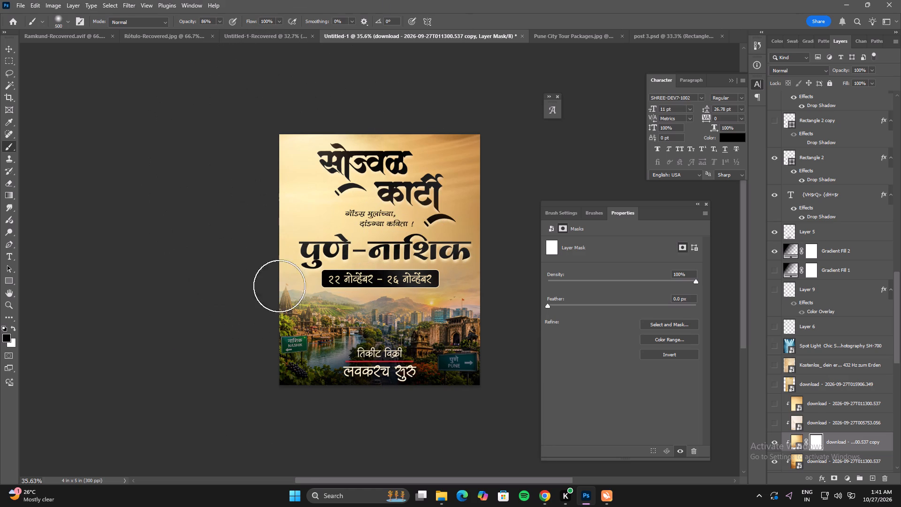
pyautogui.moveTo(286, 274); pyautogui.dragTo(285, 287)
# With the brush at 1000 px, paint black on the copy's mask down the sky's left side and along the skyline.
pyautogui.press(']')
pyautogui.press(']')
pyautogui.press(']')
pyautogui.press(']')
pyautogui.press(']')
pyautogui.press(']')
pyautogui.moveTo(270, 152); pyautogui.dragTo(262, 177)
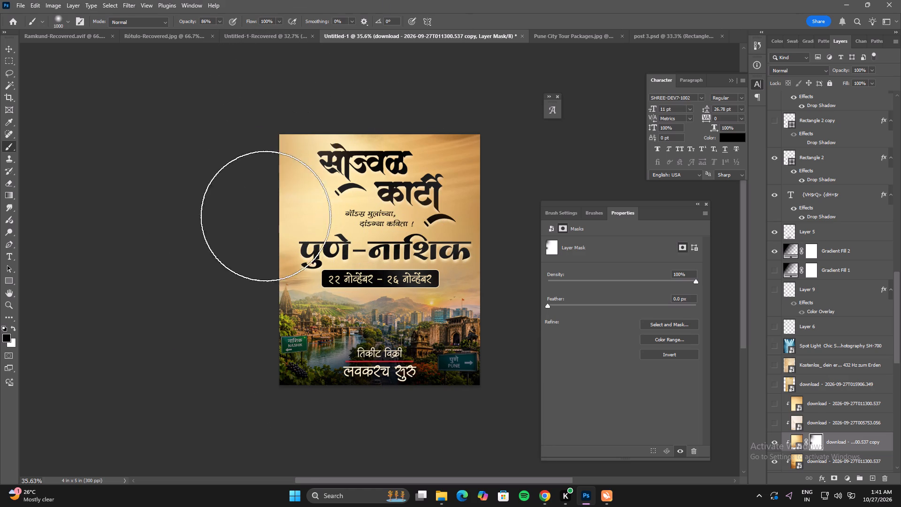
pyautogui.moveTo(272, 230); pyautogui.dragTo(283, 263)
pyautogui.moveTo(365, 310); pyautogui.dragTo(393, 317)
pyautogui.moveTo(342, 287); pyautogui.dragTo(346, 294)
pyautogui.moveTo(420, 308); pyautogui.dragTo(440, 312)
pyautogui.moveTo(455, 307); pyautogui.dragTo(402, 318)
pyautogui.click(371, 314)
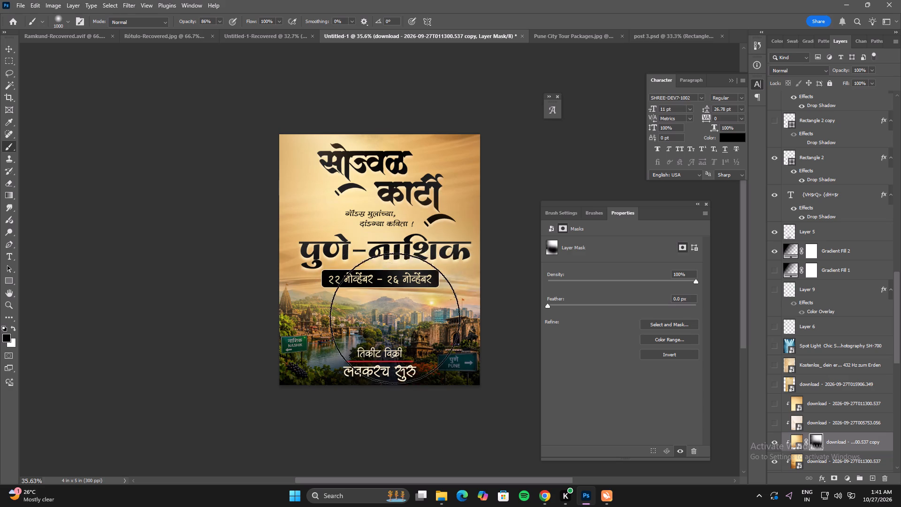
# Sweep more black across the lower part of the sky copy's mask at the cityscape to blend the two sky layers smoothly.
pyautogui.moveTo(445, 314); pyautogui.dragTo(354, 341)
pyautogui.moveTo(299, 329); pyautogui.dragTo(258, 323)
pyautogui.moveTo(262, 318); pyautogui.dragTo(314, 318)
pyautogui.moveTo(348, 319); pyautogui.dragTo(293, 338)
pyautogui.moveTo(289, 309); pyautogui.dragTo(377, 332)
pyautogui.moveTo(472, 324); pyautogui.dragTo(472, 323)
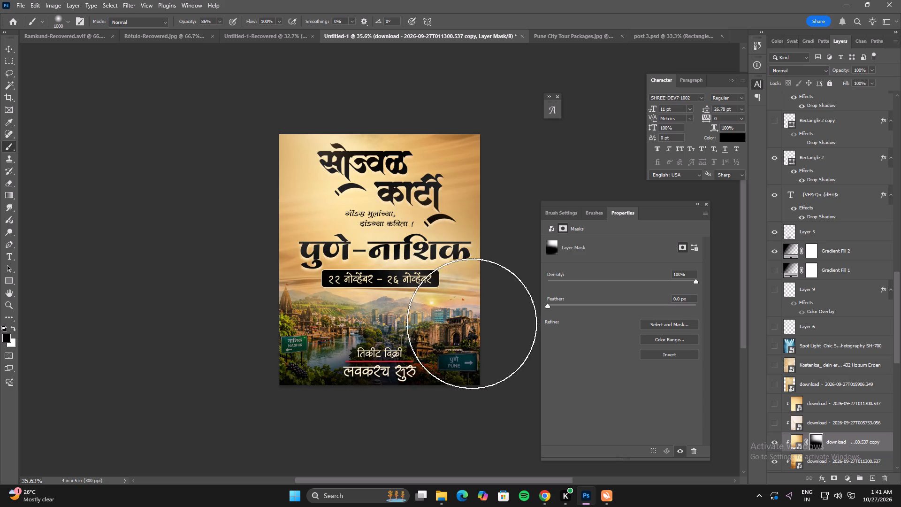
pyautogui.moveTo(472, 323); pyautogui.dragTo(372, 345)
pyautogui.moveTo(393, 323); pyautogui.dragTo(299, 335)
pyautogui.moveTo(296, 331); pyautogui.dragTo(465, 361)
pyautogui.moveTo(482, 330); pyautogui.dragTo(326, 355)
pyautogui.moveTo(271, 320); pyautogui.dragTo(473, 337)
pyautogui.moveTo(496, 319); pyautogui.dragTo(284, 352)
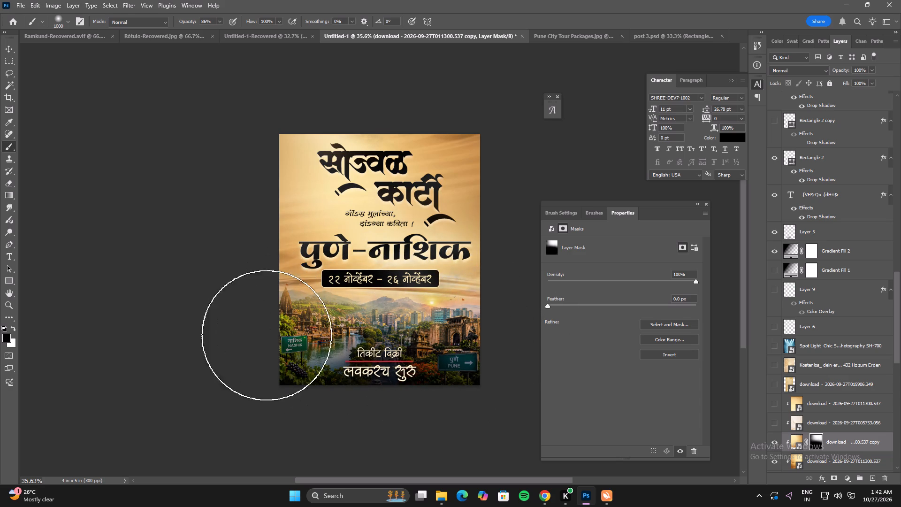
pyautogui.moveTo(313, 332); pyautogui.dragTo(458, 334)
pyautogui.moveTo(448, 323); pyautogui.dragTo(242, 320)
pyautogui.moveTo(278, 315); pyautogui.dragTo(472, 311)
pyautogui.moveTo(488, 314); pyautogui.dragTo(197, 329)
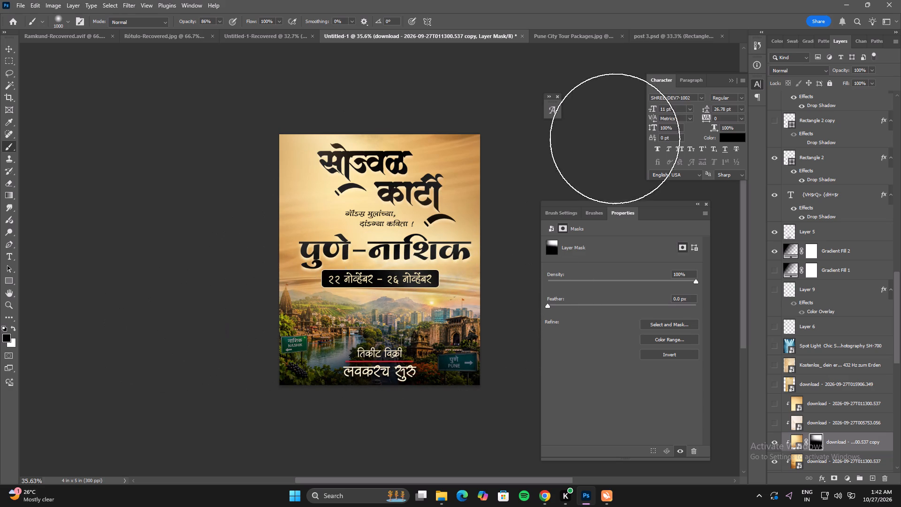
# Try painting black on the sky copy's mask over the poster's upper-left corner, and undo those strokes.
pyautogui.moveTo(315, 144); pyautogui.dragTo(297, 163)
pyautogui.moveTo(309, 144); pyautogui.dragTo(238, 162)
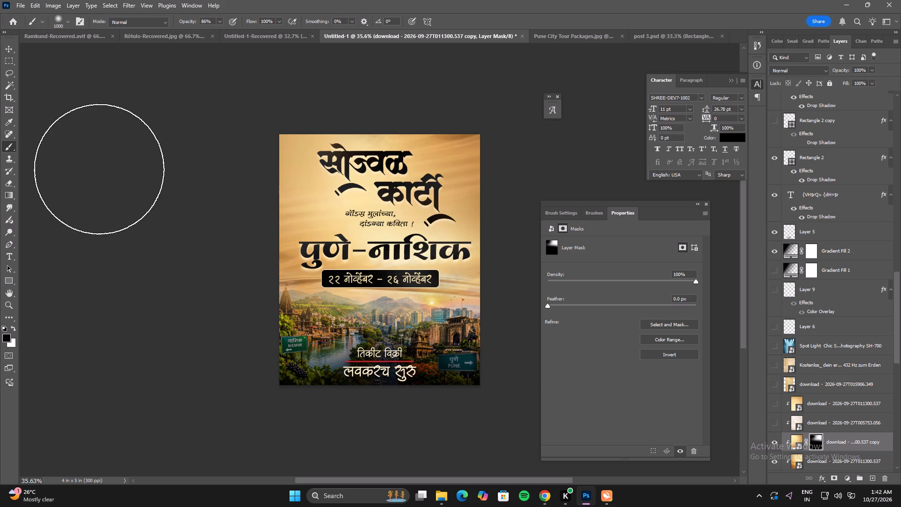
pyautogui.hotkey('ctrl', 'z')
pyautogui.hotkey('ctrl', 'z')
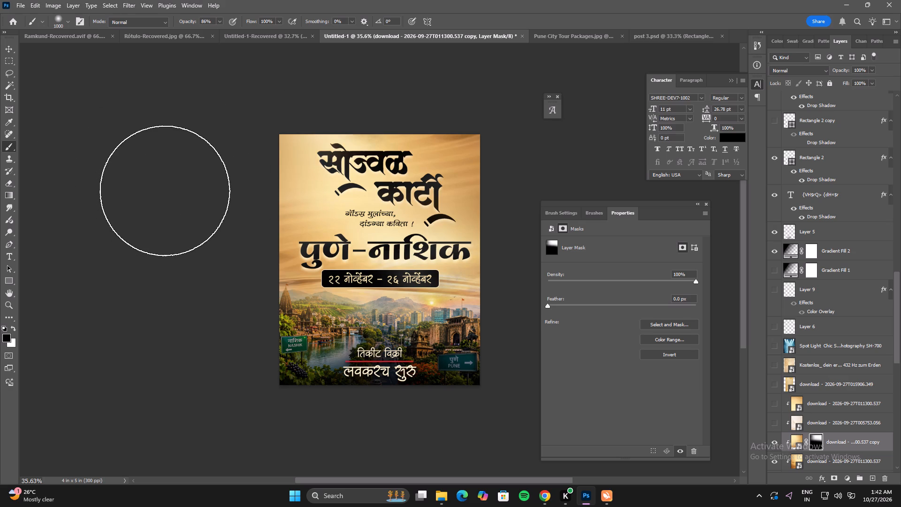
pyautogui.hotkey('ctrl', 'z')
# Preview the poster full screen and compare the sky with the hidden upper download - 2026-09-27T011300.537 layer shown and hidden.
pyautogui.press('f')
pyautogui.press('f')
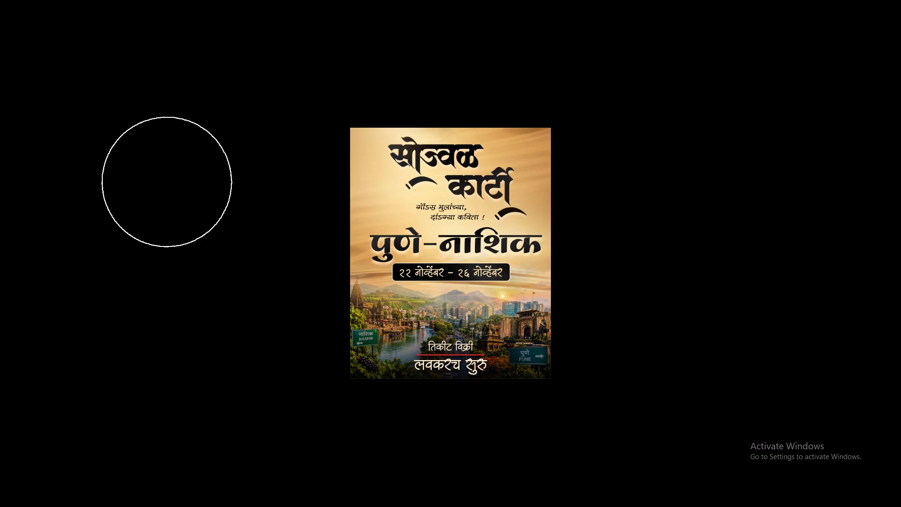
pyautogui.press('f')
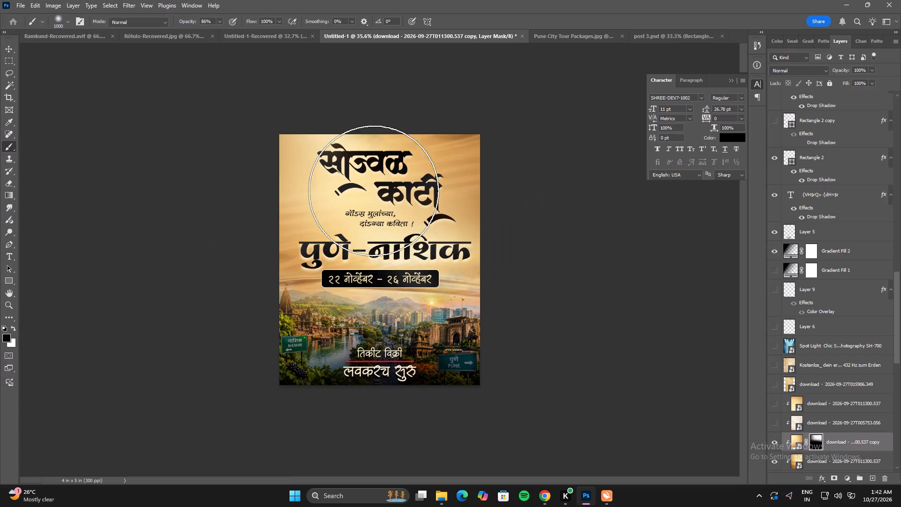
pyautogui.click(775, 404)
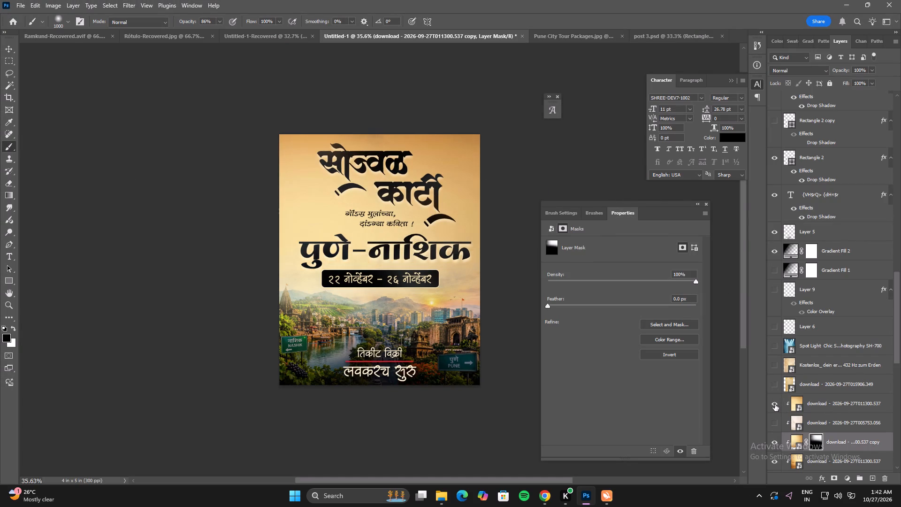
pyautogui.click(775, 404)
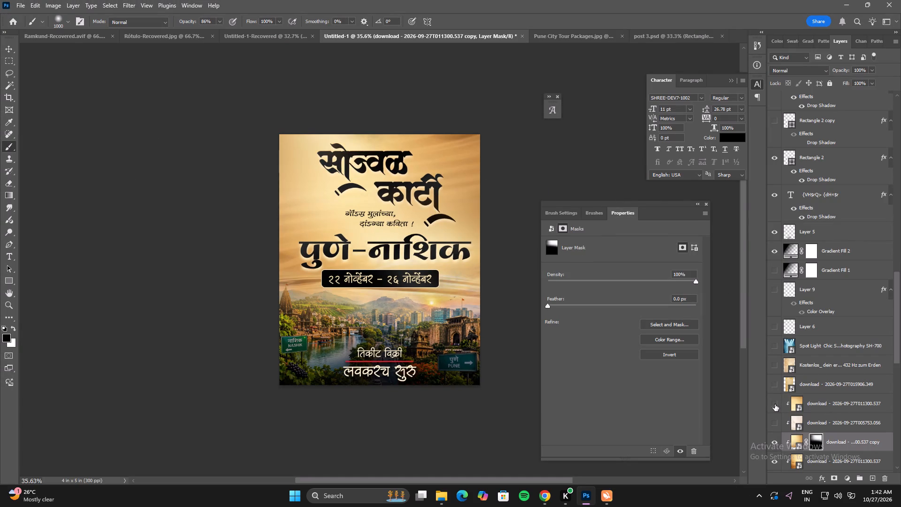
# With a white brush at 14% opacity, softly restore the sky copy on its mask along the poster's left edge above the skyline.
pyautogui.click(276, 262)
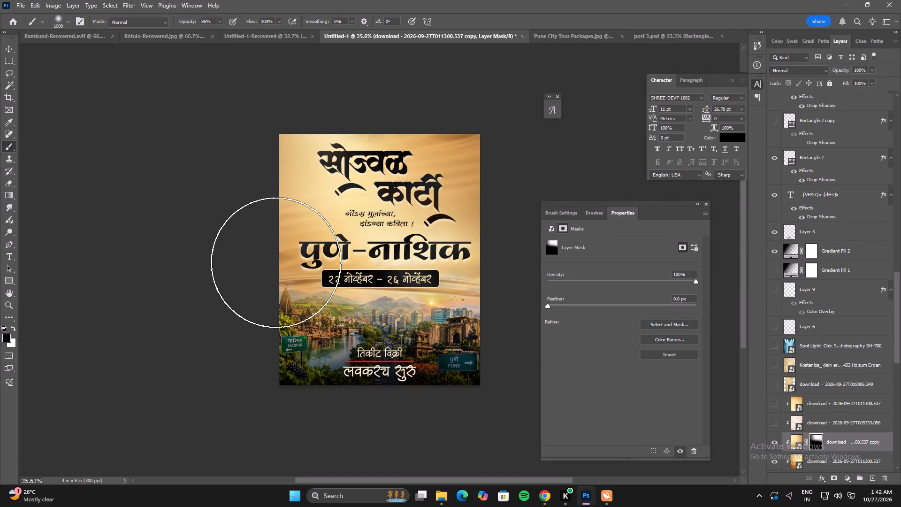
pyautogui.press('x')
pyautogui.click(277, 262)
pyautogui.hotkey('ctrl', 'z')
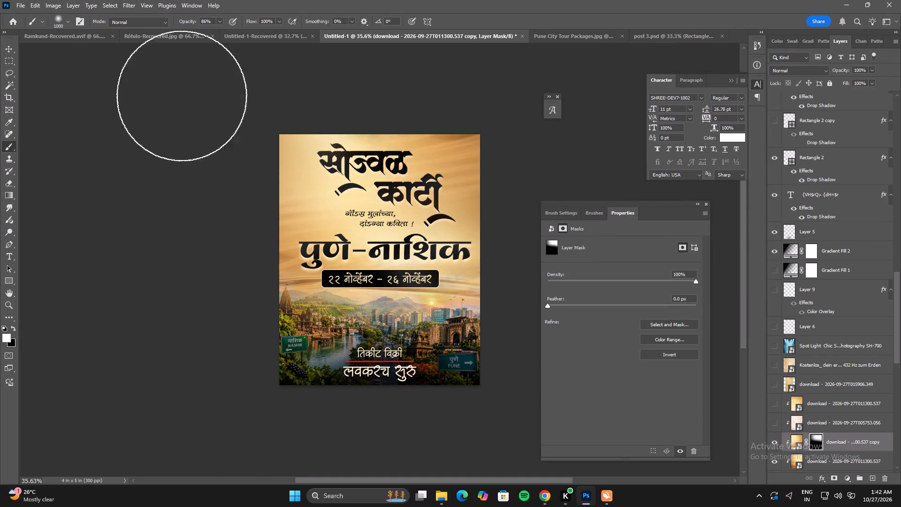
pyautogui.moveTo(185, 20); pyautogui.dragTo(174, 26)
pyautogui.moveTo(194, 20); pyautogui.dragTo(171, 31)
pyautogui.click(292, 253)
pyautogui.click(293, 256)
pyautogui.moveTo(296, 268); pyautogui.dragTo(298, 272)
pyautogui.click(300, 273)
pyautogui.click(304, 274)
pyautogui.moveTo(304, 274); pyautogui.dragTo(298, 274)
pyautogui.moveTo(283, 274); pyautogui.dragTo(262, 277)
# Continue with faint white strokes on the sky copy's mask from the poster's right edge across the band around the date box.
pyautogui.click(469, 280)
pyautogui.click(465, 281)
pyautogui.click(468, 274)
pyautogui.click(459, 273)
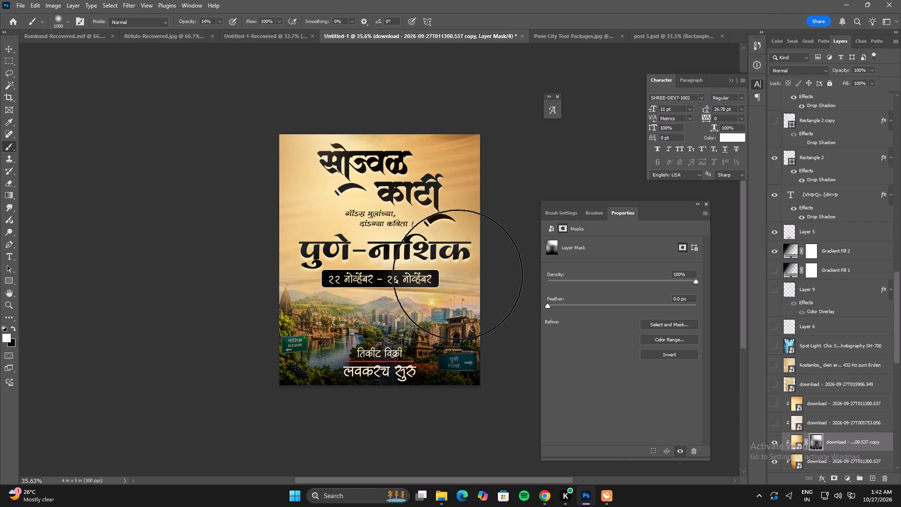
pyautogui.moveTo(457, 275); pyautogui.dragTo(442, 275)
pyautogui.moveTo(425, 273); pyautogui.dragTo(355, 278)
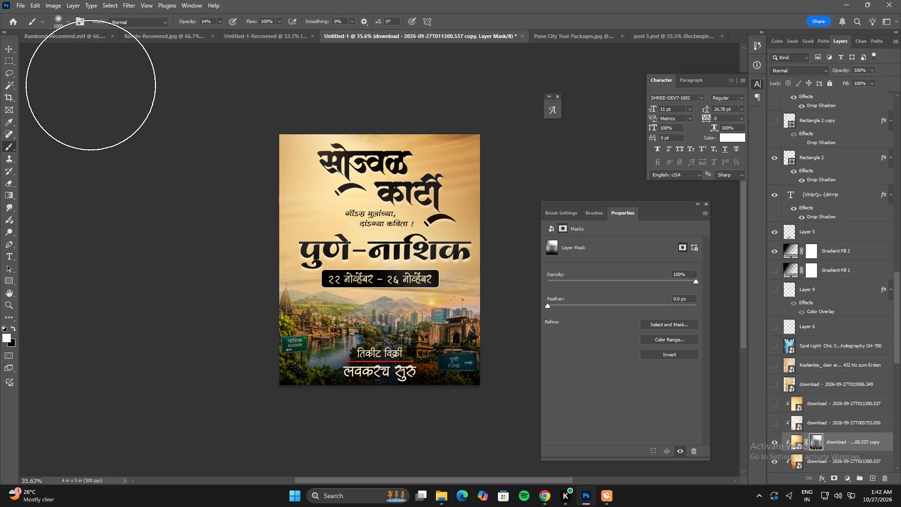
# Nudge Layer 10, the texture clipped to the पुणे-नाशिक text, up to about Y -0.46 in and preview the poster full screen.
pyautogui.click(13, 45)
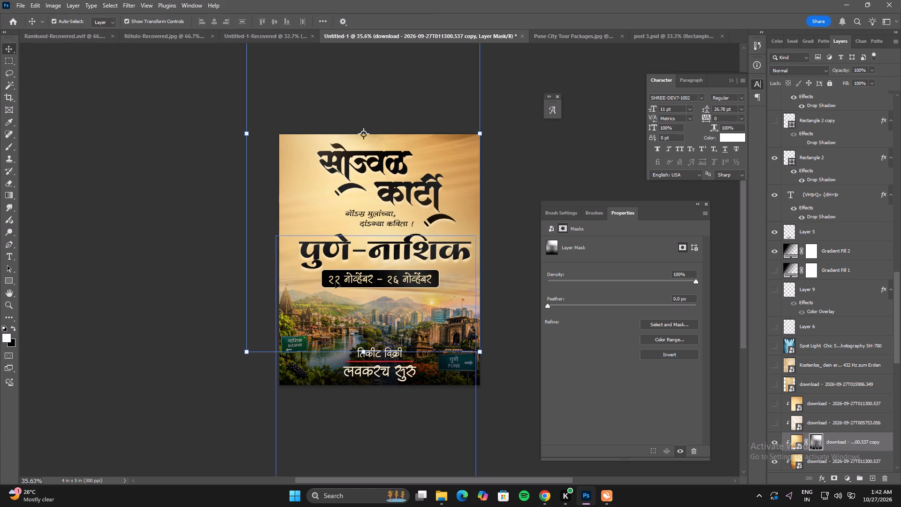
pyautogui.click(388, 252)
pyautogui.press('Up')
pyautogui.press('Up')
pyautogui.press('Up')
pyautogui.press('Up')
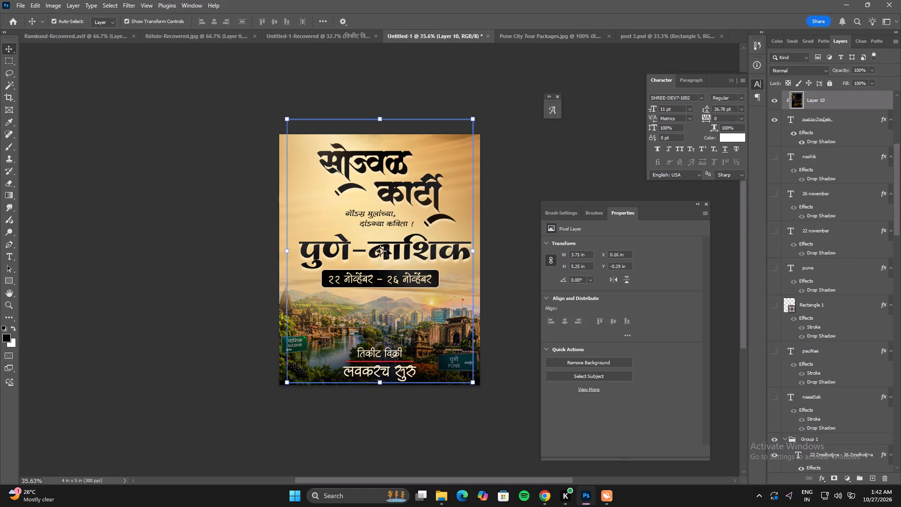
pyautogui.press('Up')
pyautogui.press('Up')
pyautogui.press('Up')
pyautogui.press('Up')
pyautogui.press('Up')
pyautogui.press('Up')
pyautogui.press('Up')
pyautogui.press('Up')
pyautogui.press('Up')
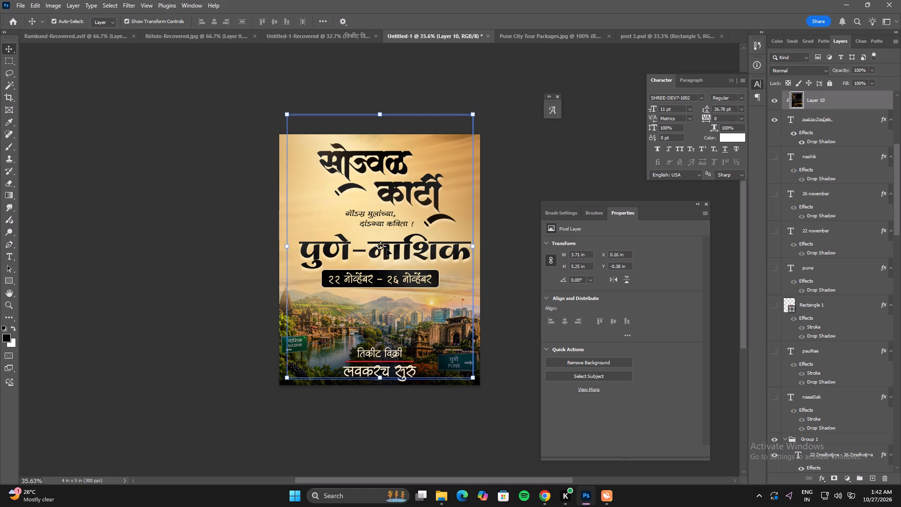
pyautogui.press('Up')
pyautogui.press('Up')
pyautogui.press('Up')
pyautogui.press('Up')
pyautogui.press('Up')
pyautogui.press('Up')
pyautogui.press('Up')
pyautogui.press('Up')
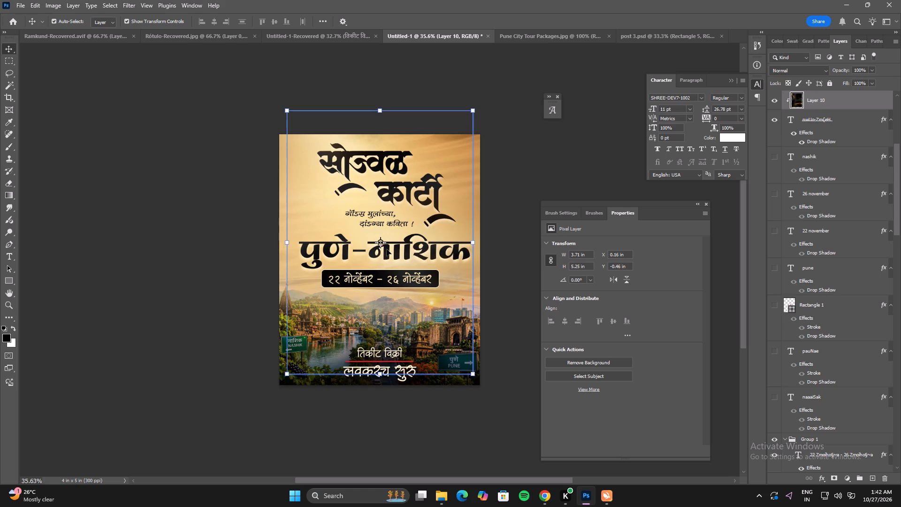
pyautogui.press('Up')
pyautogui.press('Down')
pyautogui.click(540, 183)
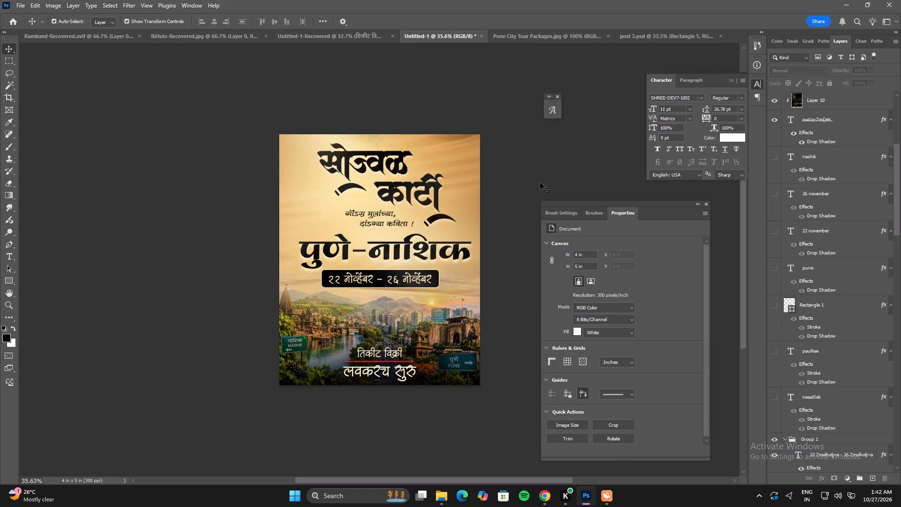
pyautogui.write('ff')
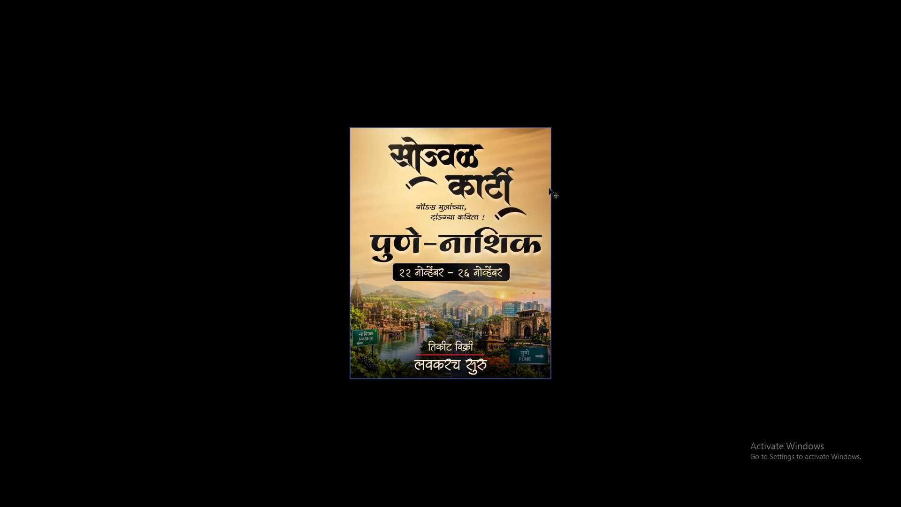
pyautogui.press('f')
# Delete the hidden layers nashik, 26 november, 22 november, pune, Rectangle 1, pauNae and naasiSak above Group 1.
pyautogui.scroll(7, 837, 147)
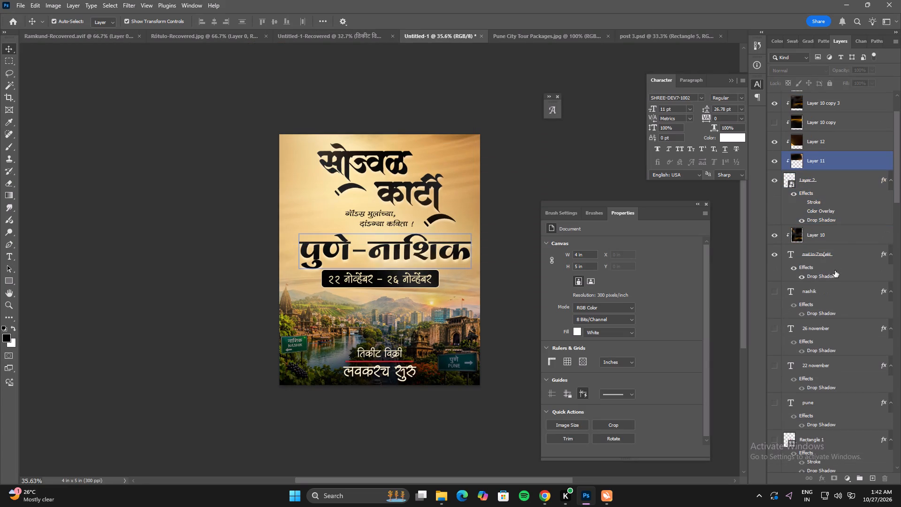
pyautogui.click(834, 289)
pyautogui.press('BackSpace')
pyautogui.press('BackSpace')
pyautogui.press('BackSpace')
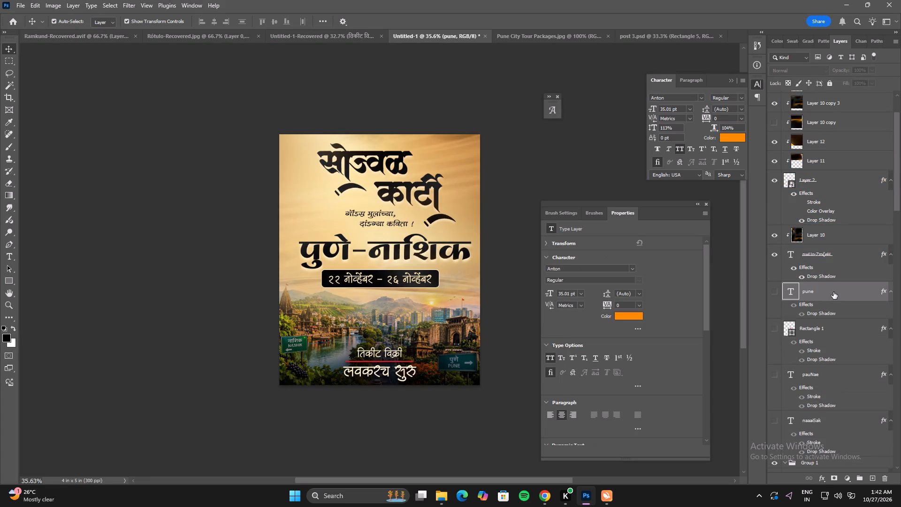
pyautogui.press('BackSpace')
pyautogui.press('BackSpace')
pyautogui.press('BackSpace')
pyautogui.press('BackSpace')
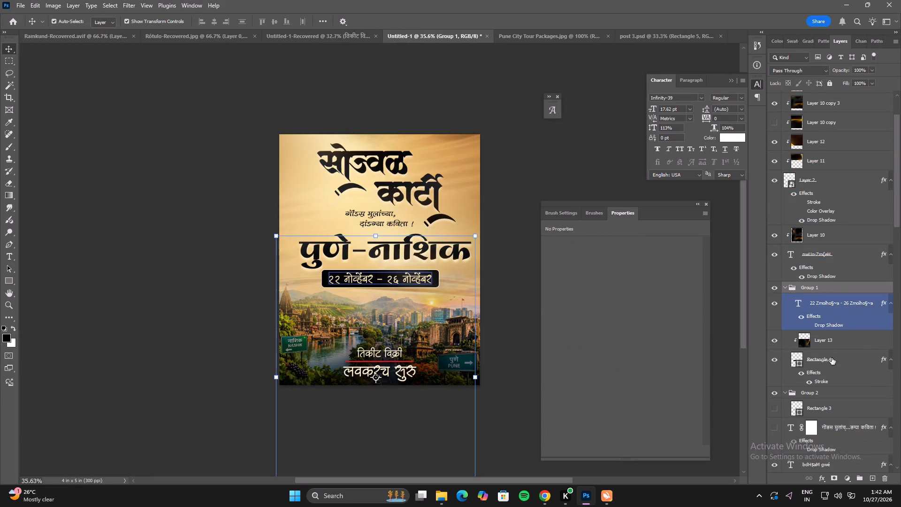
# Delete the hidden Rectangle 3, the hidden masked Marathi tagline text layer and Rectangle 2 copy, keeping Group 2.
pyautogui.scroll(-2, 832, 402)
pyautogui.click(832, 374)
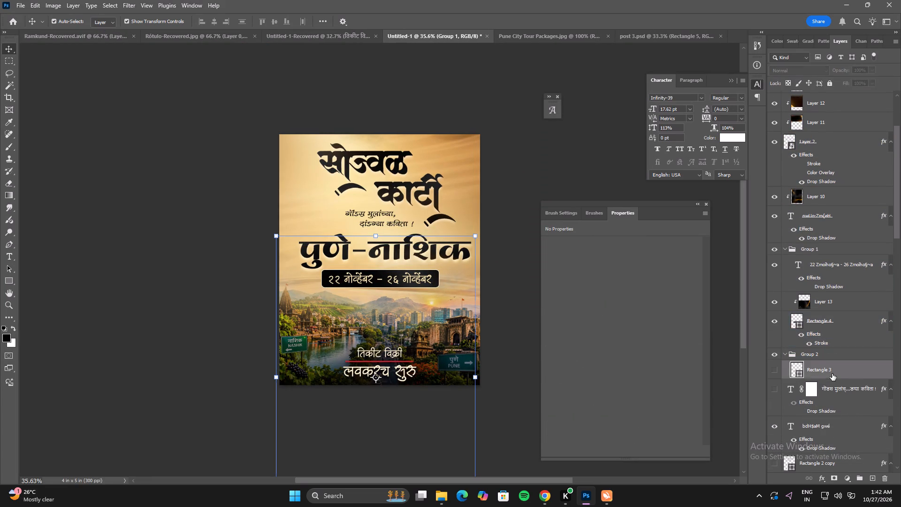
pyautogui.press('BackSpace')
pyautogui.press('BackSpace')
pyautogui.hotkey('ctrl', 'z')
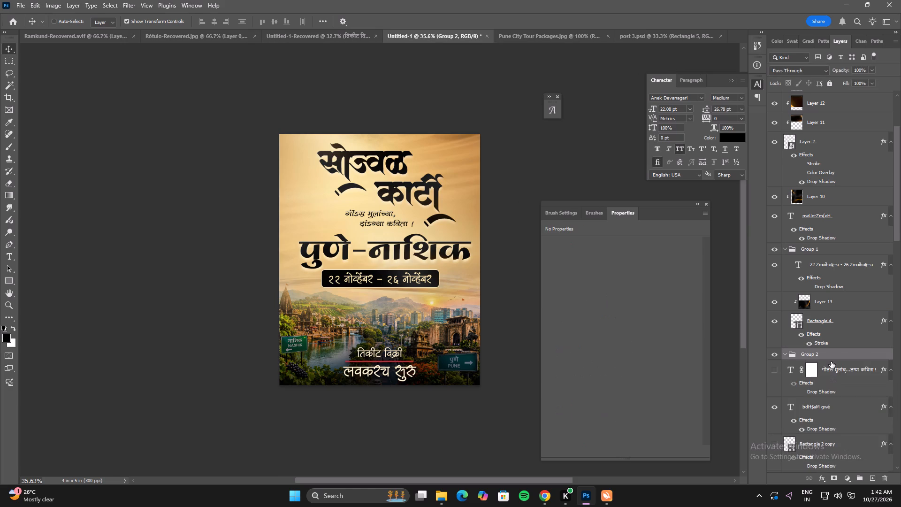
pyautogui.click(835, 371)
pyautogui.press('BackSpace')
pyautogui.press('BackSpace')
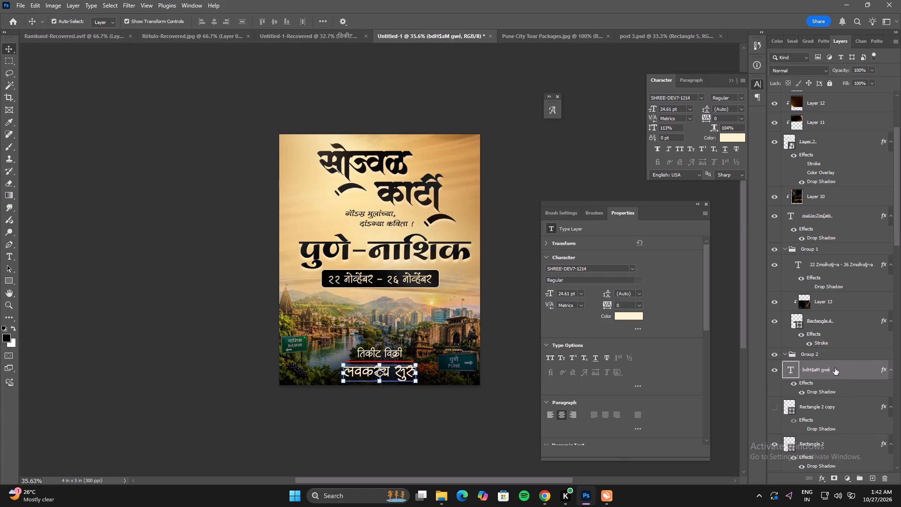
pyautogui.click(827, 406)
pyautogui.press('BackSpace')
# Delete the hidden layers below Gradient Fill 2, from Gradient Fill 1 down to download - 2026-09-27T005753.056.
pyautogui.scroll(-2, 827, 405)
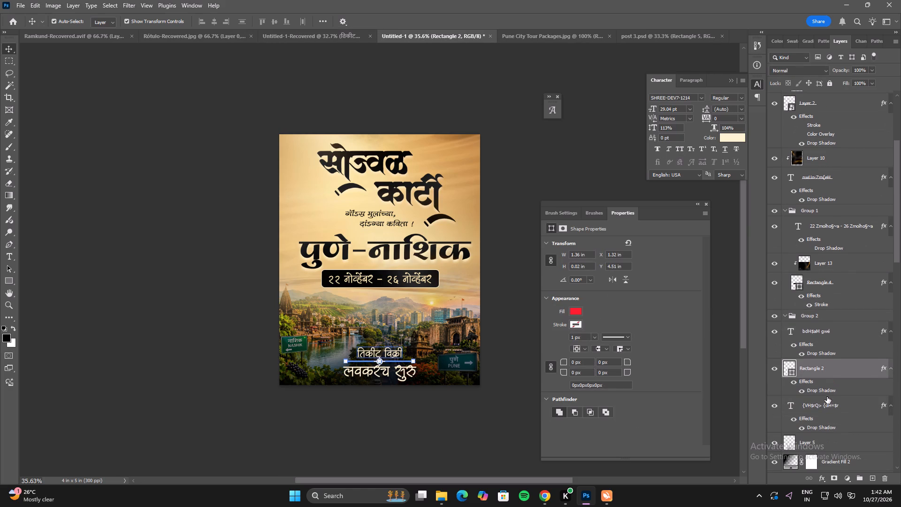
pyautogui.scroll(-1, 827, 392)
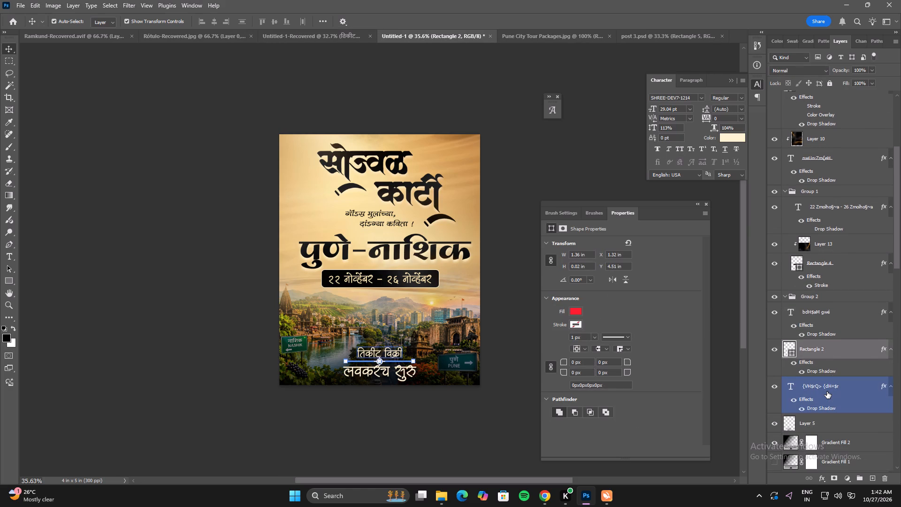
pyautogui.scroll(-2, 826, 407)
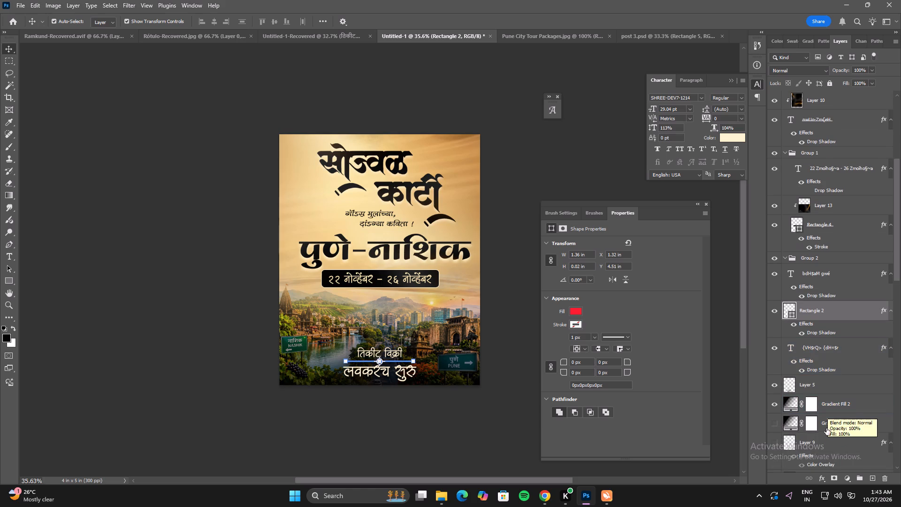
pyautogui.click(829, 418)
pyautogui.press('BackSpace')
pyautogui.press('BackSpace')
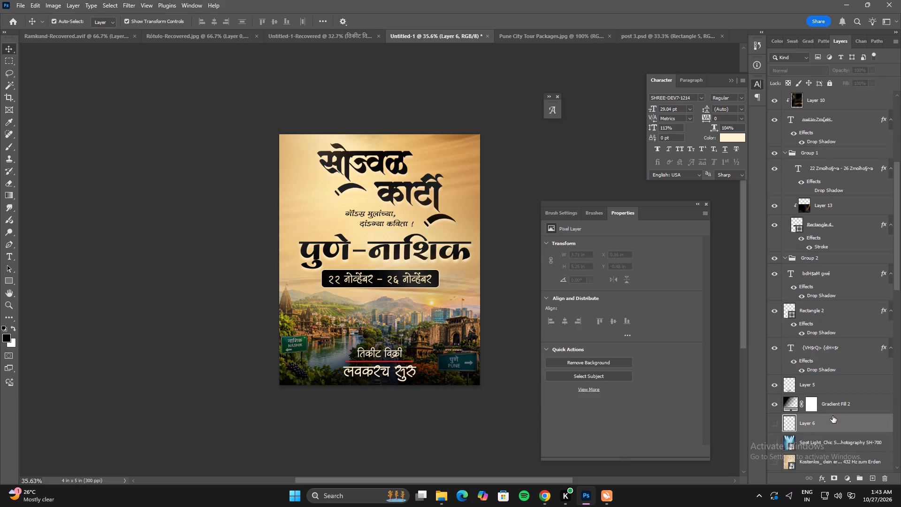
pyautogui.press('BackSpace')
pyautogui.press('BackSpace')
pyautogui.press('BackSpace')
pyautogui.press('BackSpace')
pyautogui.press('BackSpace')
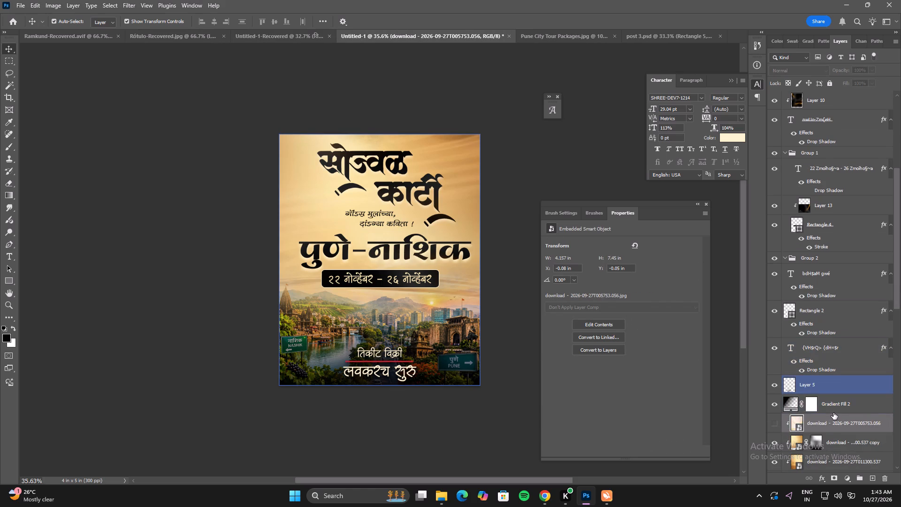
pyautogui.press('BackSpace')
# Delete the unused backdrops under the sky, including download - 2026-09-29T002222.158, A starry night picture, download - 2026-09-29T002045.071 and Moon Light Abstract Backgrounds (3).
pyautogui.scroll(-5, 833, 412)
pyautogui.click(834, 404)
pyautogui.press('BackSpace')
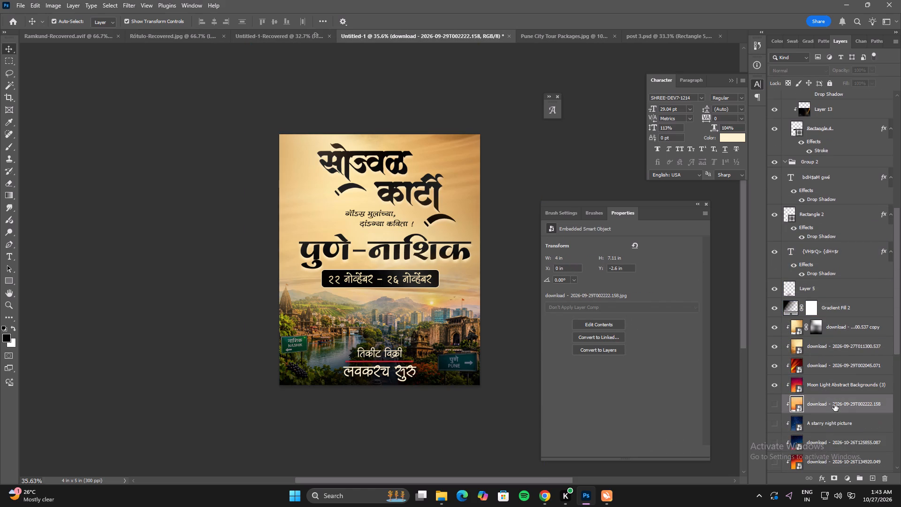
pyautogui.press('BackSpace')
pyautogui.press('BackSpace')
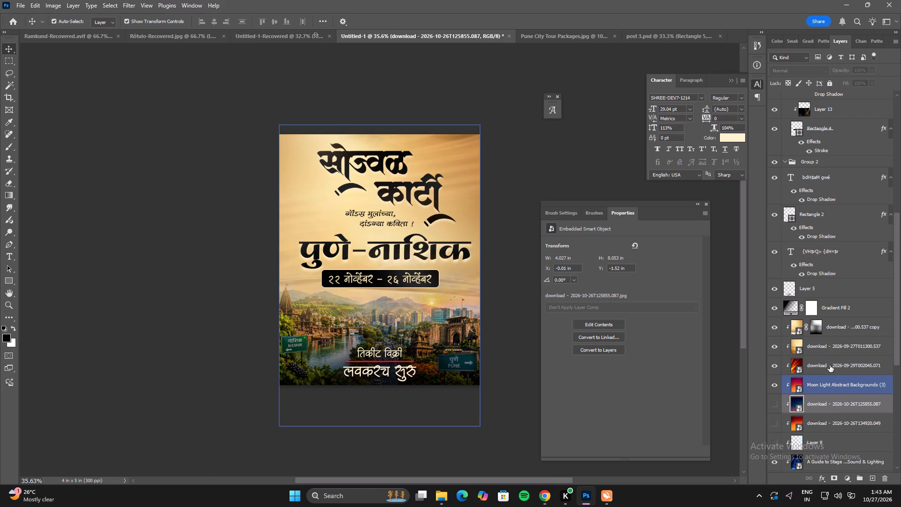
pyautogui.click(829, 368)
pyautogui.press('BackSpace')
pyautogui.press('BackSpace')
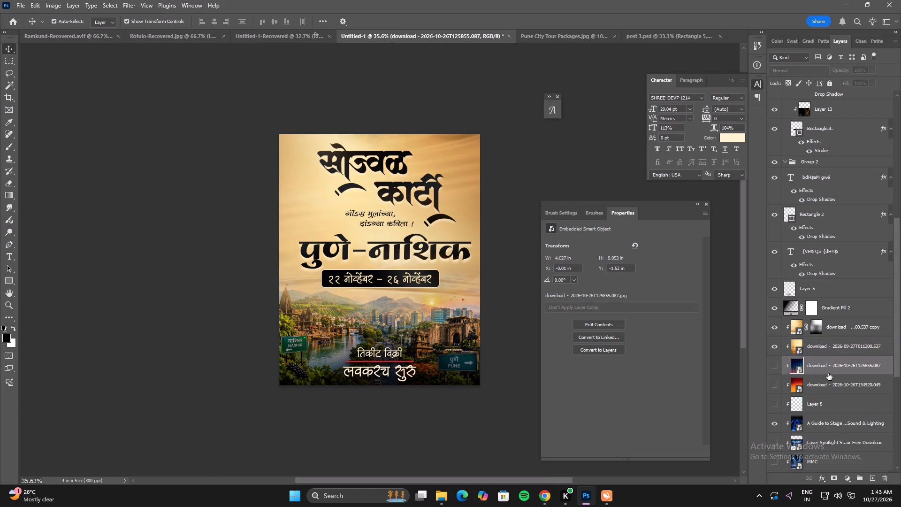
# Delete the clipped backdrop layers from download - 2026-10-26T125855.087 down to MMC, keeping Layer 7.
pyautogui.press('BackSpace')
pyautogui.press('BackSpace')
pyautogui.press('BackSpace')
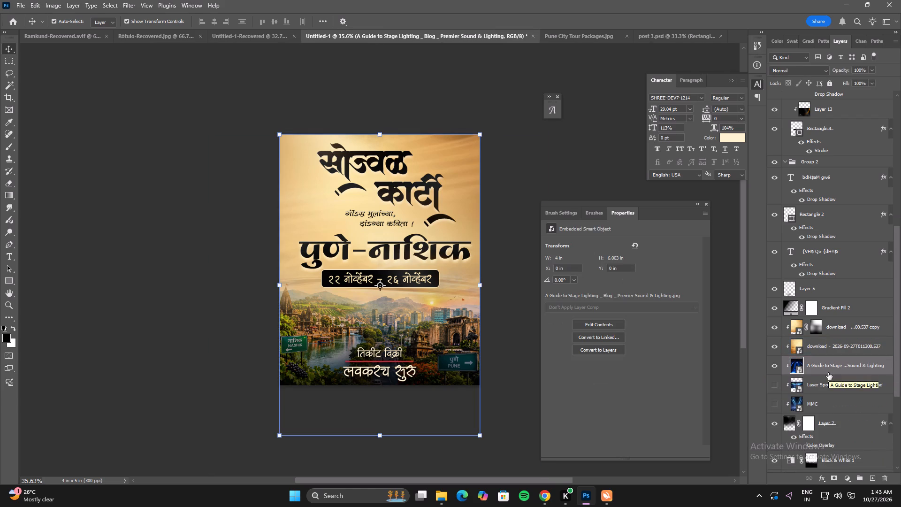
pyautogui.press('BackSpace')
pyautogui.press('BackSpace')
pyautogui.press('BackSpace')
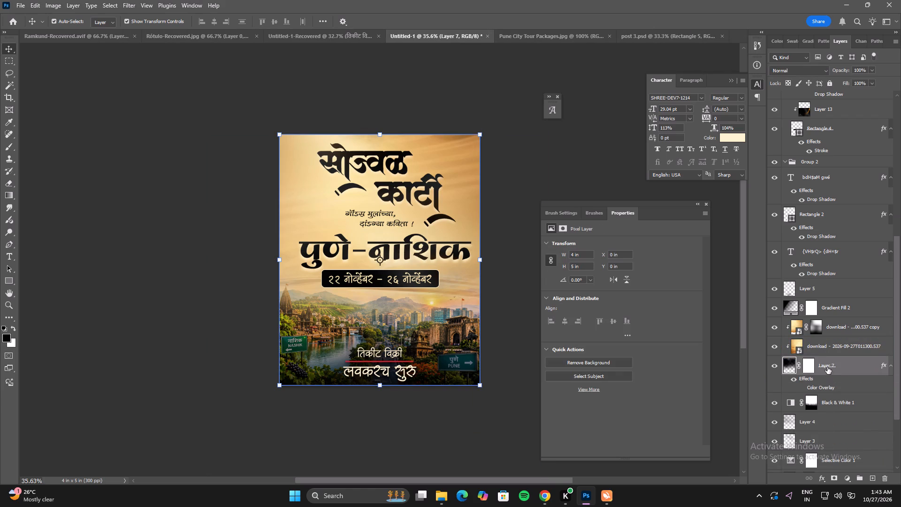
pyautogui.press('BackSpace')
pyautogui.hotkey('ctrl', 'z')
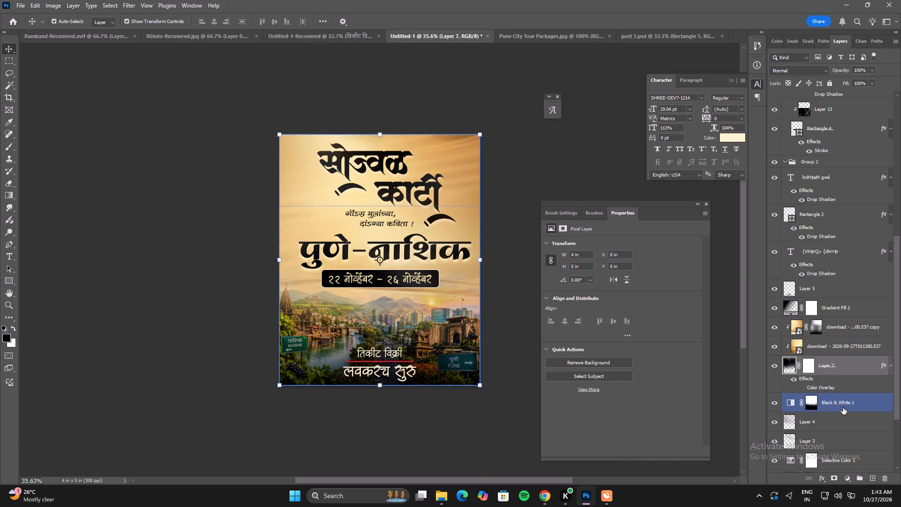
# Delete the hidden texture layers Layer 10 copy 2 and Layer 10 copy above the title.
pyautogui.scroll(-11, 843, 407)
pyautogui.scroll(13, 843, 400)
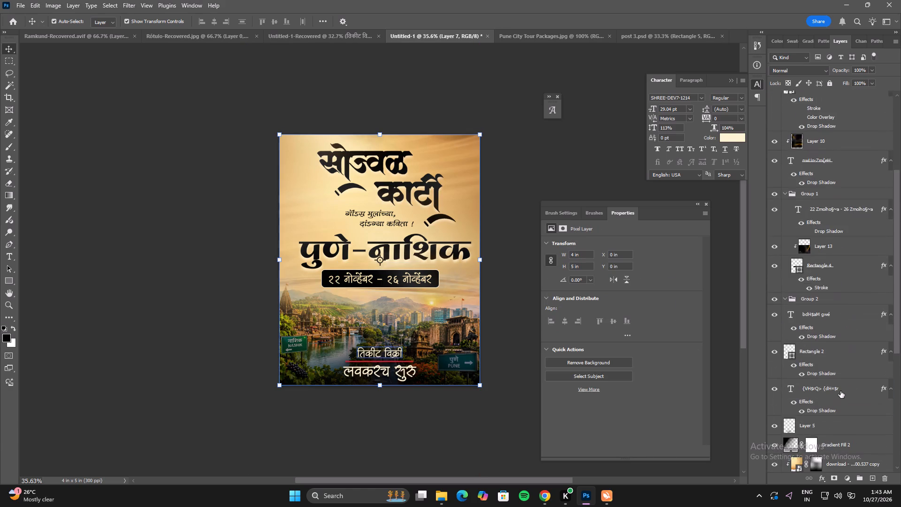
pyautogui.scroll(10, 840, 391)
pyautogui.click(818, 138)
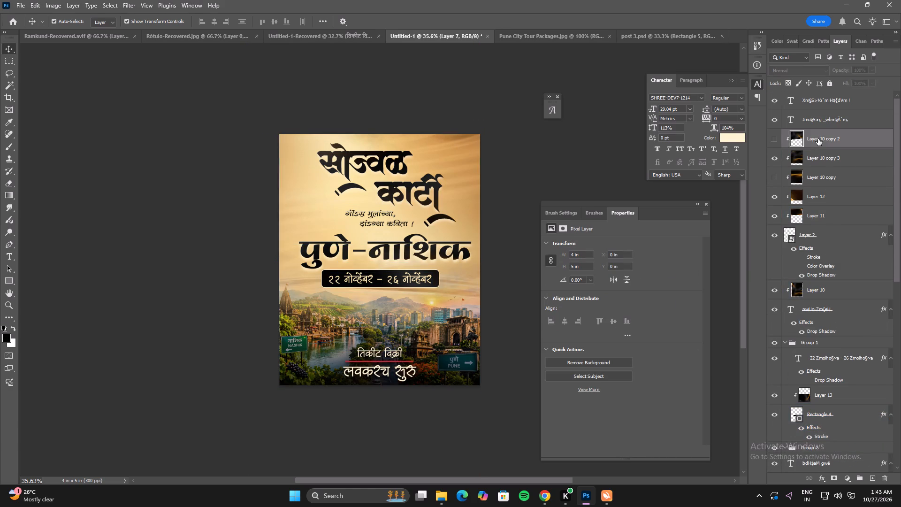
pyautogui.press('BackSpace')
pyautogui.click(820, 157)
pyautogui.press('BackSpace')
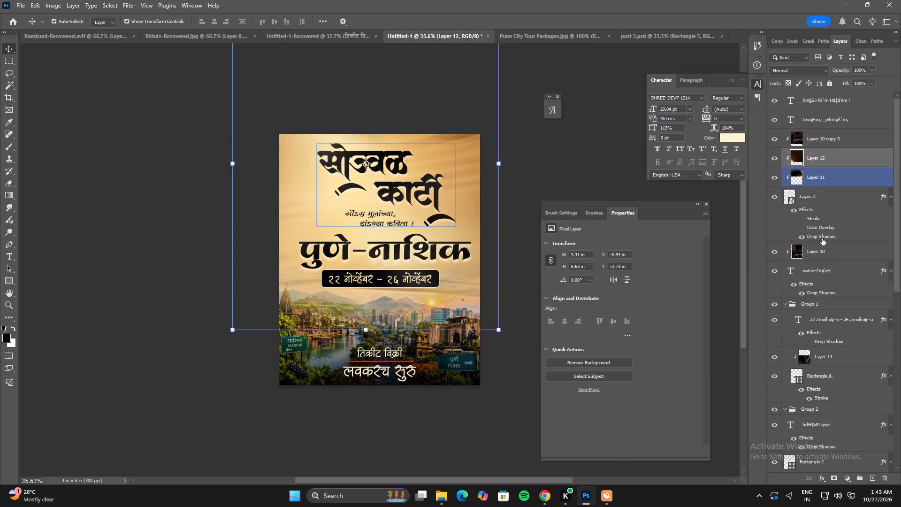
# Look through the whole layer stack for leftover hidden layers and leave nothing selected.
pyautogui.scroll(7, 826, 243)
pyautogui.scroll(-12, 826, 241)
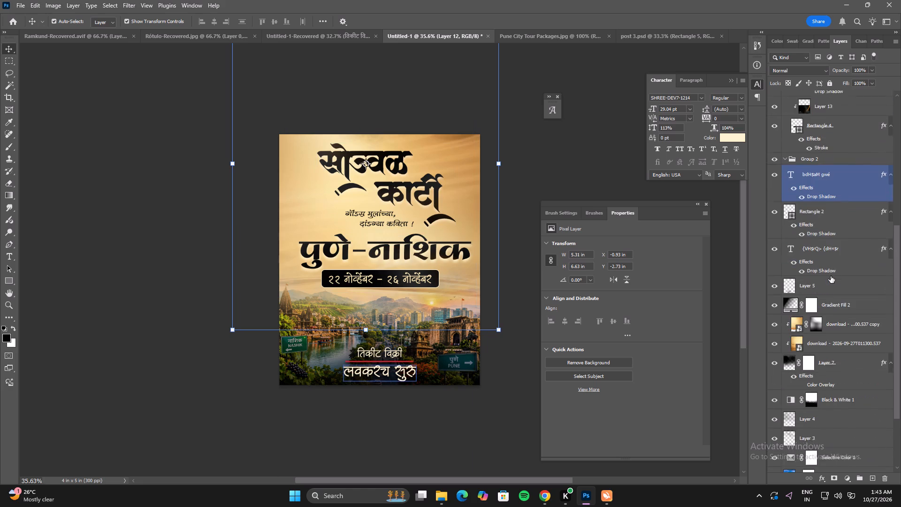
pyautogui.scroll(-12, 831, 276)
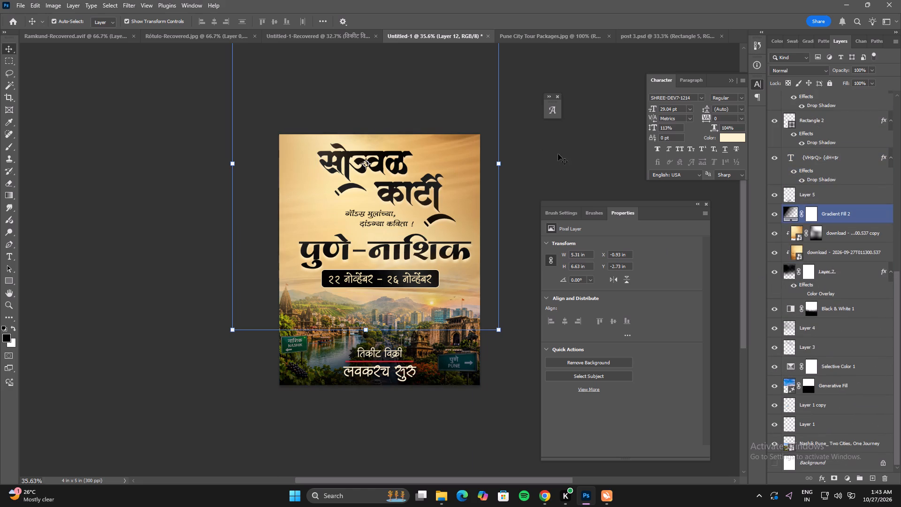
pyautogui.click(558, 154)
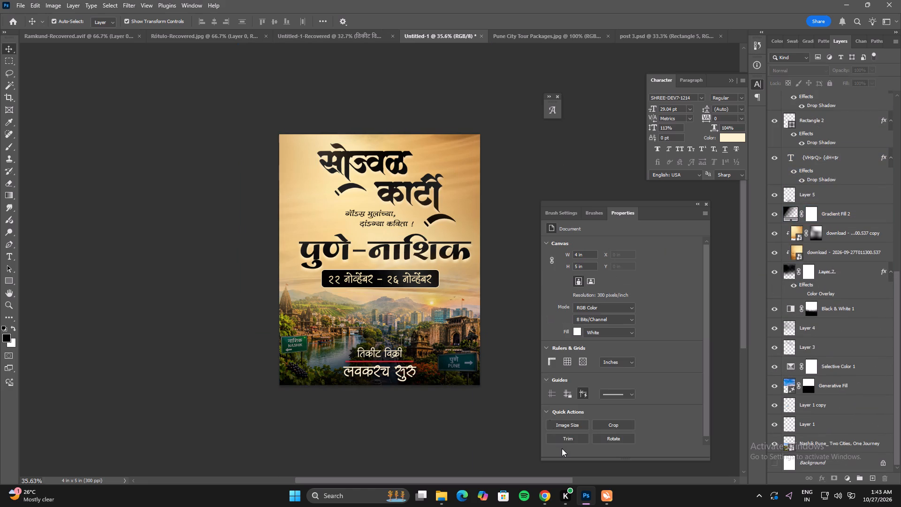